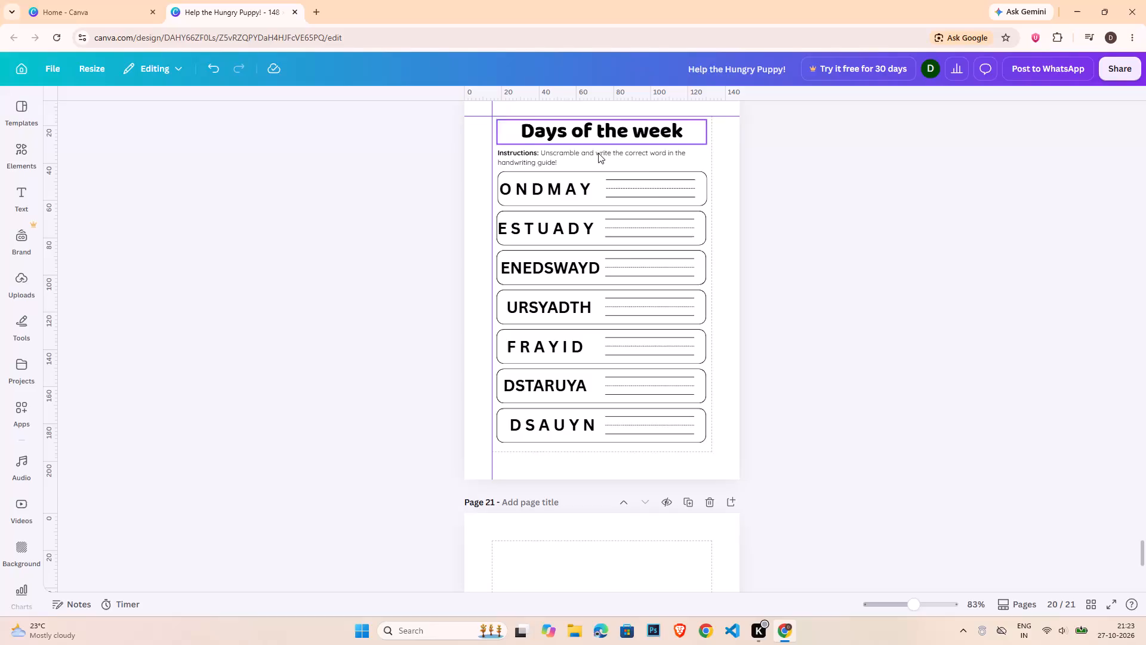
# Copy the heading and instruction text from the "Days of the week" page onto blank page 21.
pyautogui.keyDown('shift'); pyautogui.click(598, 153); pyautogui.keyUp('shift')
pyautogui.hotkey('ctrl', 'c')
pyautogui.scroll(-5, 854, 442)
pyautogui.click(661, 512)
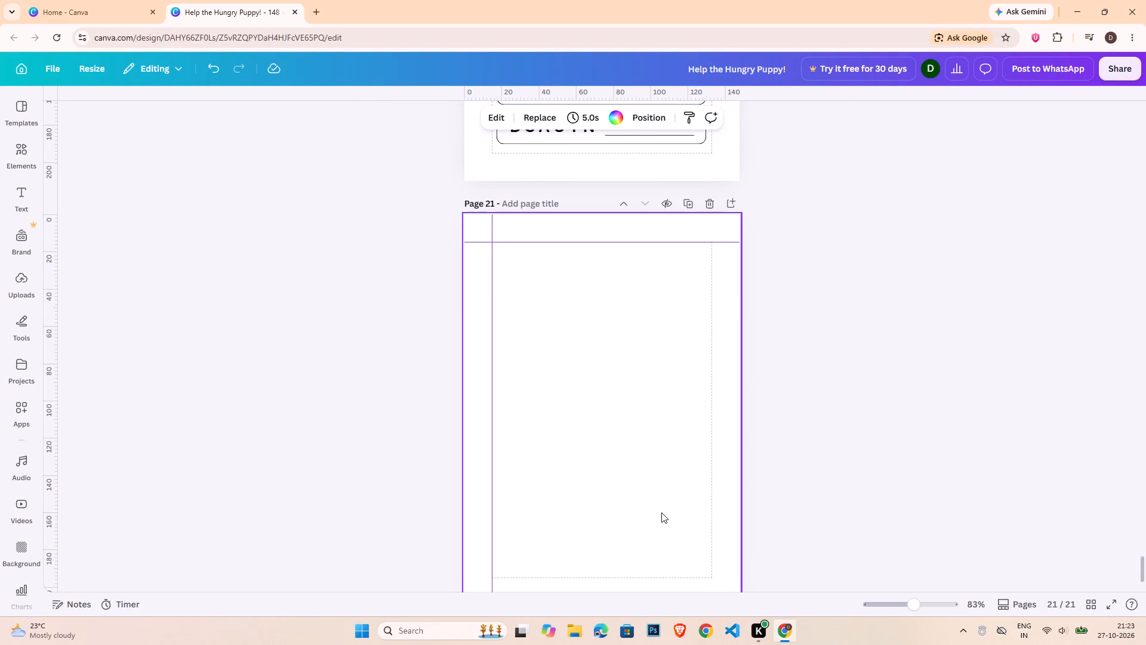
pyautogui.hotkey('ctrl', 'v')
pyautogui.click(640, 252)
pyautogui.click(979, 300)
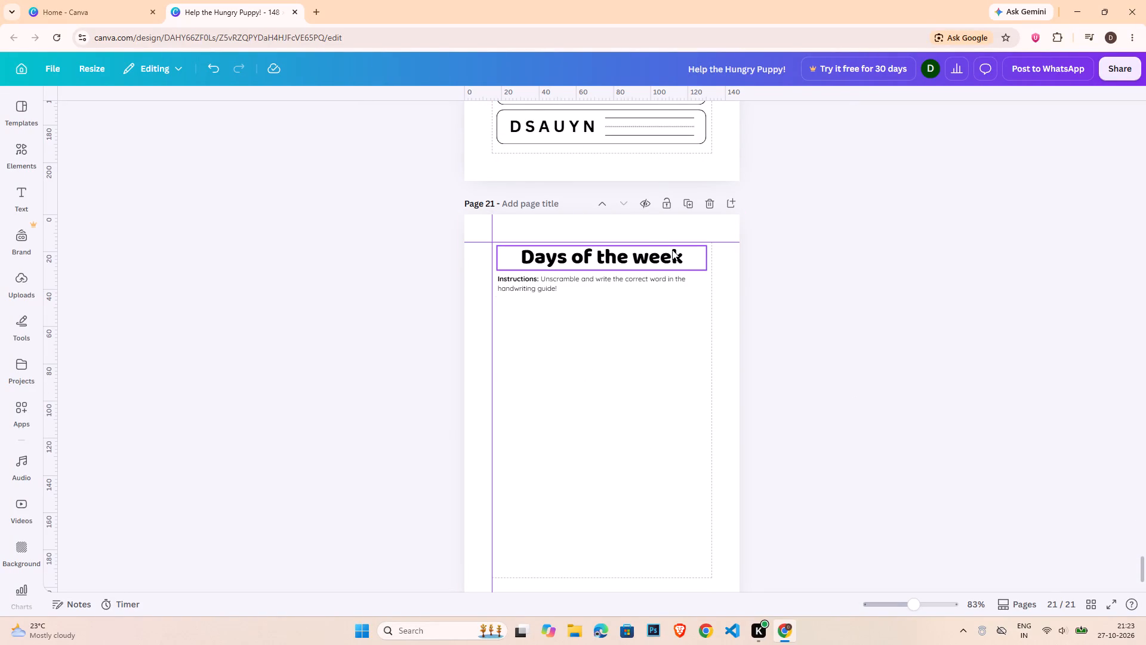
# Change the heading on page 21 to "How many Legs?".
pyautogui.doubleClick(672, 250)
pyautogui.write('How m')
pyautogui.write('any Legs')
pyautogui.hotkey('shift', '?')
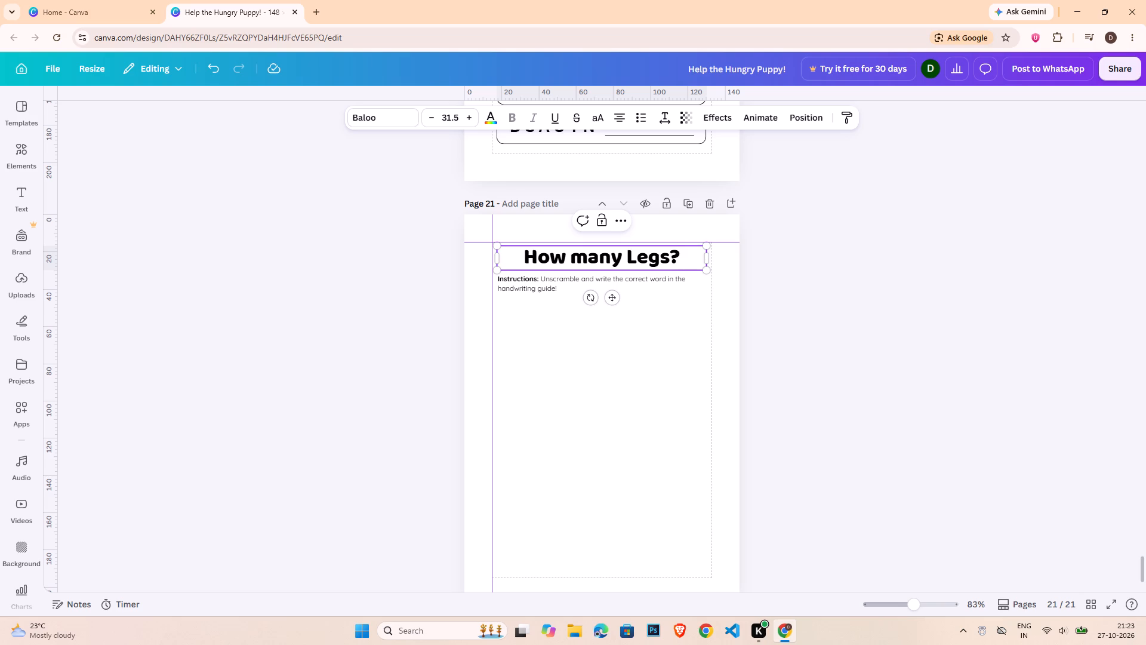
# Replace the instruction wording after the bold "Instructions:" label with "Count".
pyautogui.click(555, 278)
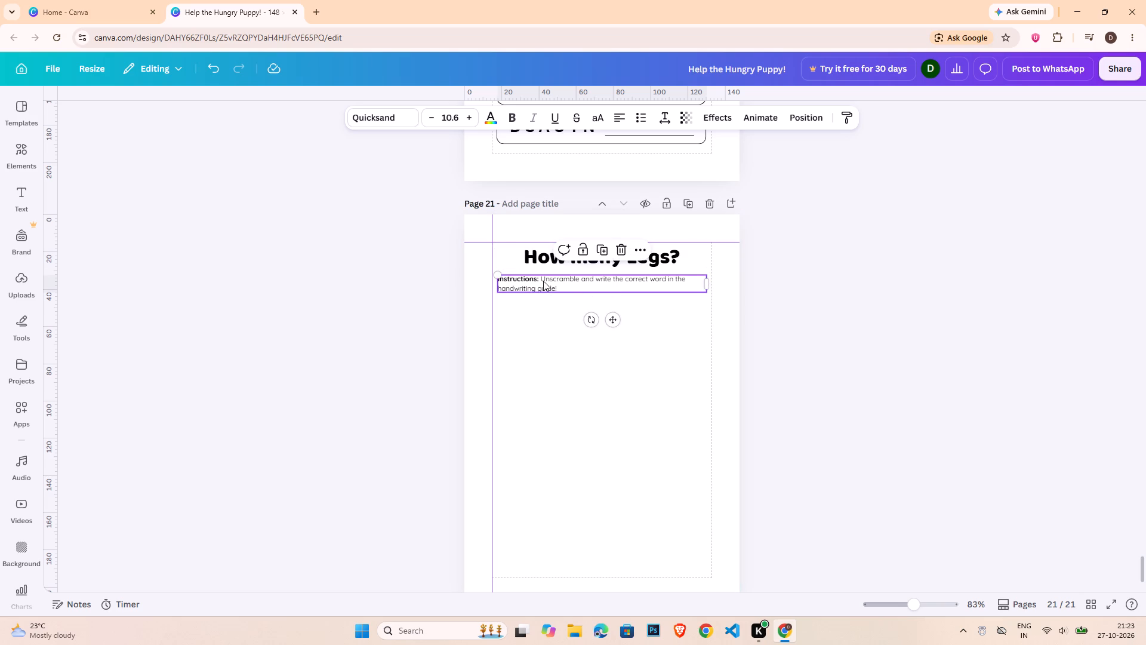
pyautogui.click(543, 281)
pyautogui.click(543, 277)
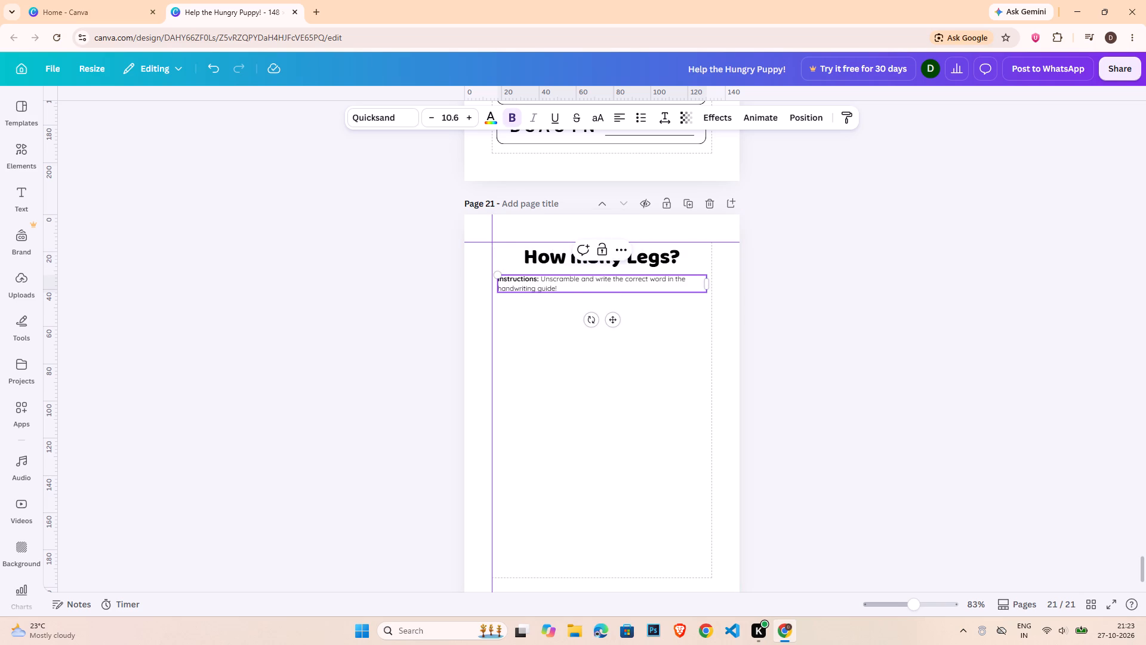
pyautogui.moveTo(539, 278); pyautogui.dragTo(562, 292)
pyautogui.click(572, 285)
pyautogui.moveTo(568, 288); pyautogui.dragTo(528, 284)
pyautogui.moveTo(528, 284); pyautogui.dragTo(541, 278)
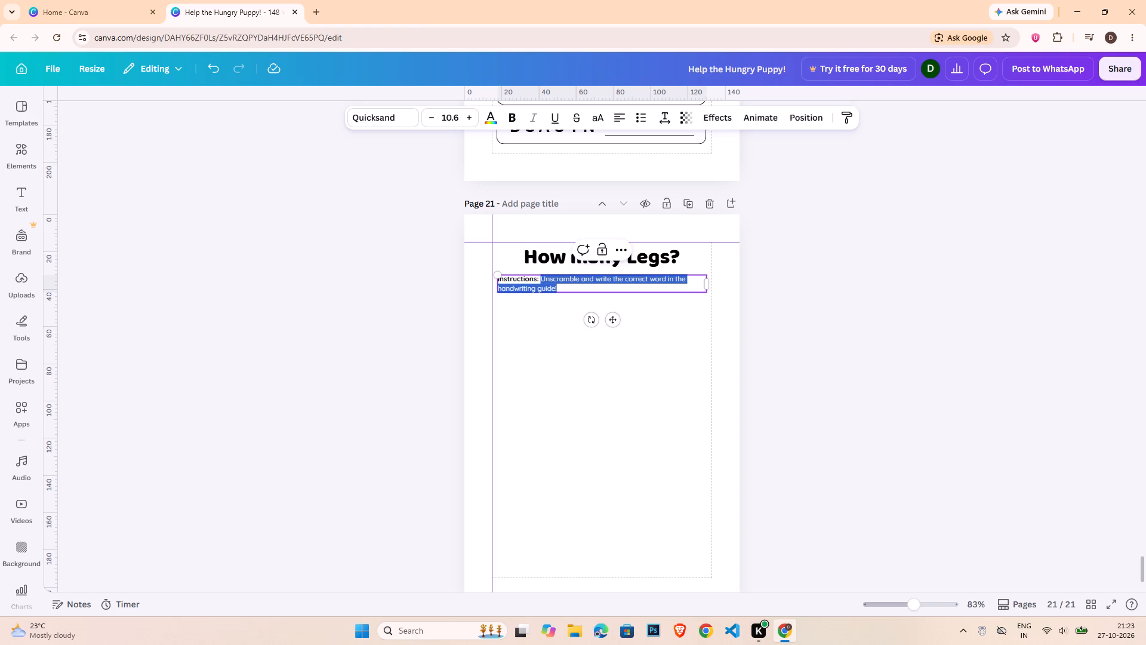
pyautogui.moveTo(541, 278); pyautogui.dragTo(543, 277)
pyautogui.write('Count')
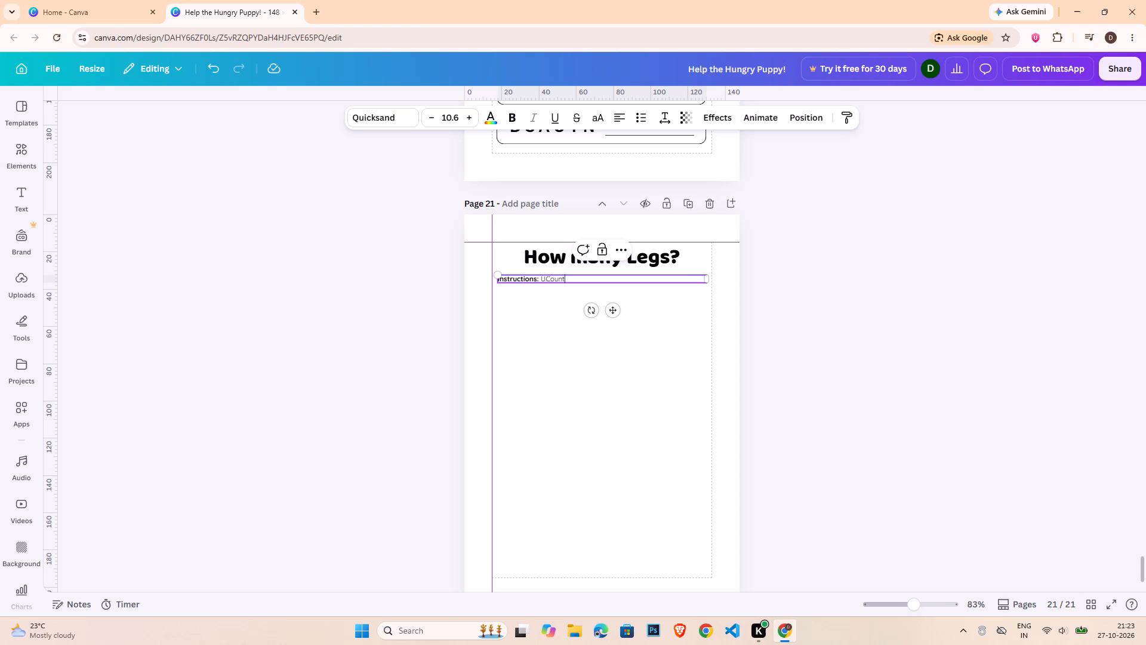
pyautogui.press('Left')
pyautogui.press('Left')
pyautogui.press('Left')
pyautogui.press('Left')
pyautogui.press('Left')
pyautogui.press('BackSpace')
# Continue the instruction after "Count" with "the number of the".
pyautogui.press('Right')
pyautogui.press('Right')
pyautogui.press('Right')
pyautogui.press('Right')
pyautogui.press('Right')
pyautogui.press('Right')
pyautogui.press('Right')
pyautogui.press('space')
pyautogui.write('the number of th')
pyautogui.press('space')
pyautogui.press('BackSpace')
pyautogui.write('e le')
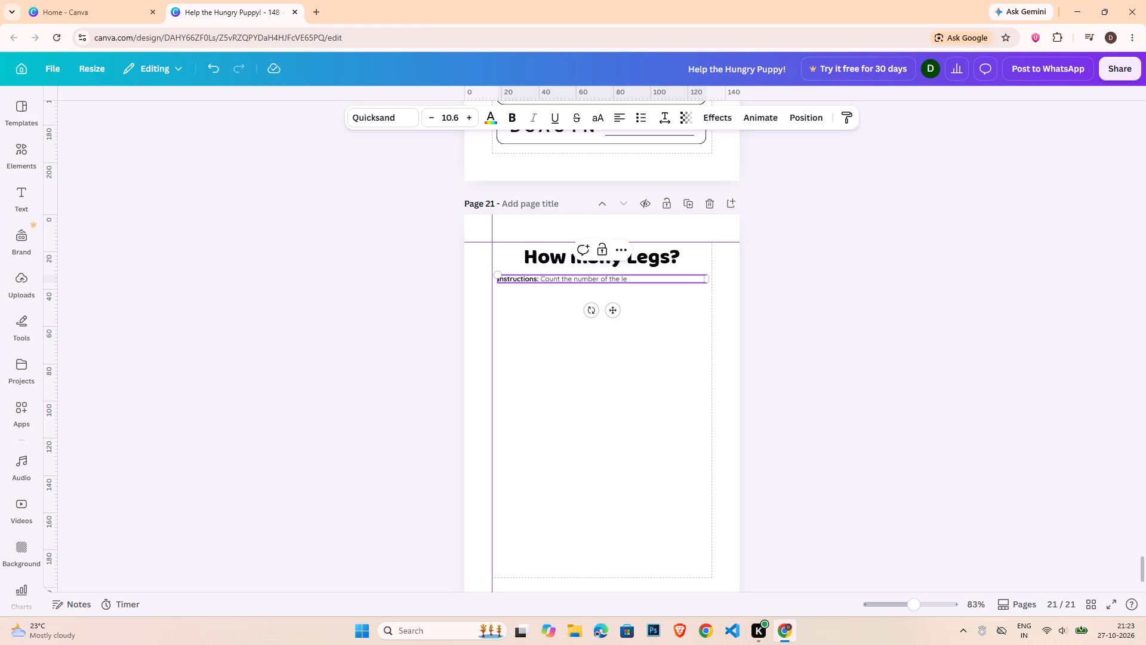
# Erase all the instruction wording after the "Instructions:" label.
pyautogui.press('BackSpace')
pyautogui.press('BackSpace')
pyautogui.press('BackSpace')
pyautogui.press('BackSpace')
pyautogui.press('BackSpace')
pyautogui.press('BackSpace')
pyautogui.press('BackSpace')
pyautogui.press('BackSpace')
pyautogui.press('BackSpace')
pyautogui.press('BackSpace')
pyautogui.press('BackSpace')
pyautogui.press('BackSpace')
pyautogui.press('BackSpace')
pyautogui.press('BackSpace')
pyautogui.press('BackSpace')
pyautogui.press('BackSpace')
pyautogui.press('BackSpace')
pyautogui.press('BackSpace')
pyautogui.press('BackSpace')
pyautogui.press('BackSpace')
pyautogui.press('BackSpace')
pyautogui.press('BackSpace')
pyautogui.press('BackSpace')
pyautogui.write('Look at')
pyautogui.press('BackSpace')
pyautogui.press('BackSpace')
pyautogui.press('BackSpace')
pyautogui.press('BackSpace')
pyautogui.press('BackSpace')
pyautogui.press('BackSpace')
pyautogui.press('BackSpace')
# Enter the instruction "Look at the picture and count the number of the legs the bird have and write in the box".
pyautogui.write('Look at h')
pyautogui.press('BackSpace')
pyautogui.write('the picture and count the number of the legs')
pyautogui.press('space')
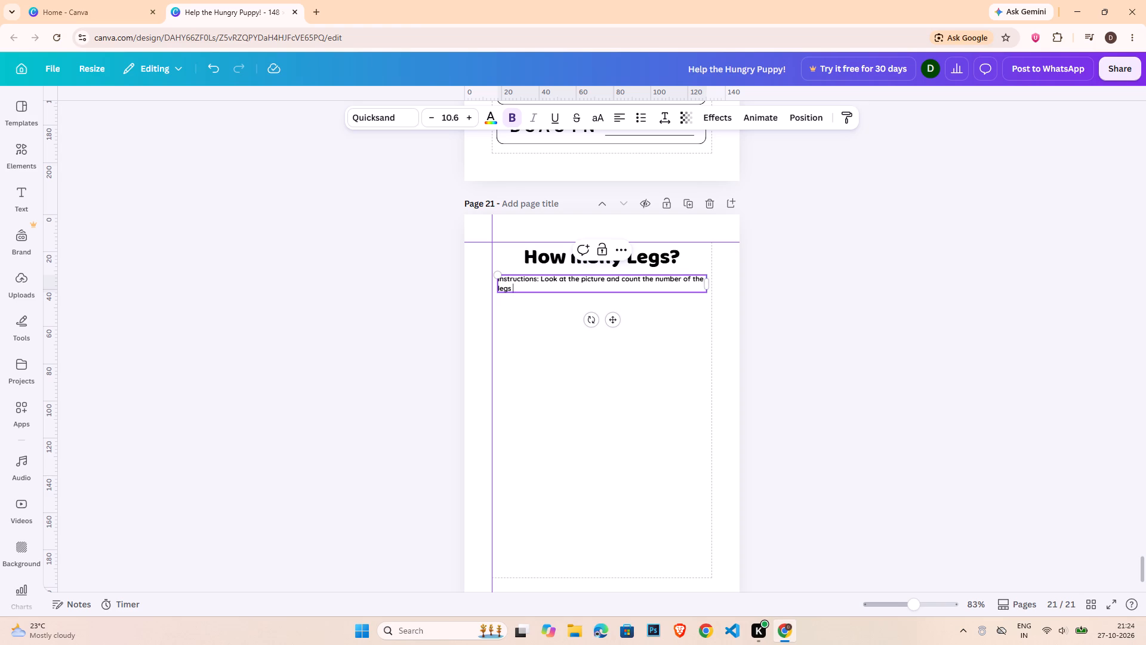
pyautogui.write('the bird have ad')
pyautogui.press('space')
pyautogui.press('BackSpace')
pyautogui.press('BackSpace')
pyautogui.write('nd write in the box')
# Remove bold from the instruction wording, leaving only the "Instructions:" label bold.
pyautogui.moveTo(539, 283); pyautogui.dragTo(631, 288)
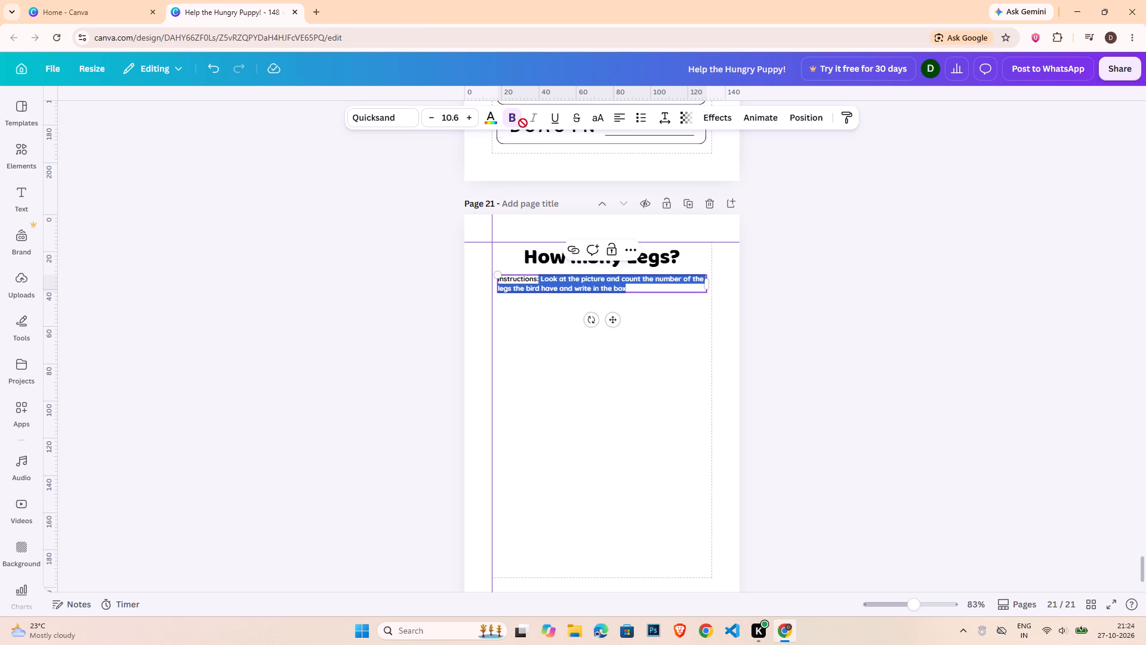
pyautogui.click(517, 118)
pyautogui.click(825, 309)
# Add the recently used rounded square below the instructions and stretch it across the width between the page margins.
pyautogui.click(658, 300)
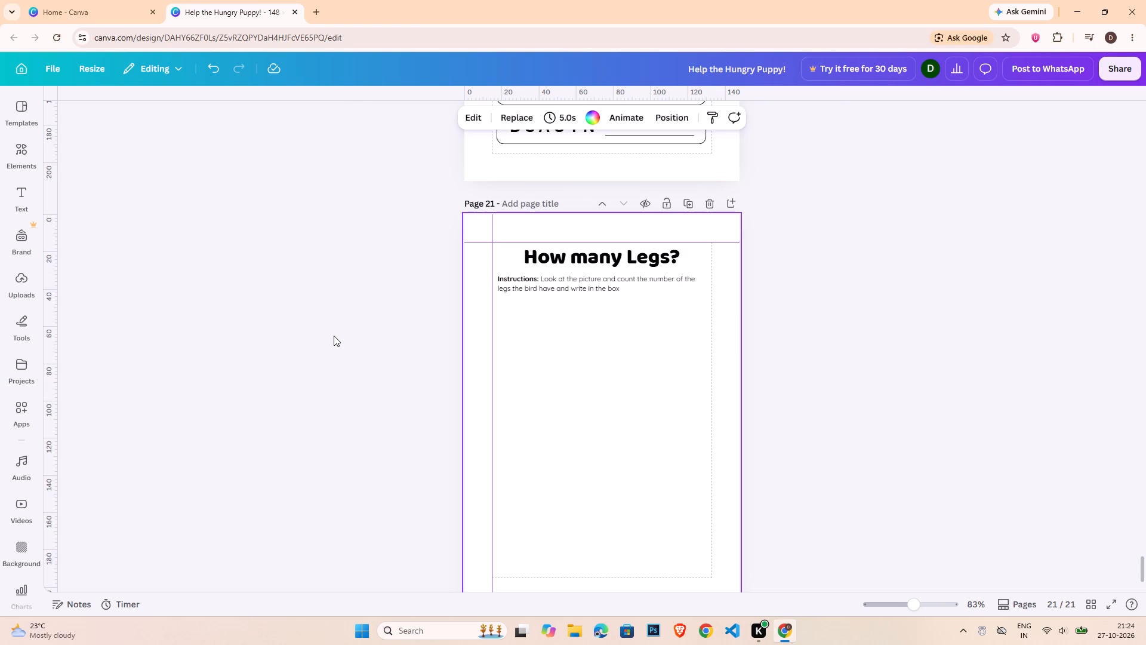
pyautogui.click(23, 153)
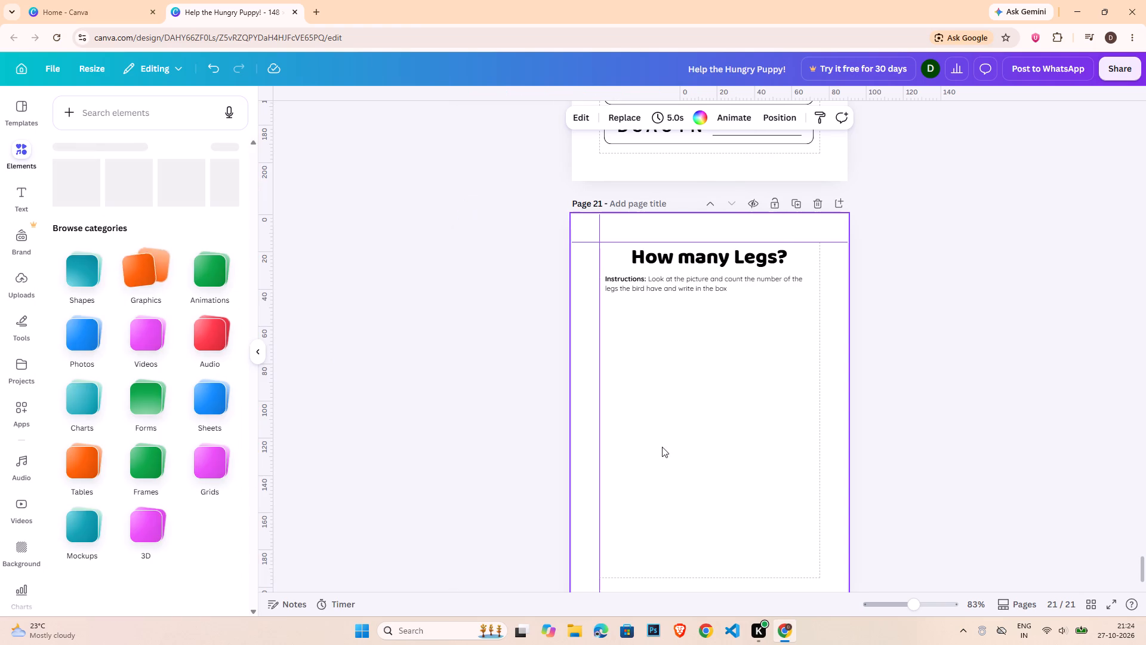
pyautogui.click(124, 177)
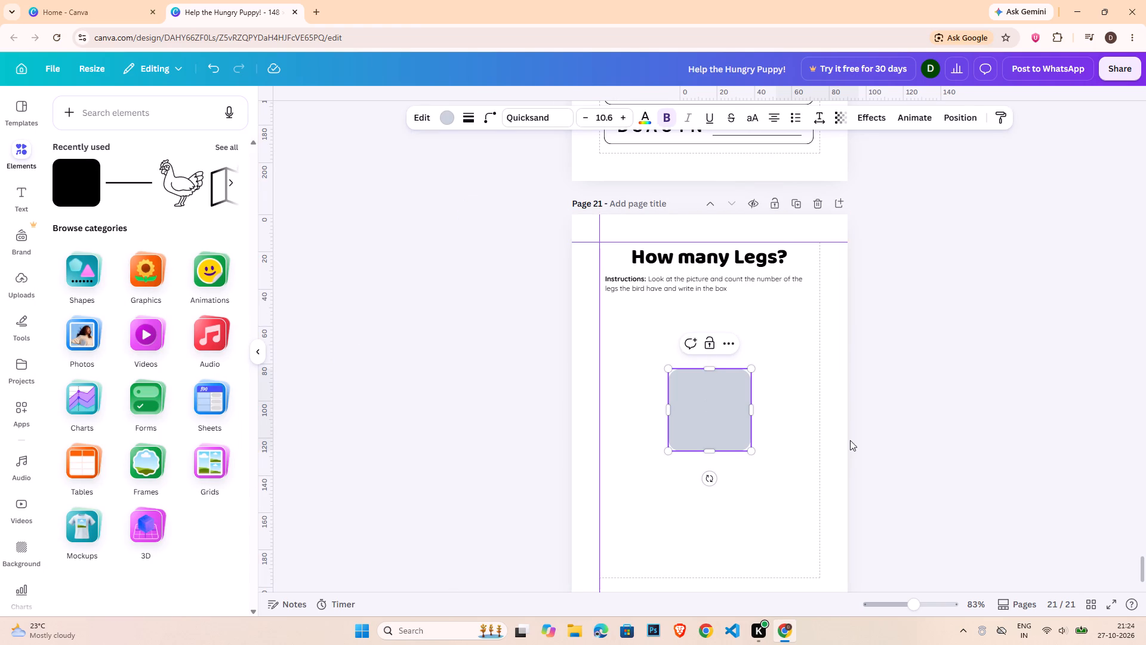
pyautogui.click(850, 440)
pyautogui.moveTo(728, 422); pyautogui.dragTo(663, 352)
pyautogui.moveTo(690, 342); pyautogui.dragTo(817, 337)
# Give the rounded rectangle an outline with a stroke weight of 1.
pyautogui.click(633, 110)
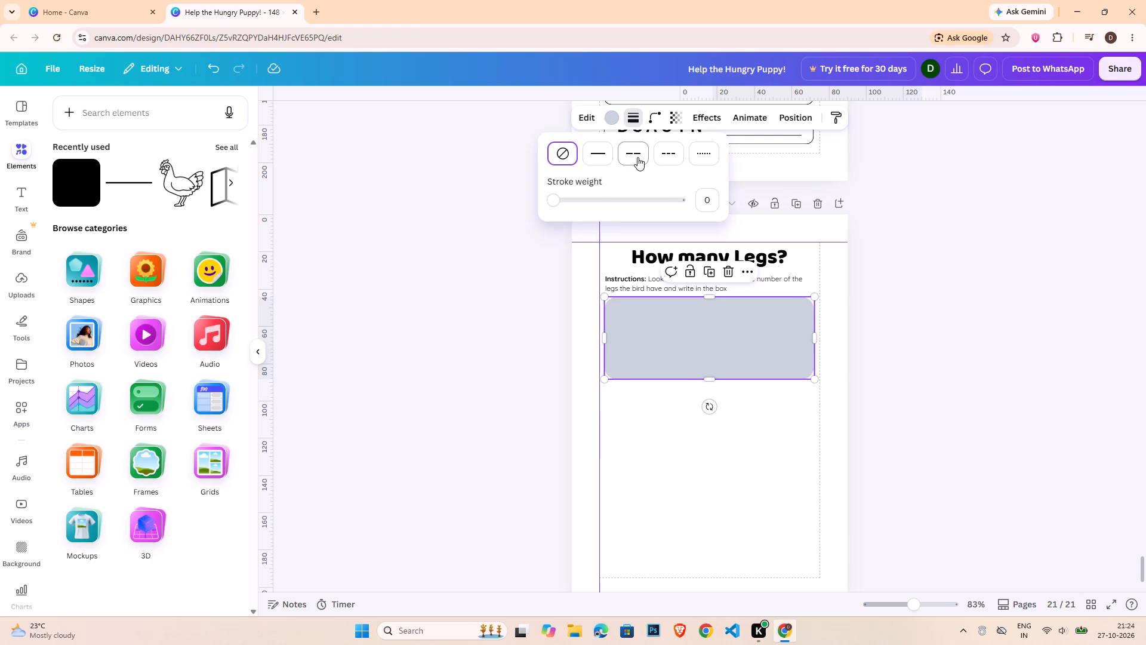
pyautogui.click(706, 196)
pyautogui.press('1')
pyautogui.press('Return')
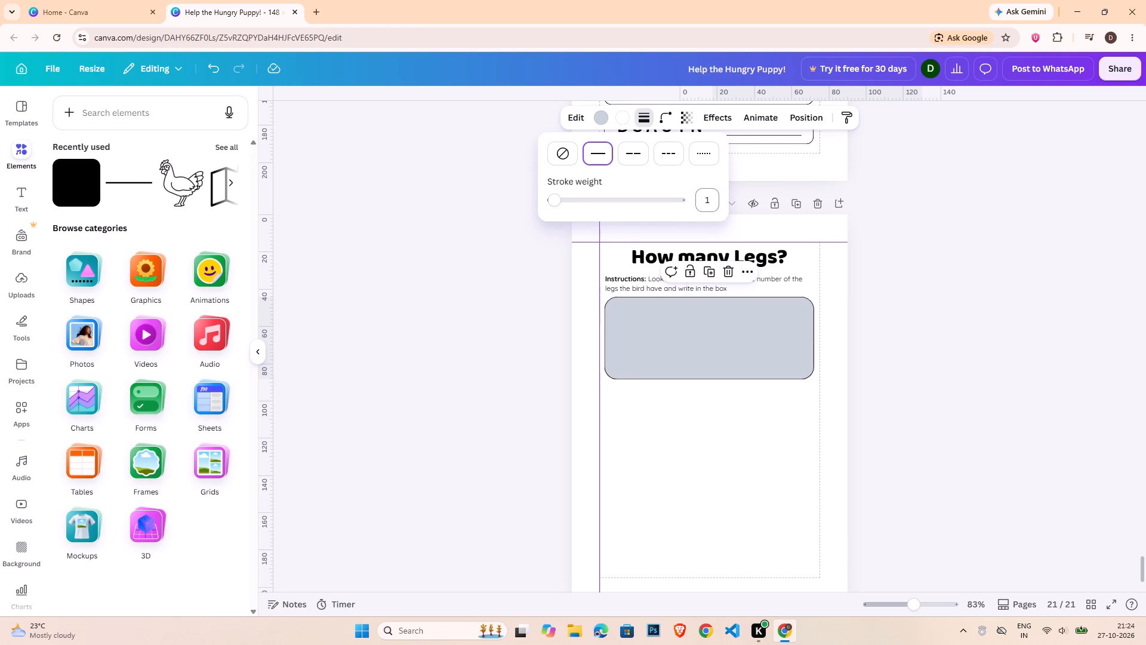
# Reduce the rectangle's corner rounding to about 16.
pyautogui.click(667, 114)
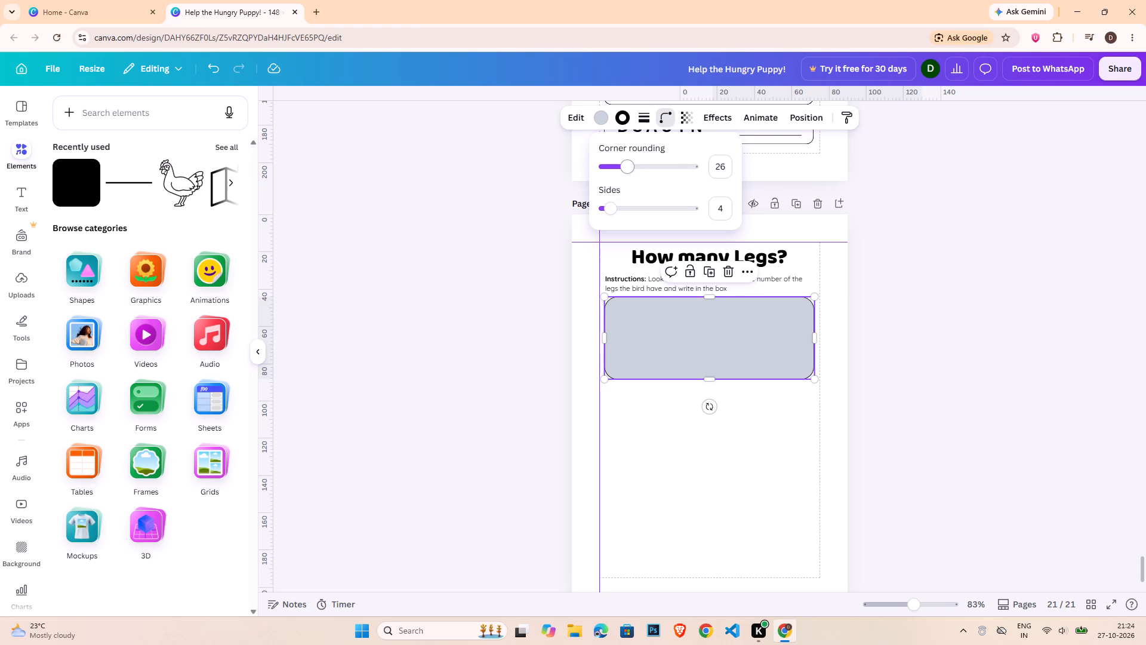
pyautogui.moveTo(632, 168); pyautogui.dragTo(618, 170)
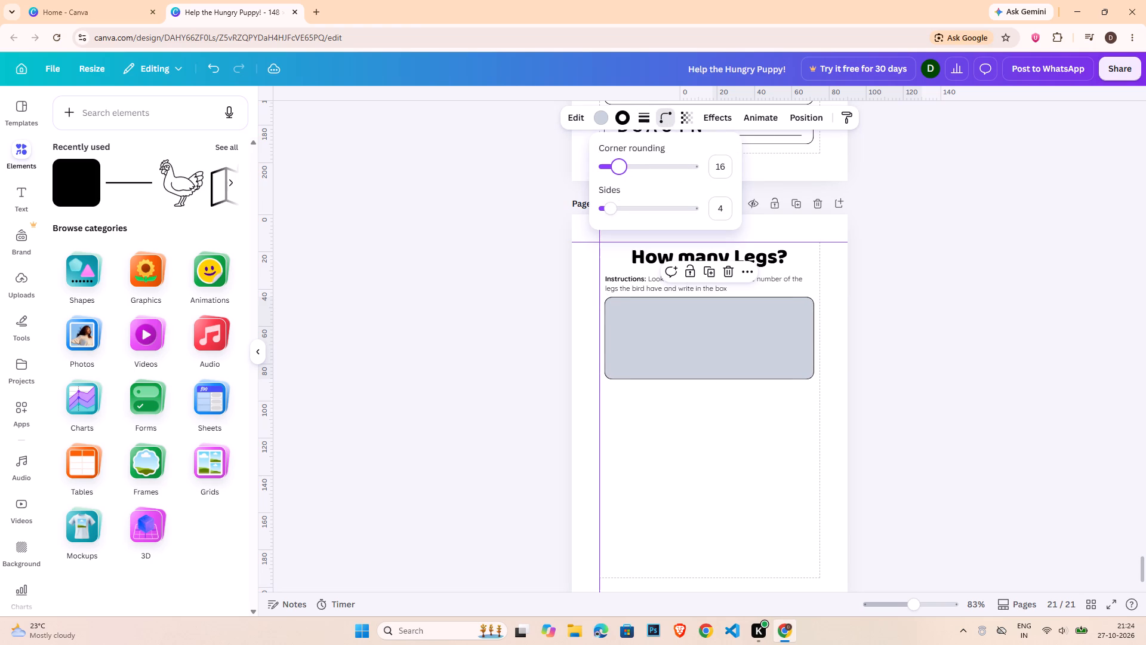
pyautogui.moveTo(618, 170); pyautogui.dragTo(617, 170)
# Fill the rounded rectangle with white.
pyautogui.click(603, 118)
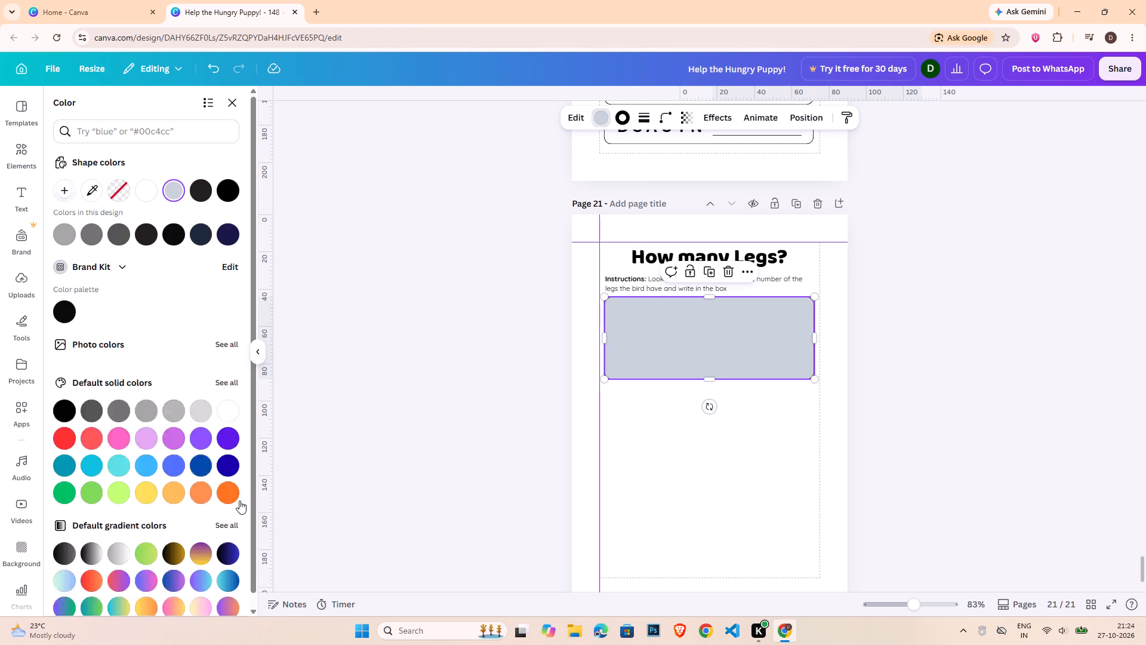
pyautogui.click(228, 497)
# Shorten the rounded rectangle from its lower edge into a low, wide box beneath the instructions.
pyautogui.moveTo(713, 381); pyautogui.dragTo(718, 353)
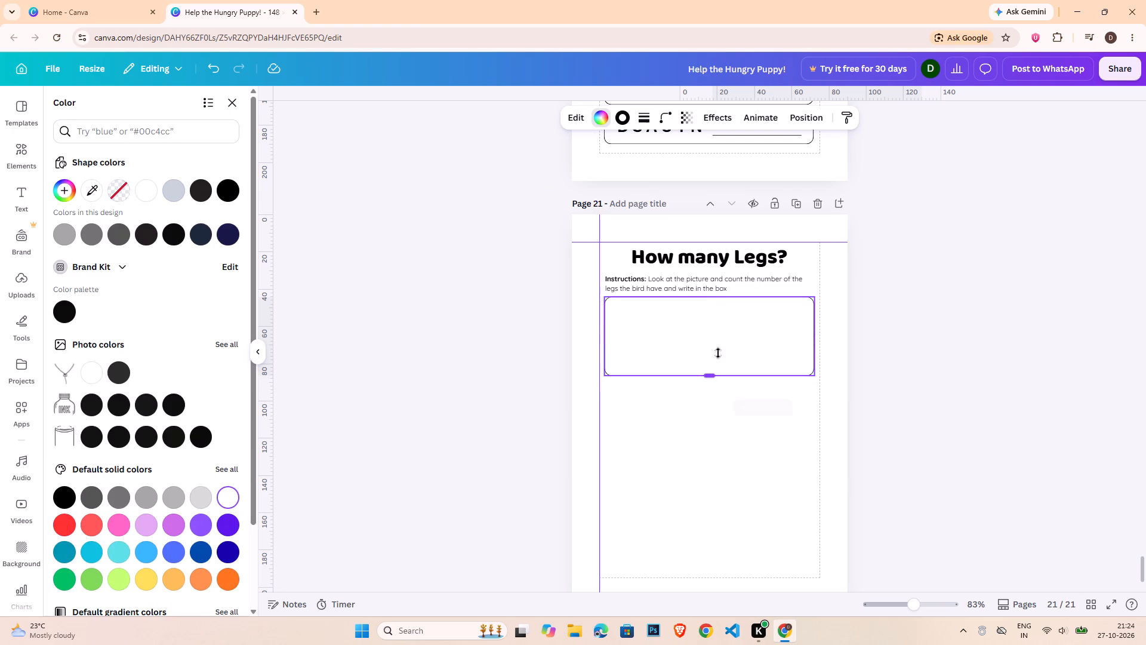
pyautogui.moveTo(718, 353); pyautogui.dragTo(719, 349)
pyautogui.click(1029, 374)
pyautogui.click(851, 401)
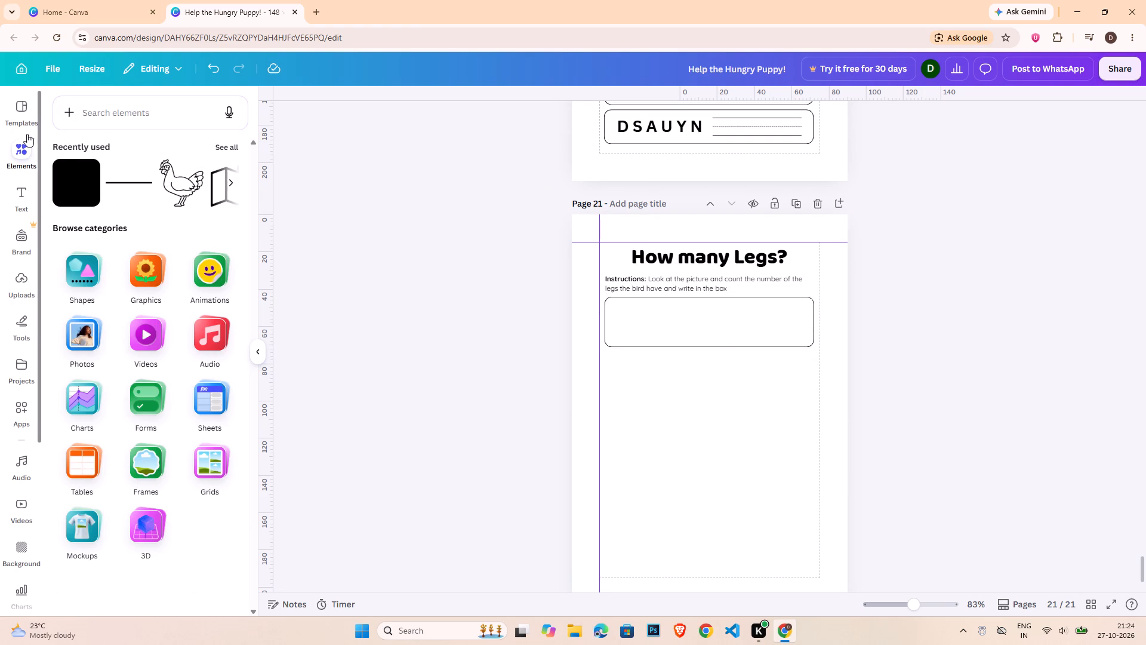
# Search the elements library for "bird" and show all the graphics results.
pyautogui.click(91, 111)
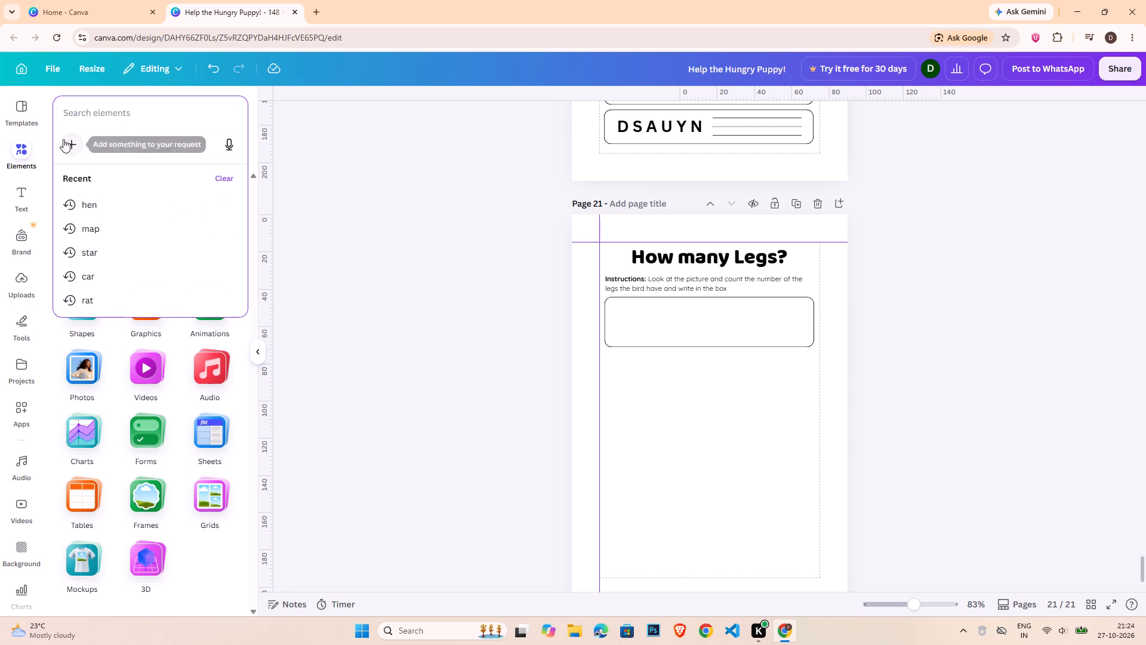
pyautogui.press('b')
pyautogui.press('i')
pyautogui.press('r')
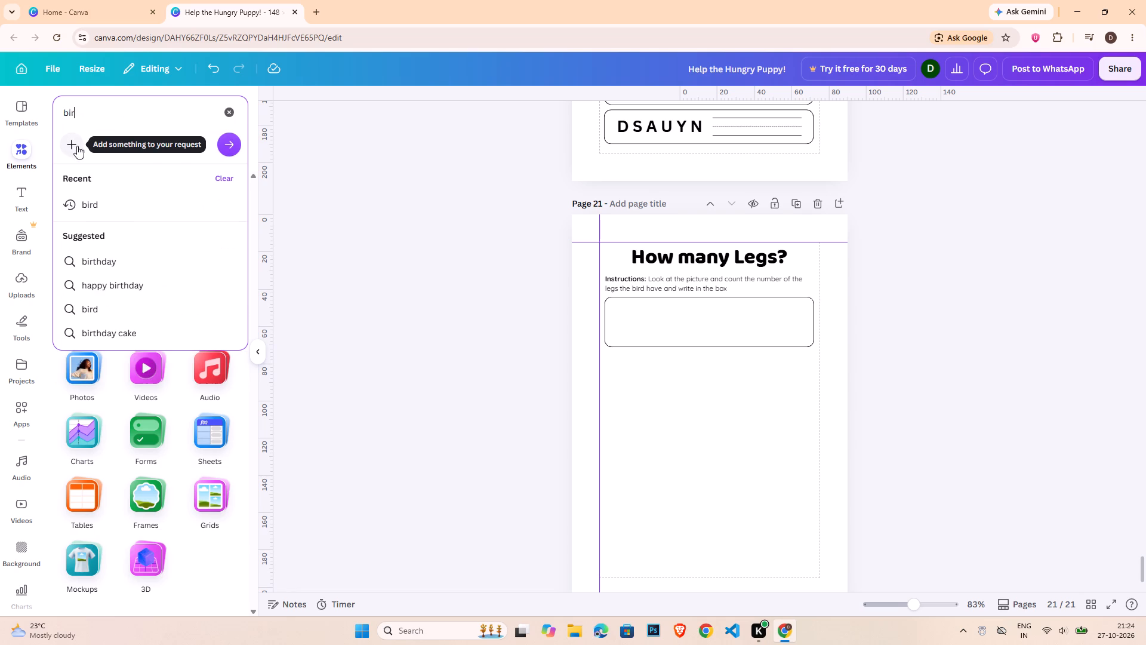
pyautogui.press('d')
pyautogui.press('Return')
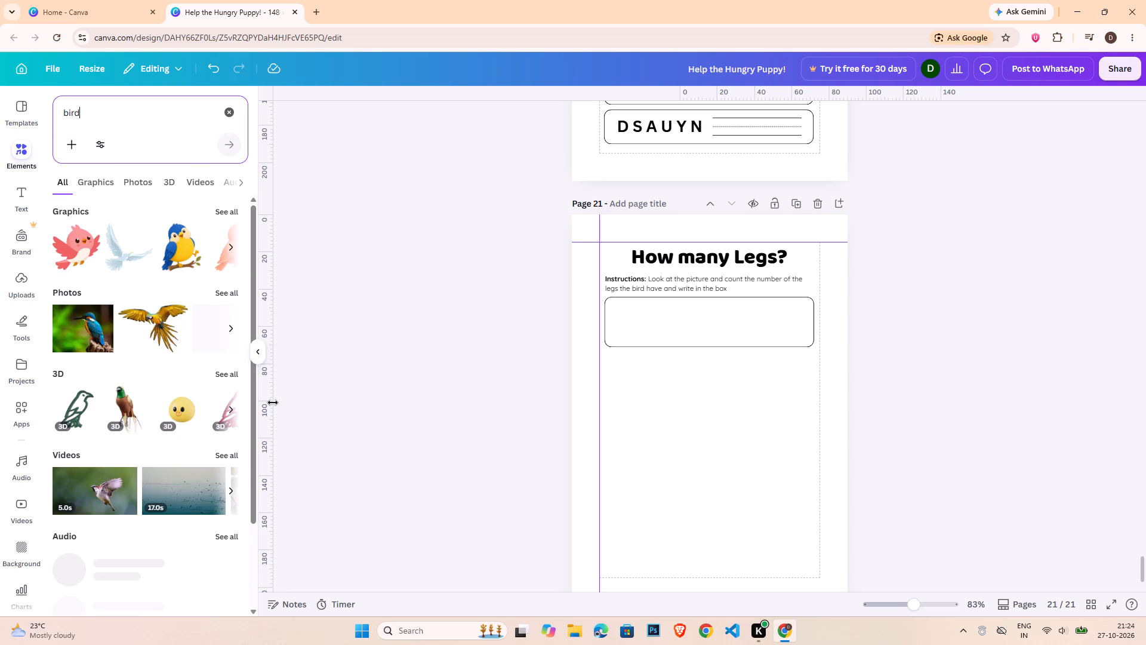
pyautogui.click(230, 216)
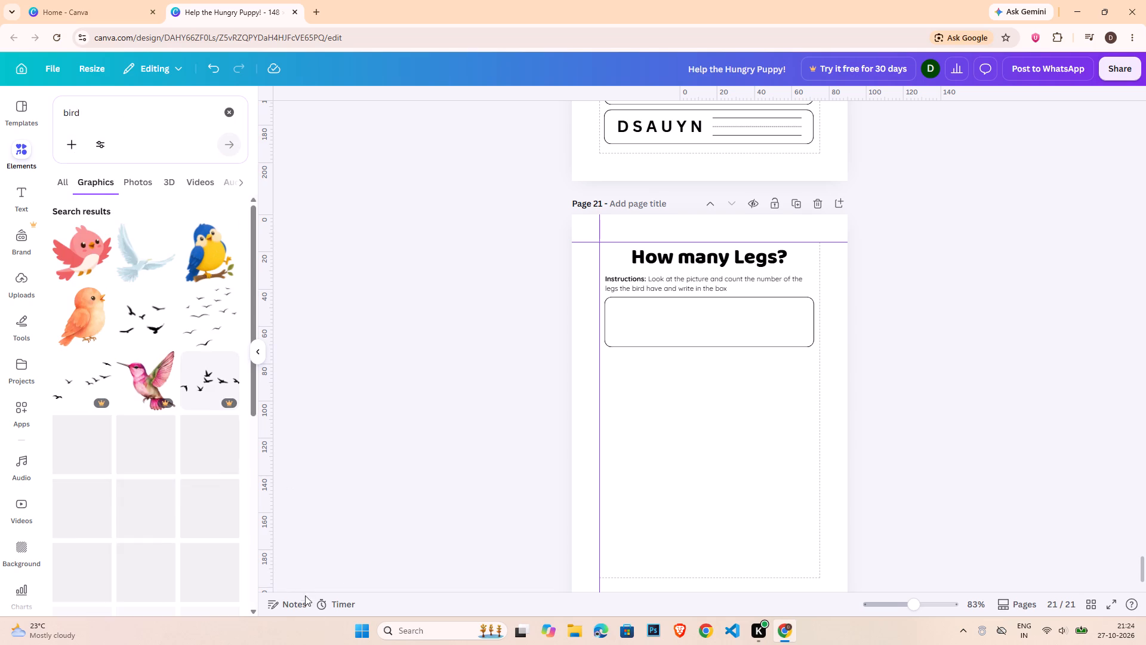
# Find the pale peach bird standing on two thin black legs among the graphics and add it to the page.
pyautogui.scroll(-4, 312, 450)
pyautogui.scroll(-4, 235, 465)
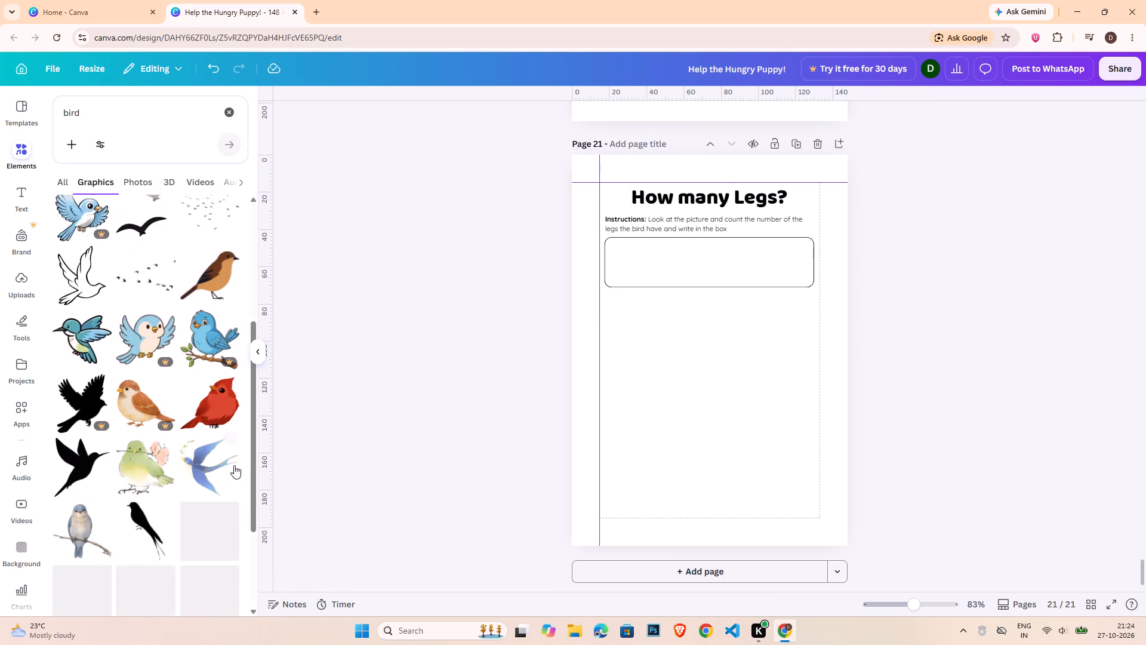
pyautogui.scroll(-3, 234, 465)
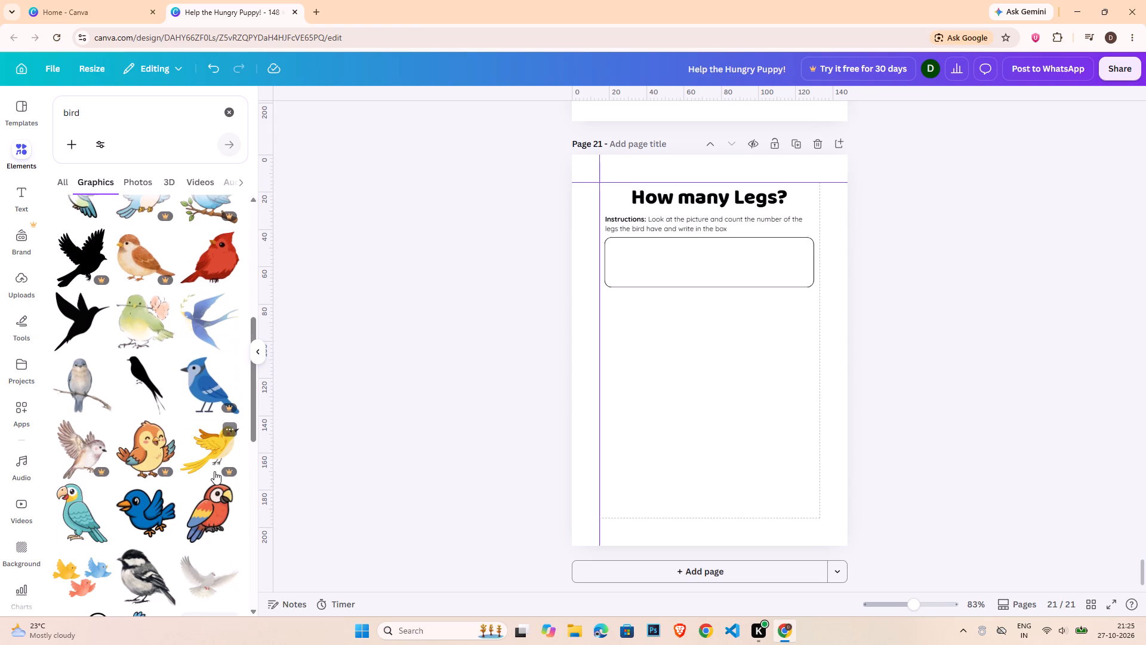
pyautogui.scroll(-3, 214, 471)
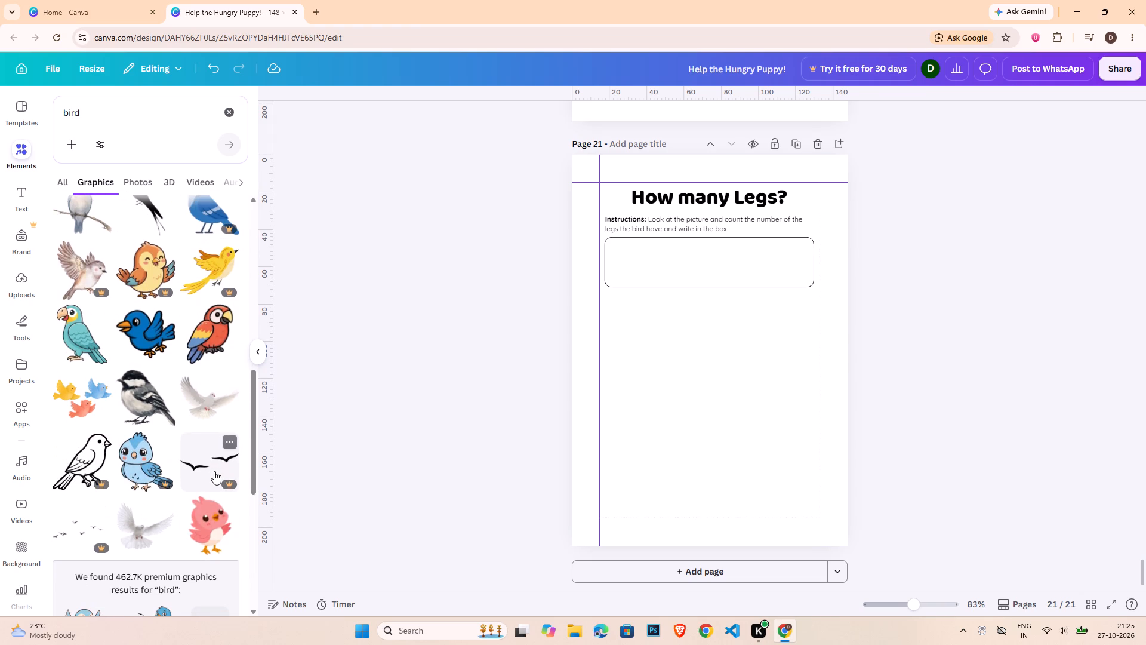
pyautogui.scroll(-6, 214, 471)
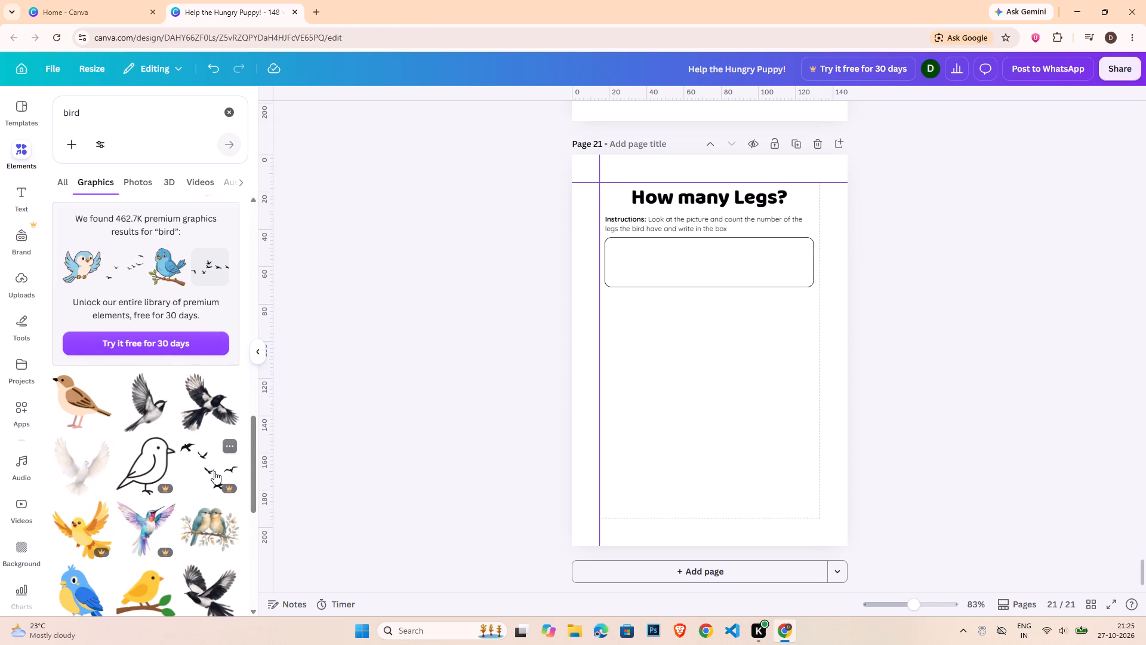
pyautogui.scroll(-8, 214, 471)
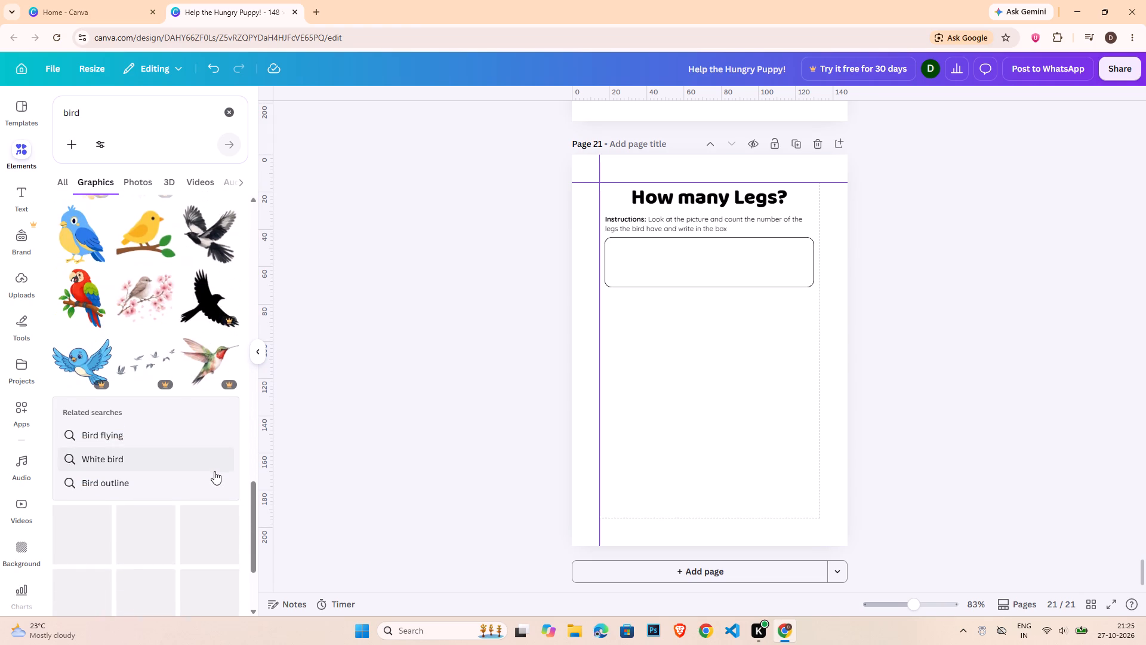
pyautogui.scroll(-5, 214, 471)
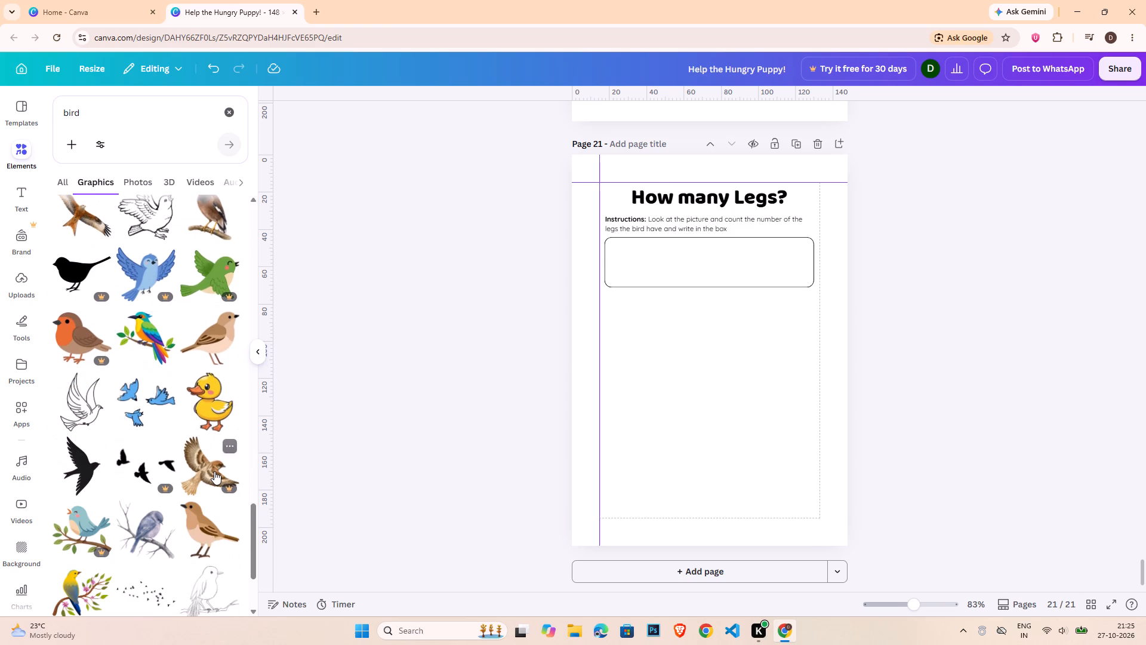
pyautogui.scroll(-7, 214, 471)
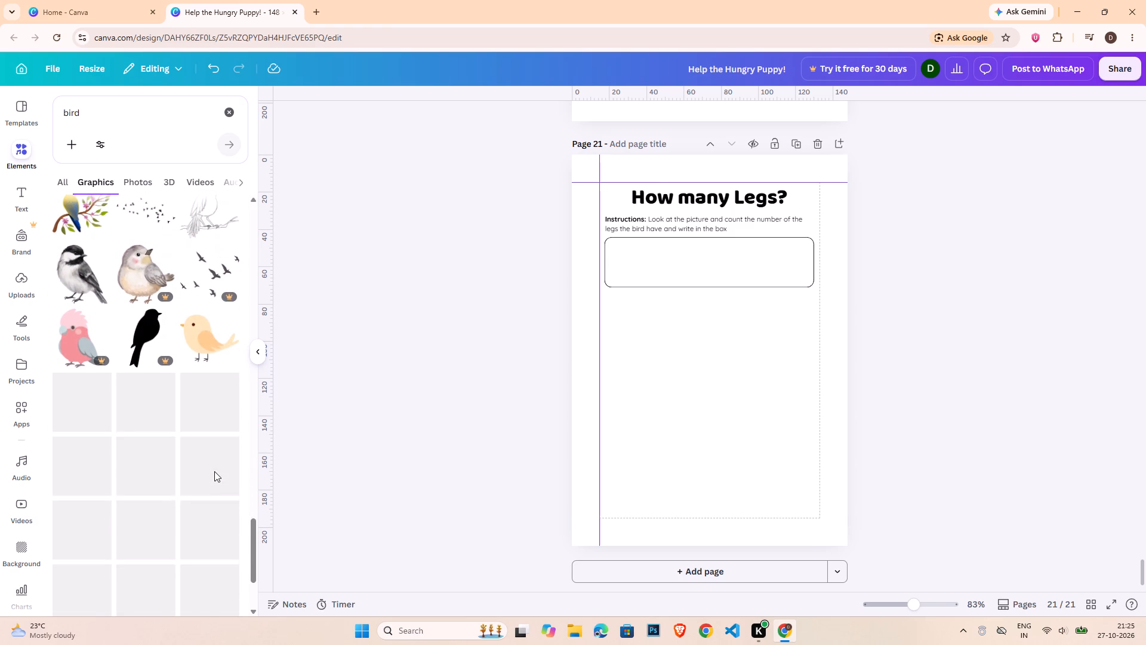
pyautogui.click(209, 342)
# Apply the "Simple lined" style match to the bird graphic.
pyautogui.click(489, 119)
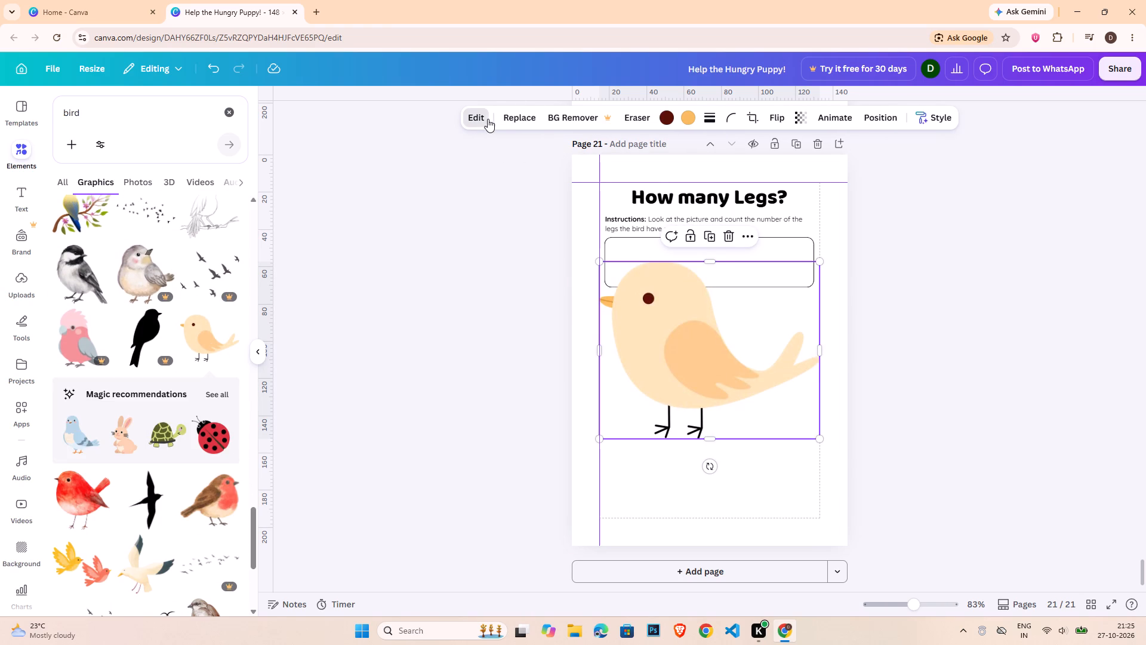
pyautogui.click(141, 403)
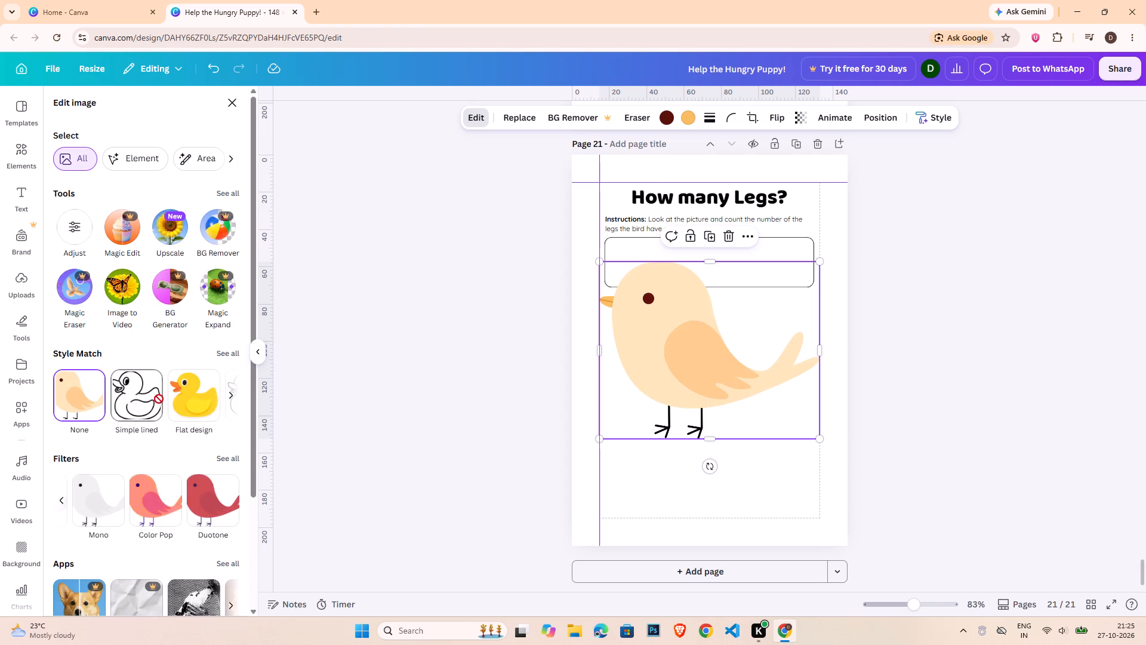
# Flip the bird horizontally.
pyautogui.click(779, 121)
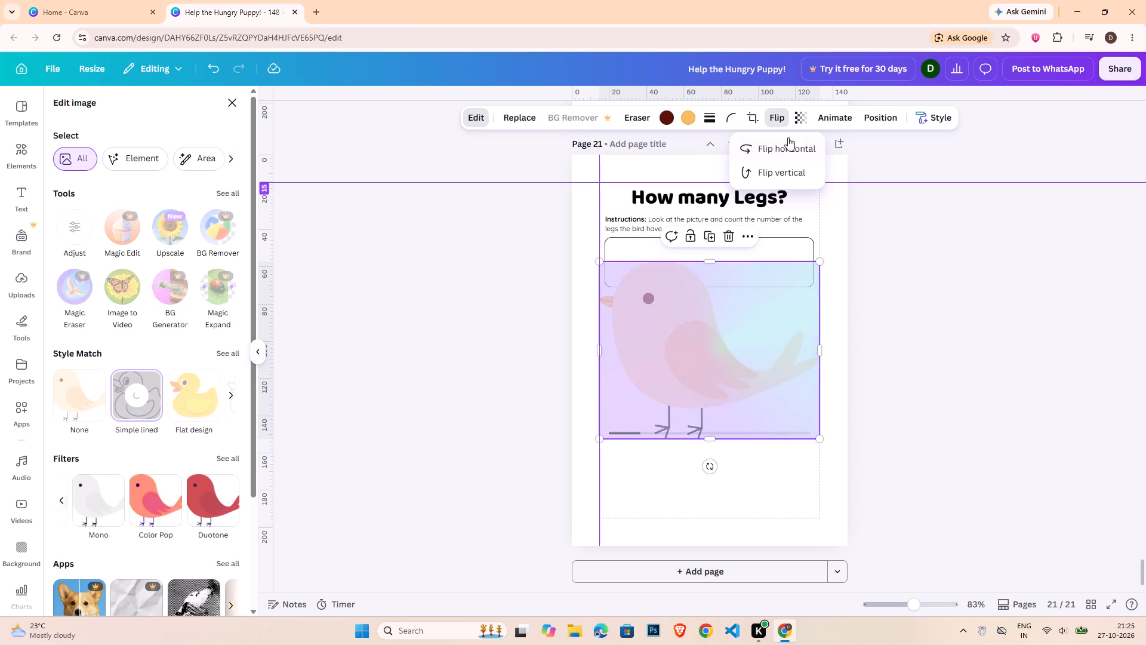
pyautogui.click(790, 143)
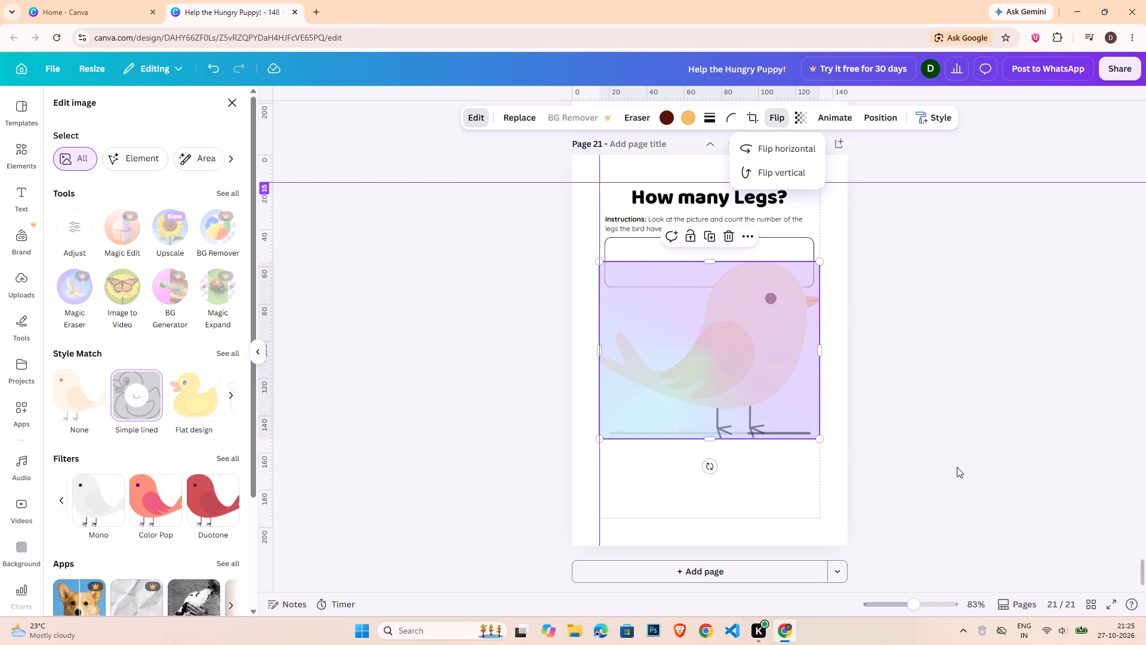
# Shrink the bird and place it inside the left end of the outlined box, centred vertically.
pyautogui.moveTo(823, 438); pyautogui.dragTo(806, 429)
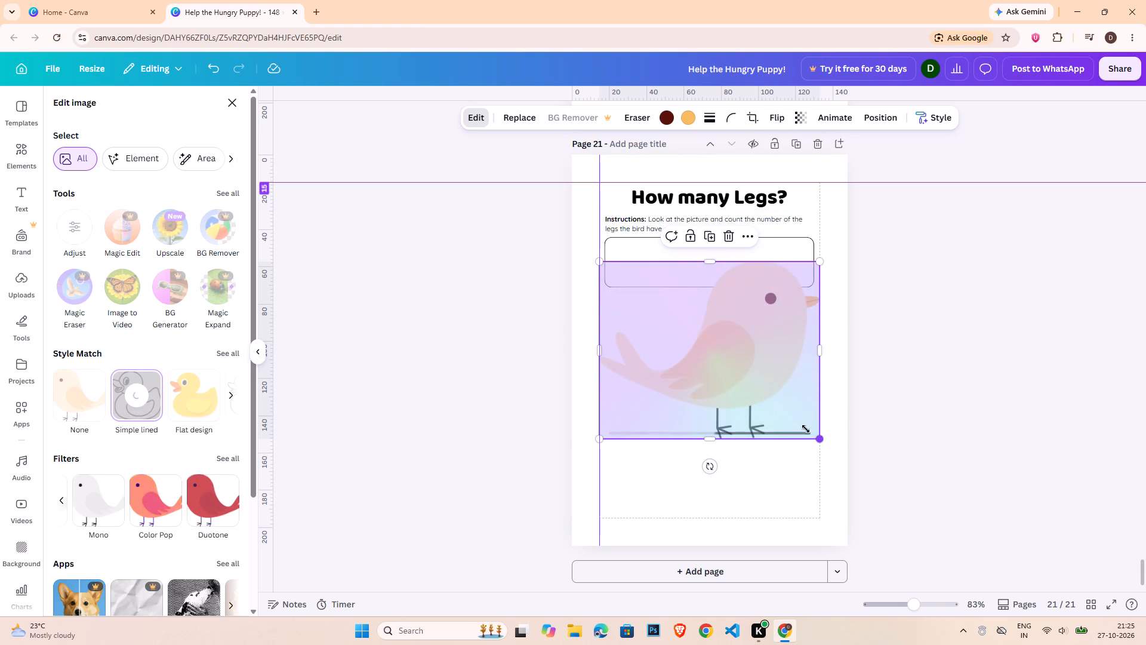
pyautogui.moveTo(806, 429); pyautogui.dragTo(668, 311)
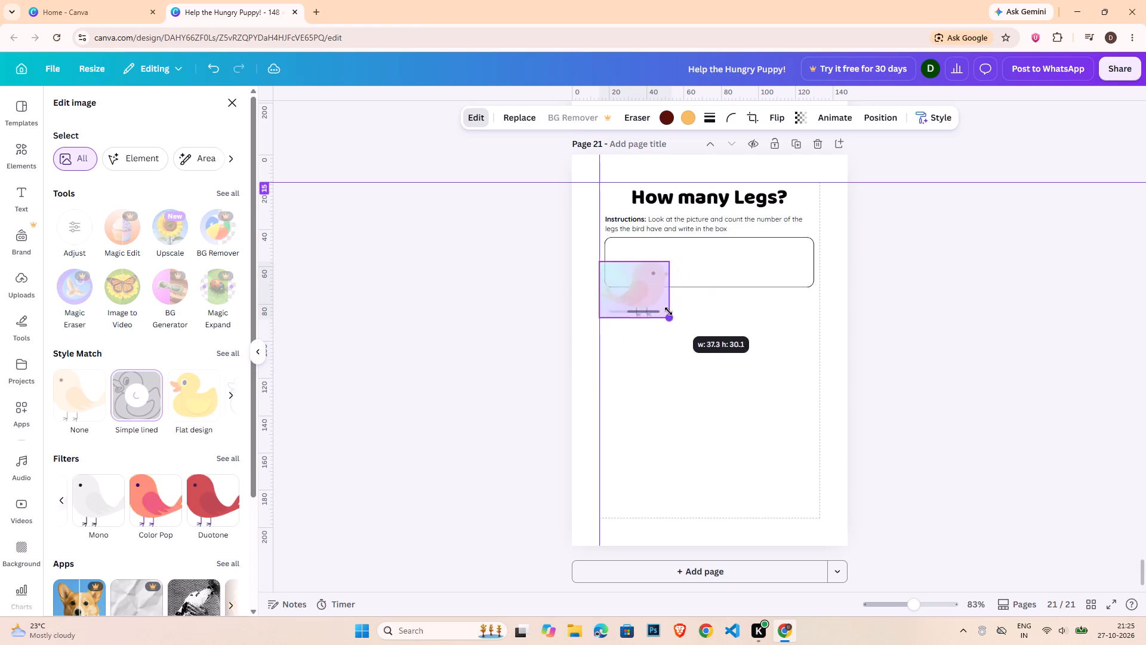
pyautogui.moveTo(668, 311); pyautogui.dragTo(652, 301)
pyautogui.moveTo(628, 282); pyautogui.dragTo(633, 261)
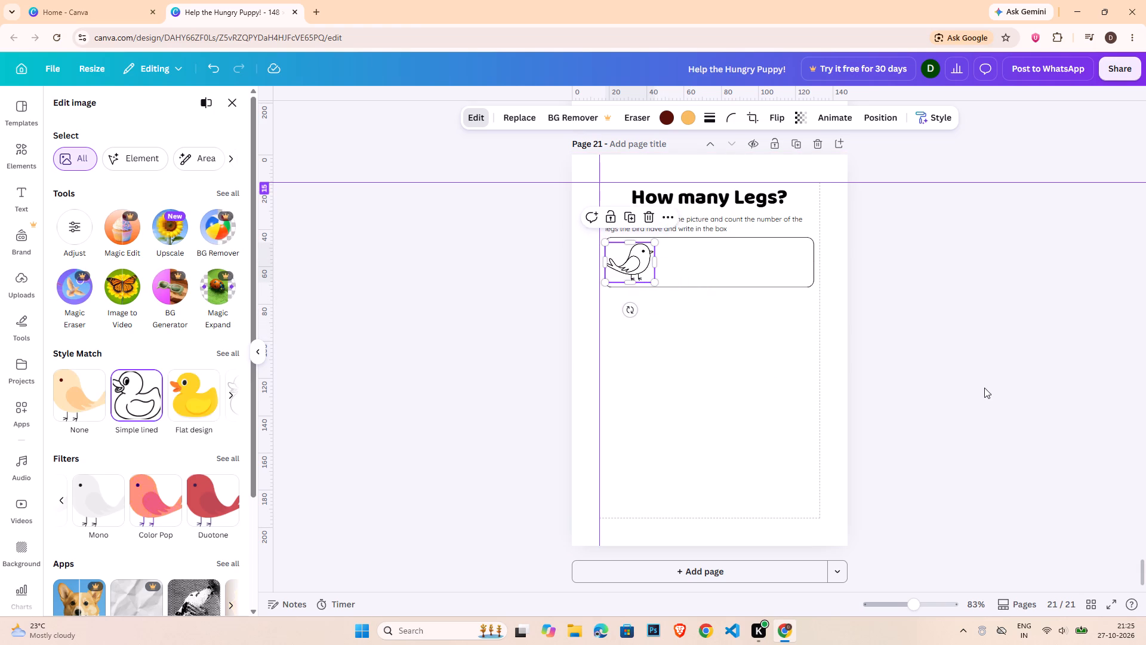
pyautogui.click(976, 368)
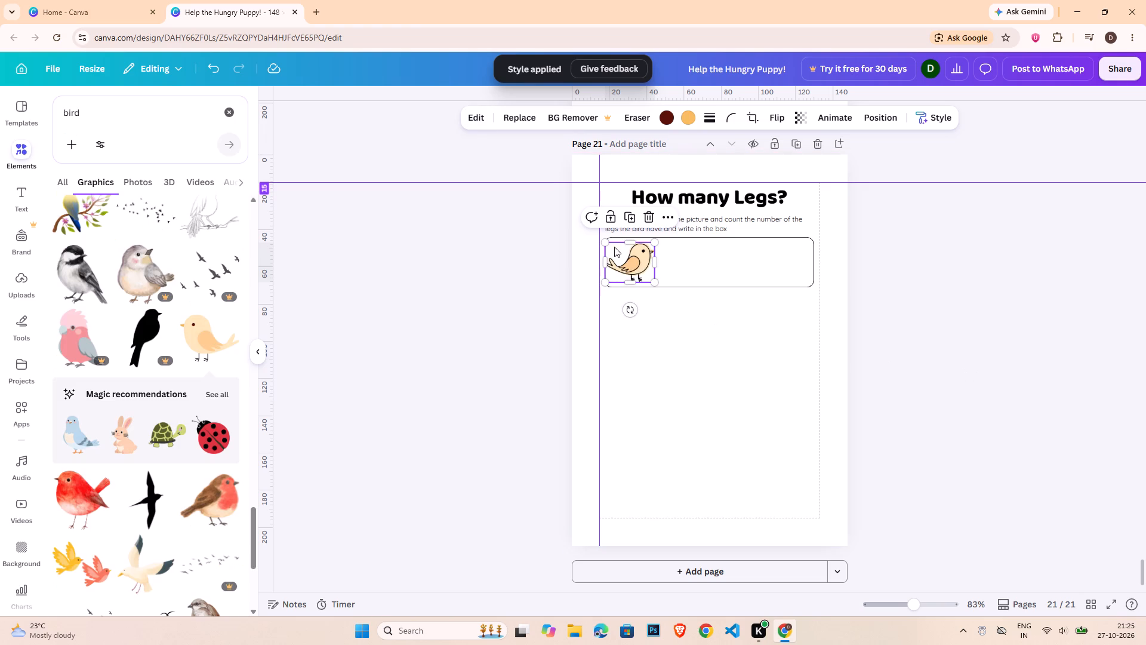
pyautogui.moveTo(609, 243); pyautogui.dragTo(621, 250)
pyautogui.moveTo(636, 262); pyautogui.dragTo(628, 259)
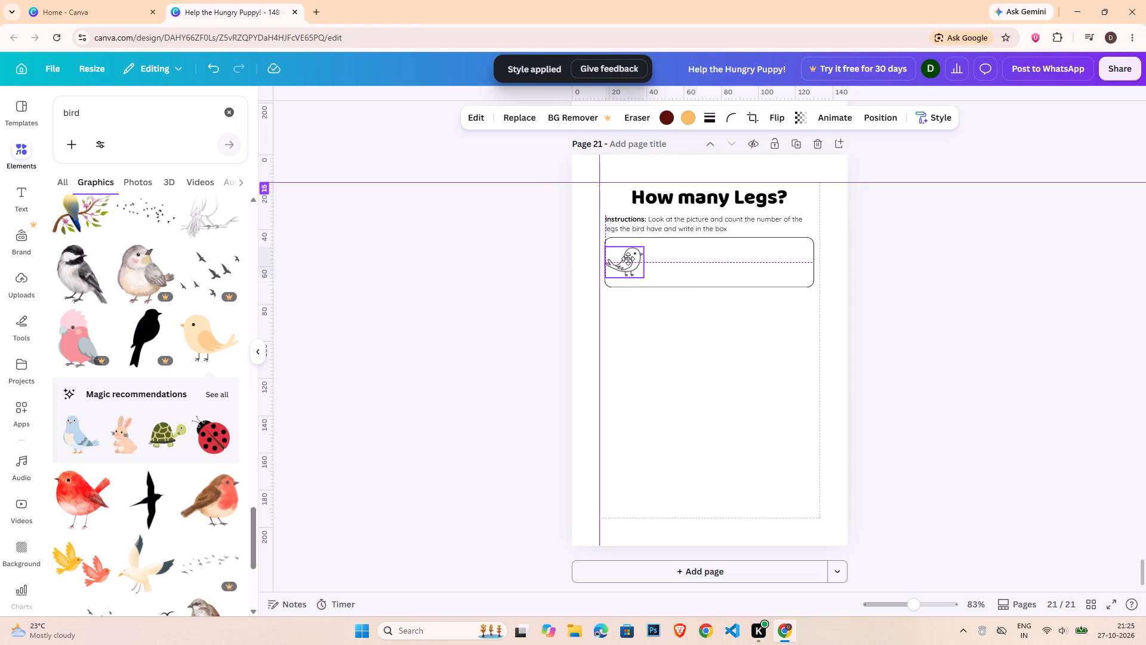
pyautogui.moveTo(628, 259); pyautogui.dragTo(630, 259)
# Duplicate the line-art bird and place the copy just to its right, level with the first.
pyautogui.hotkey('ctrl', 'c')
pyautogui.hotkey('ctrl', 'v')
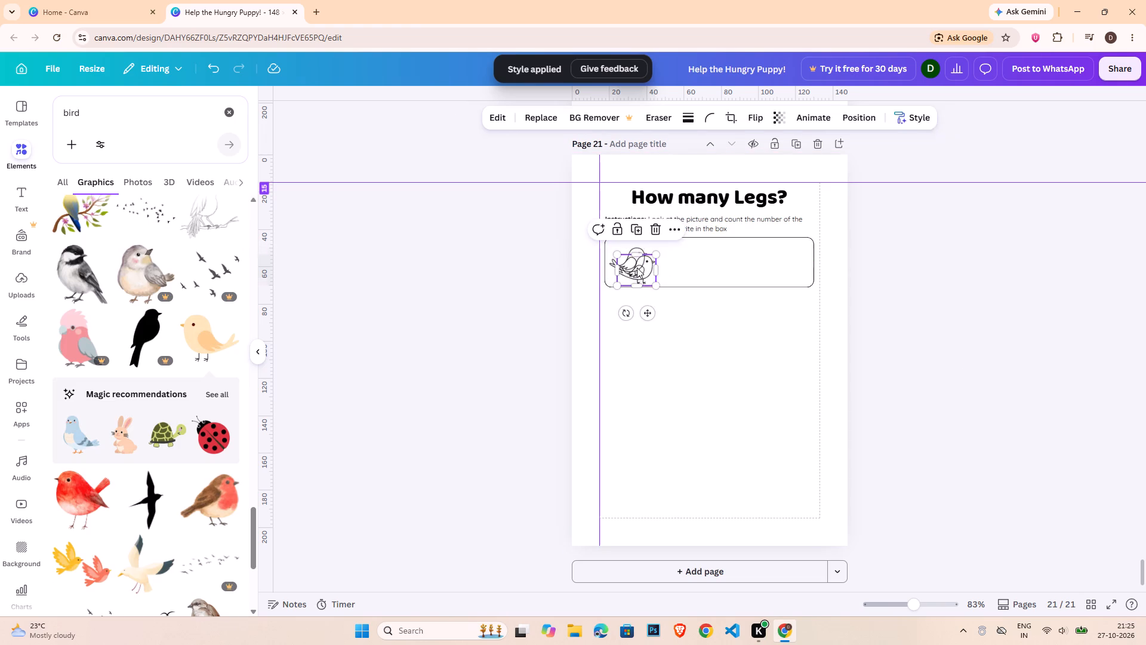
pyautogui.moveTo(638, 272); pyautogui.dragTo(675, 260)
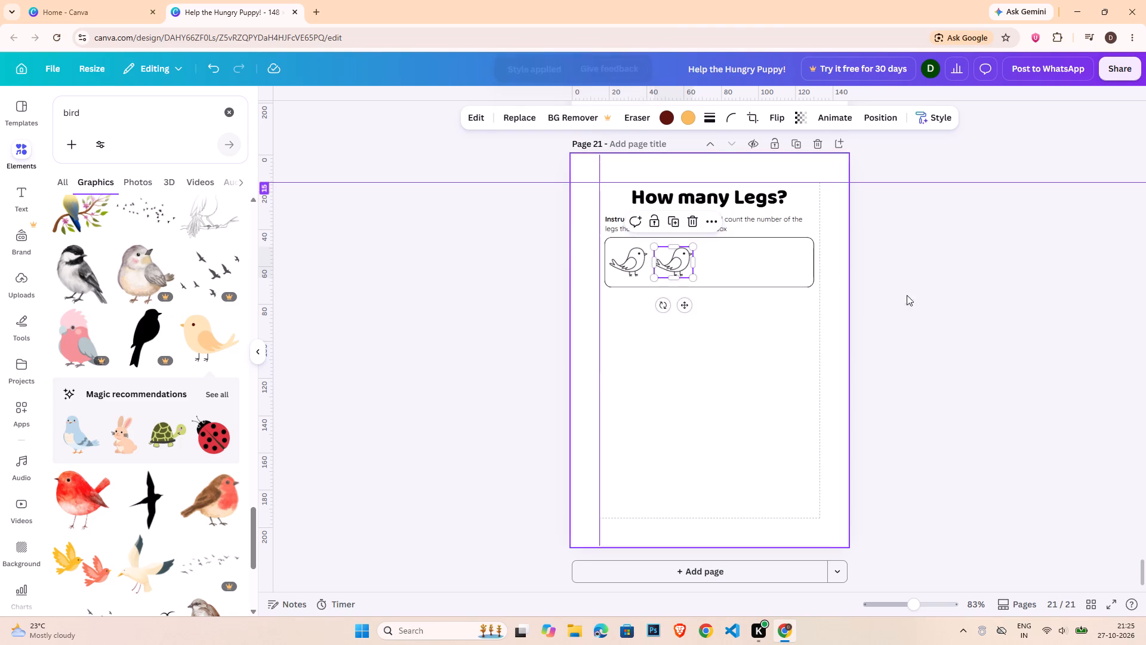
pyautogui.click(942, 304)
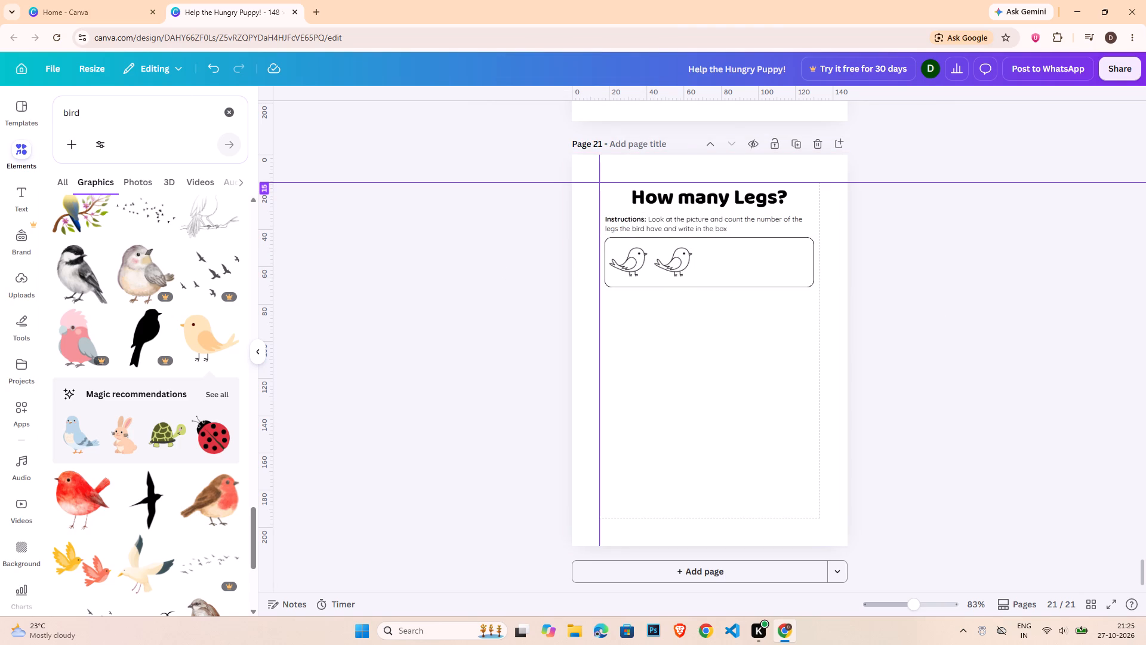
# Clear the bird search and add a rounded square shape to the page.
pyautogui.click(224, 107)
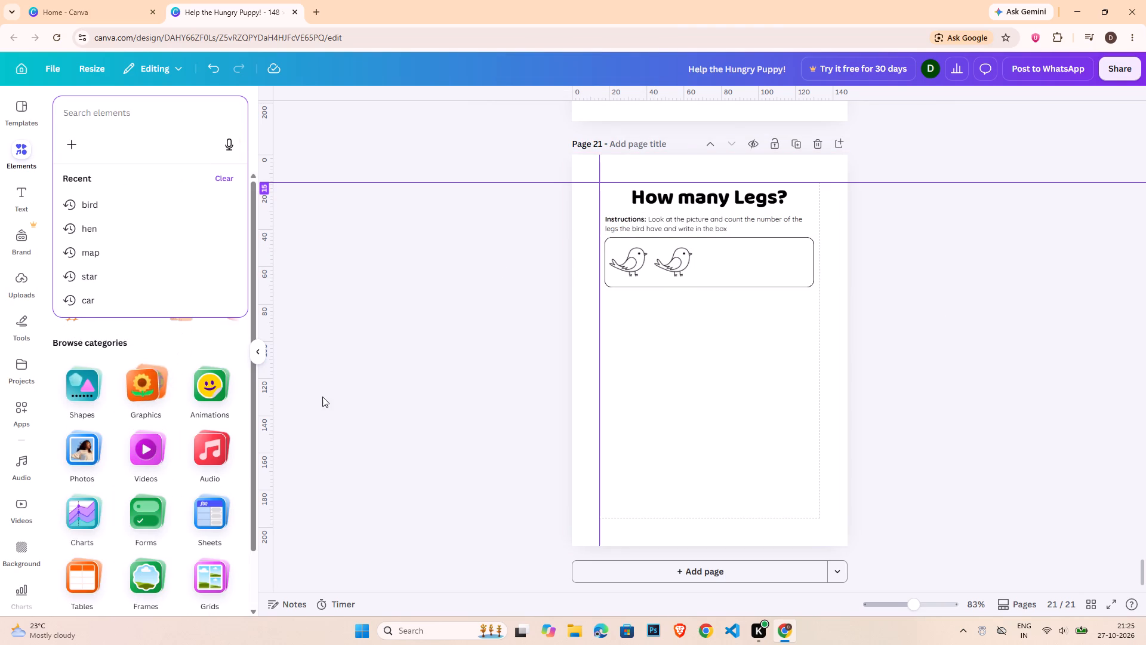
pyautogui.click(322, 397)
pyautogui.click(133, 188)
pyautogui.click(718, 353)
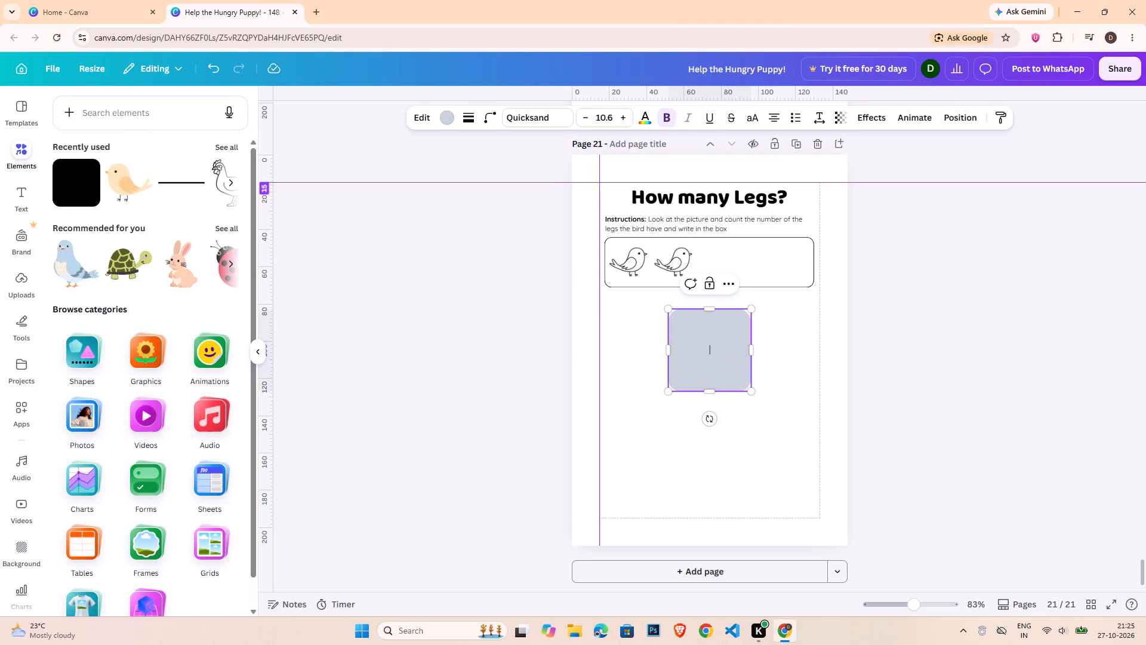
pyautogui.click(960, 330)
# Move the grey square to the right end of the outlined box and reduce its height and width to fit inside.
pyautogui.moveTo(719, 352); pyautogui.dragTo(776, 283)
pyautogui.moveTo(772, 320); pyautogui.dragTo(772, 283)
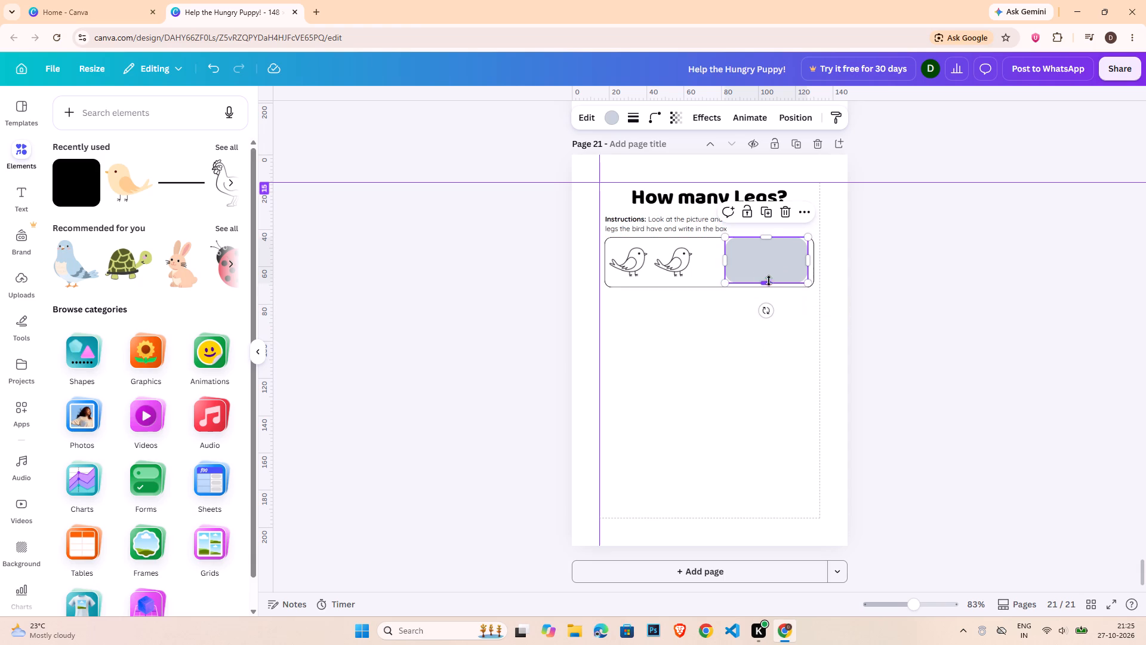
pyautogui.moveTo(722, 259); pyautogui.dragTo(765, 263)
# Reduce the grey square's corner rounding to about 11.
pyautogui.click(652, 115)
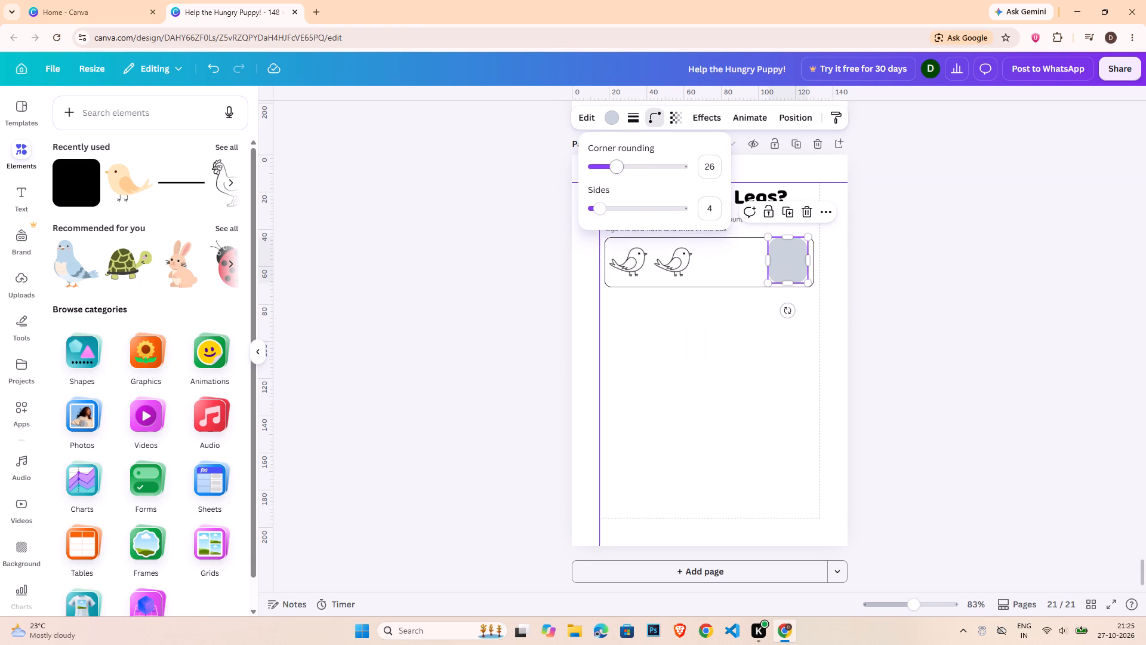
pyautogui.moveTo(615, 170); pyautogui.dragTo(602, 171)
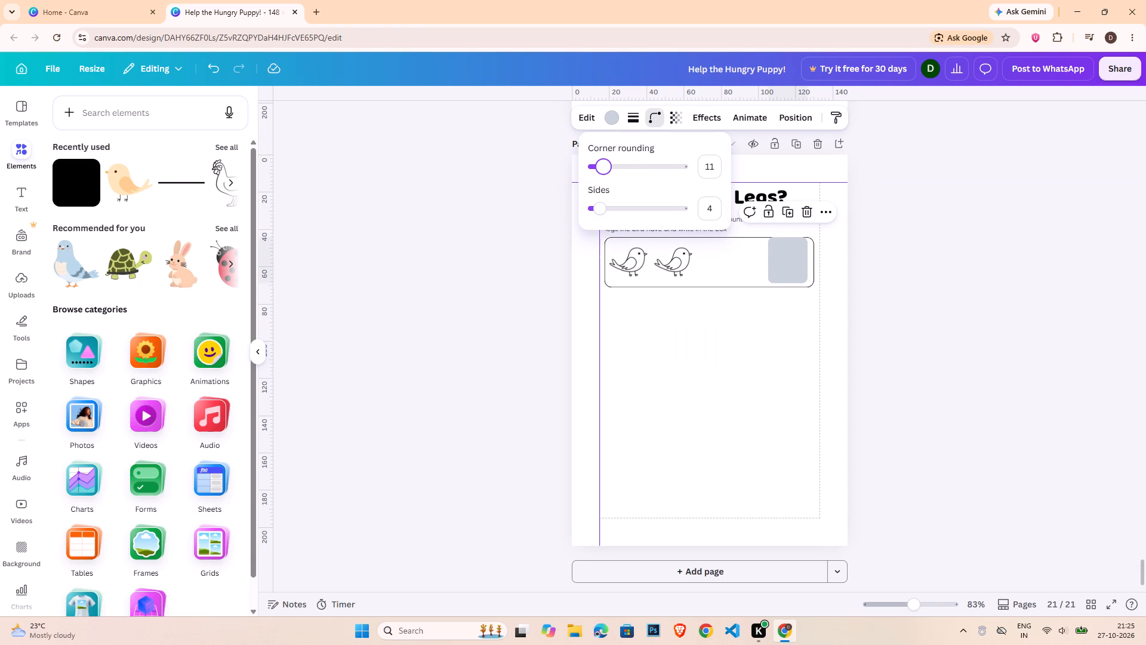
pyautogui.moveTo(602, 171); pyautogui.dragTo(602, 172)
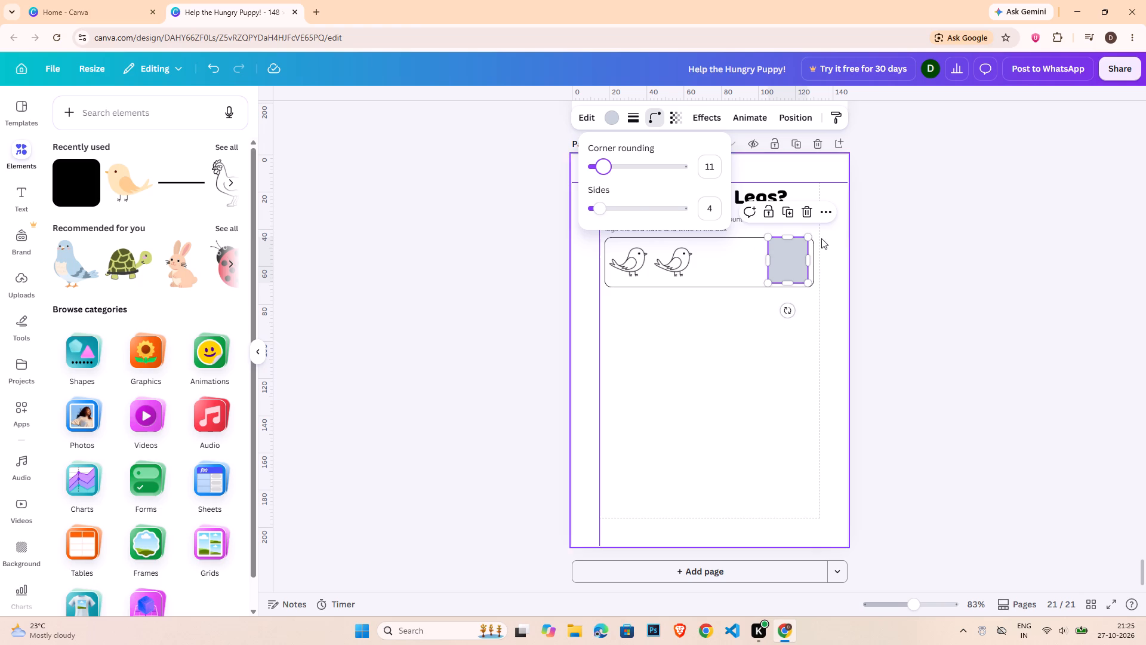
pyautogui.click(606, 169)
pyautogui.click(941, 239)
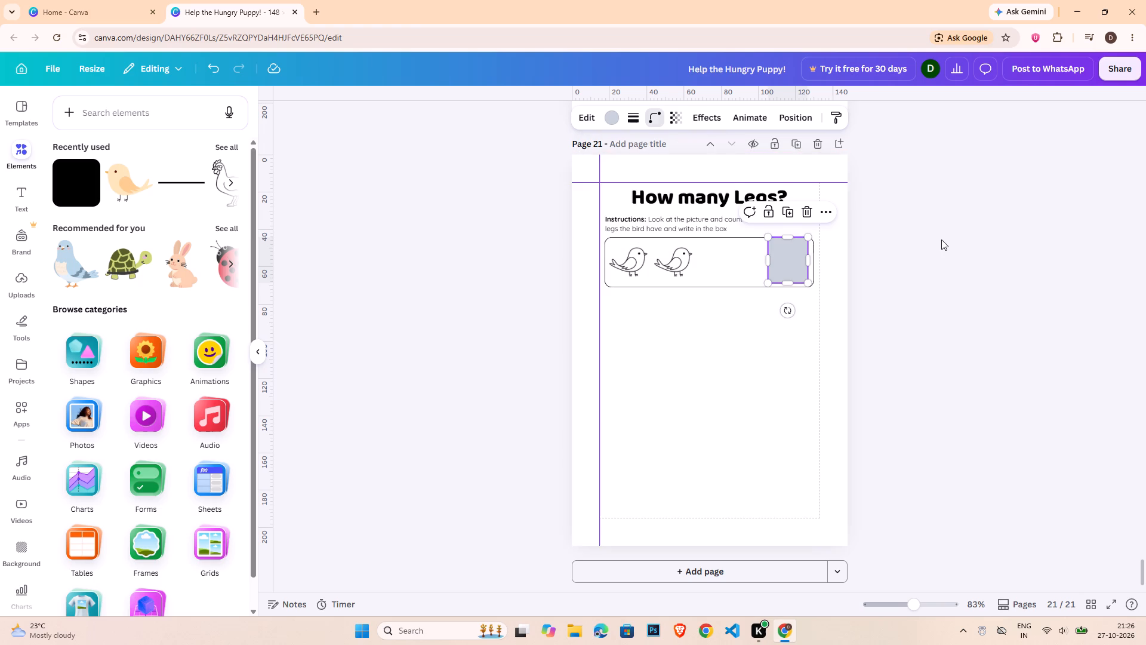
pyautogui.click(935, 241)
# Nudge the grey square slightly right, closer to the right edge of the outlined box.
pyautogui.click(796, 259)
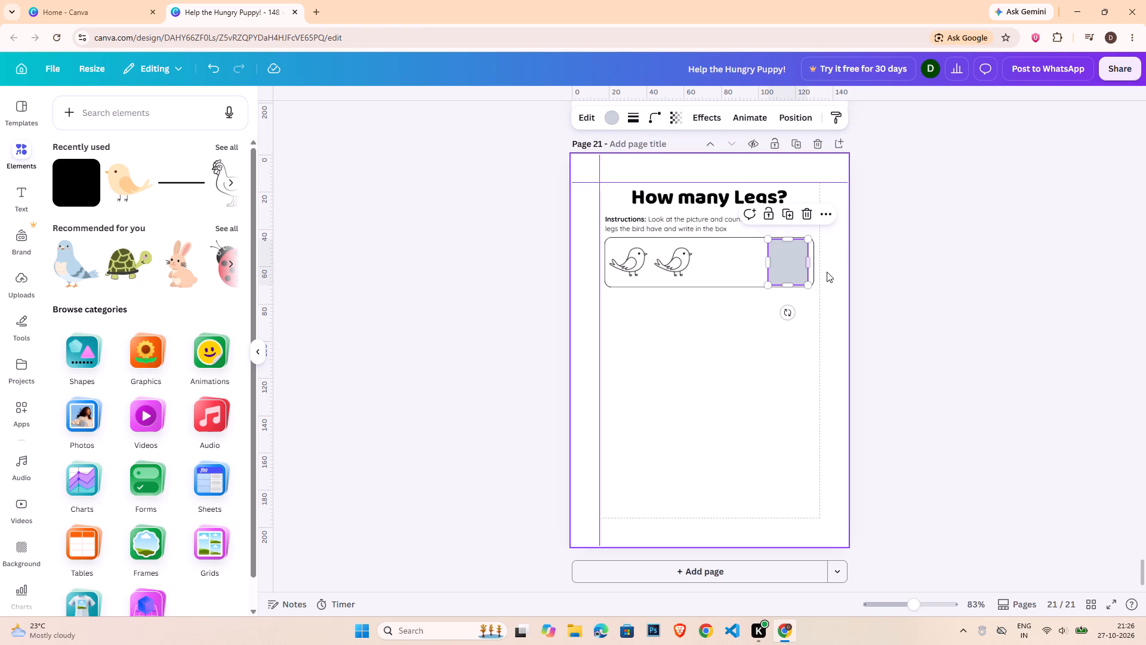
pyautogui.press('Right')
pyautogui.press('Right')
pyautogui.click(793, 262)
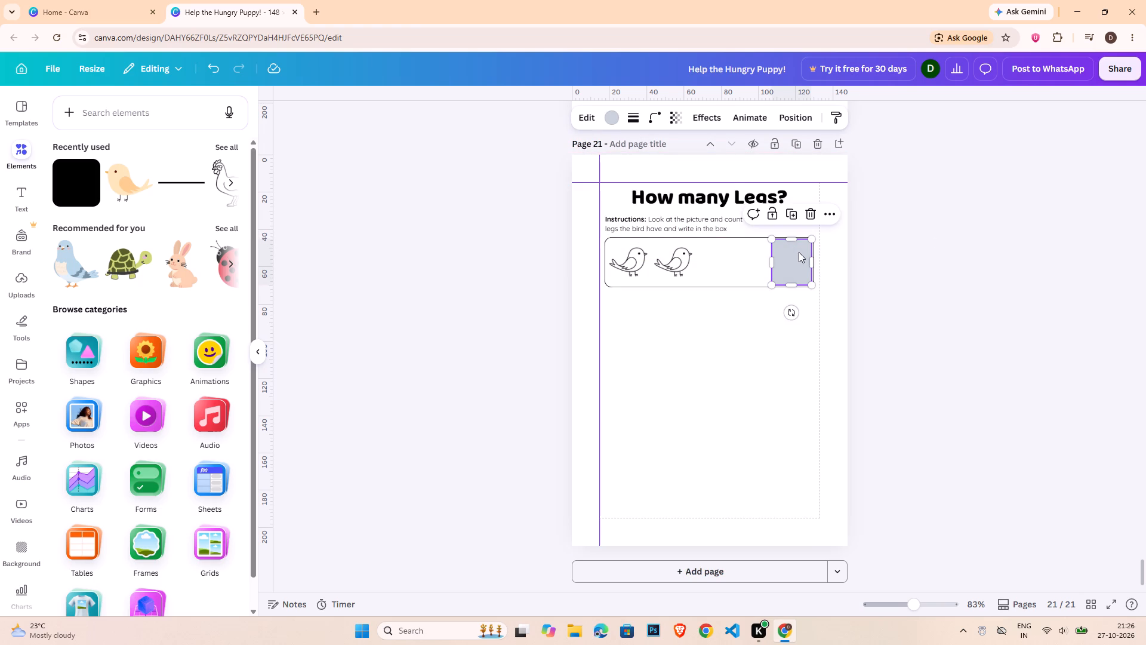
# Trim the grey square's top and bottom edges to leave even gaps inside the outlined box.
pyautogui.click(934, 601)
pyautogui.scroll(3, 938, 293)
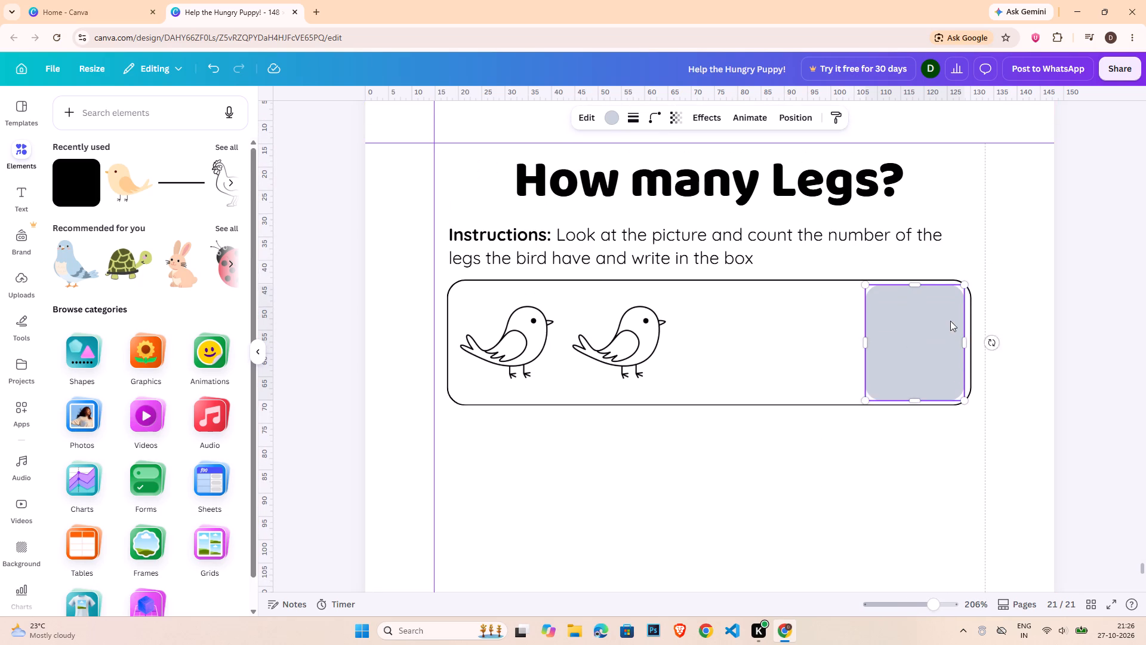
pyautogui.moveTo(922, 283); pyautogui.dragTo(922, 290)
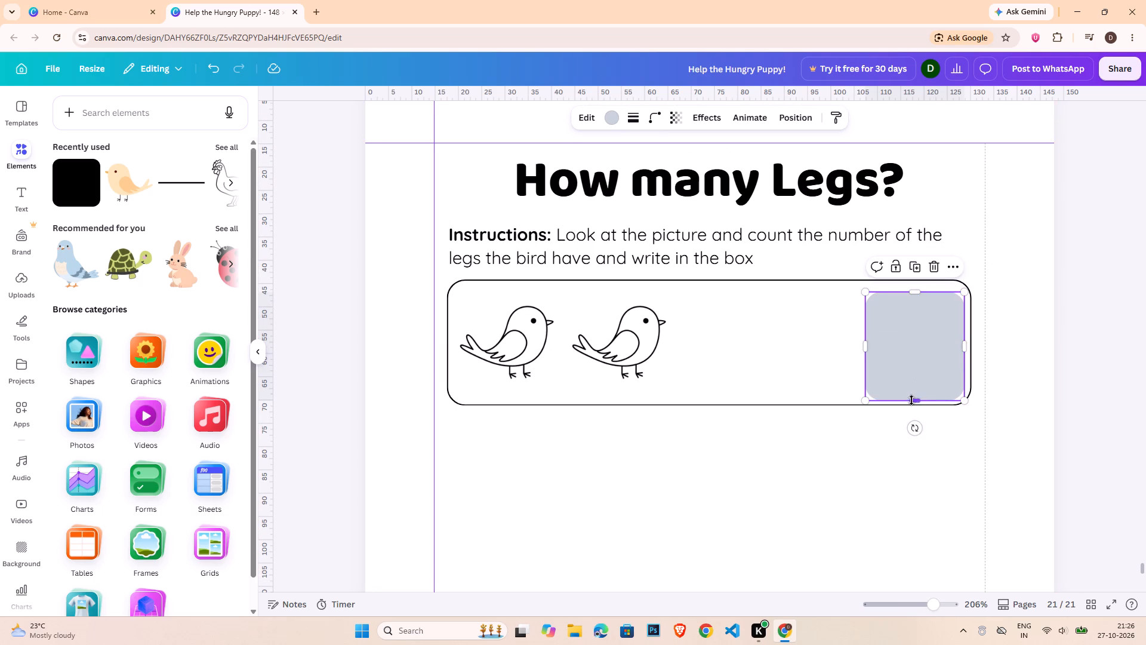
pyautogui.moveTo(911, 400); pyautogui.dragTo(911, 394)
pyautogui.click(893, 354)
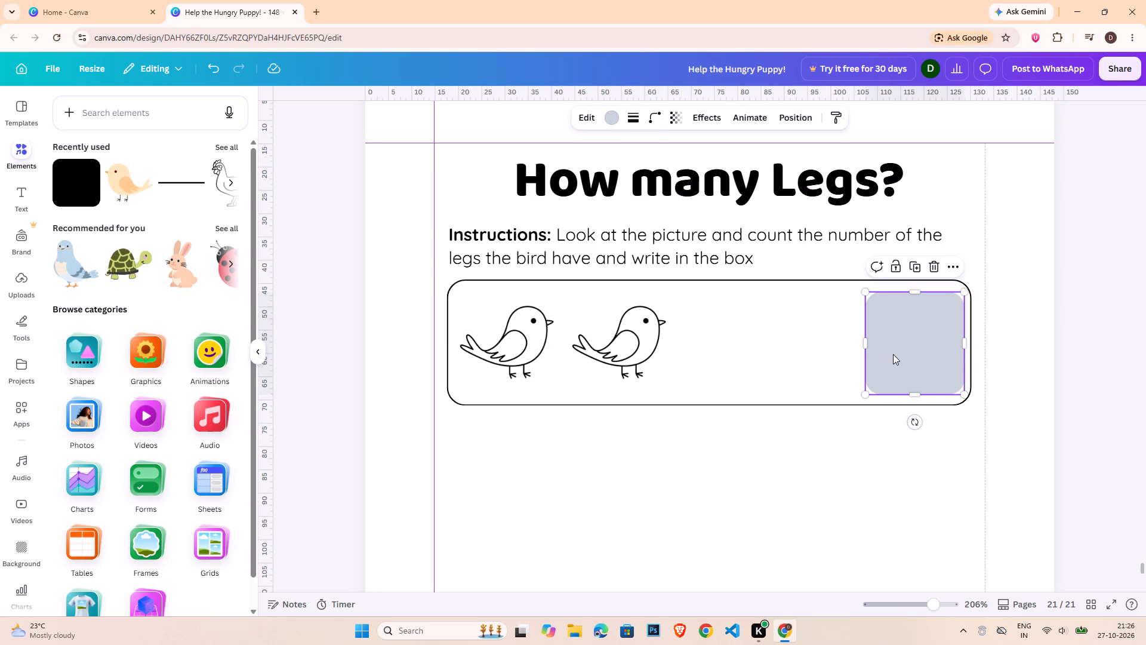
# Align the grey square to the vertical middle of the outlined box, undoing a horizontal centring made first.
pyautogui.click(804, 358)
pyautogui.keyDown('shift'); pyautogui.click(887, 354); pyautogui.keyUp('shift')
pyautogui.click(796, 121)
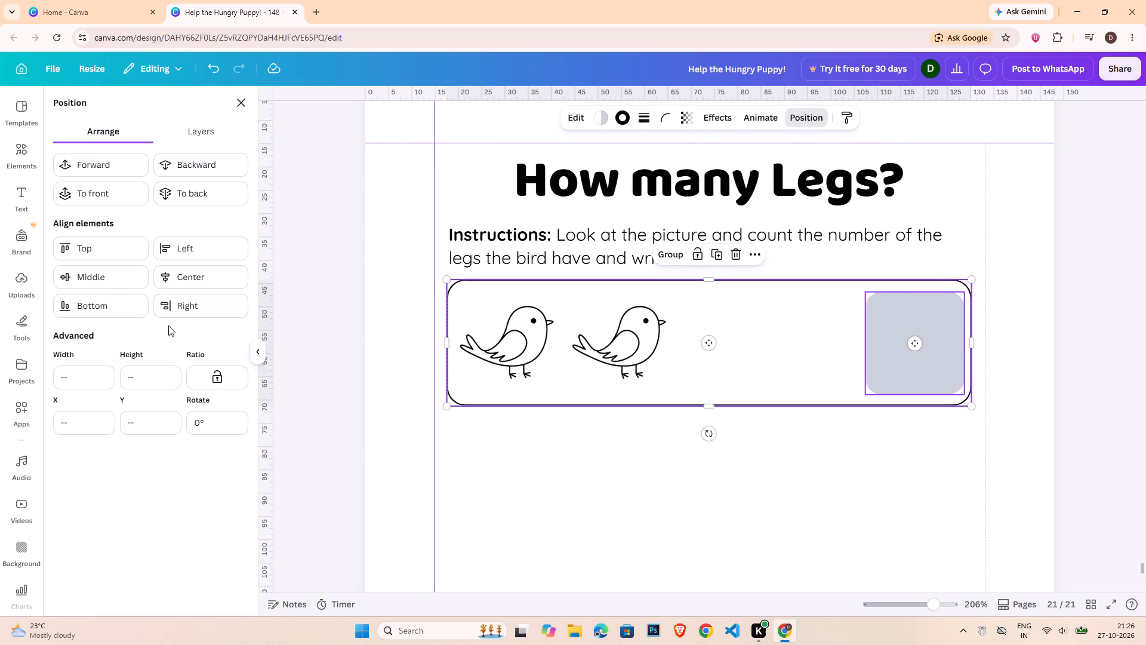
pyautogui.click(190, 277)
pyautogui.hotkey('ctrl', 'z')
pyautogui.click(107, 271)
pyautogui.doubleClick(1095, 355)
# Style the grey answer square with a white fill and a dotted outline of stroke weight 1.
pyautogui.click(865, 343)
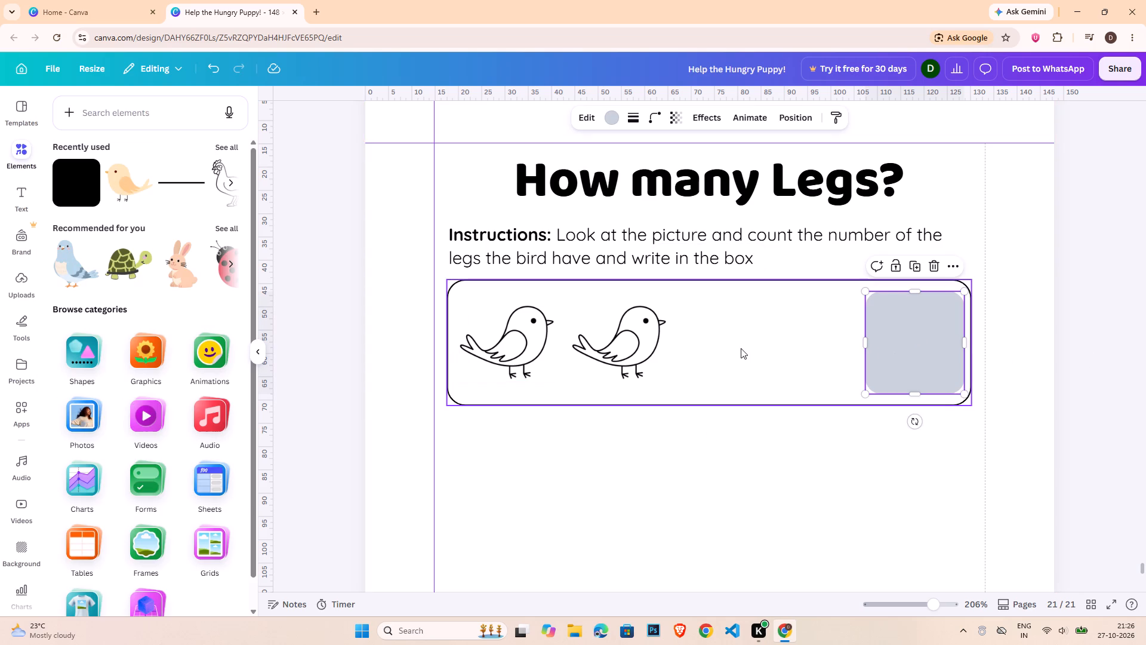
pyautogui.click(633, 116)
pyautogui.click(707, 203)
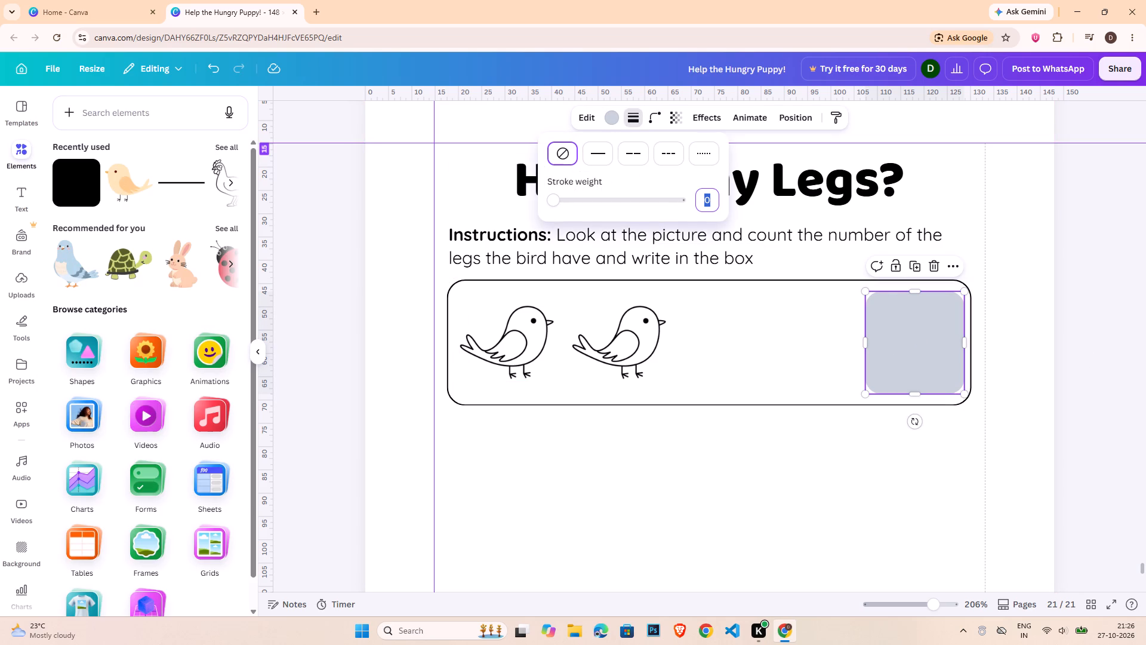
pyautogui.press('1')
pyautogui.press('Return')
pyautogui.click(599, 119)
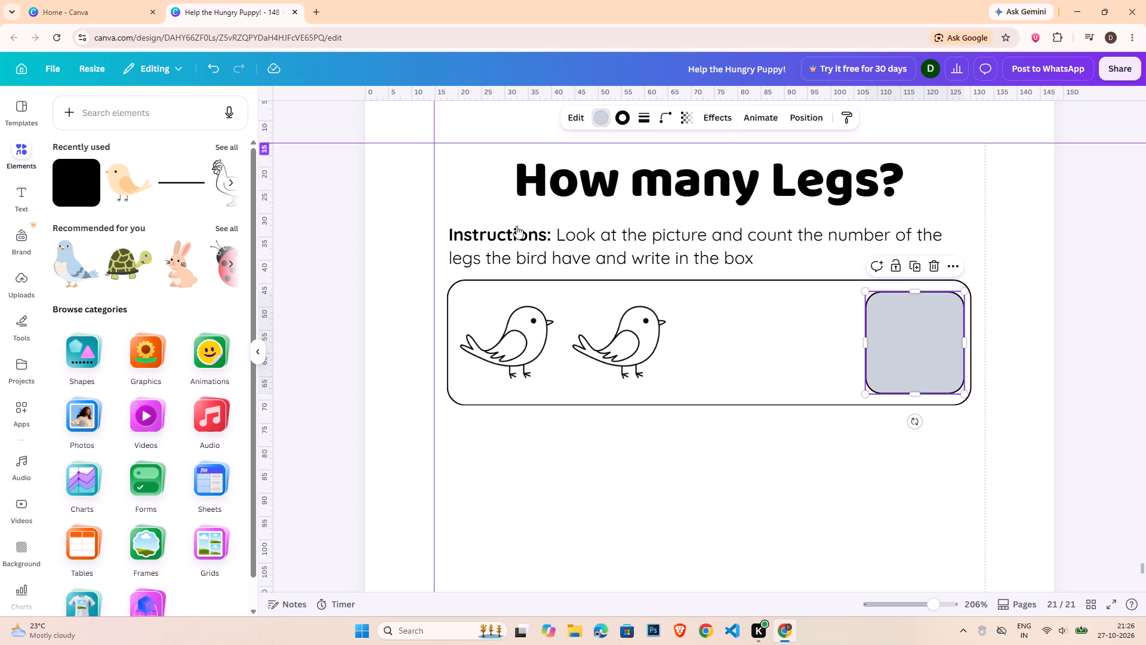
pyautogui.click(230, 498)
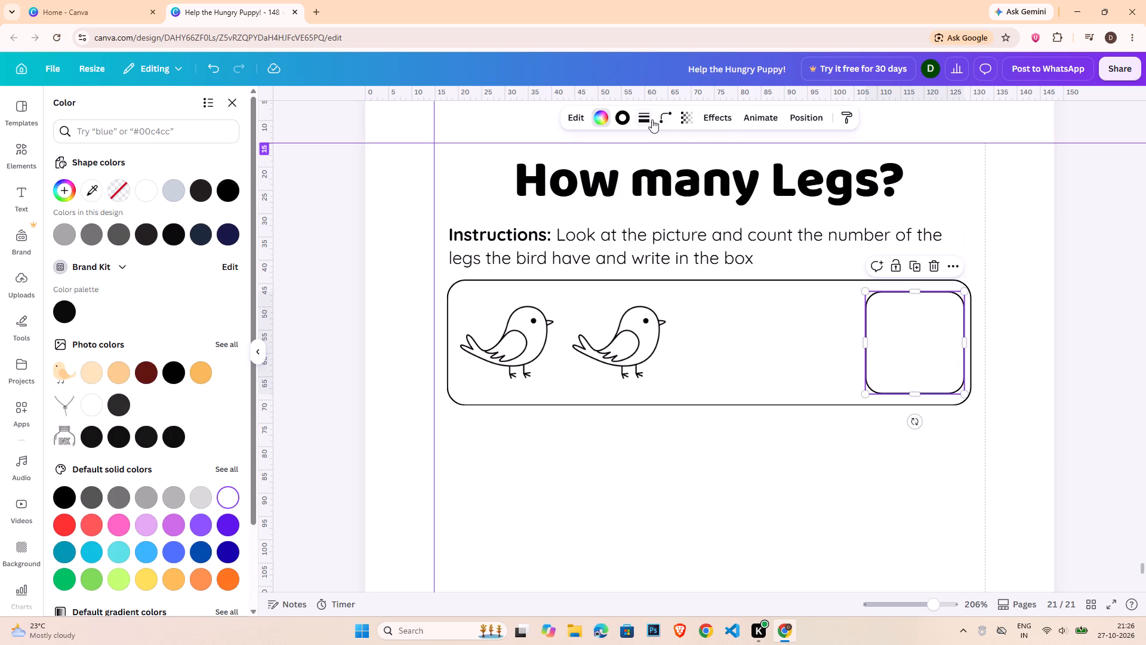
pyautogui.click(648, 117)
pyautogui.click(703, 156)
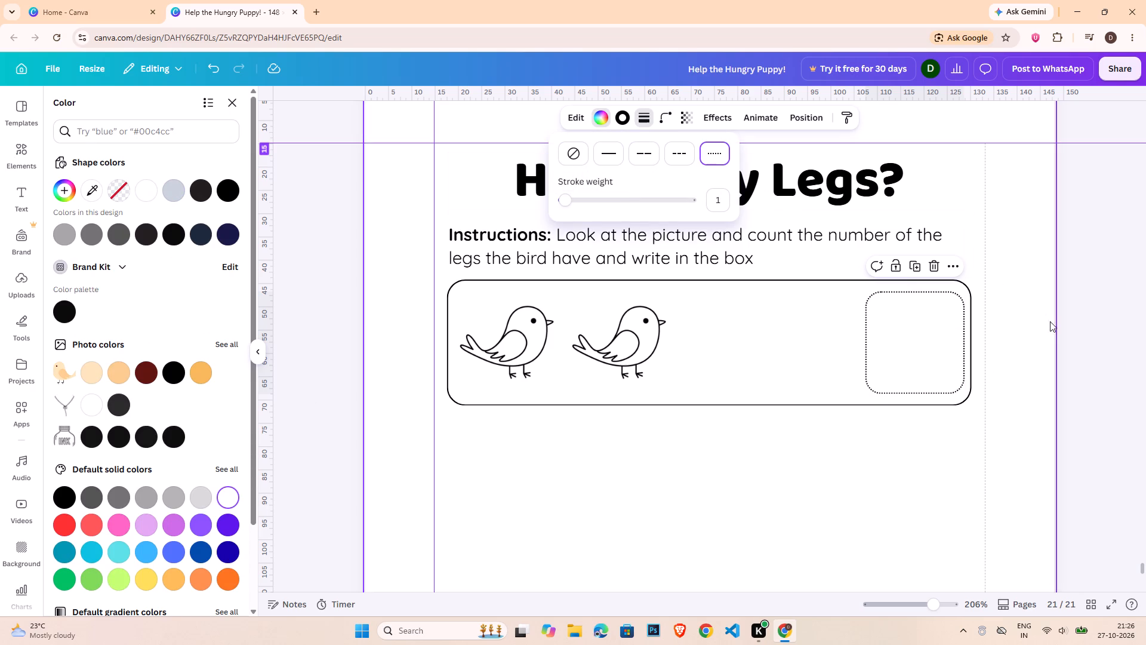
pyautogui.doubleClick(1074, 351)
pyautogui.click(1097, 429)
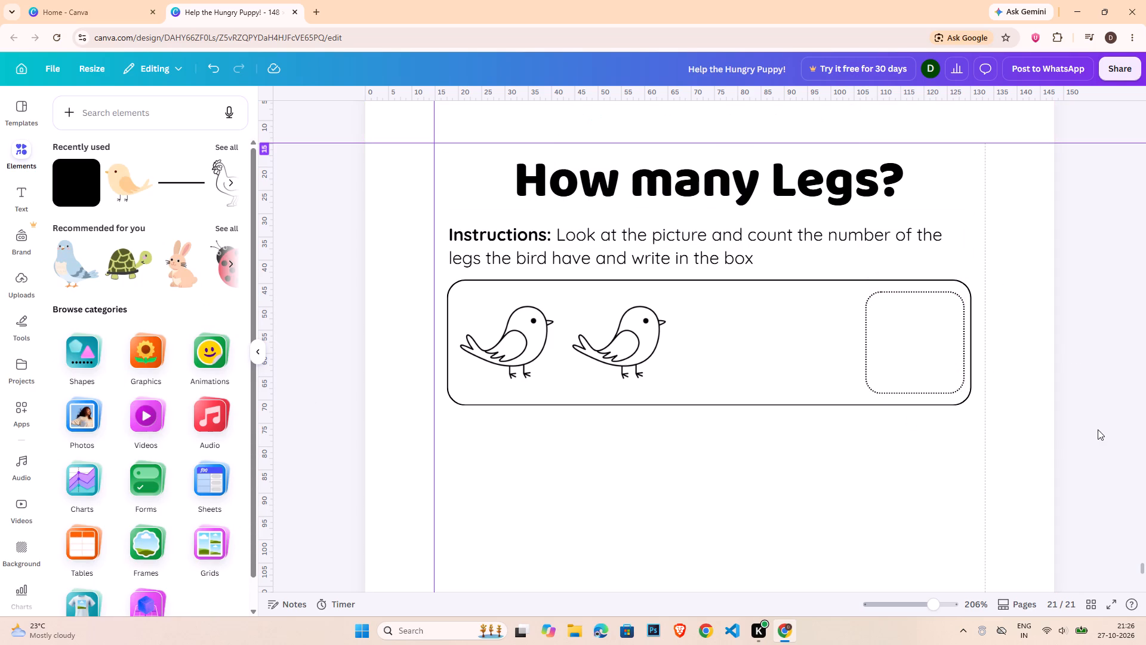
# Group the outlined box with its two birds and answer square, and place a copy directly below as the second row.
pyautogui.moveTo(418, 308); pyautogui.dragTo(971, 423)
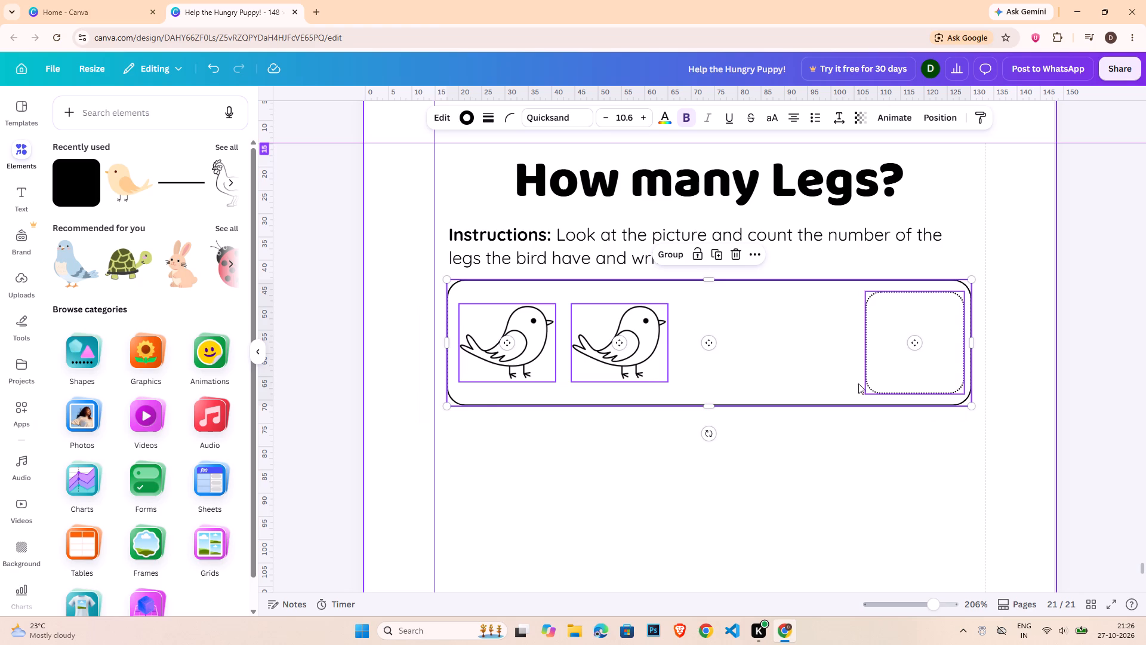
pyautogui.click(679, 254)
pyautogui.hotkey('ctrl', 'c')
pyautogui.hotkey('ctrl', 'v')
pyautogui.moveTo(830, 363); pyautogui.dragTo(839, 428)
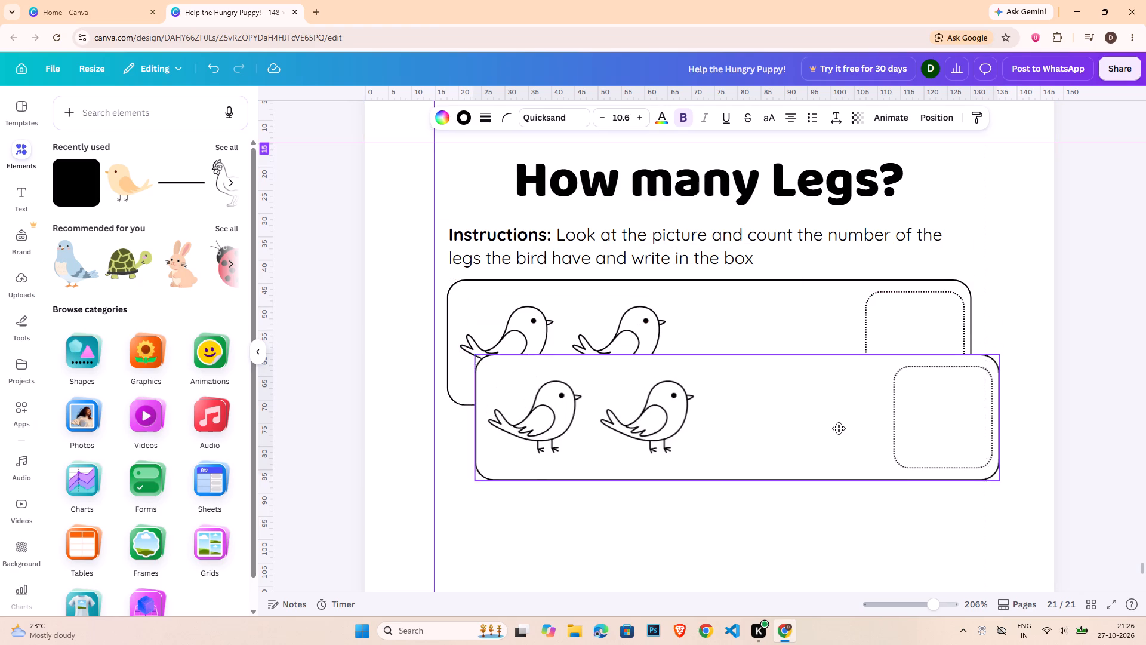
pyautogui.moveTo(839, 428); pyautogui.dragTo(812, 477)
pyautogui.scroll(-3, 976, 464)
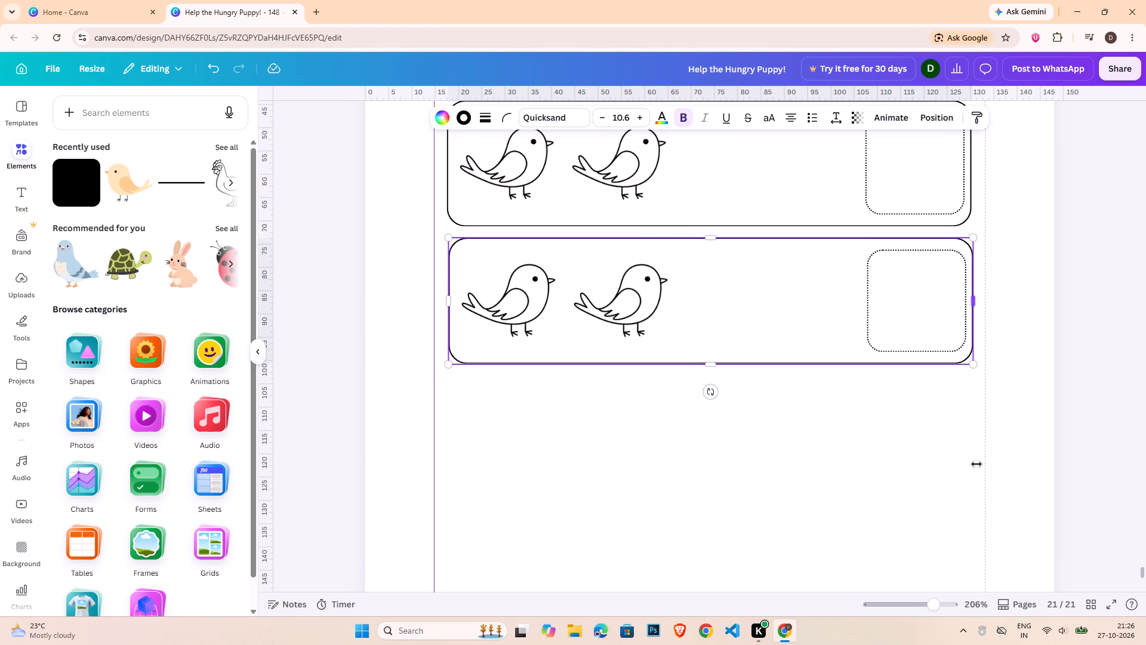
pyautogui.click(1052, 398)
# Ungroup the second row and add a copy of its bird as a third bird beside the other two.
pyautogui.click(661, 296)
pyautogui.click(671, 215)
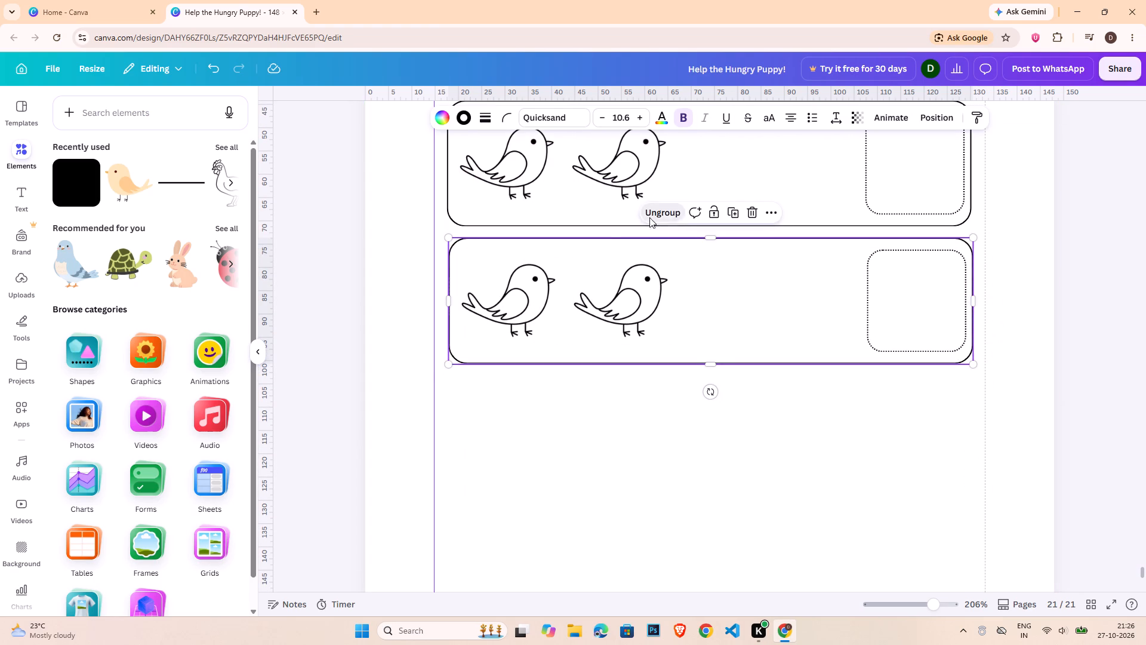
pyautogui.click(374, 300)
pyautogui.click(629, 302)
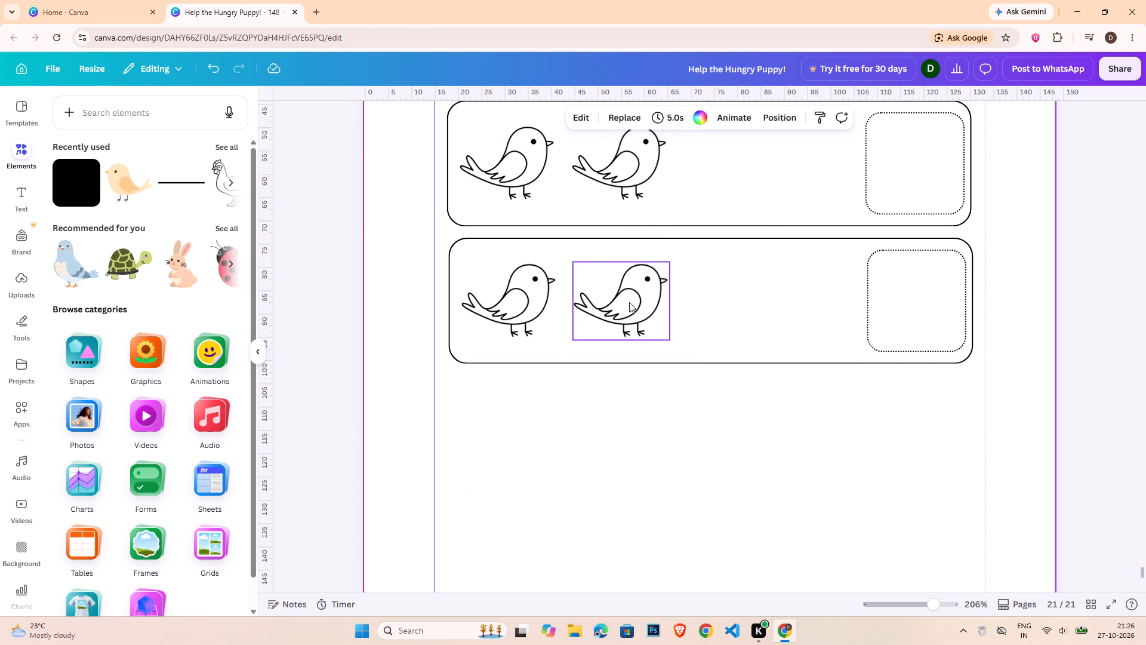
pyautogui.hotkey('ctrl', 'c')
pyautogui.hotkey('ctrl', 'v')
pyautogui.moveTo(635, 310); pyautogui.dragTo(720, 287)
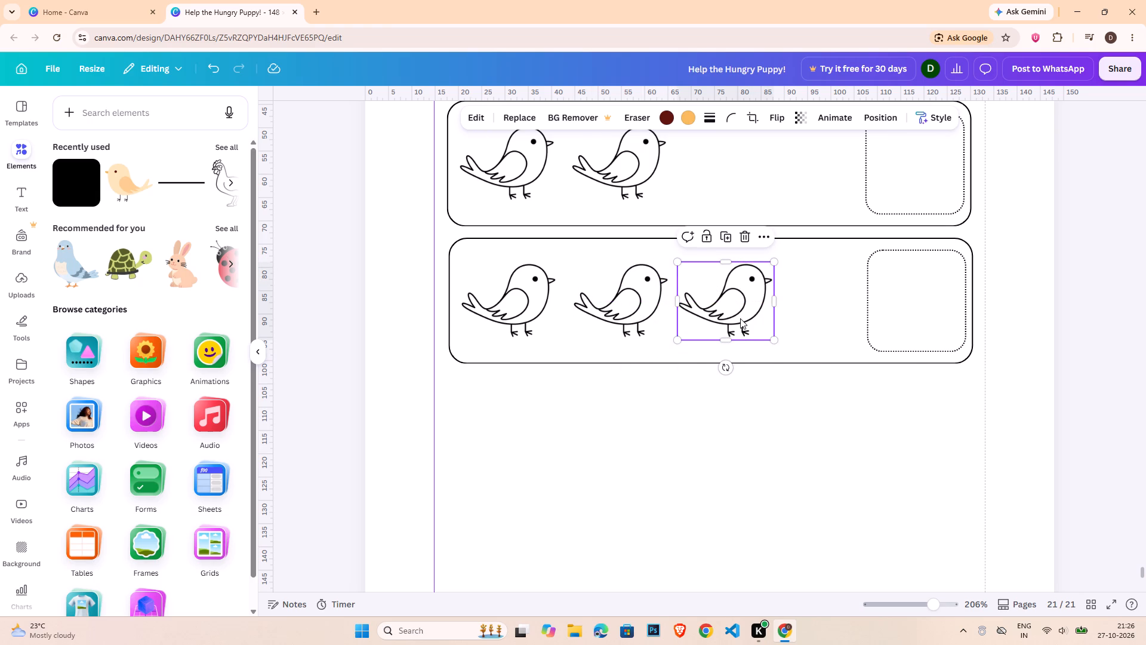
# Duplicate the first row's group and place the copy below the second row as the third row.
pyautogui.click(595, 154)
pyautogui.hotkey('ctrl', 'c')
pyautogui.hotkey('ctrl', 'v')
pyautogui.moveTo(757, 184); pyautogui.dragTo(748, 216)
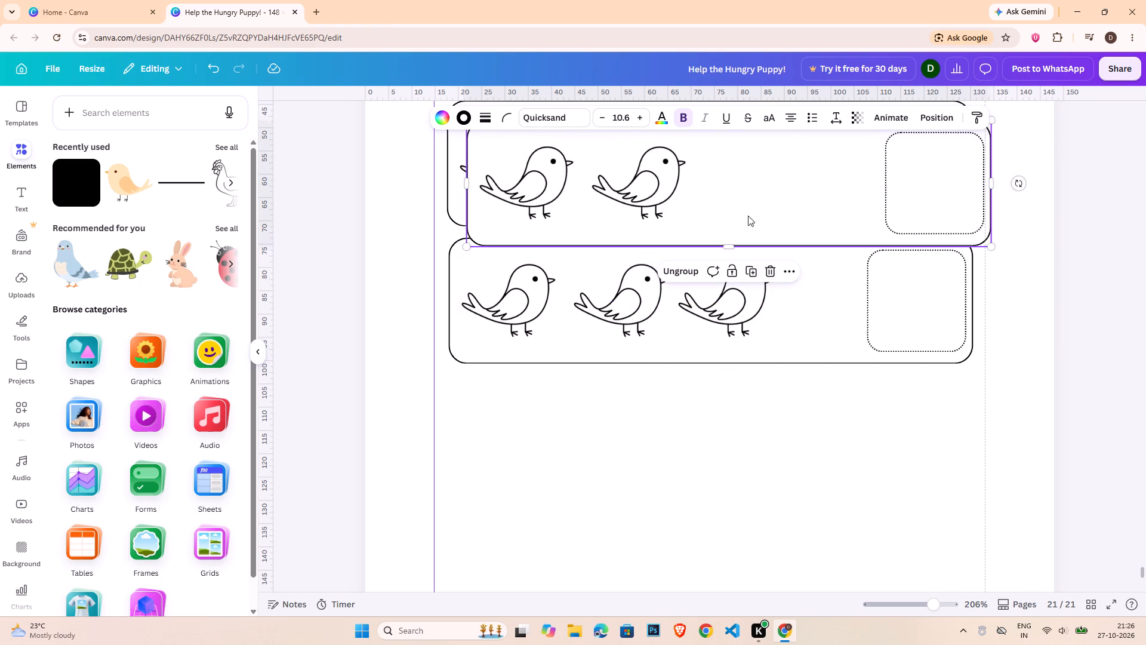
pyautogui.moveTo(748, 216); pyautogui.dragTo(741, 441)
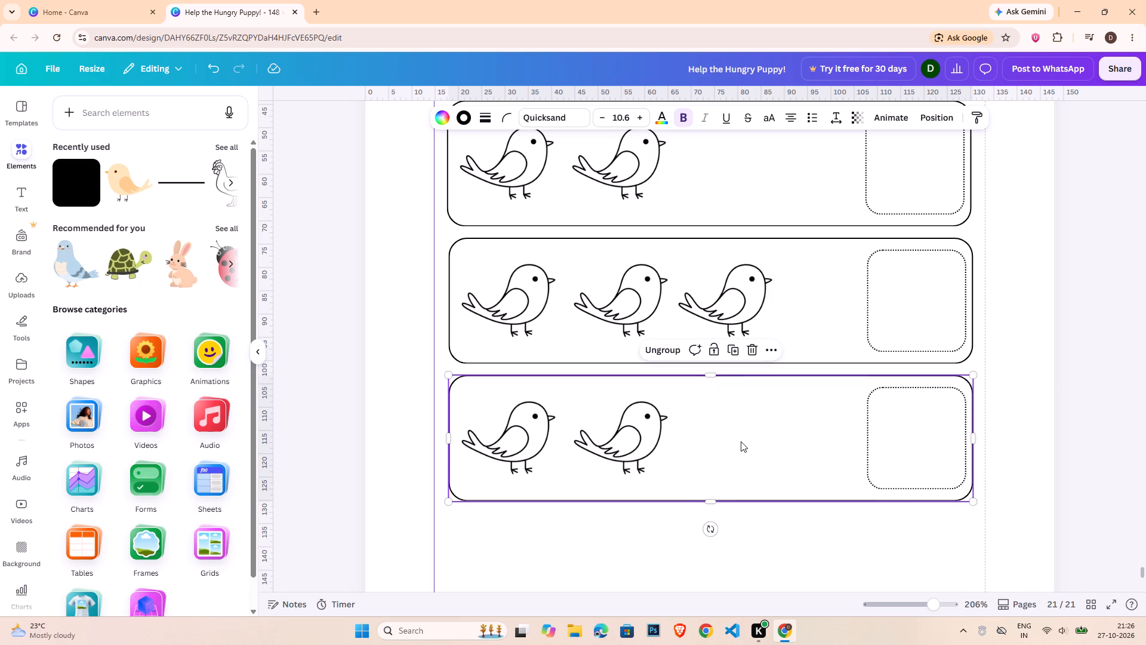
# Ungroup the third row and move its second bird left, close against the first bird.
pyautogui.scroll(-2, 741, 441)
pyautogui.click(671, 234)
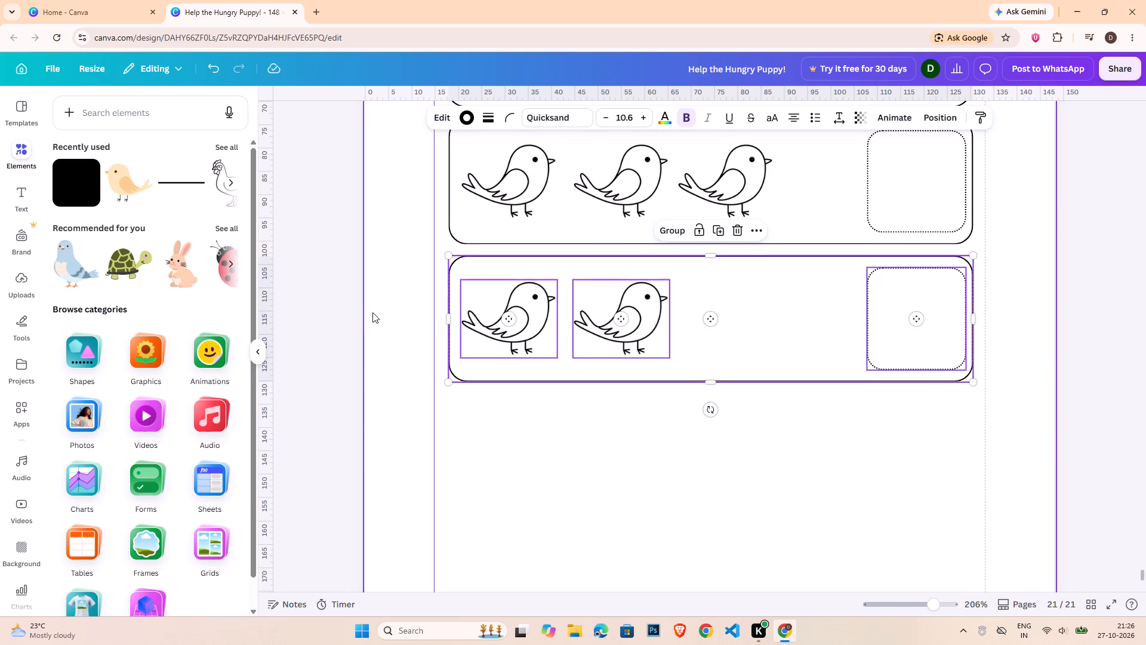
pyautogui.click(359, 312)
pyautogui.moveTo(620, 313); pyautogui.dragTo(608, 314)
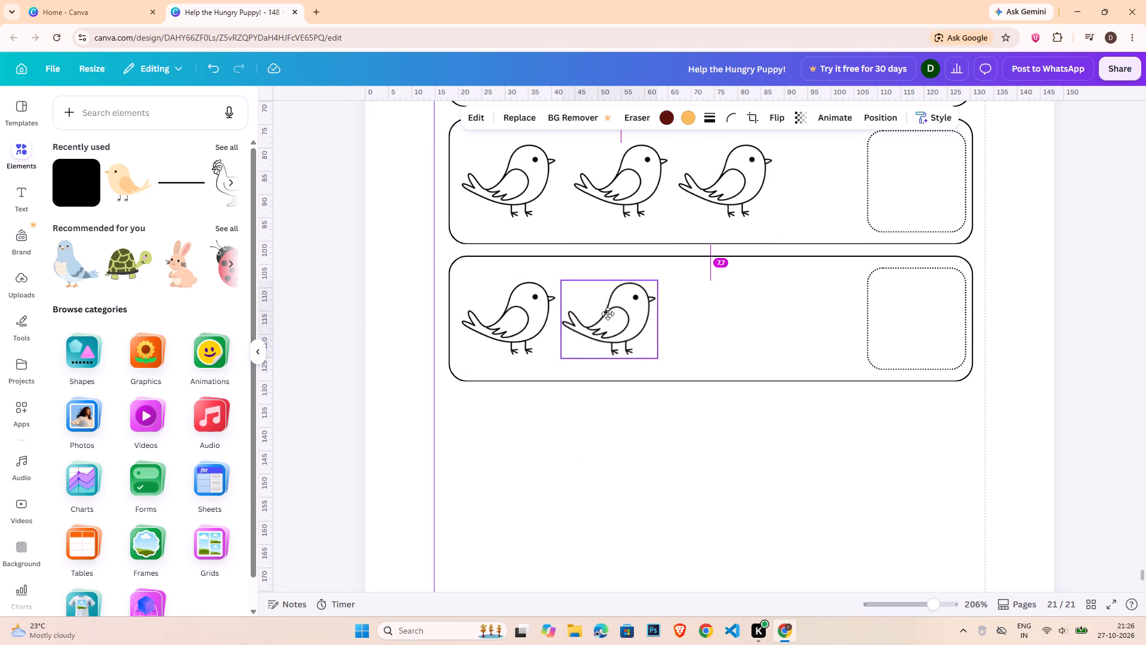
pyautogui.moveTo(608, 314); pyautogui.dragTo(601, 315)
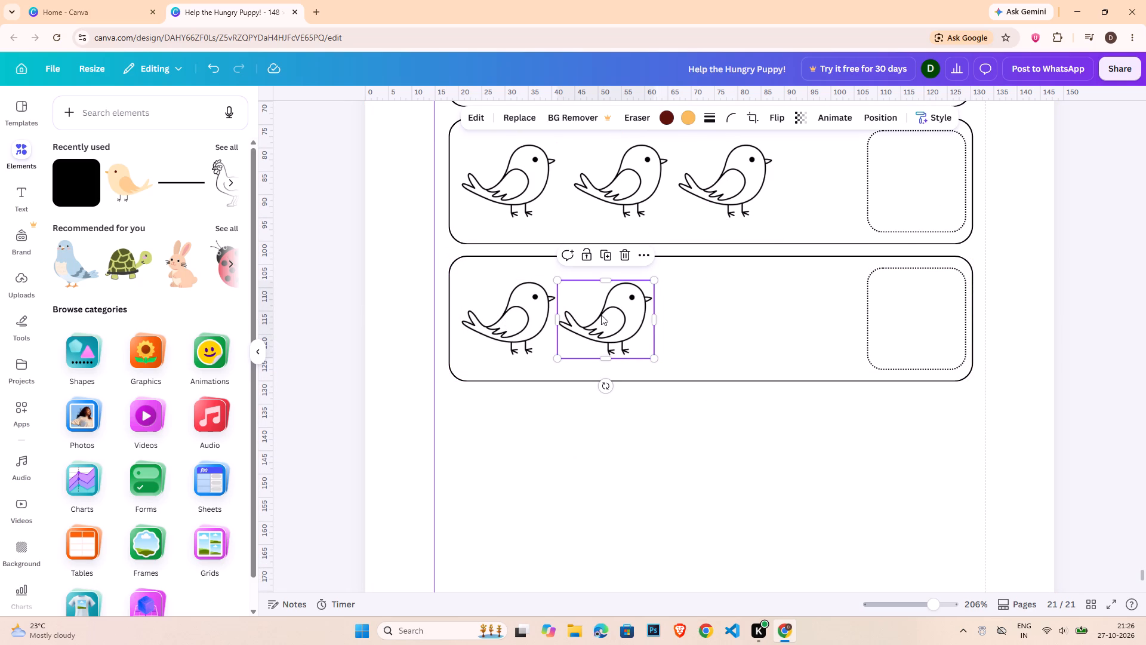
pyautogui.press('Left')
pyautogui.press('Left')
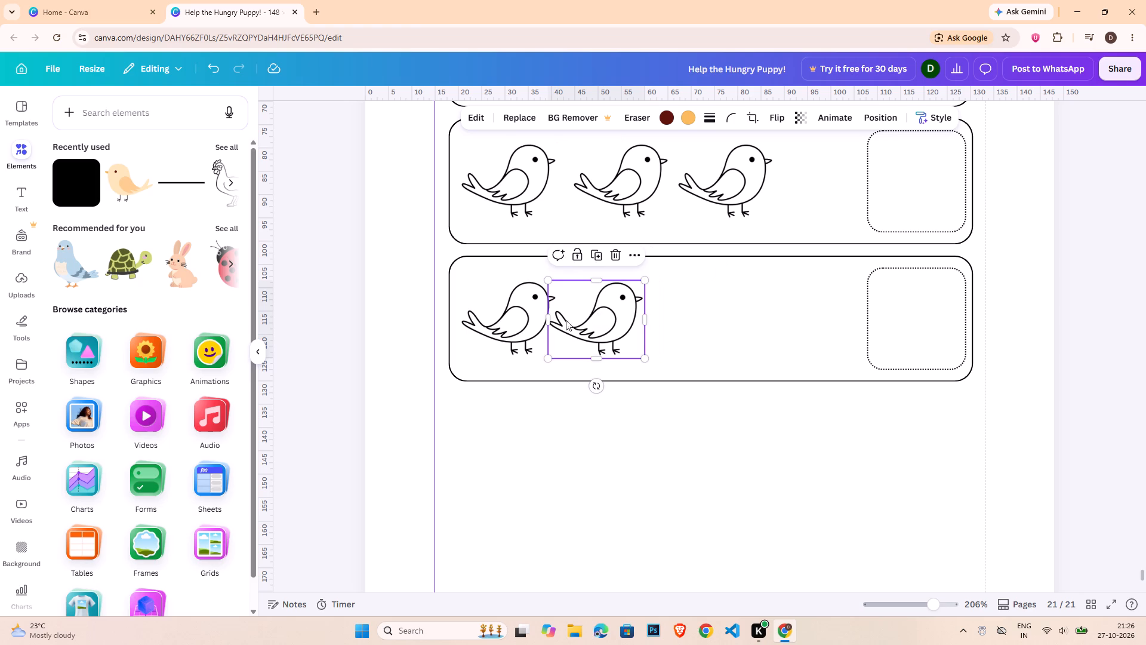
# Duplicate the third row's two birds together and place the copies beside them to make four birds.
pyautogui.click(501, 321)
pyautogui.keyDown('shift'); pyautogui.click(592, 330); pyautogui.keyUp('shift')
pyautogui.hotkey('ctrl', 'c')
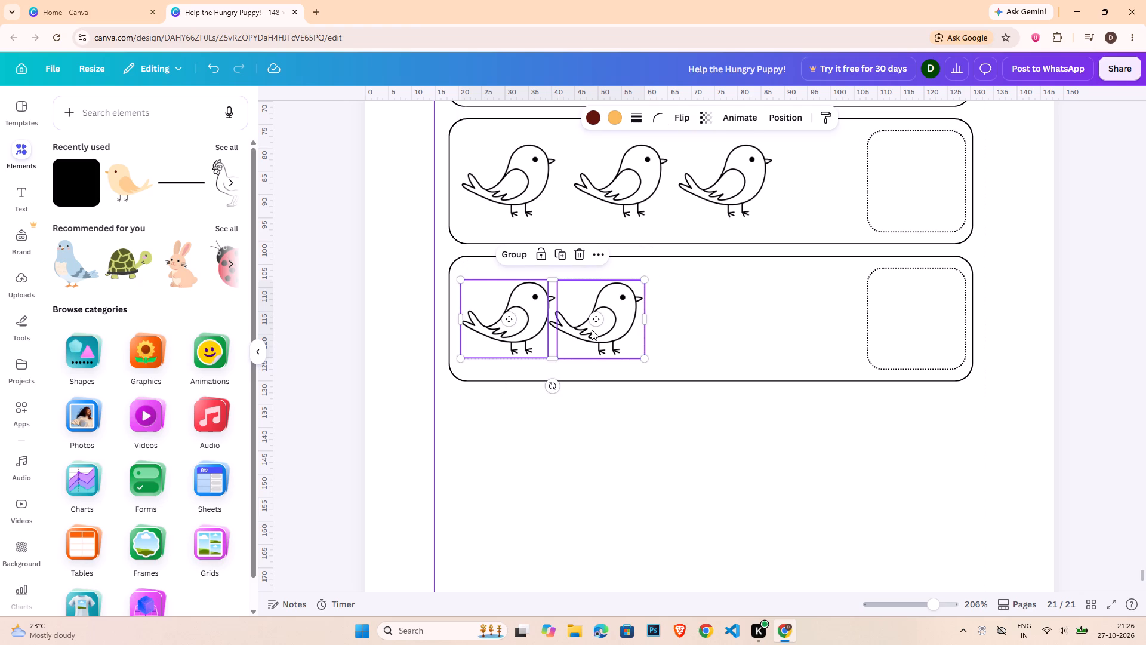
pyautogui.hotkey('ctrl', 'v')
pyautogui.moveTo(549, 351); pyautogui.dragTo(684, 337)
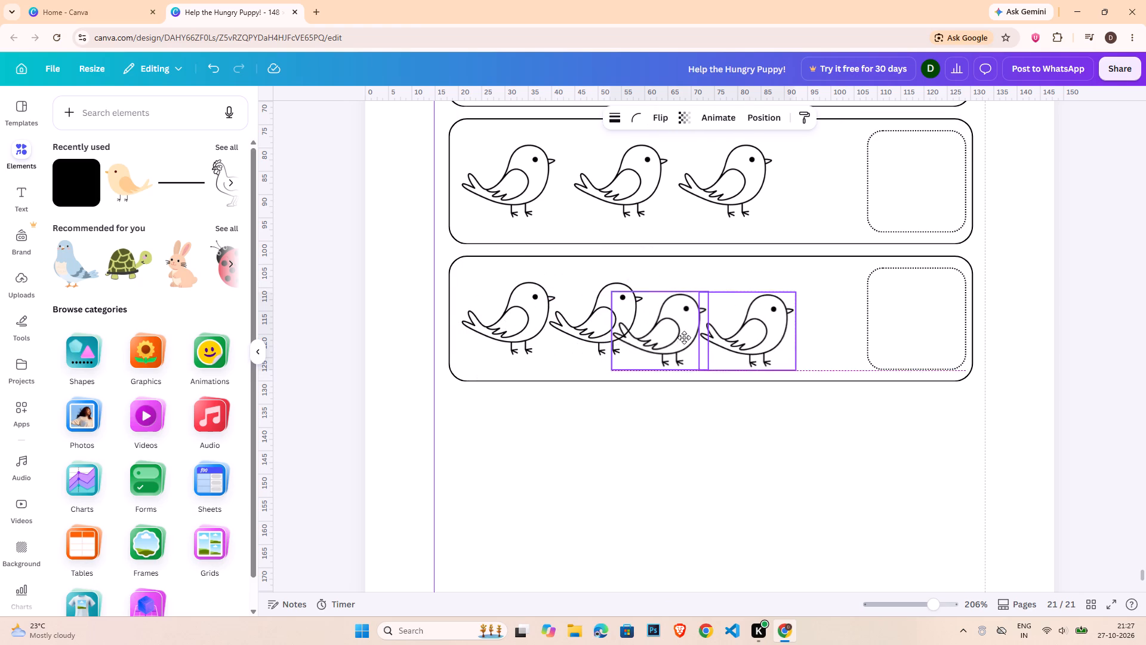
pyautogui.moveTo(684, 337); pyautogui.dragTo(699, 337)
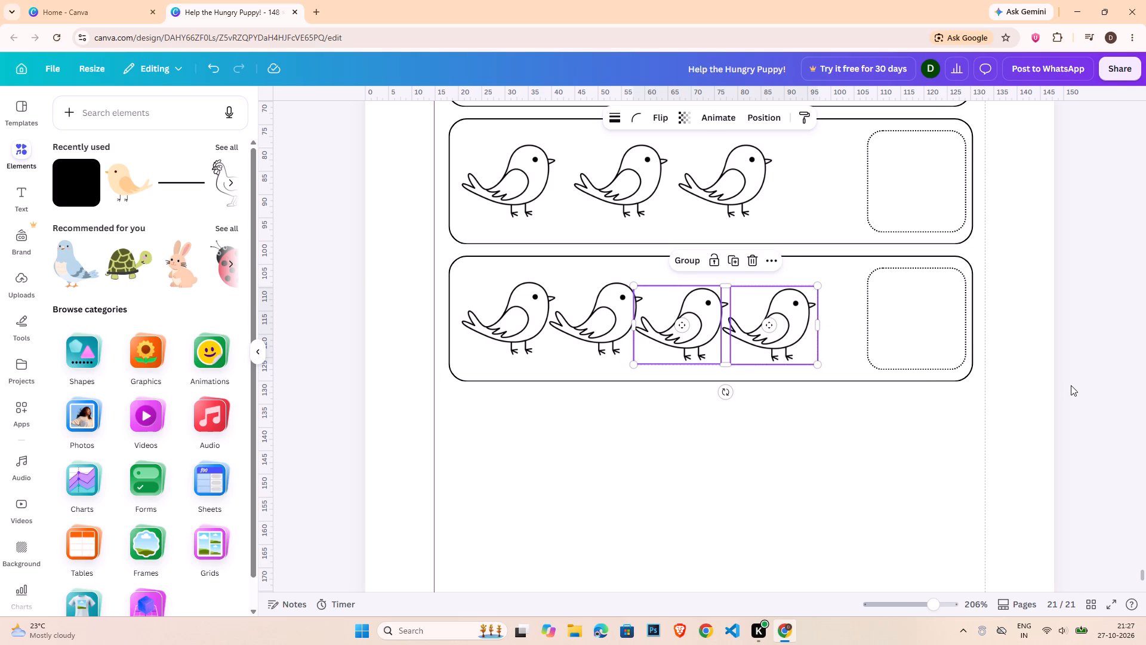
pyautogui.click(1071, 385)
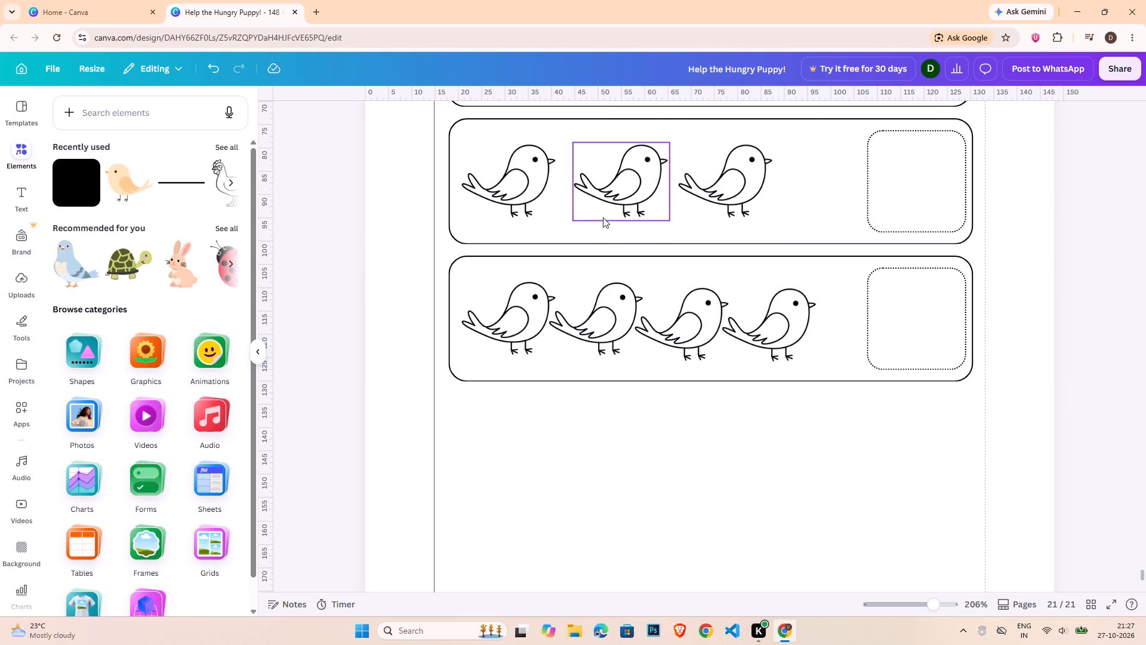
# Copy the first row's group and paste it below the third row as the fourth row.
pyautogui.scroll(2, 614, 211)
pyautogui.click(616, 200)
pyautogui.hotkey('ctrl', 'c')
pyautogui.scroll(-4, 910, 431)
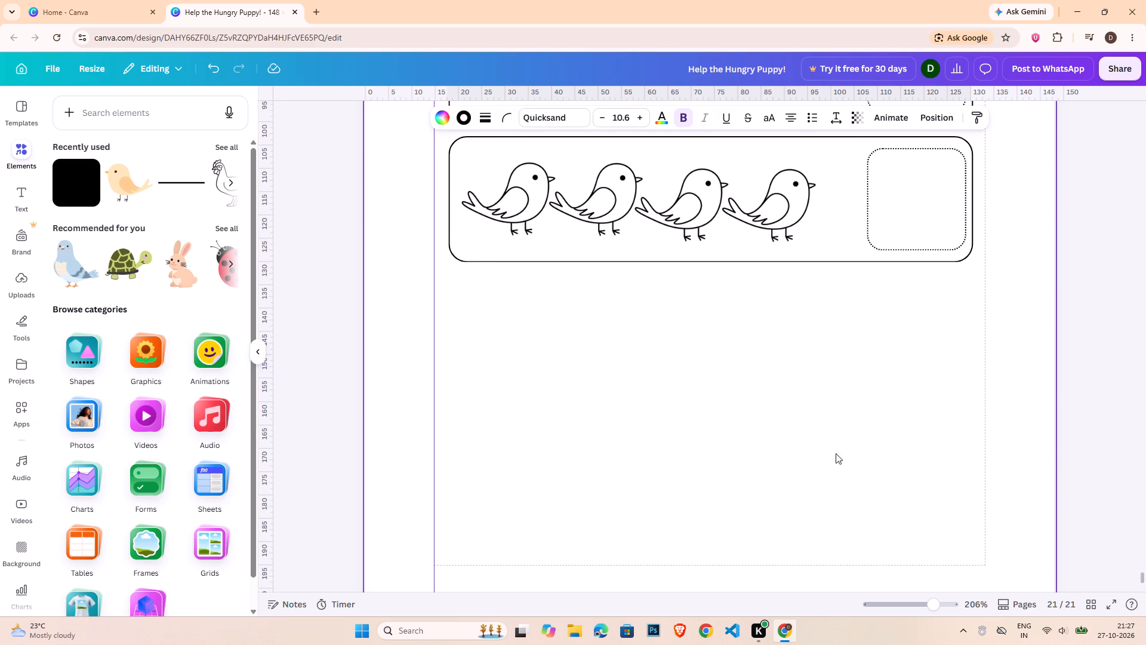
pyautogui.click(671, 466)
pyautogui.hotkey('ctrl', 'v')
pyautogui.scroll(4, 725, 380)
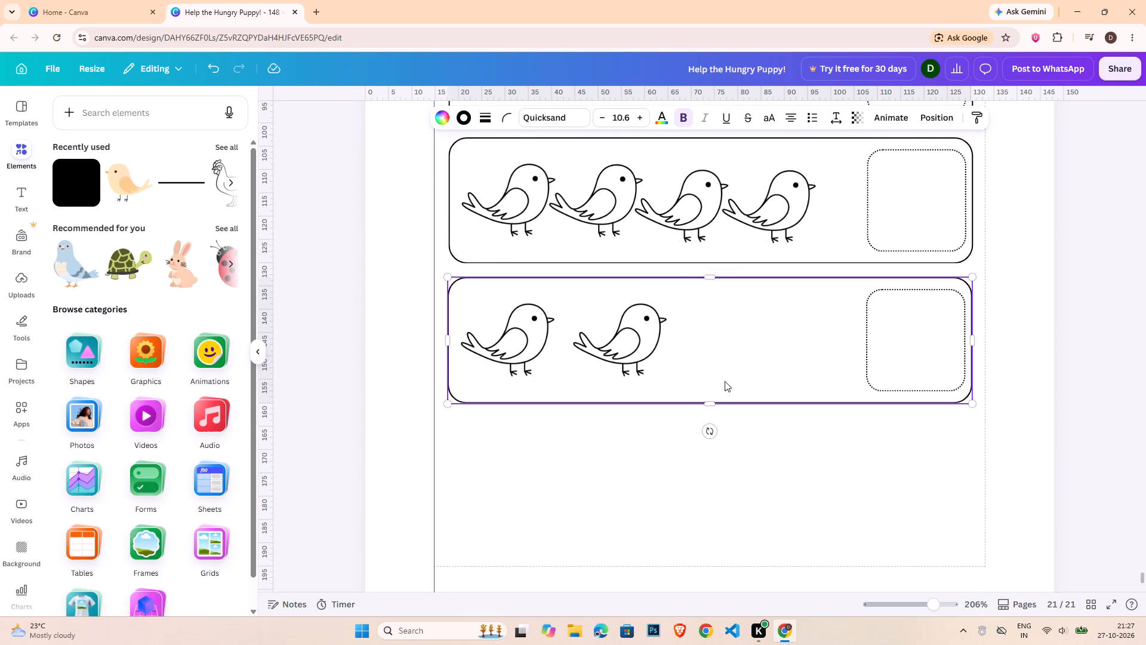
# Ungroup the fourth row so its birds, box and answer square can be edited separately.
pyautogui.scroll(-3, 725, 382)
pyautogui.scroll(-3, 872, 425)
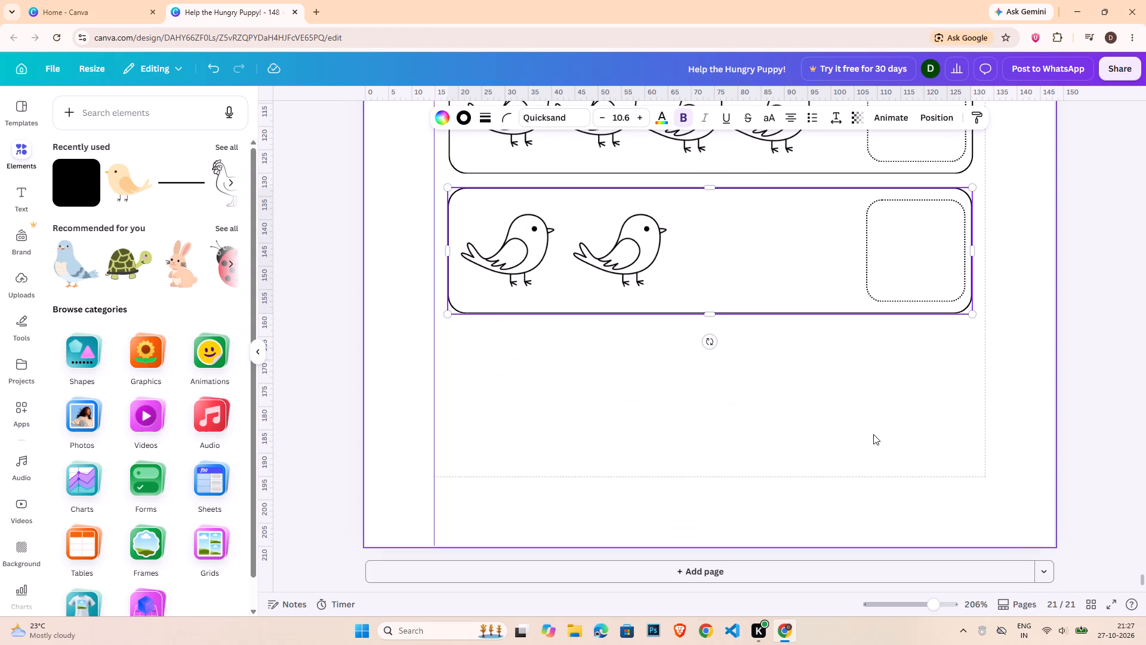
pyautogui.click(626, 255)
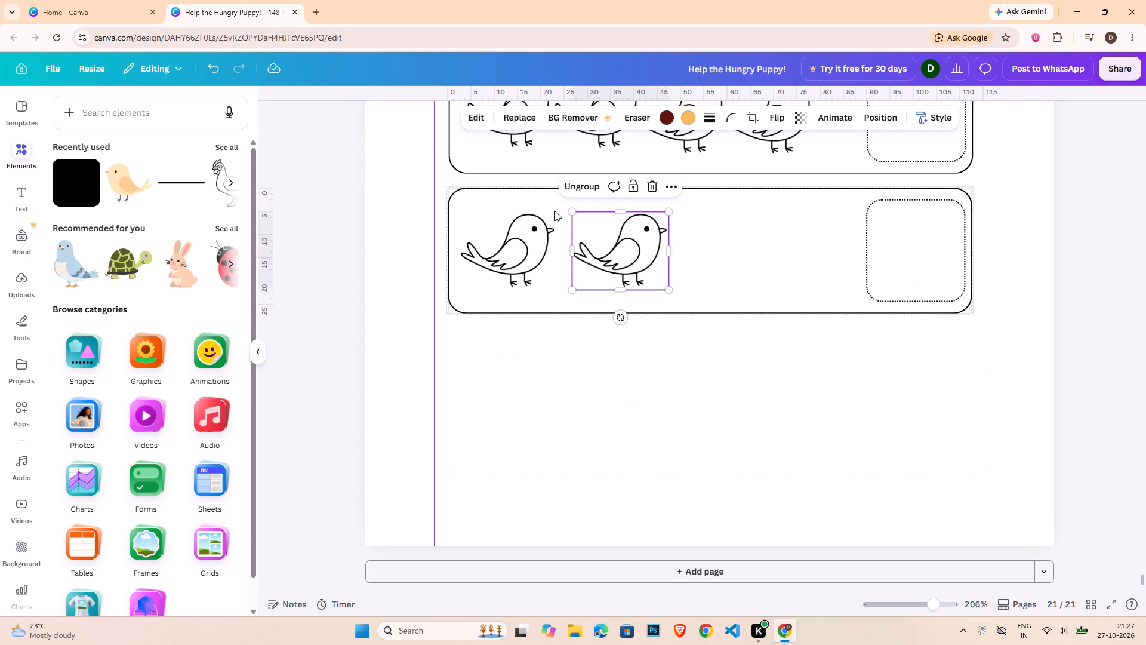
pyautogui.click(575, 182)
pyautogui.click(366, 256)
pyautogui.click(483, 256)
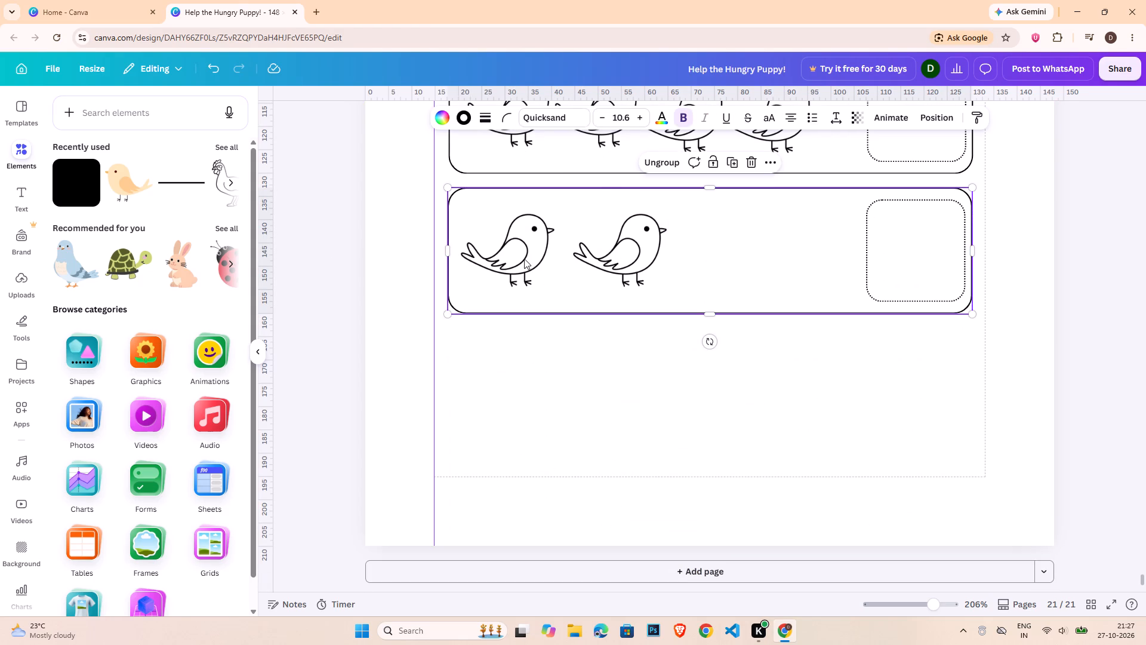
pyautogui.click(638, 161)
pyautogui.click(645, 160)
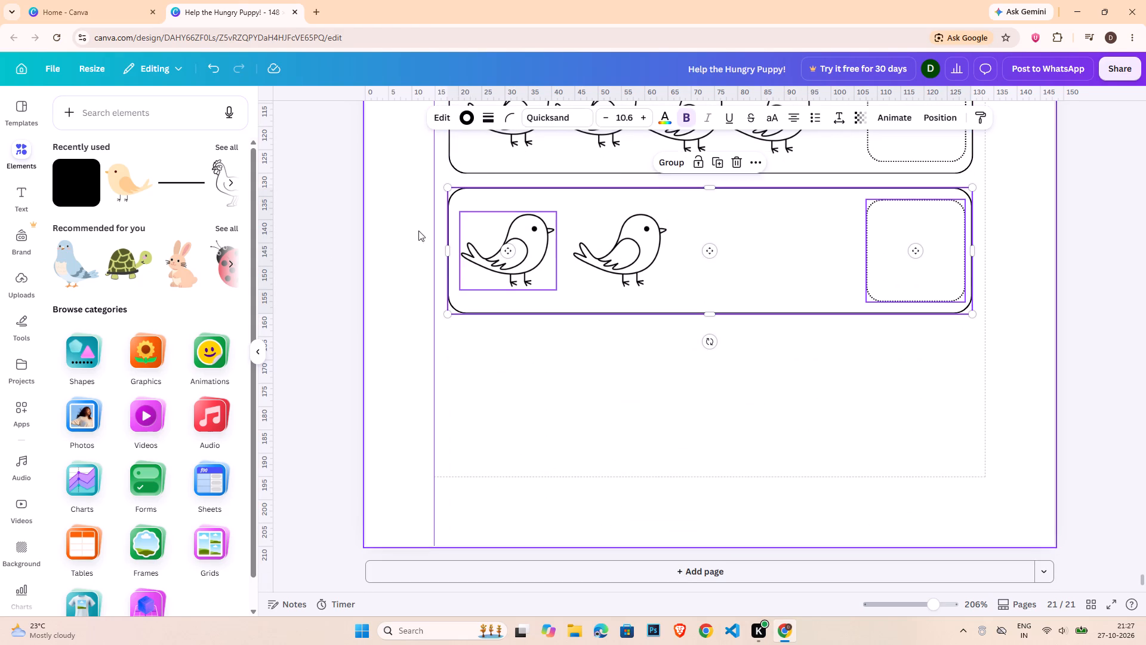
pyautogui.click(394, 234)
# Shrink the fourth row's first bird to about 16 mm wide and reposition it at the box's left end, vertically centred.
pyautogui.click(519, 261)
pyautogui.moveTo(556, 288); pyautogui.dragTo(534, 272)
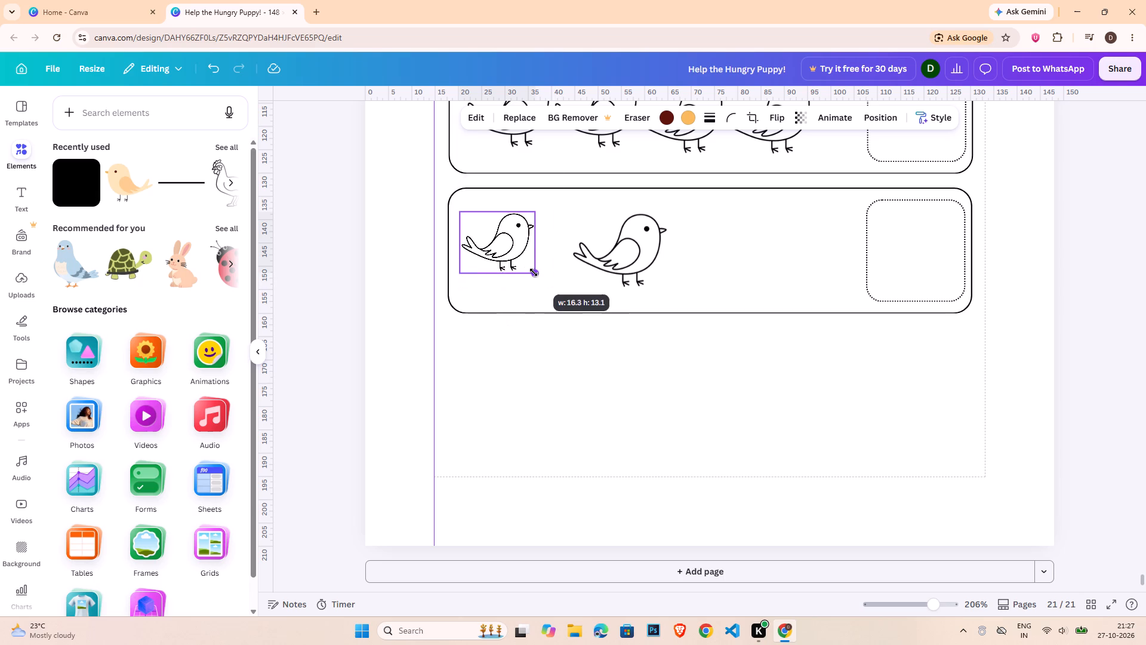
pyautogui.moveTo(534, 272); pyautogui.dragTo(532, 271)
pyautogui.moveTo(506, 235); pyautogui.dragTo(502, 241)
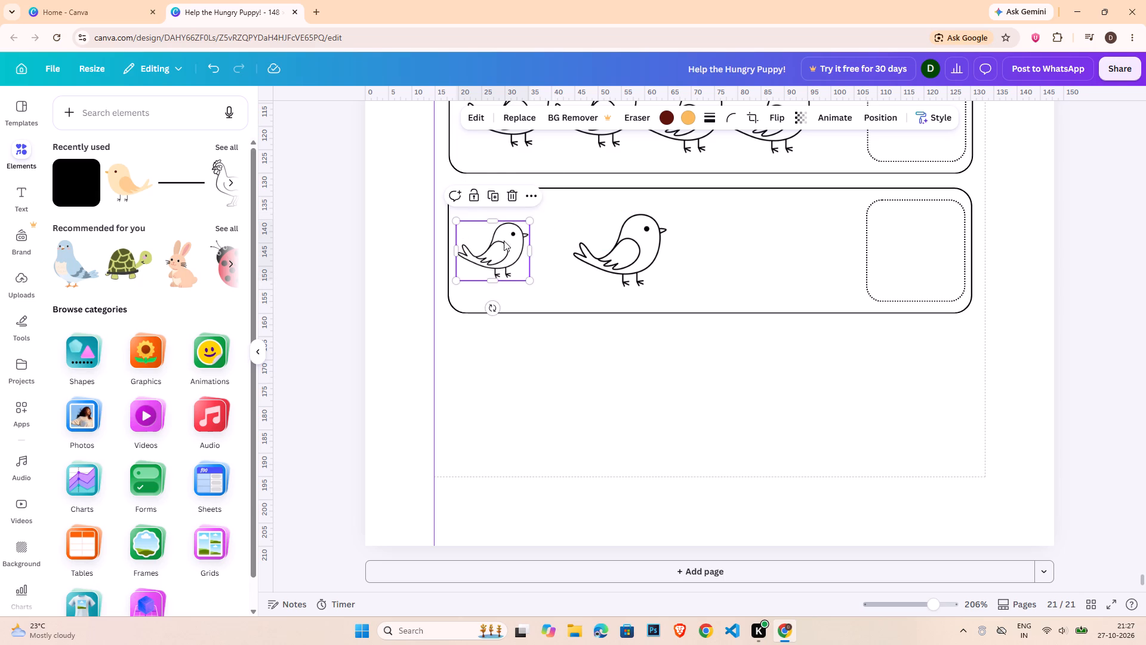
# Delete the larger second bird from the fourth row.
pyautogui.click(601, 248)
pyautogui.press('Delete')
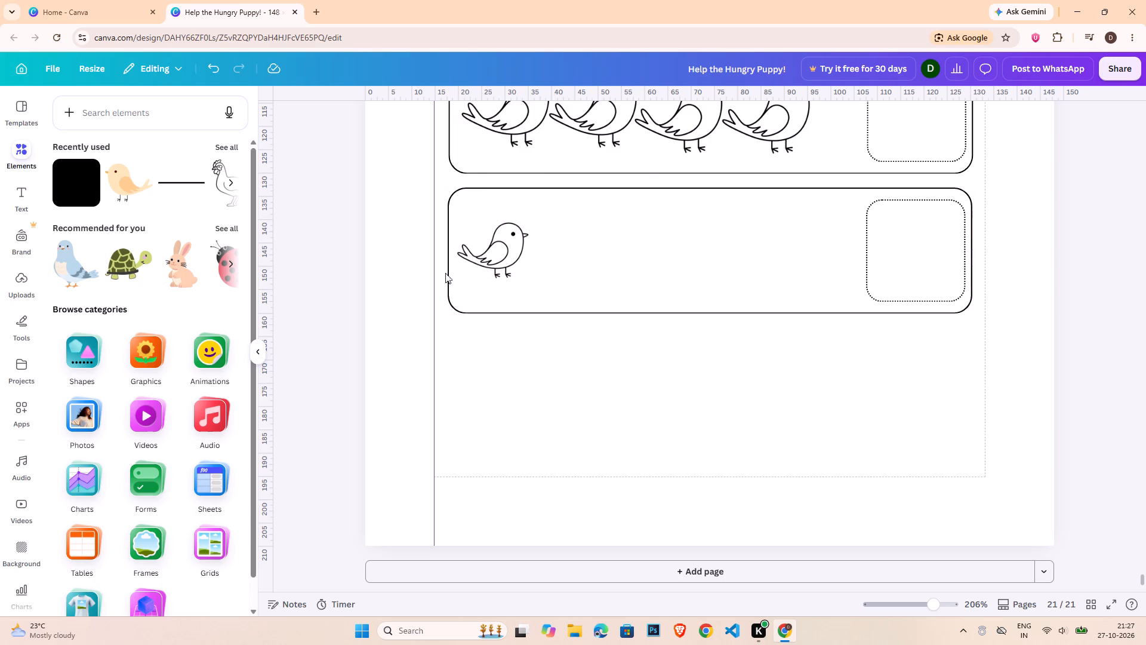
# Duplicate the small bird in the fourth row and place the copy level with it, close on its right.
pyautogui.click(493, 244)
pyautogui.hotkey('ctrl', 'c')
pyautogui.hotkey('ctrl', 'v')
pyautogui.moveTo(505, 265); pyautogui.dragTo(549, 247)
pyautogui.click(549, 248)
pyautogui.press('Right')
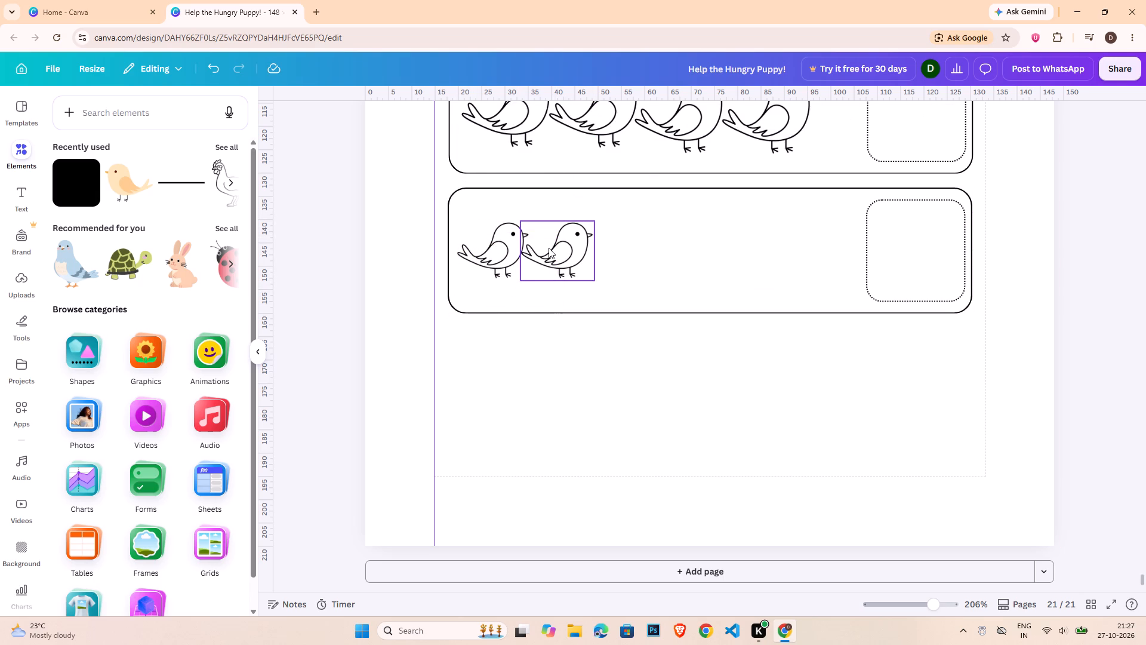
pyautogui.click(603, 258)
pyautogui.click(574, 254)
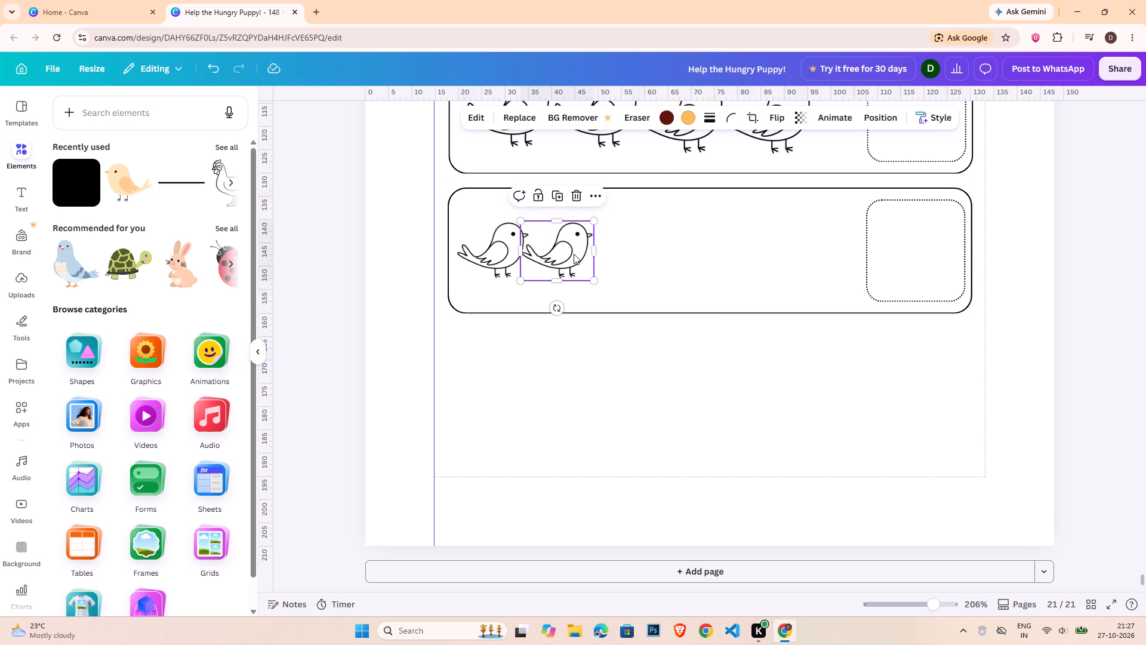
# Nudge the fourth row's second bird slightly to the right, away from the first bird.
pyautogui.press('Right')
pyautogui.click(672, 263)
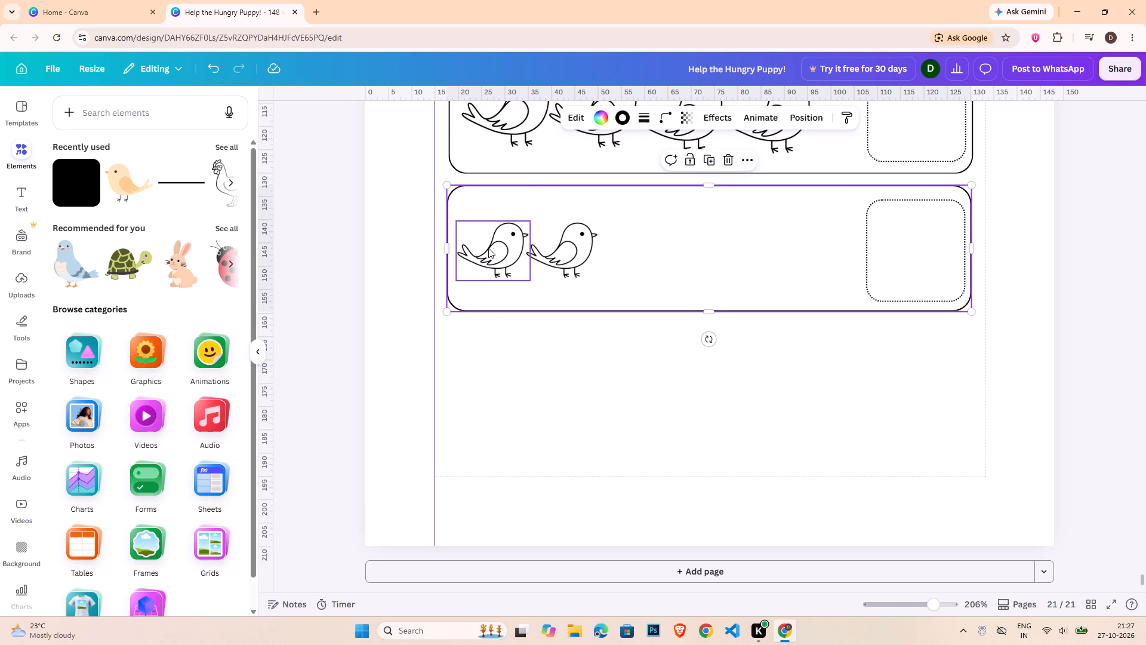
# Duplicate the pair of small birds in the fourth row and place the copies level with them, directly to their right.
pyautogui.click(496, 248)
pyautogui.keyDown('shift'); pyautogui.click(588, 256); pyautogui.keyUp('shift')
pyautogui.hotkey('ctrl', 'c')
pyautogui.hotkey('ctrl', 'v')
pyautogui.moveTo(565, 275); pyautogui.dragTo(582, 278)
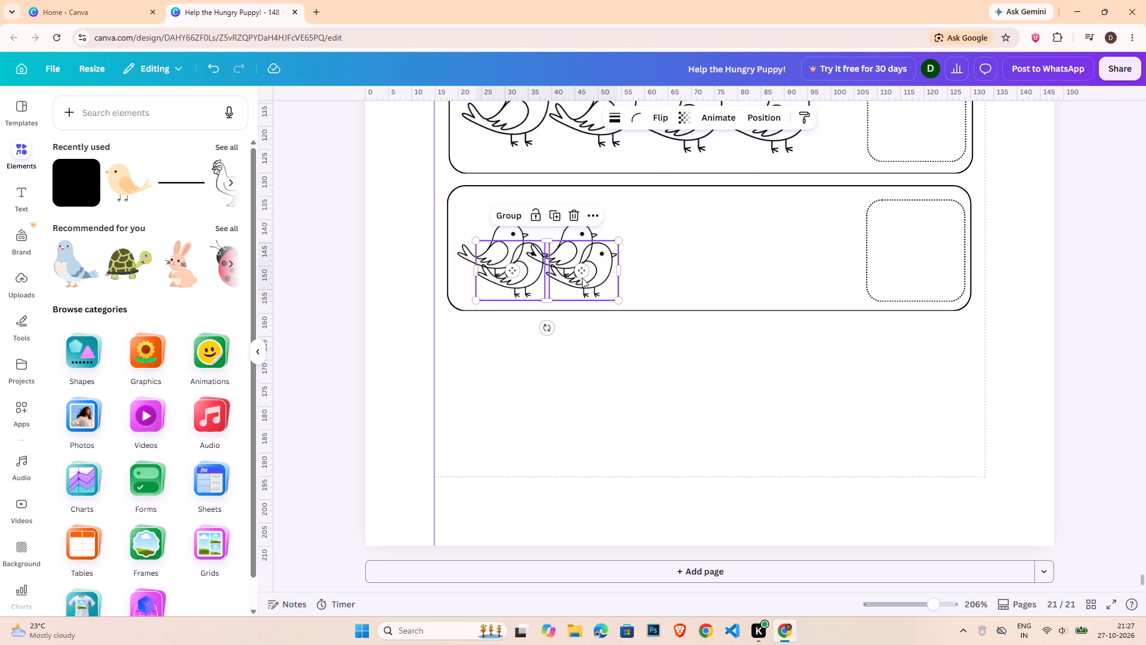
pyautogui.moveTo(582, 278); pyautogui.dragTo(682, 259)
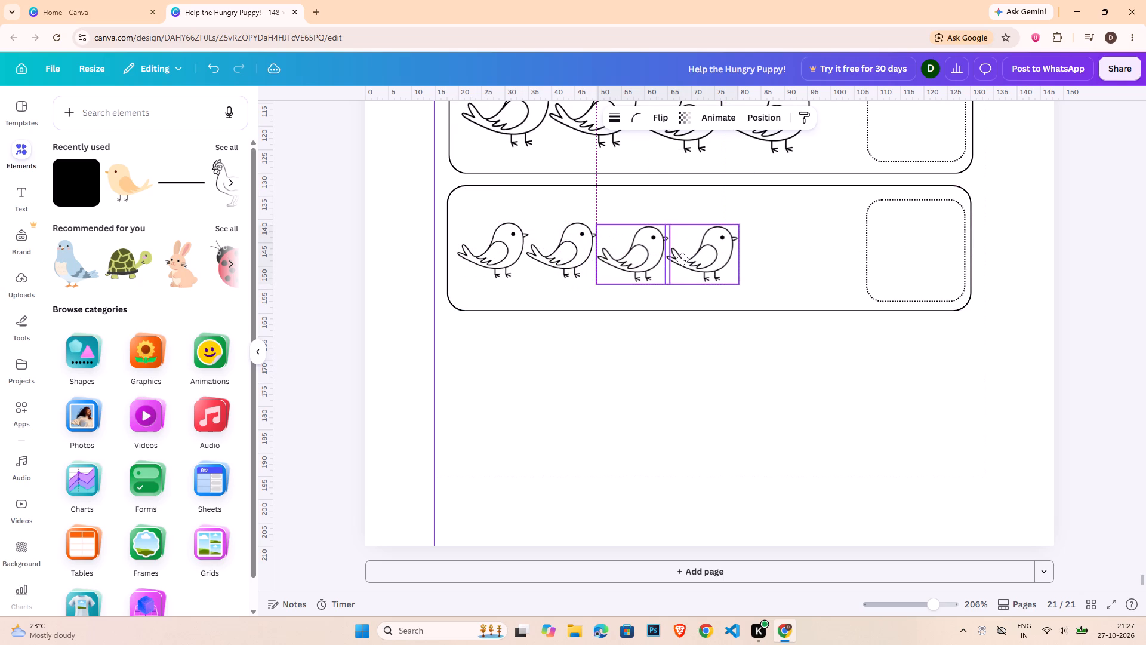
pyautogui.moveTo(682, 259); pyautogui.dragTo(682, 259)
pyautogui.click(637, 273)
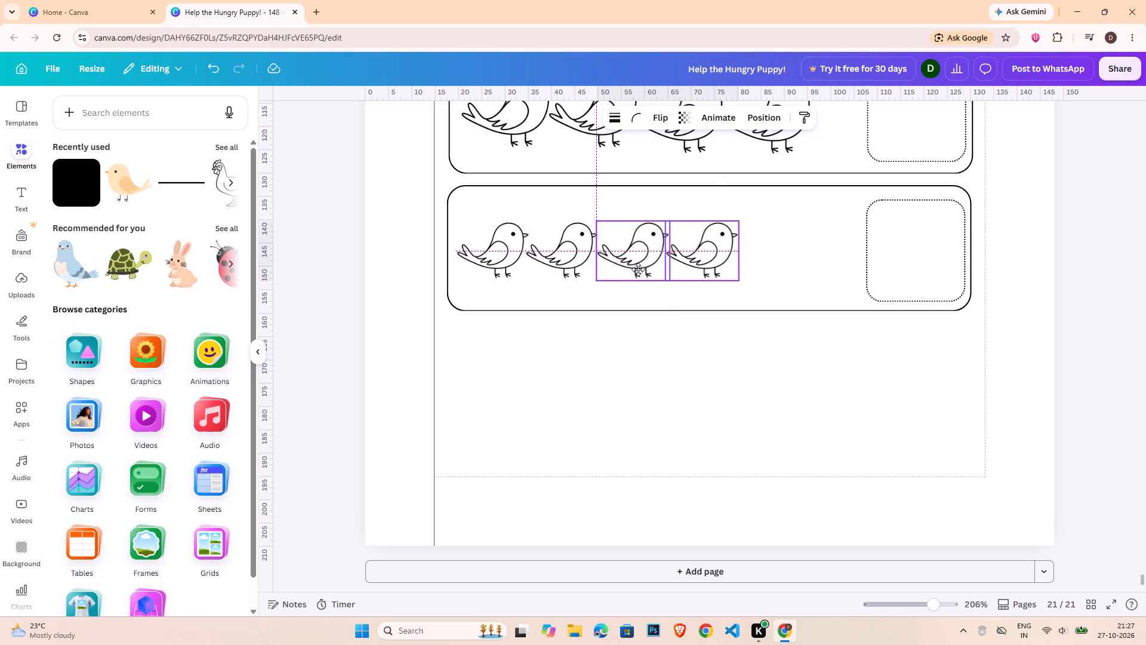
pyautogui.keyDown('shift'); pyautogui.click(508, 265); pyautogui.keyUp('shift')
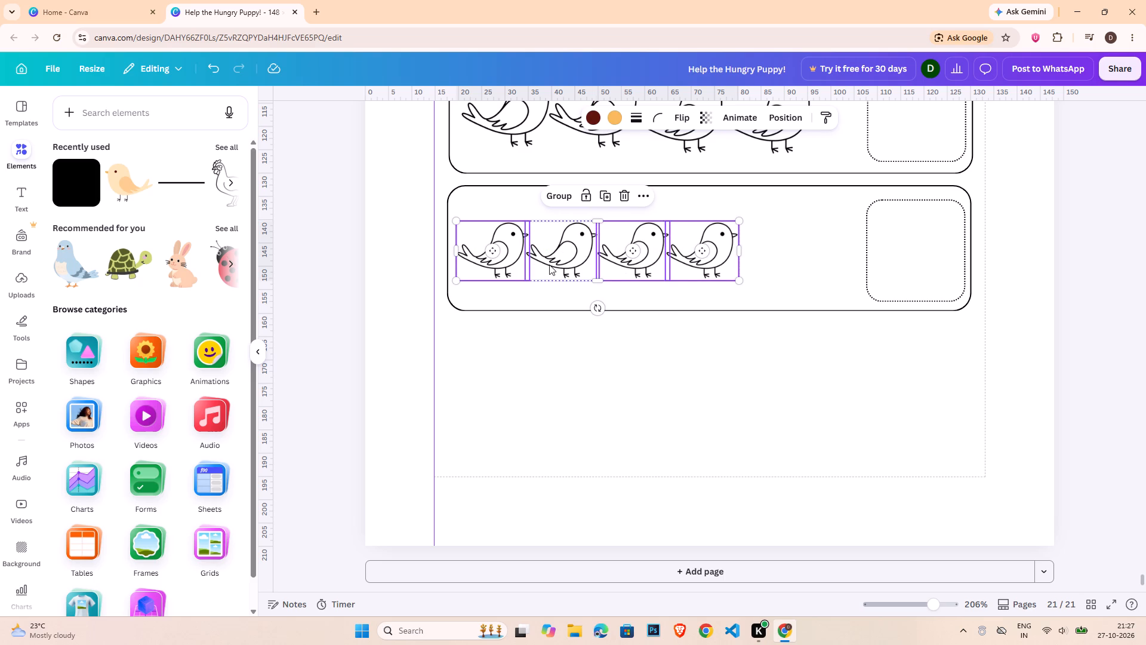
pyautogui.click(1080, 312)
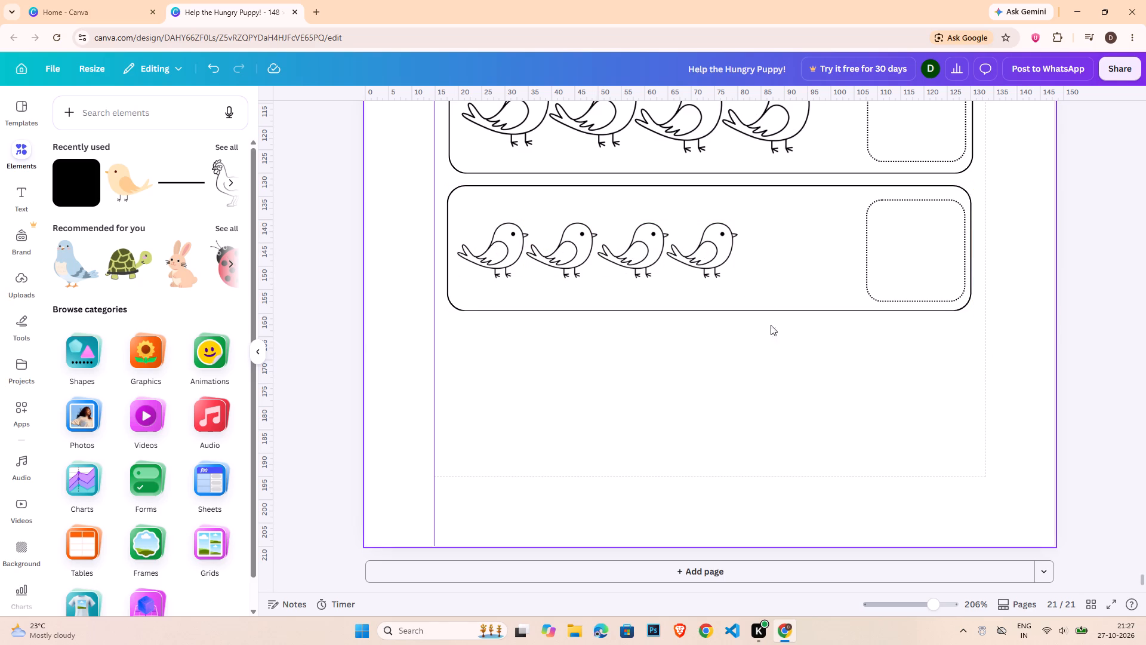
# Duplicate the fourth row's last bird and place the copy level with it as the fifth bird.
pyautogui.scroll(2, 777, 340)
pyautogui.click(719, 381)
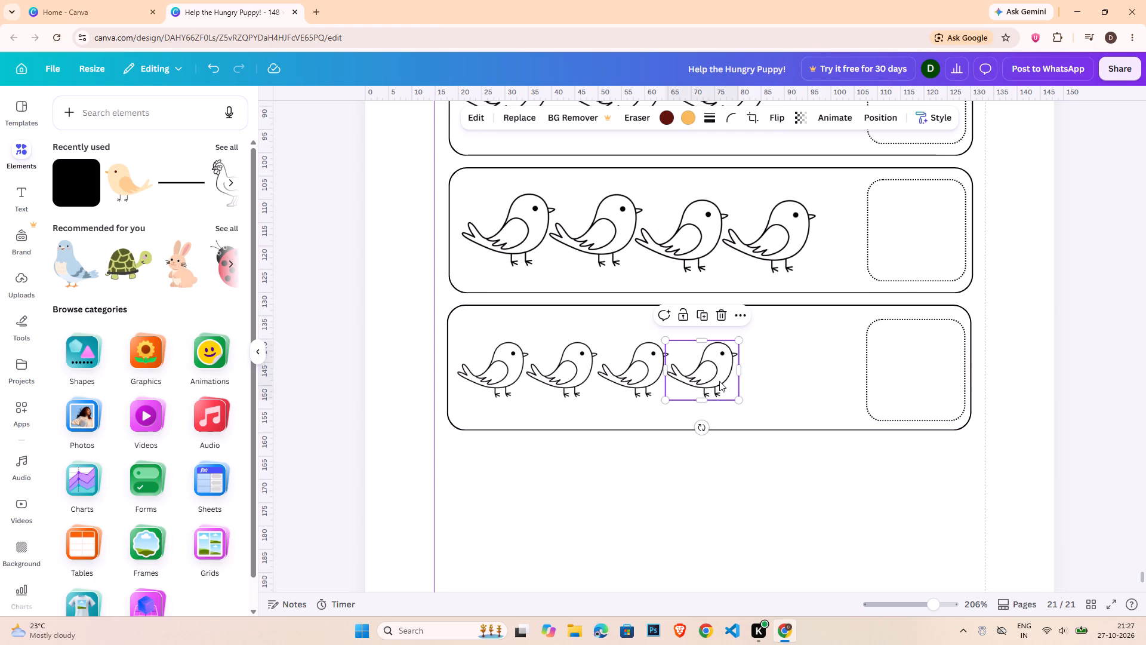
pyautogui.hotkey('ctrl', 'c')
pyautogui.hotkey('ctrl', 'v')
pyautogui.moveTo(719, 388); pyautogui.dragTo(771, 368)
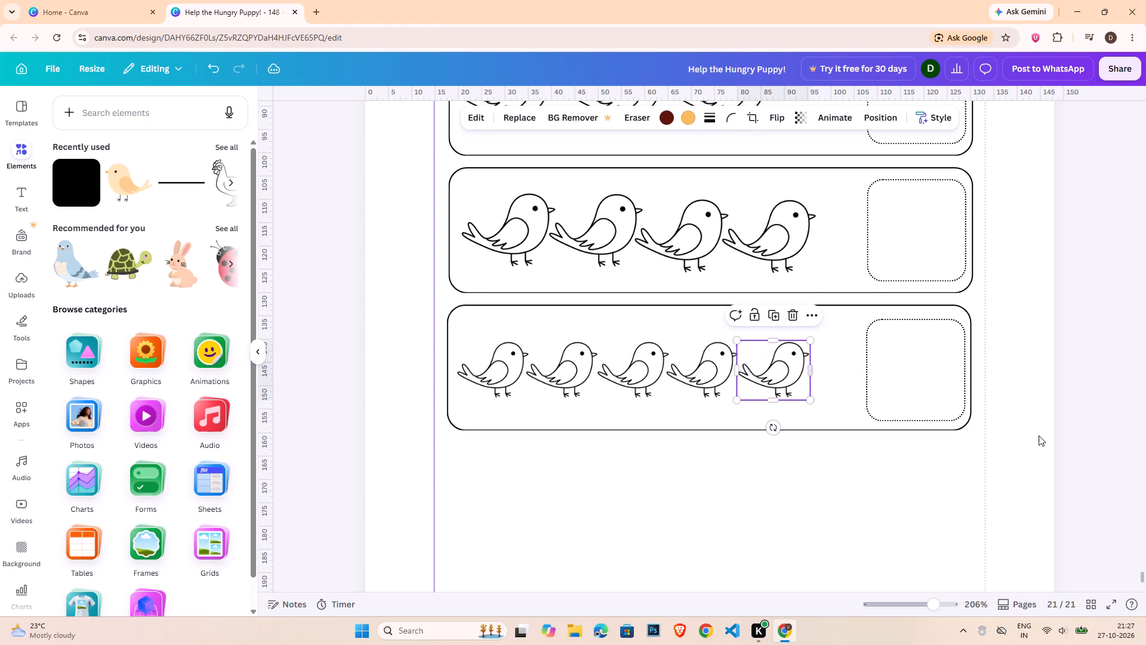
# Copy the grouped first row with two birds and place the copy beneath the fourth row, aligned with the boxes above.
pyautogui.scroll(5, 604, 253)
pyautogui.click(607, 254)
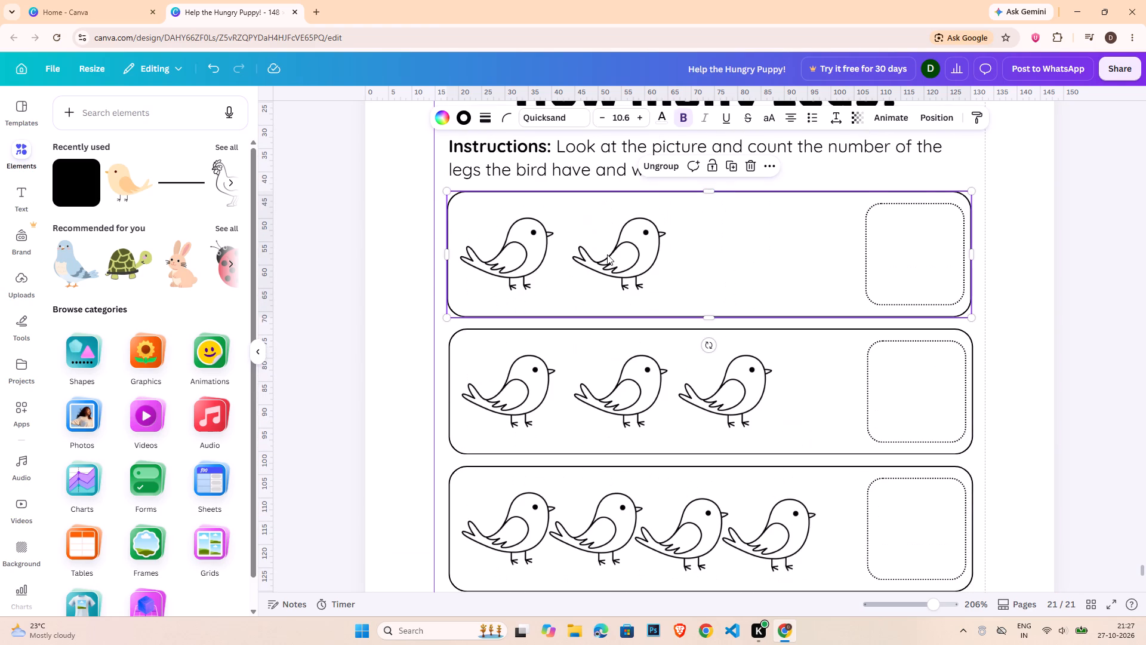
pyautogui.hotkey('ctrl', 'c')
pyautogui.scroll(-8, 717, 363)
pyautogui.click(713, 412)
pyautogui.hotkey('ctrl', 'v')
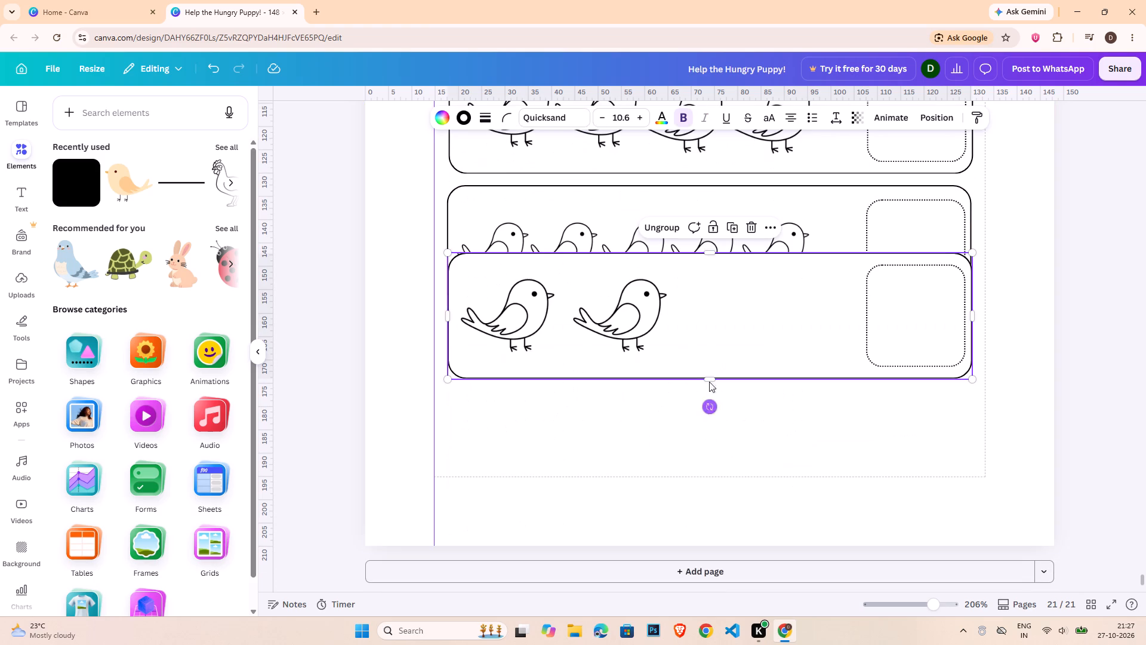
pyautogui.moveTo(708, 342); pyautogui.dragTo(713, 418)
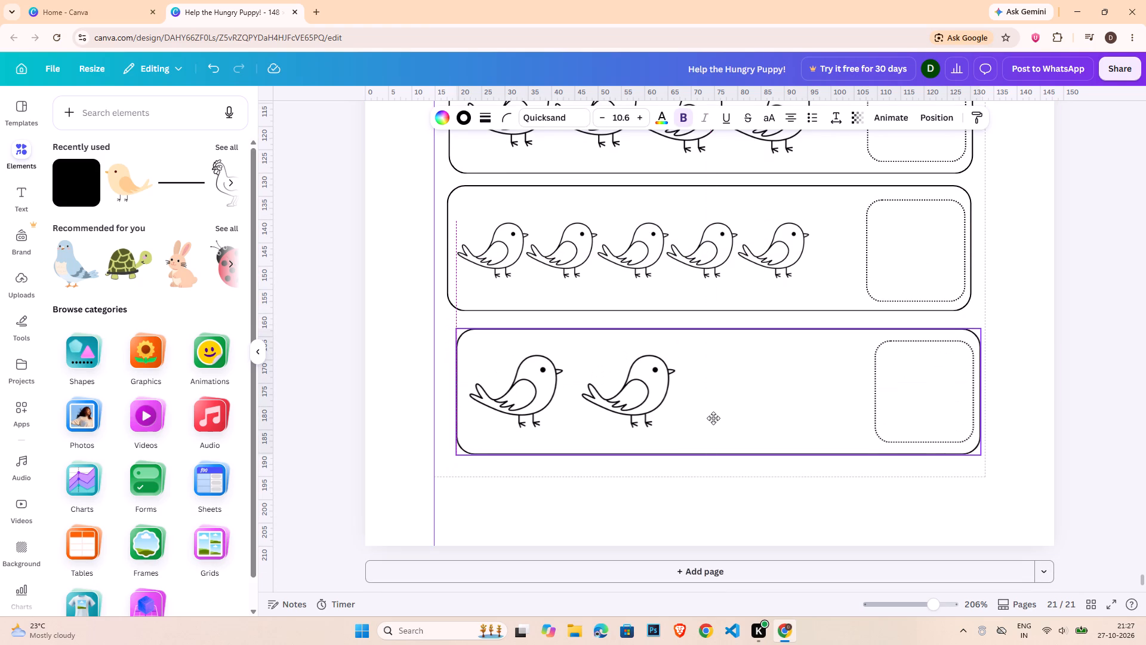
pyautogui.moveTo(713, 418); pyautogui.dragTo(708, 418)
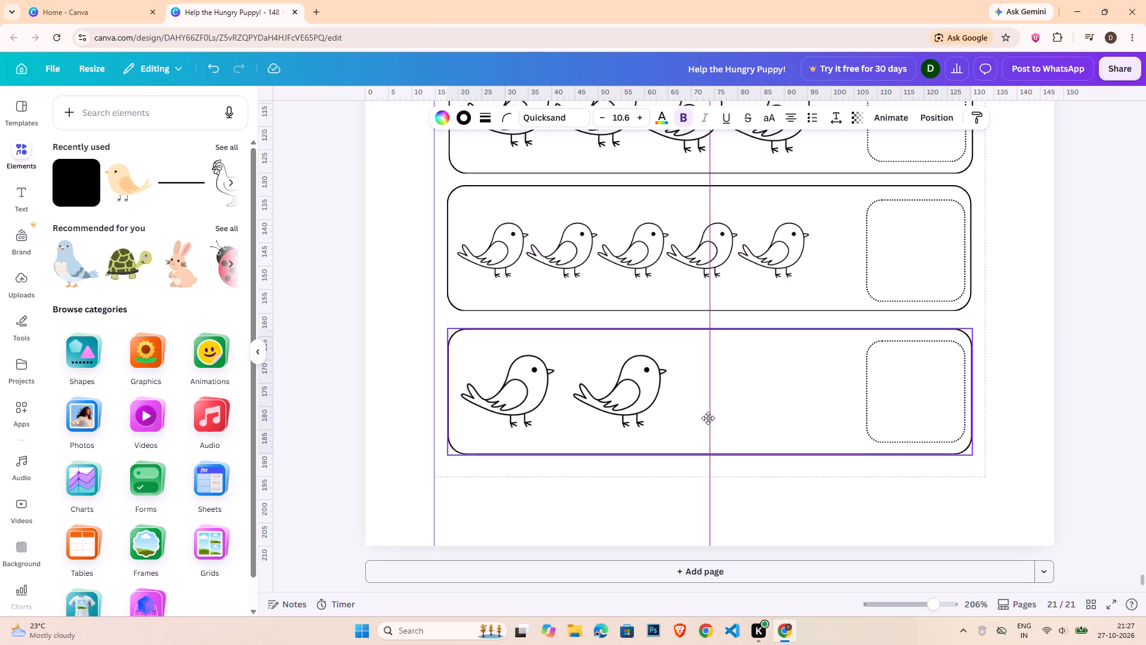
pyautogui.moveTo(708, 418); pyautogui.dragTo(708, 411)
# Ungroup the new fifth row so its birds, box and answer square can be edited separately.
pyautogui.click(476, 389)
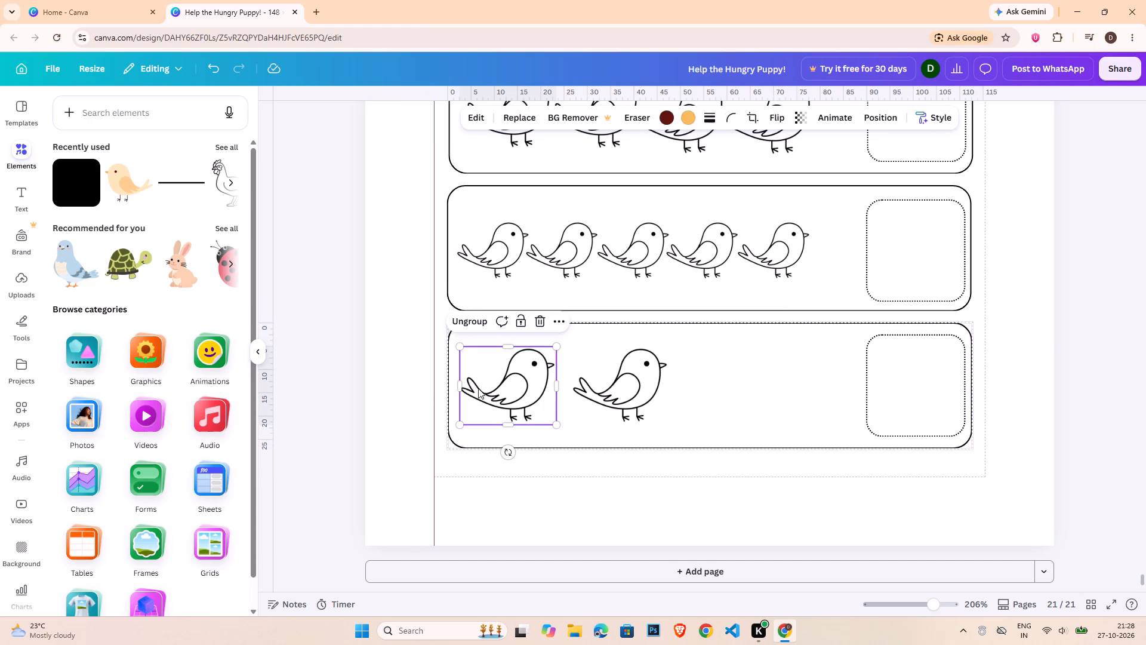
pyautogui.click(426, 343)
pyautogui.click(464, 353)
pyautogui.click(641, 300)
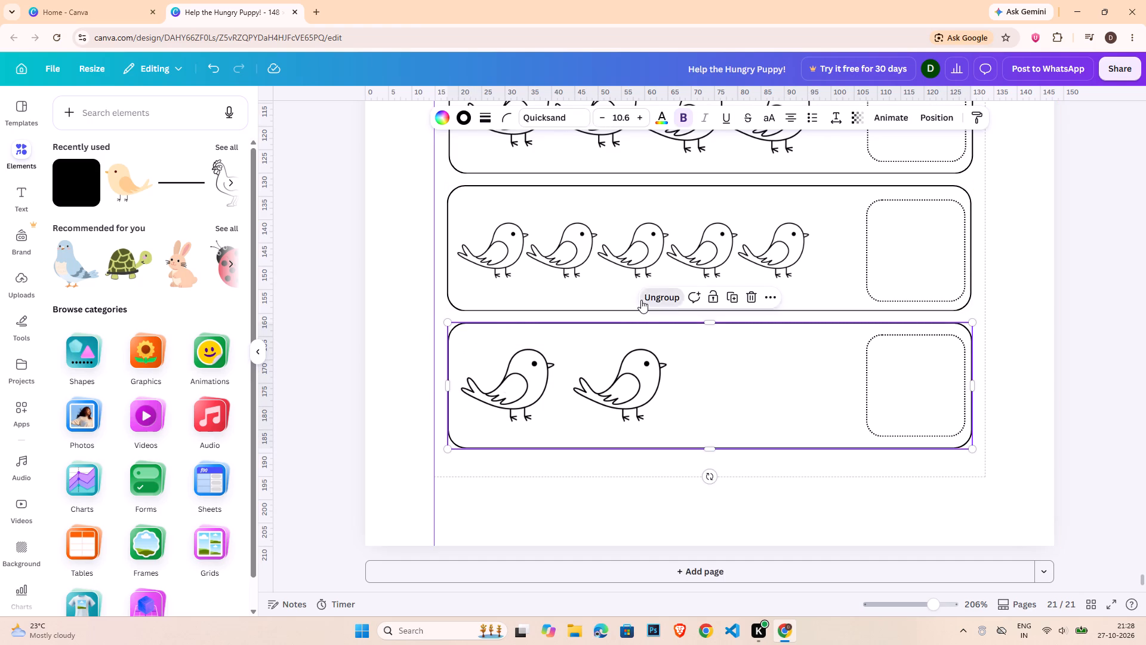
pyautogui.click(366, 310)
# Delete both large birds from the fifth row, keeping its box and answer square.
pyautogui.click(561, 382)
pyautogui.click(541, 384)
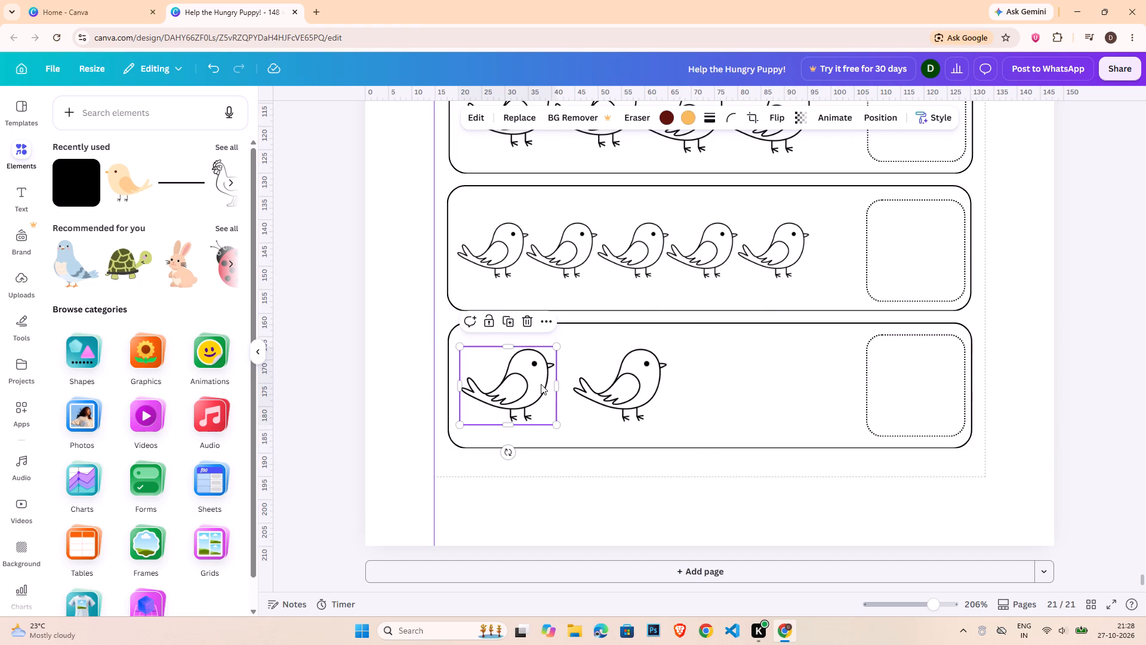
pyautogui.press('Delete')
pyautogui.click(585, 389)
pyautogui.press('Delete')
# Copy the fourth row's five birds and place the copies along the upper half of the fifth row's box.
pyautogui.click(491, 250)
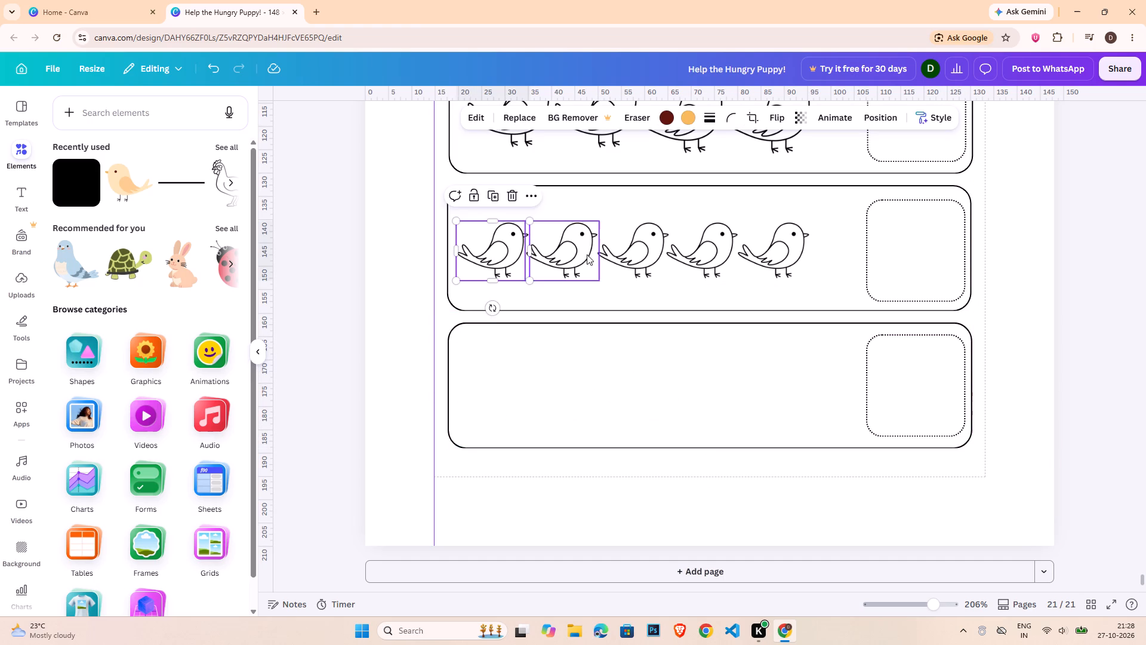
pyautogui.keyDown('shift'); pyautogui.click(594, 254); pyautogui.keyUp('shift')
pyautogui.keyDown('shift'); pyautogui.click(645, 259); pyautogui.keyUp('shift')
pyautogui.keyDown('shift'); pyautogui.click(698, 261); pyautogui.keyUp('shift')
pyautogui.keyDown('shift'); pyautogui.click(785, 263); pyautogui.keyUp('shift')
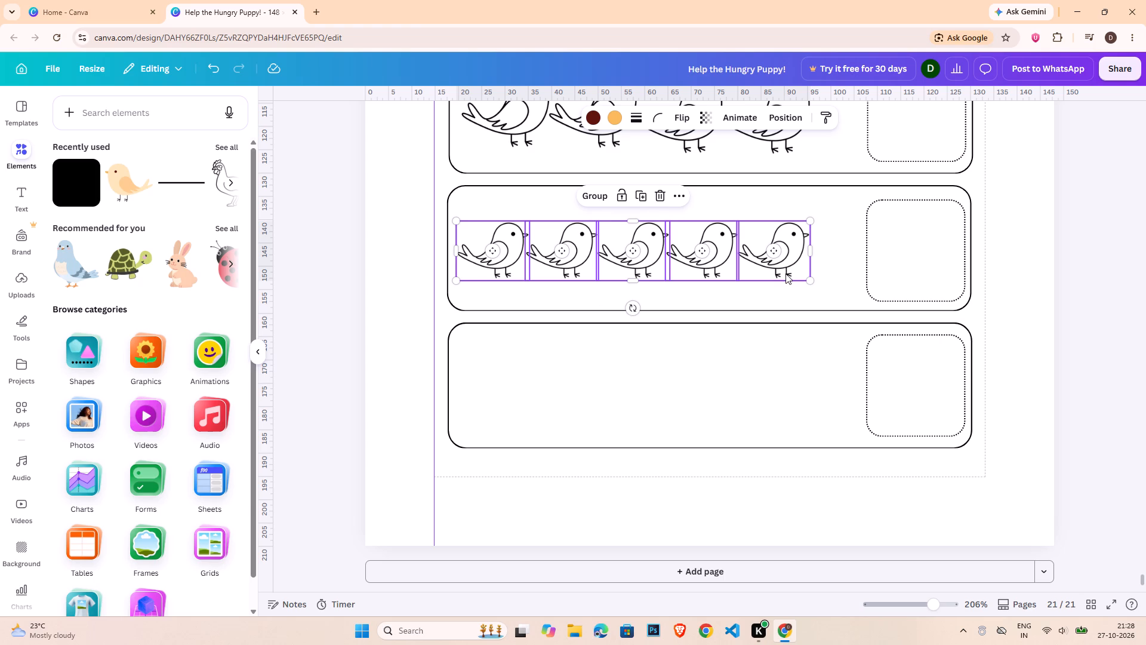
pyautogui.hotkey('ctrl', 'c')
pyautogui.hotkey('ctrl', 'v')
pyautogui.moveTo(744, 277); pyautogui.dragTo(725, 367)
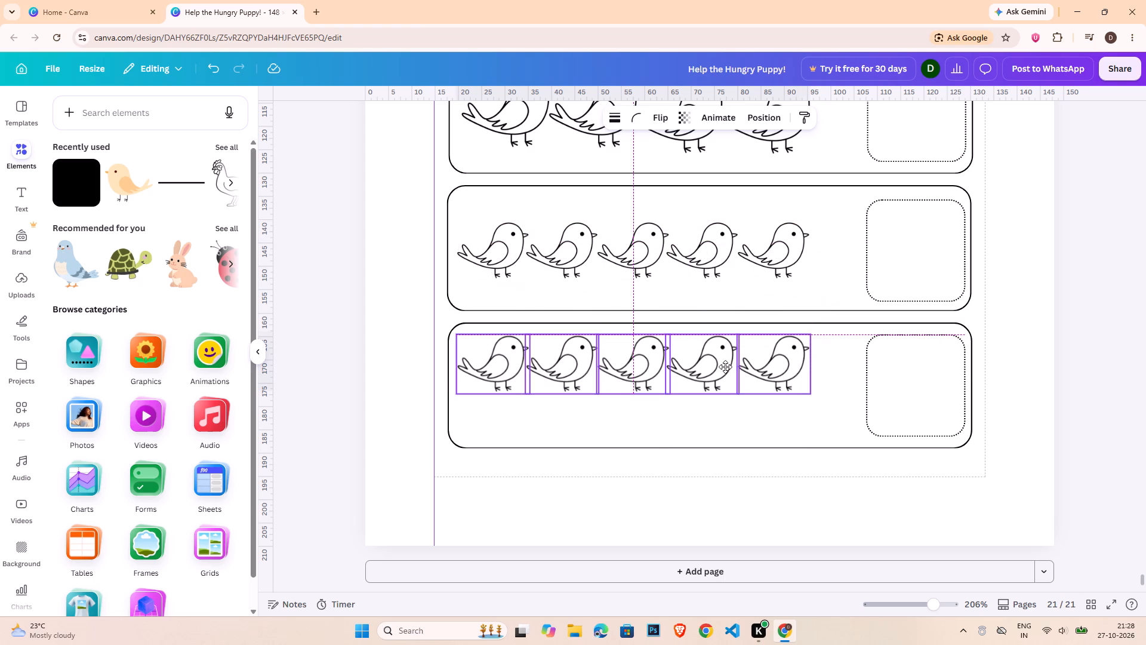
pyautogui.moveTo(725, 367); pyautogui.dragTo(727, 362)
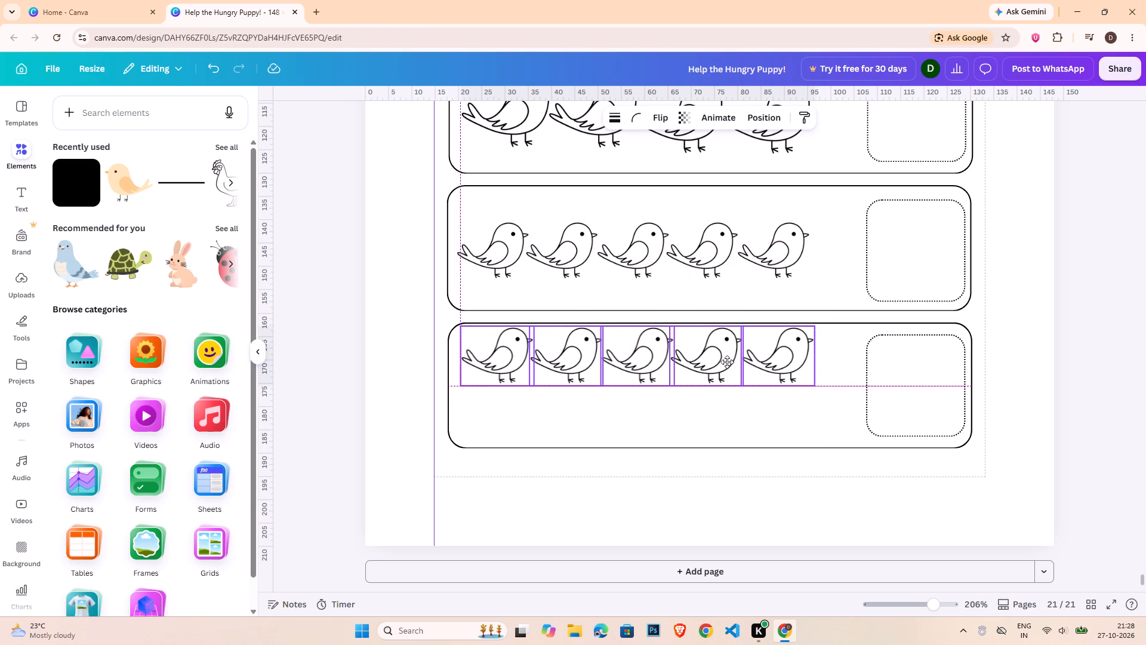
pyautogui.moveTo(727, 362); pyautogui.dragTo(722, 363)
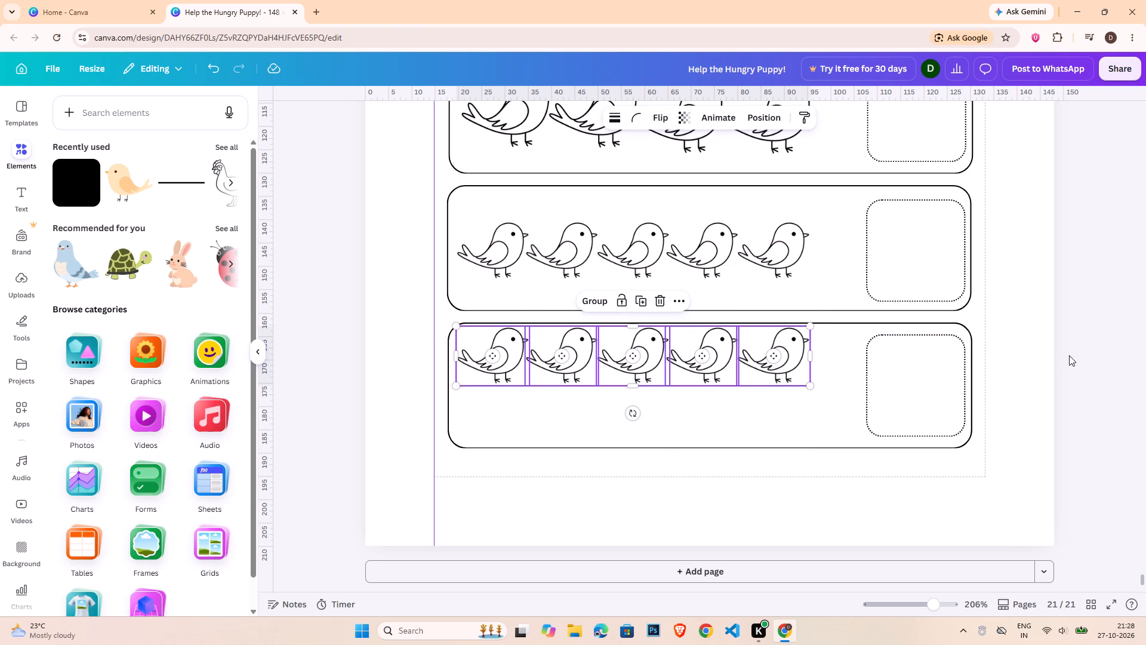
pyautogui.click(1069, 355)
# Copy the fifth row's first two birds and place the copies beneath them as a slightly indented second line.
pyautogui.click(512, 362)
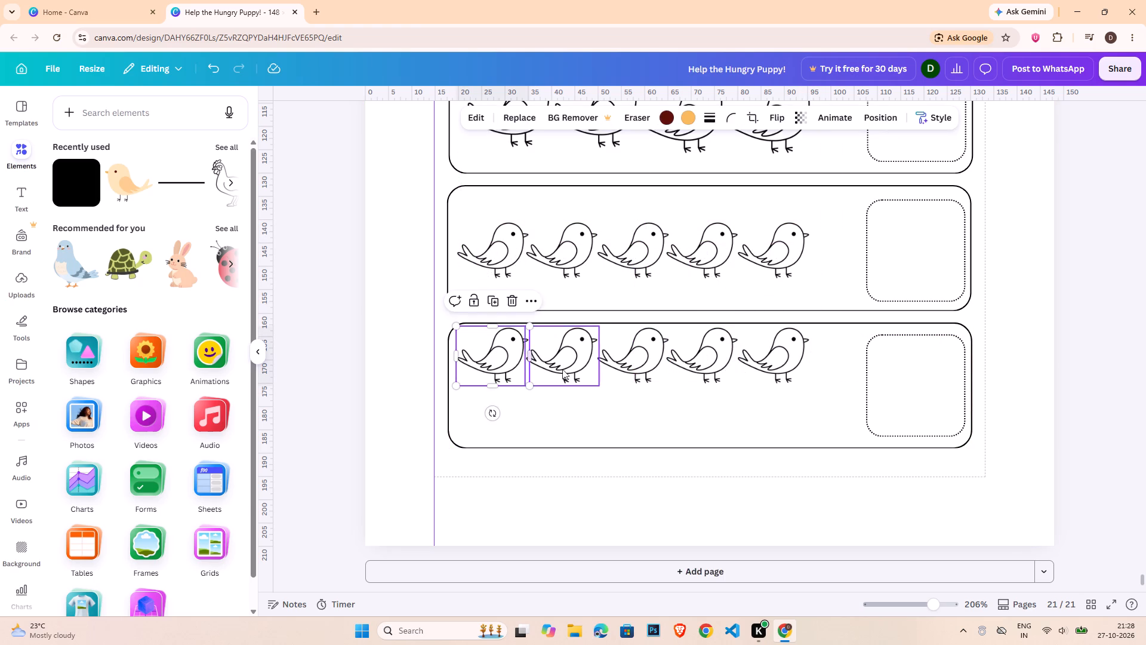
pyautogui.keyDown('shift'); pyautogui.click(565, 368); pyautogui.keyUp('shift')
pyautogui.hotkey('ctrl', 'c')
pyautogui.hotkey('ctrl', 'v')
pyautogui.moveTo(594, 387); pyautogui.dragTo(578, 414)
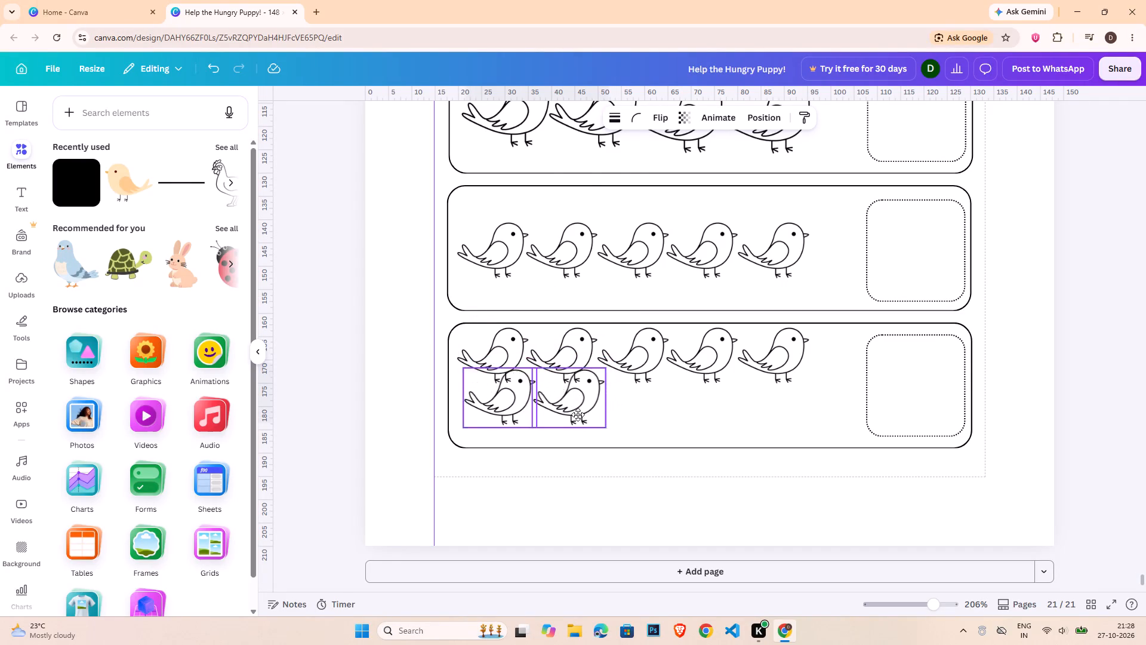
pyautogui.moveTo(578, 414); pyautogui.dragTo(603, 423)
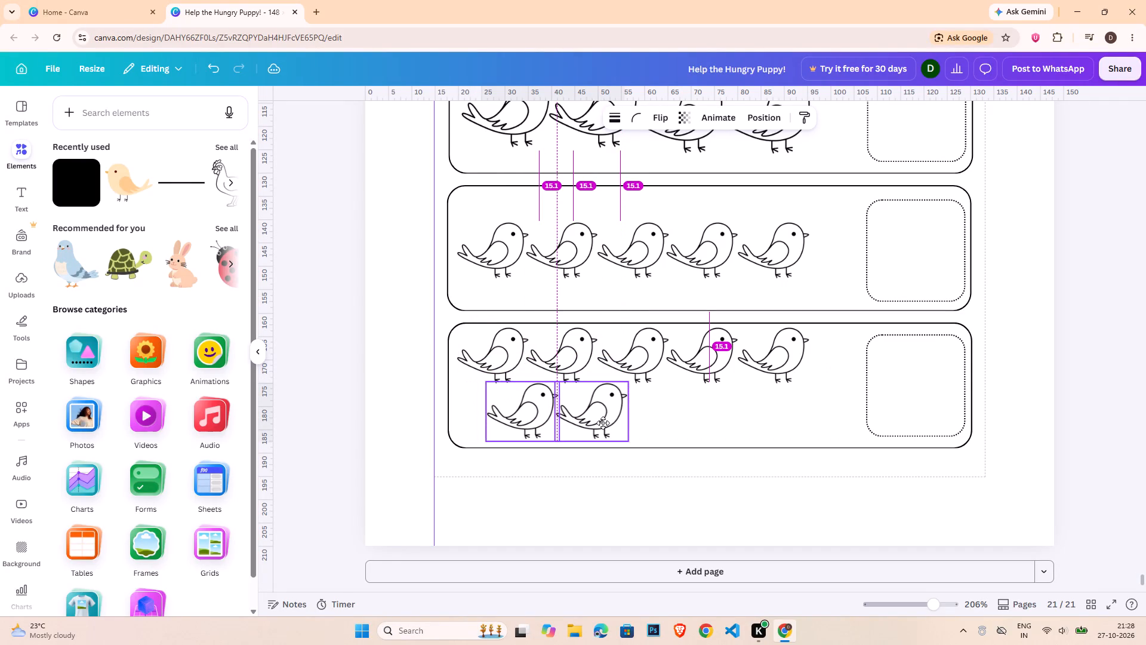
pyautogui.moveTo(603, 423); pyautogui.dragTo(603, 422)
pyautogui.click(1098, 364)
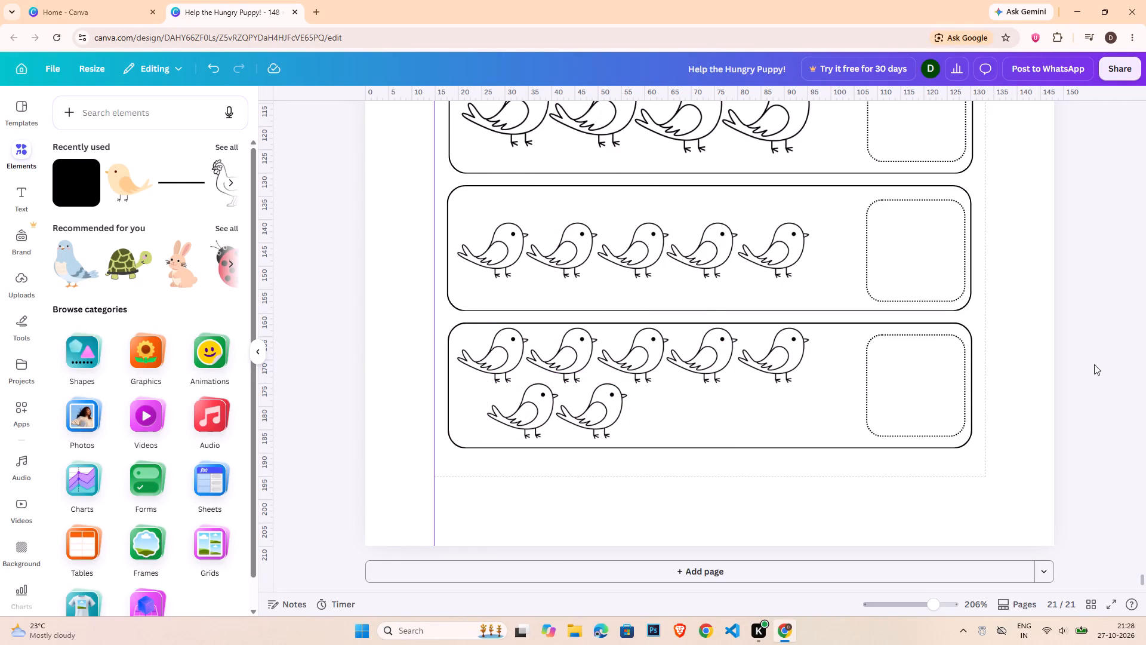
# Duplicate the fifth row's two lower birds and place the copies level to their right, completing a second line of four.
pyautogui.keyDown('shift'); pyautogui.click(532, 422); pyautogui.keyUp('shift')
pyautogui.keyDown('shift'); pyautogui.click(617, 421); pyautogui.keyUp('shift')
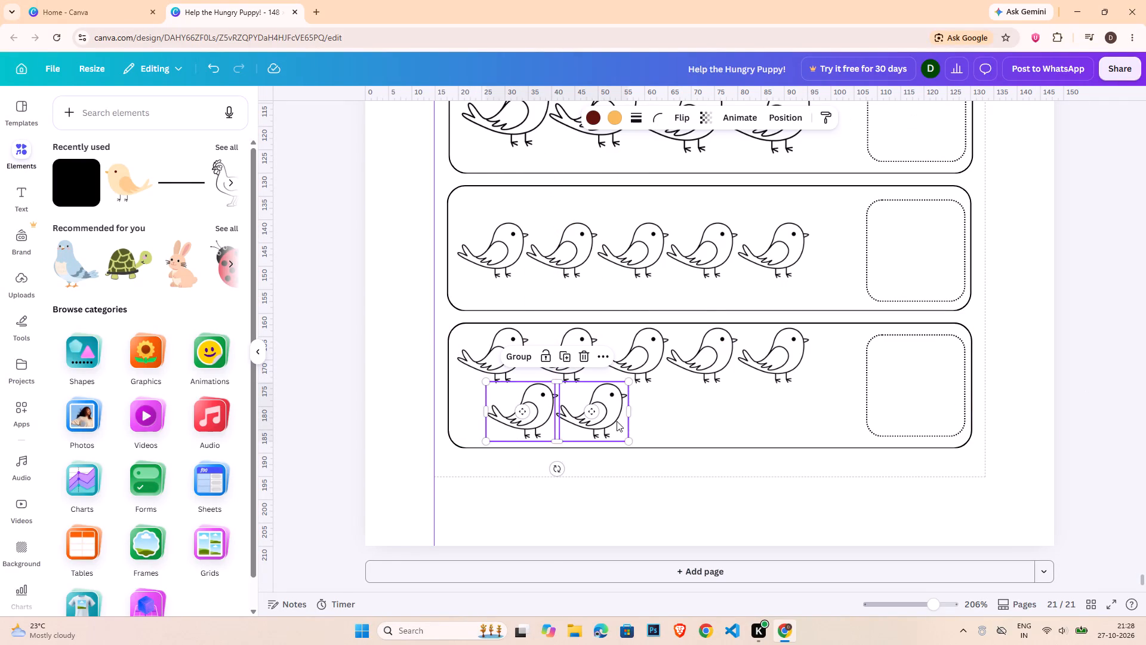
pyautogui.hotkey('ctrl', 'c')
pyautogui.hotkey('ctrl', 'v')
pyautogui.moveTo(634, 429); pyautogui.dragTo(753, 407)
pyautogui.click(1077, 383)
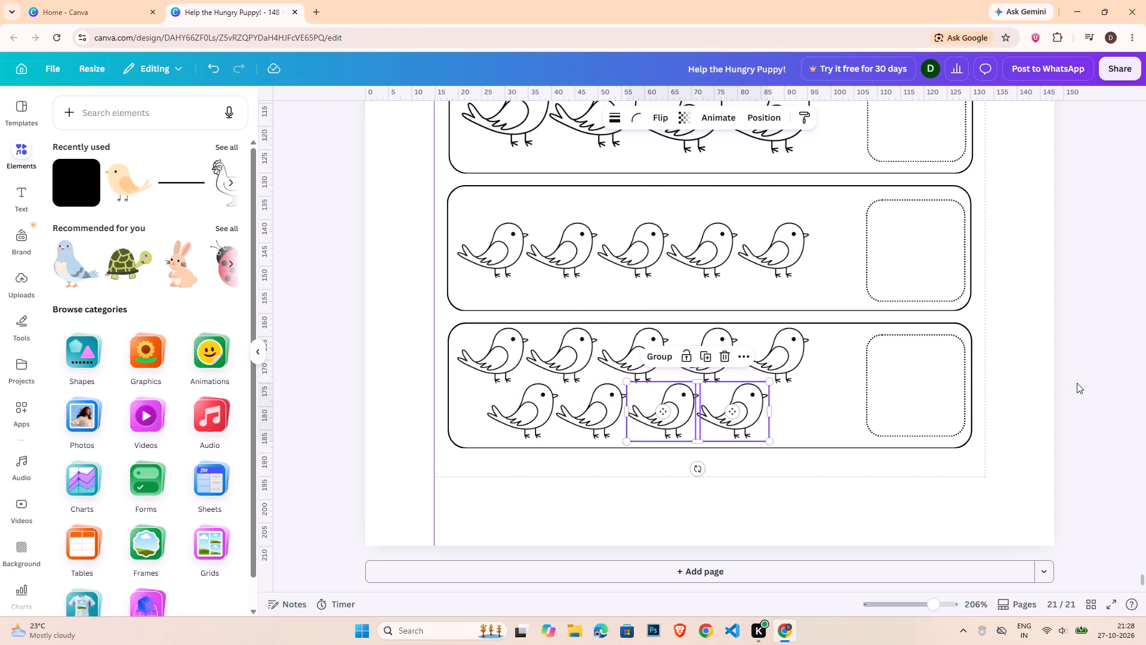
# Add a blank page 22 after the finished bird worksheet page.
pyautogui.click(926, 604)
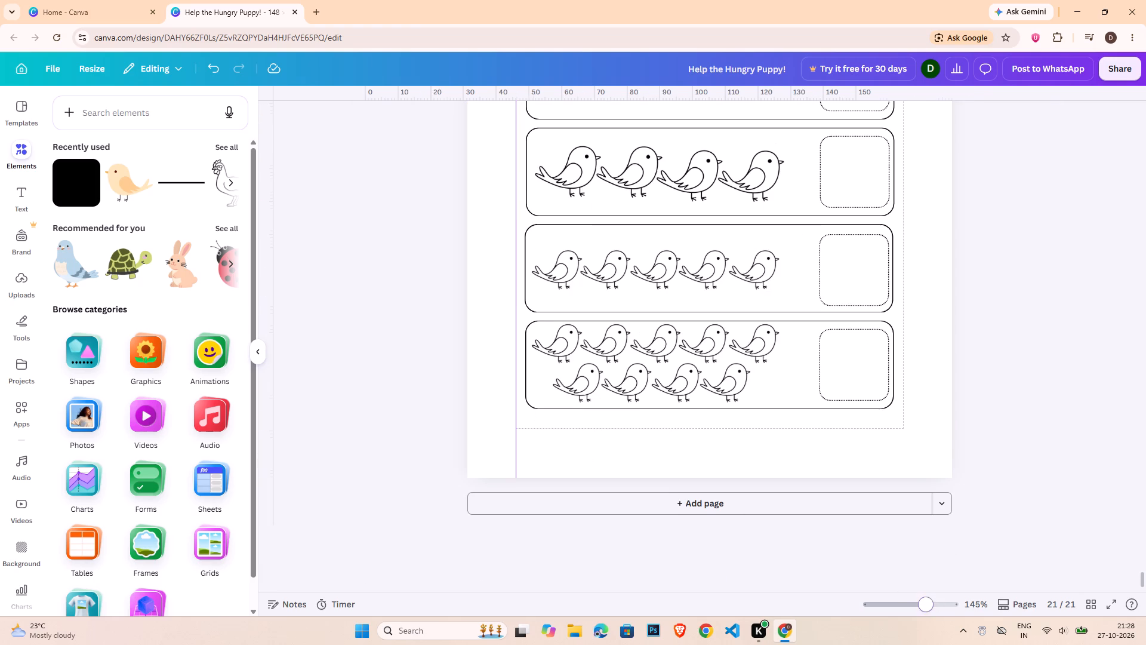
pyautogui.click(1043, 395)
pyautogui.scroll(3, 1044, 401)
pyautogui.scroll(-3, 1045, 403)
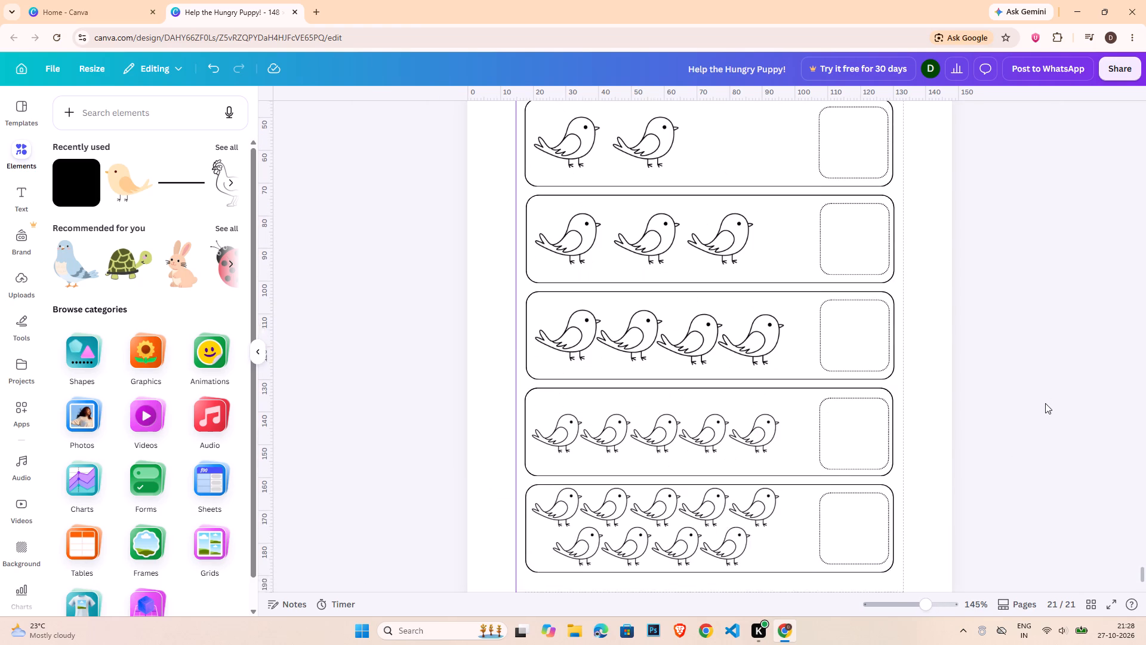
pyautogui.scroll(4, 1044, 468)
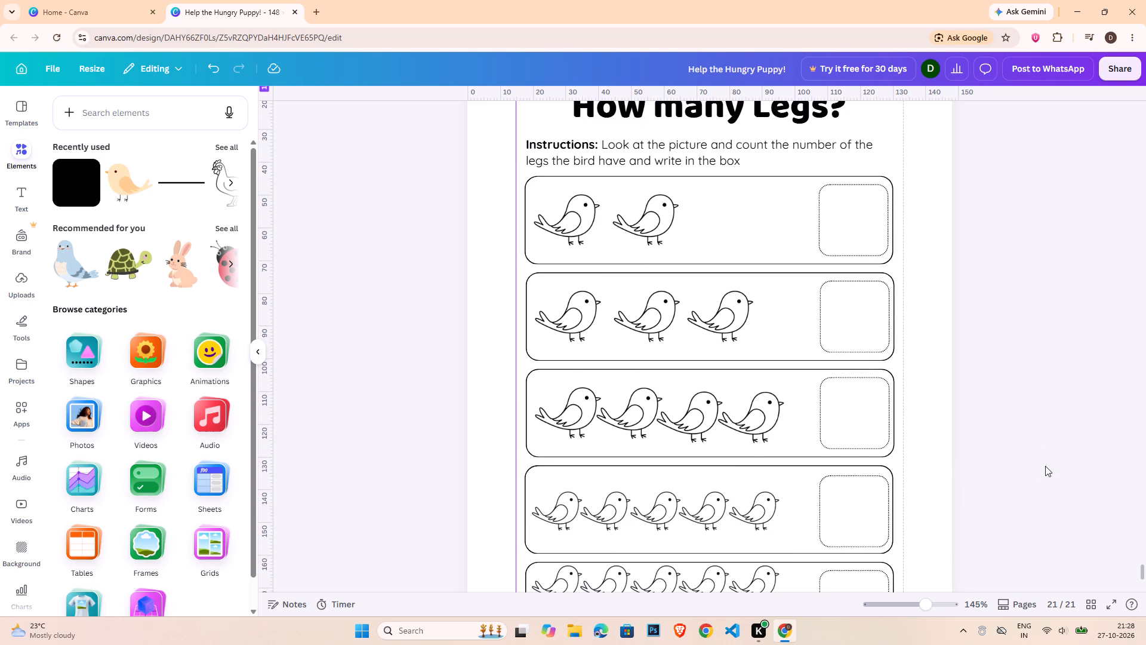
pyautogui.scroll(-7, 1047, 466)
pyautogui.click(774, 515)
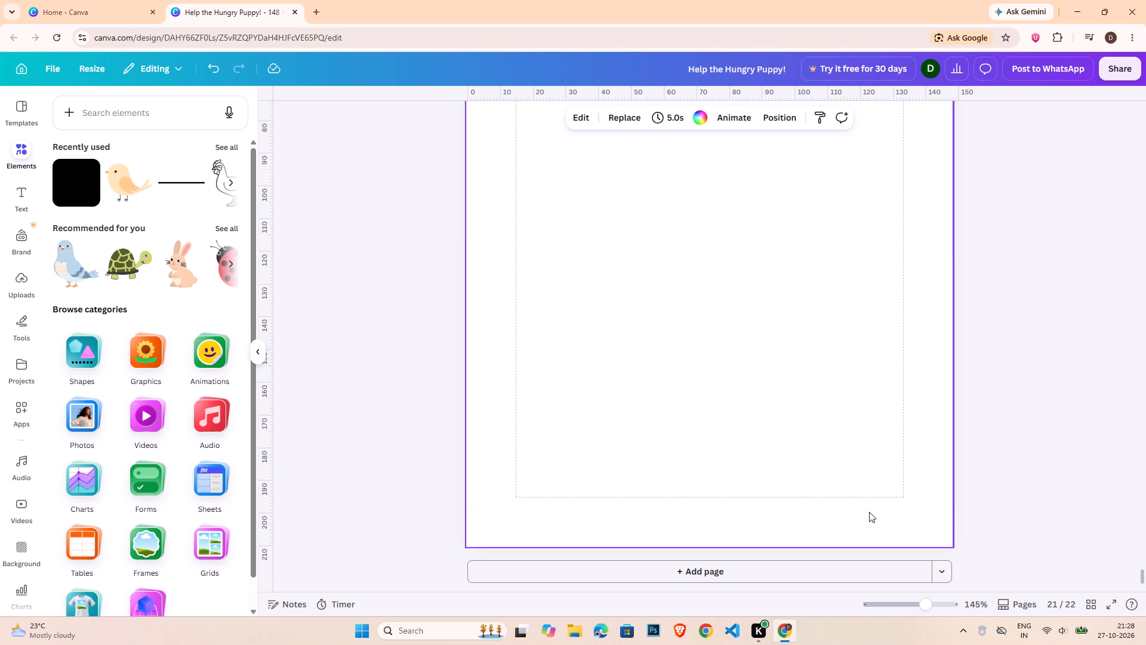
# Copy the "How many Legs?" title and the instructions text from page 21 onto page 22.
pyautogui.click(920, 606)
pyautogui.scroll(4, 894, 358)
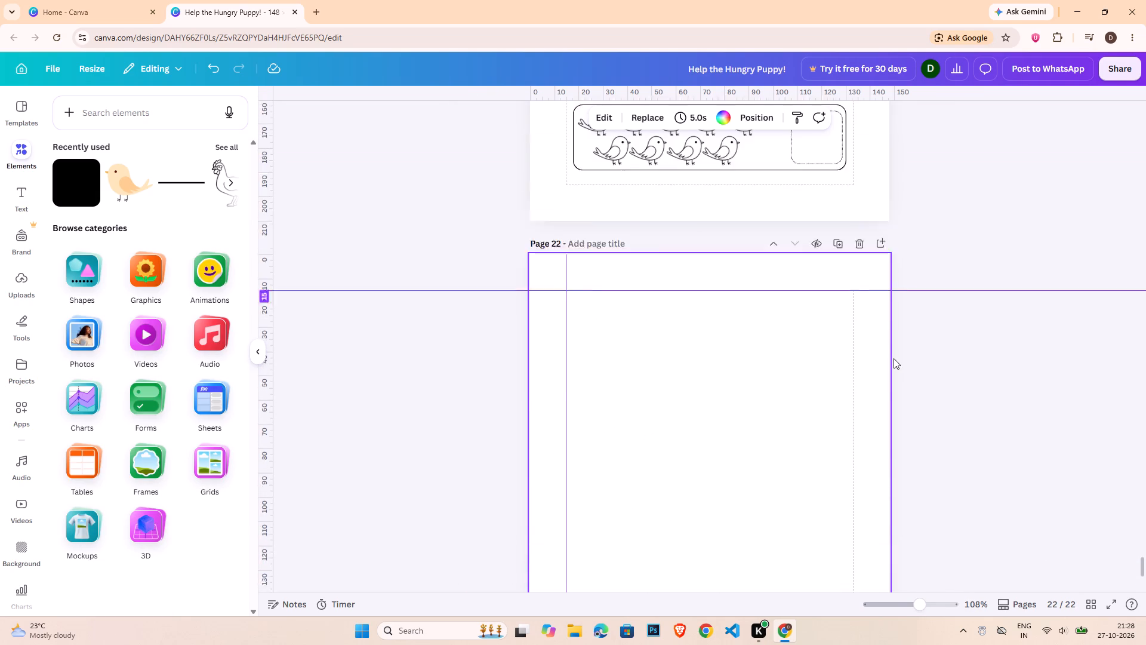
pyautogui.scroll(8, 893, 358)
pyautogui.click(724, 262)
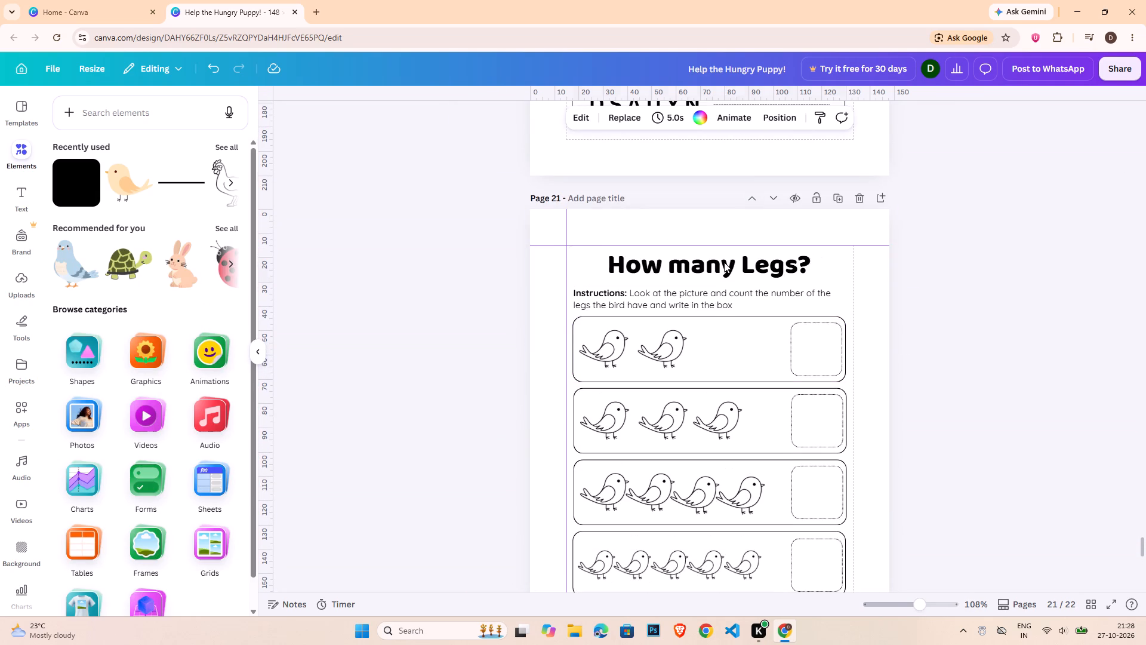
pyautogui.keyDown('shift'); pyautogui.click(725, 302); pyautogui.keyUp('shift')
pyautogui.hotkey('ctrl', 'c')
pyautogui.scroll(-13, 899, 363)
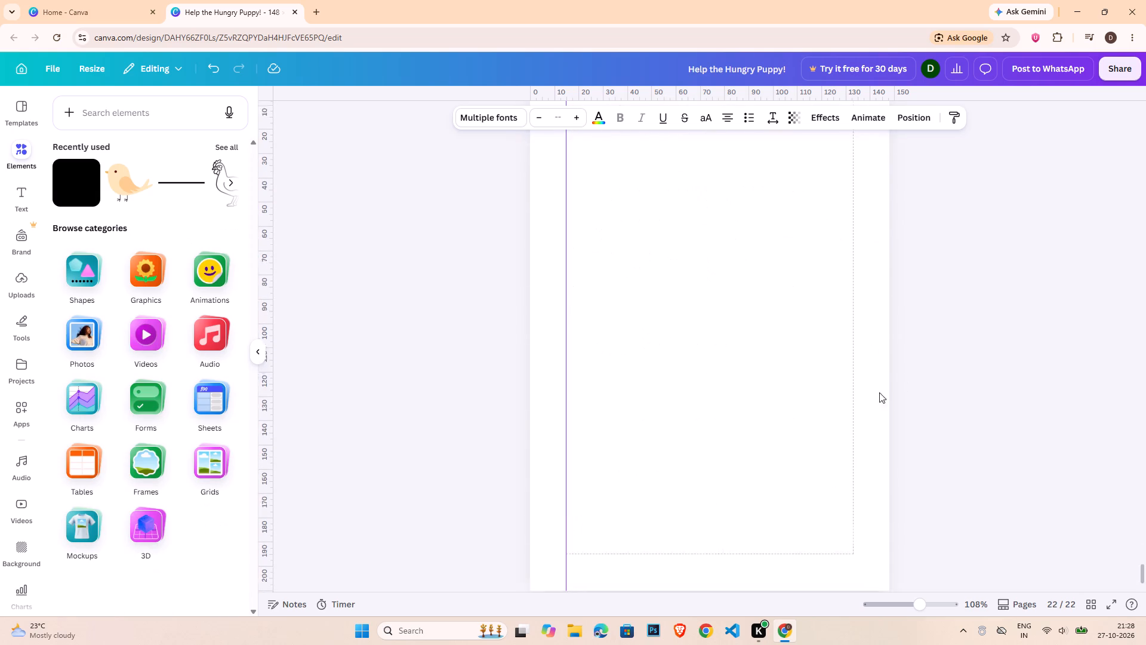
pyautogui.click(790, 411)
pyautogui.hotkey('ctrl', 'v')
pyautogui.scroll(2, 942, 407)
pyautogui.click(1007, 374)
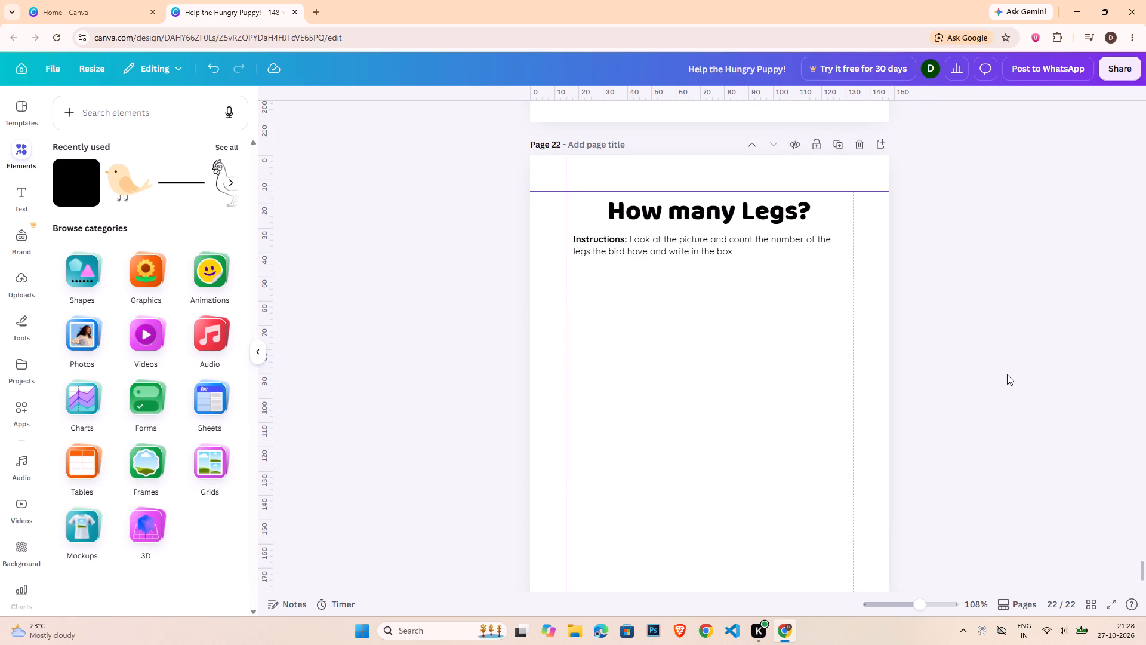
# Search the elements library for "spider" and list all matching graphics.
pyautogui.click(93, 105)
pyautogui.click(113, 110)
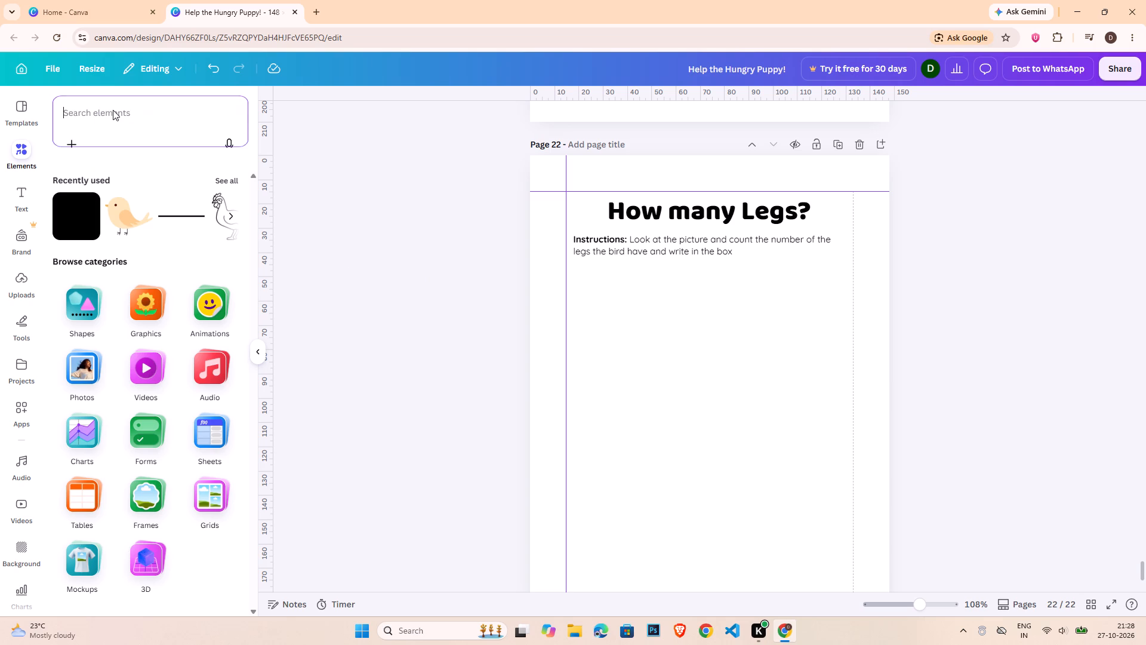
pyautogui.write('spider')
pyautogui.press('Return')
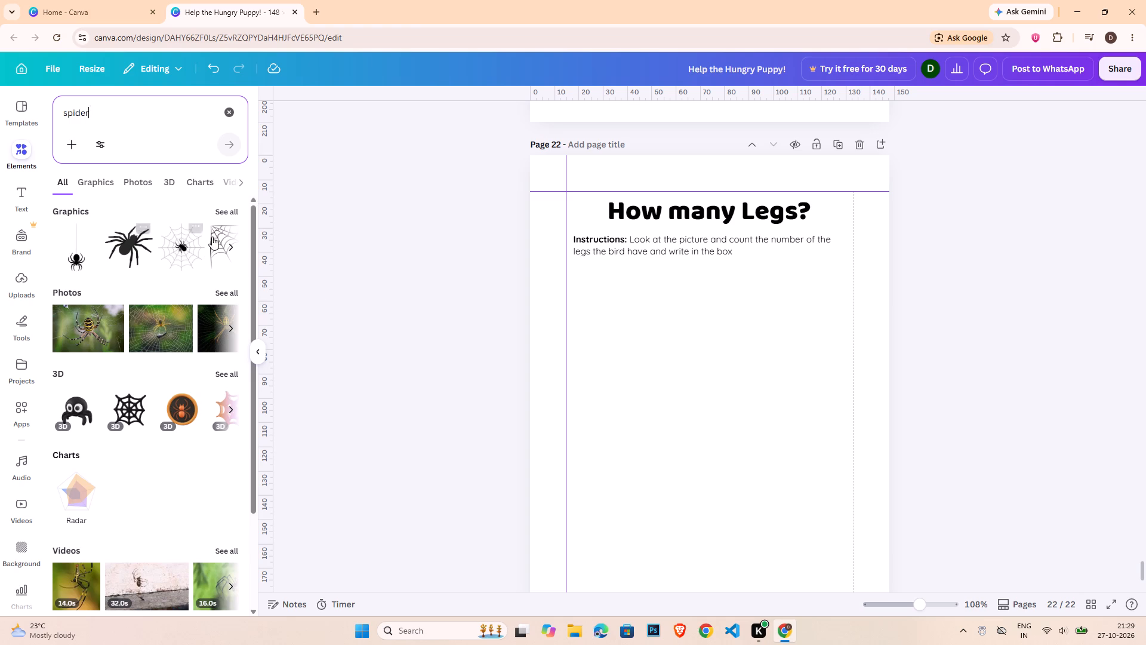
pyautogui.click(229, 212)
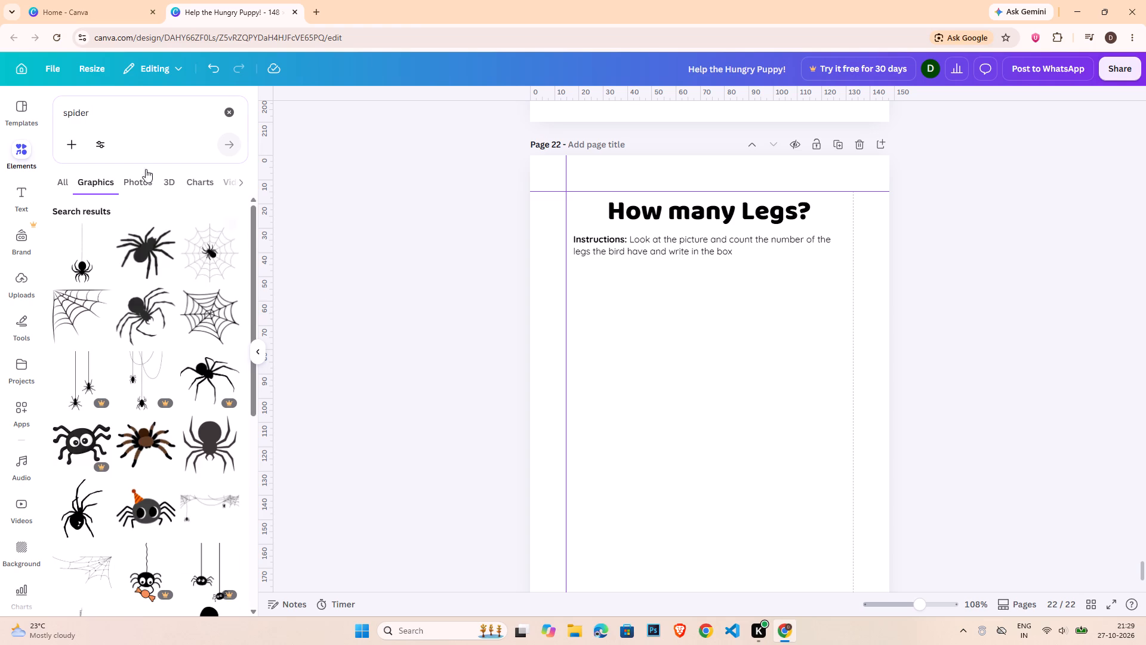
# Search the graphics for "cow" instead.
pyautogui.doubleClick(125, 107)
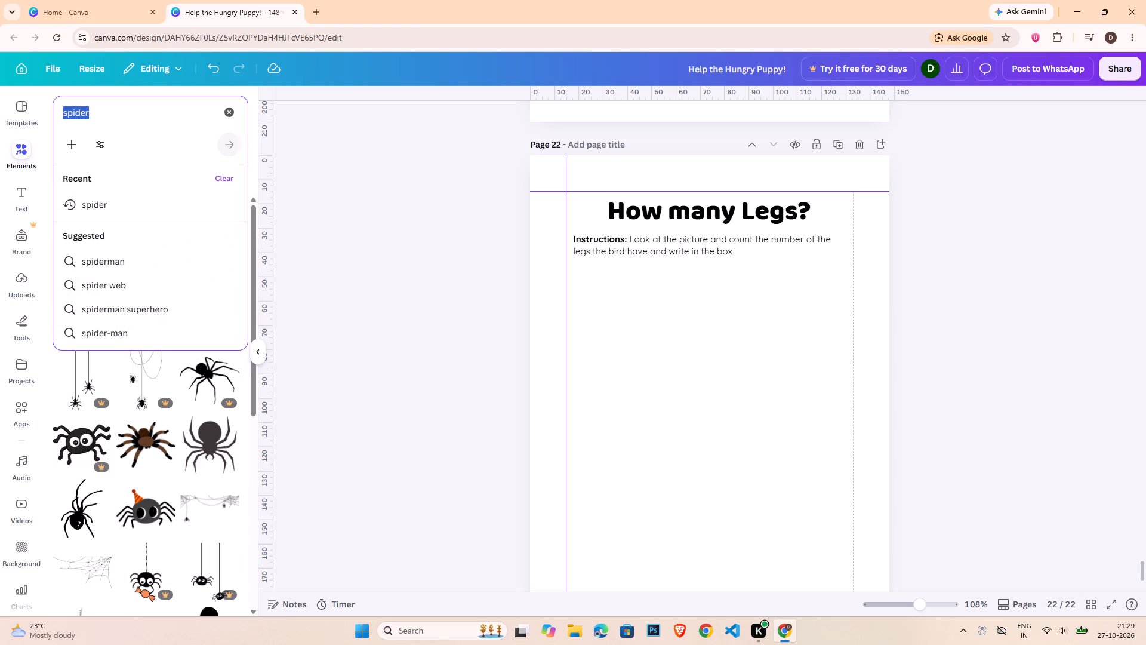
pyautogui.write('cow')
pyautogui.press('Return')
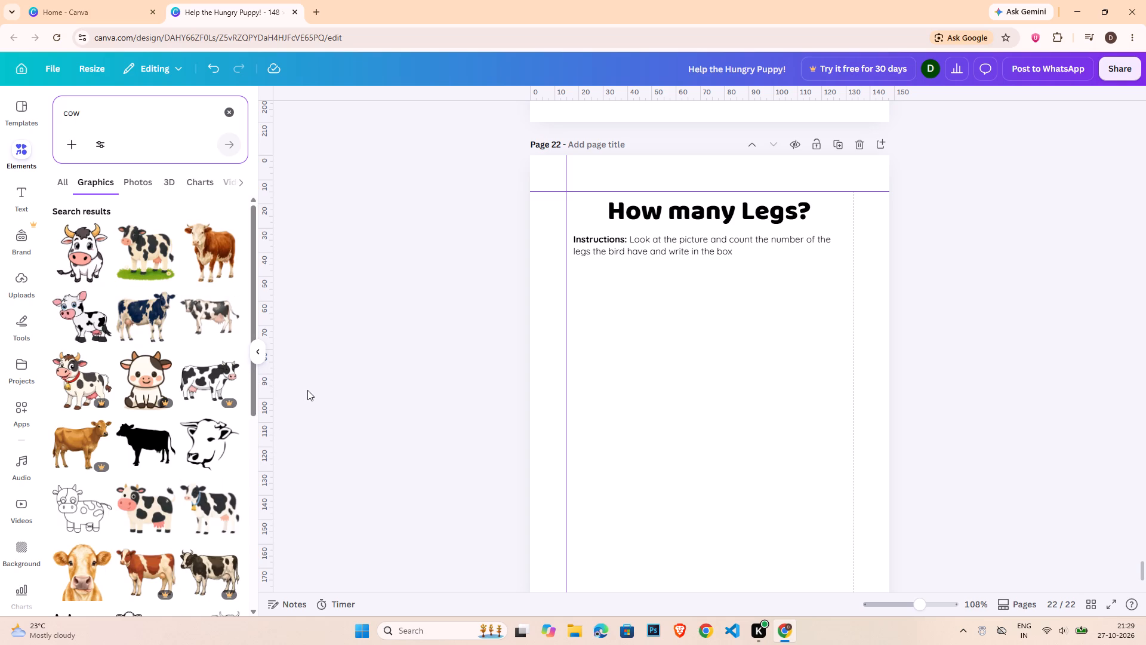
# Copy the two-bird first row from page 21 onto page 22, beneath the instructions text.
pyautogui.scroll(2, 755, 346)
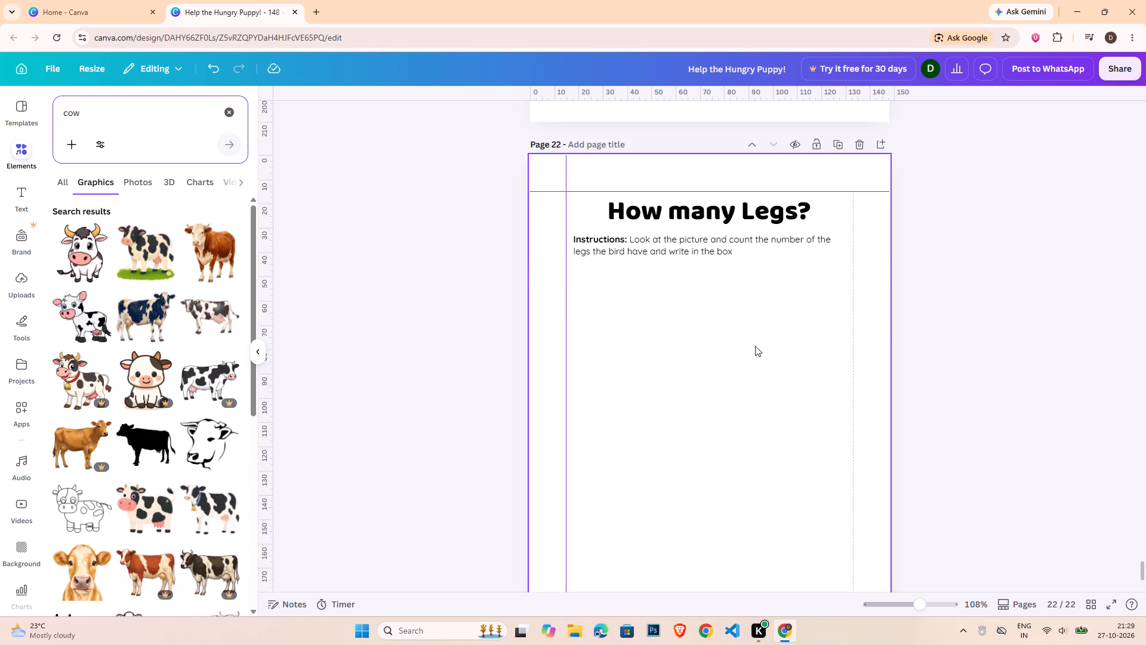
pyautogui.scroll(6, 755, 346)
pyautogui.click(663, 251)
pyautogui.hotkey('ctrl', 'c')
pyautogui.scroll(-5, 852, 462)
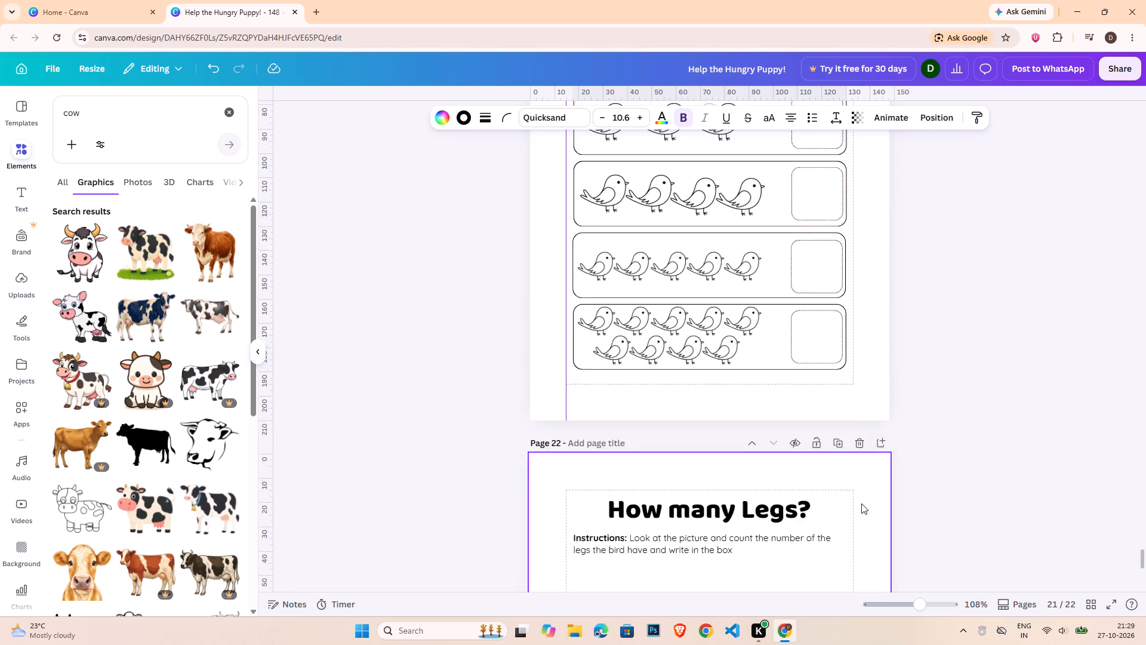
pyautogui.scroll(-2, 861, 503)
pyautogui.click(703, 503)
pyautogui.hotkey('ctrl', 'v')
pyautogui.click(969, 397)
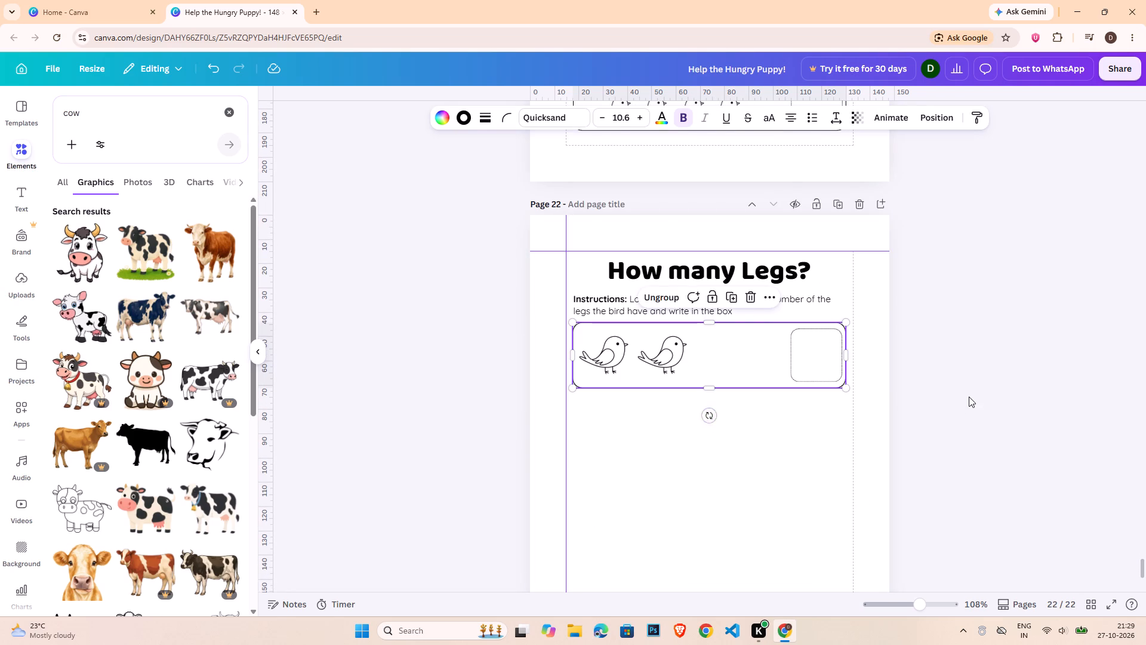
# Ungroup the copied row on page 22 and delete both birds, keeping the frame and answer box.
pyautogui.click(728, 357)
pyautogui.click(658, 300)
pyautogui.click(510, 336)
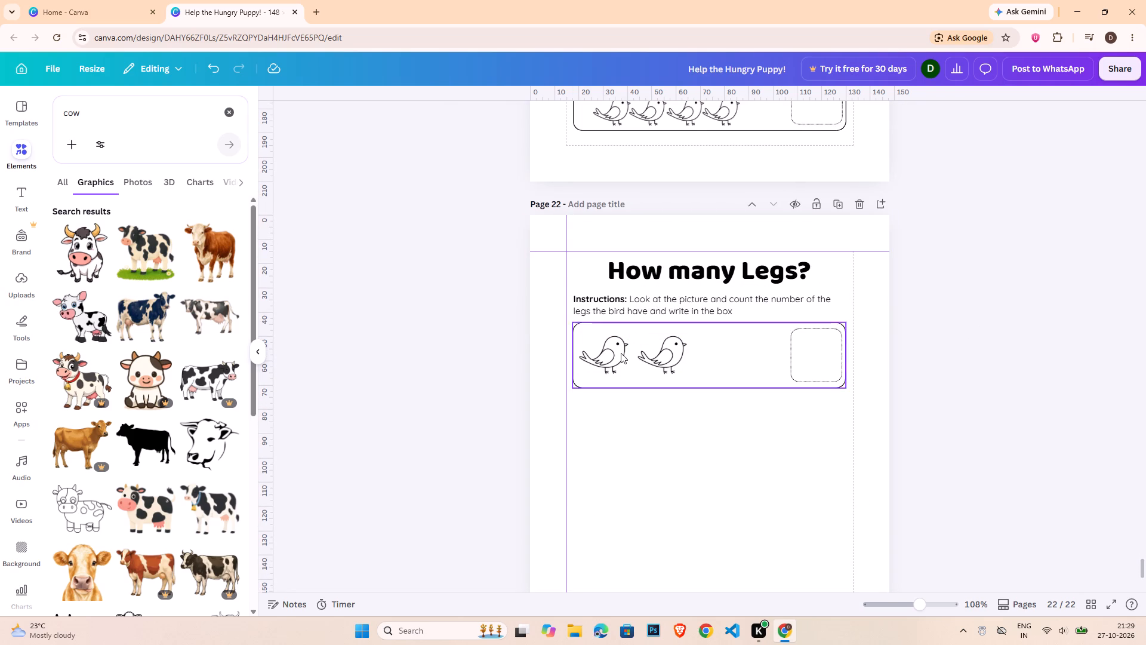
pyautogui.click(621, 353)
pyautogui.press('Delete')
pyautogui.click(663, 360)
pyautogui.press('Delete')
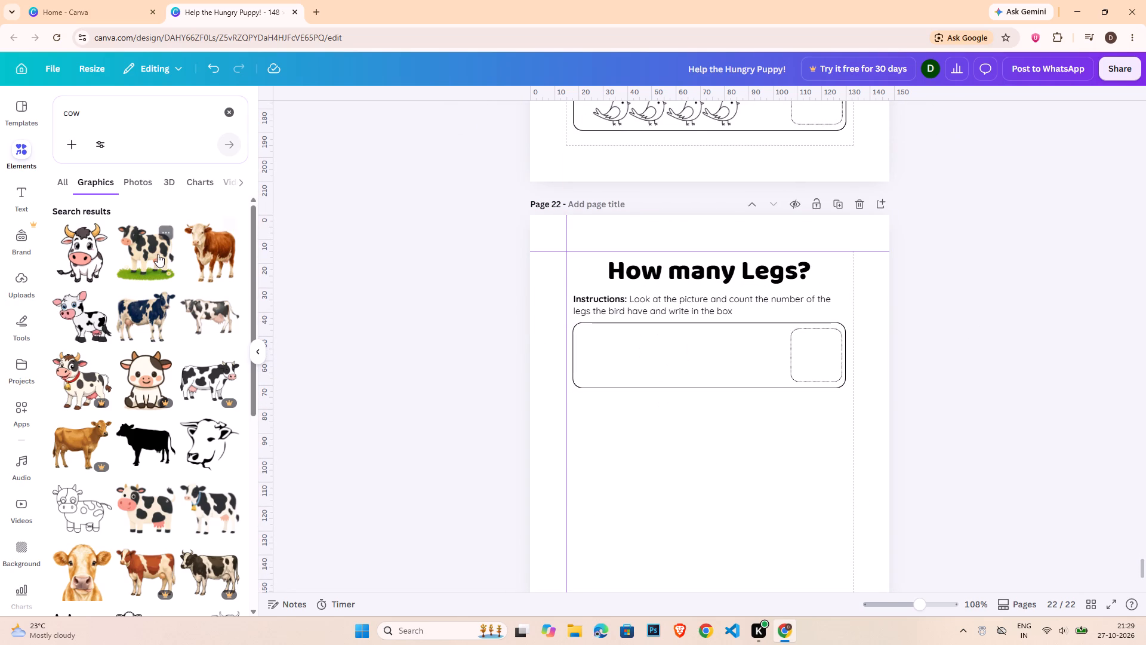
# Insert the dark blue and cream cow graphic on page 22 and apply the Simple lined style to it.
pyautogui.click(155, 313)
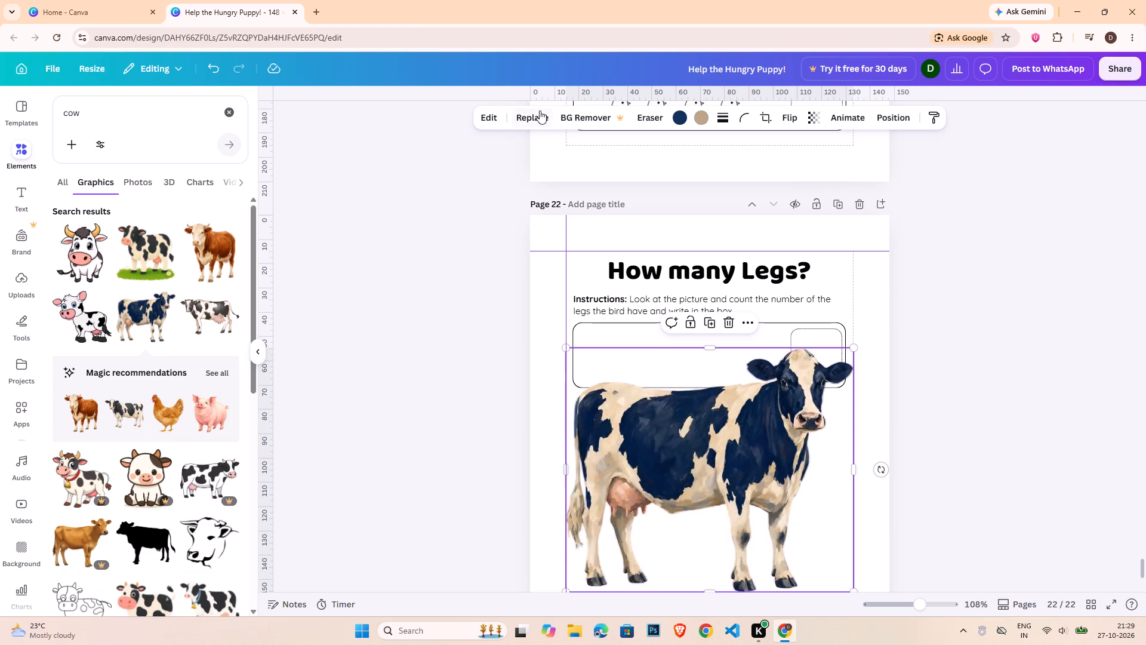
pyautogui.click(480, 121)
pyautogui.click(133, 396)
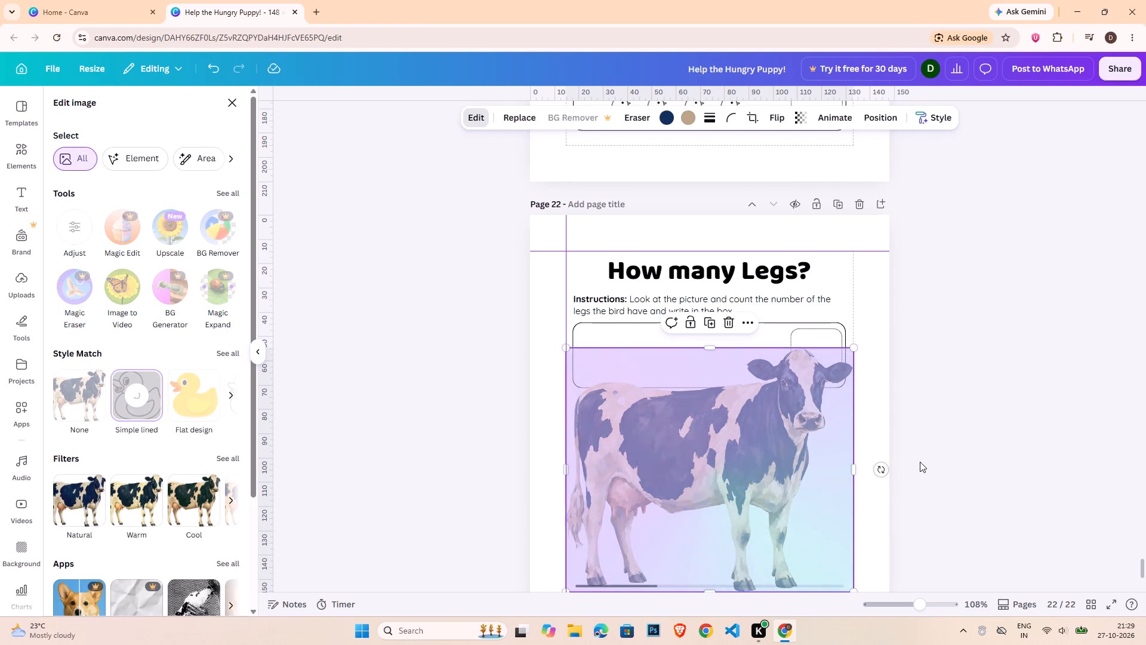
# Shrink the line-art cow to fit the first row's height and place it inside the row's left end.
pyautogui.scroll(-2, 920, 462)
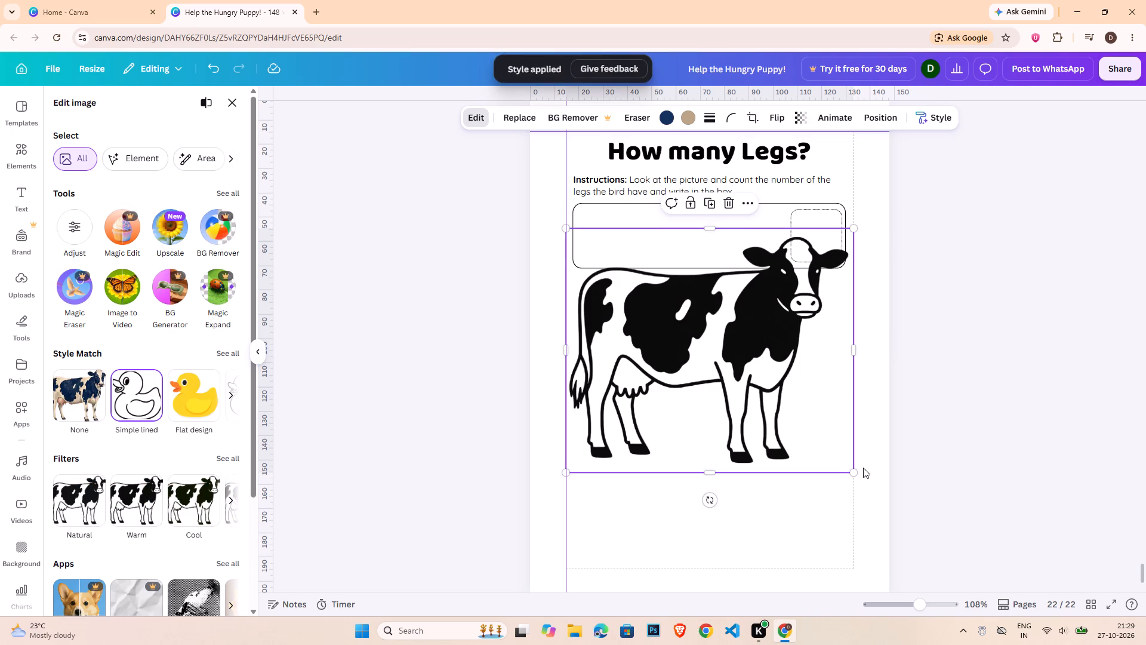
pyautogui.moveTo(854, 469); pyautogui.dragTo(673, 281)
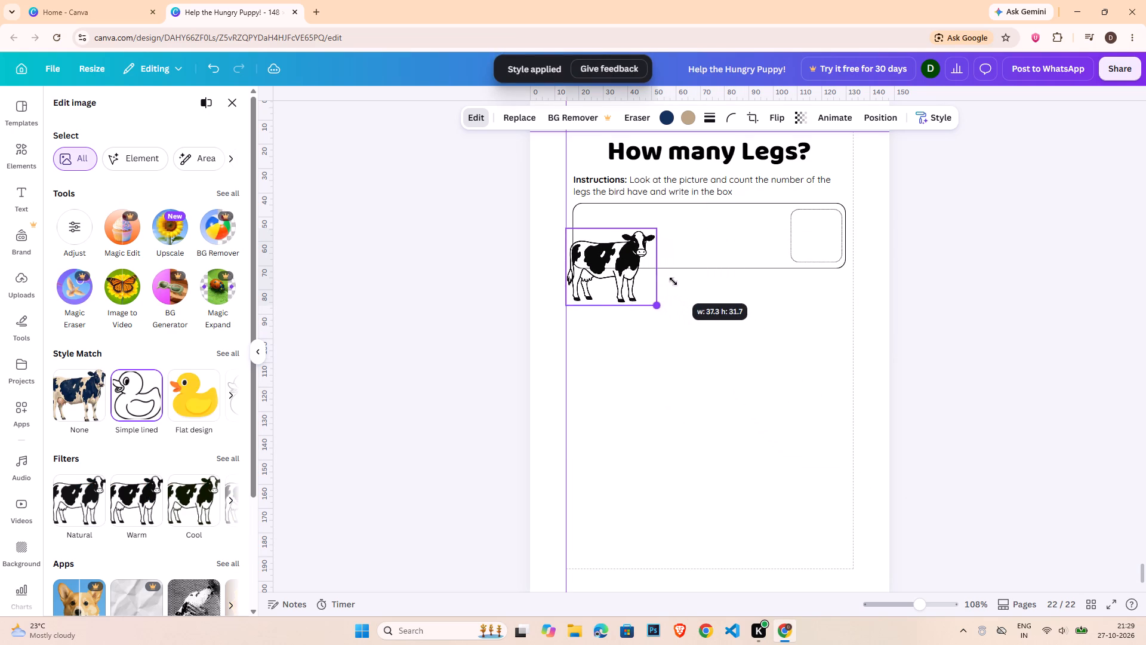
pyautogui.moveTo(673, 281); pyautogui.dragTo(660, 262)
pyautogui.moveTo(605, 258); pyautogui.dragTo(623, 230)
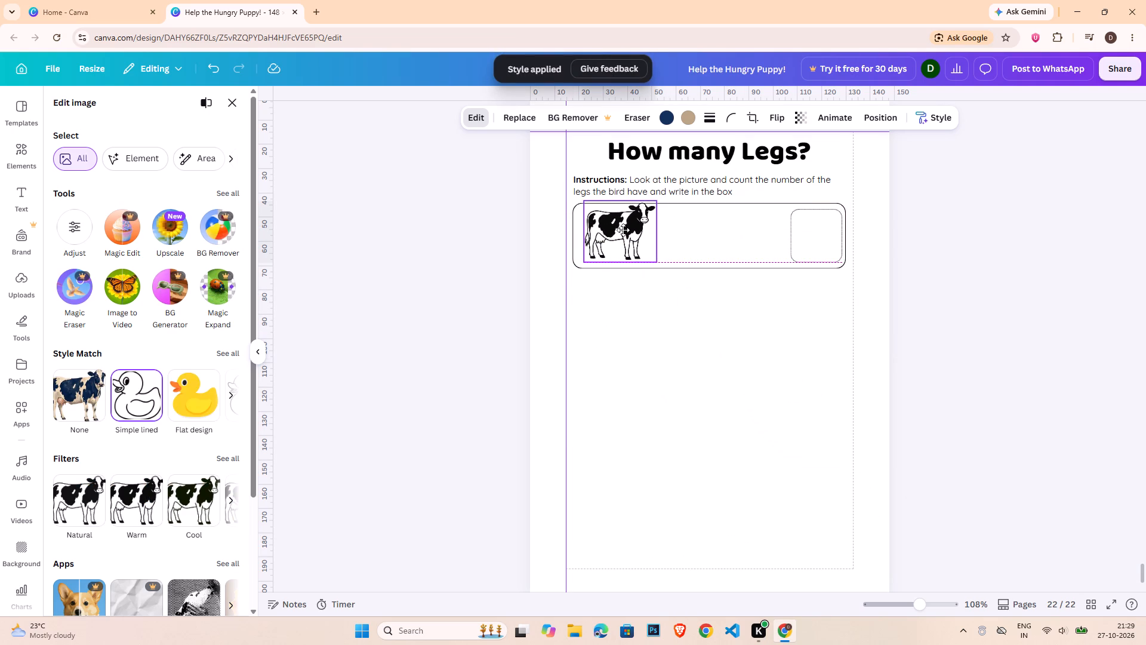
pyautogui.moveTo(623, 230); pyautogui.dragTo(617, 233)
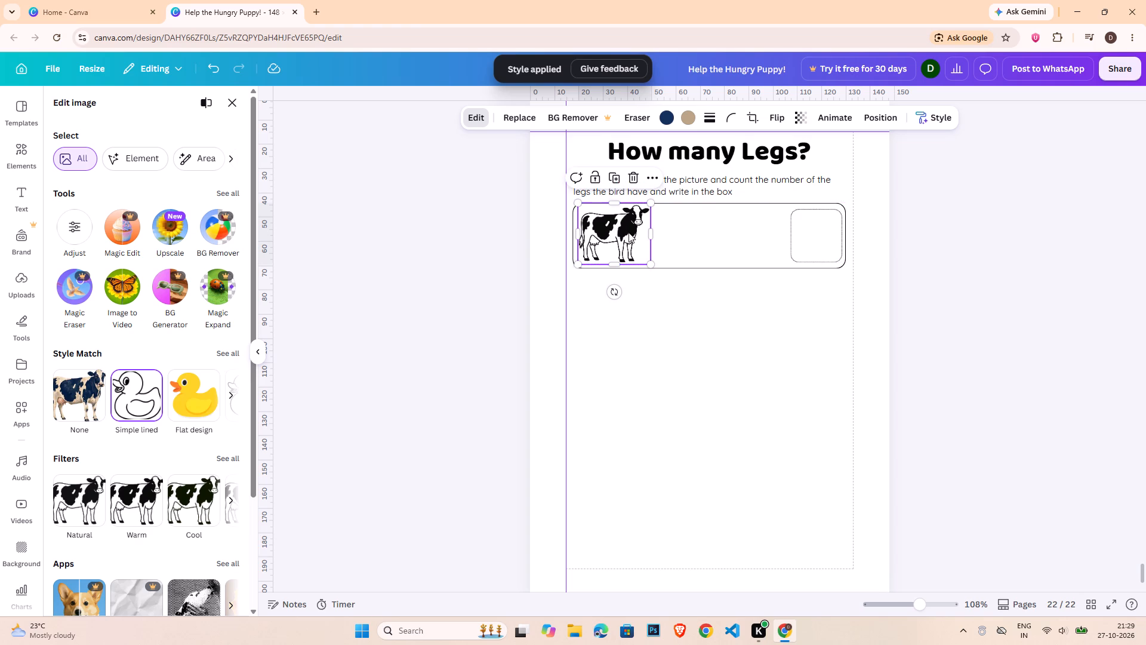
pyautogui.click(1066, 284)
pyautogui.click(919, 371)
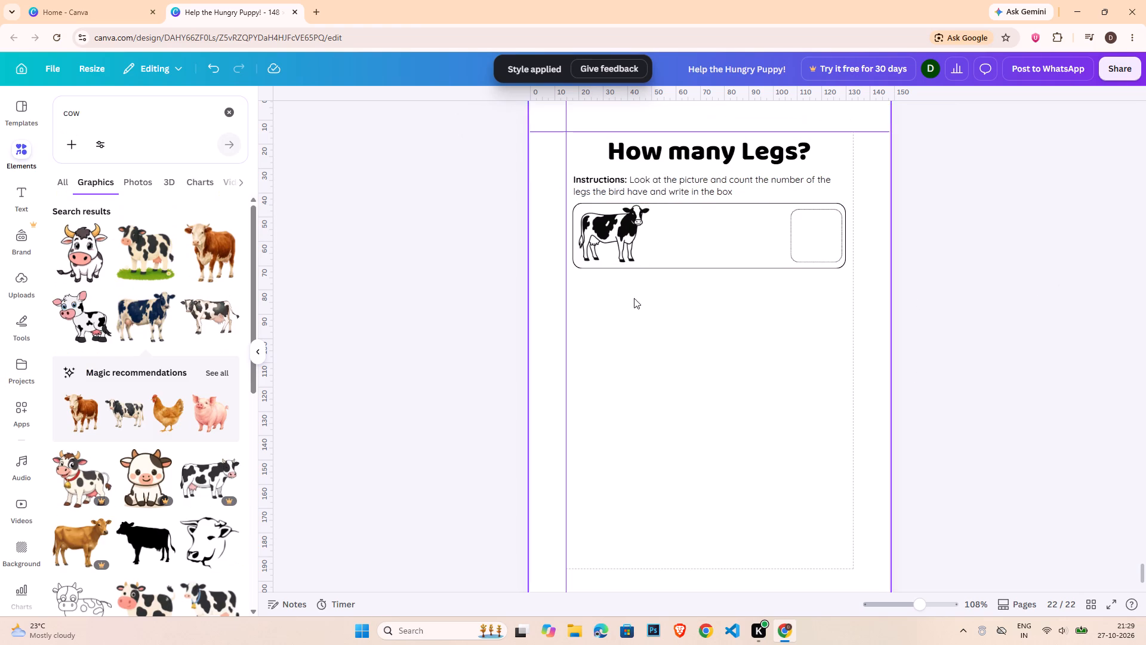
pyautogui.click(597, 228)
pyautogui.press('Down')
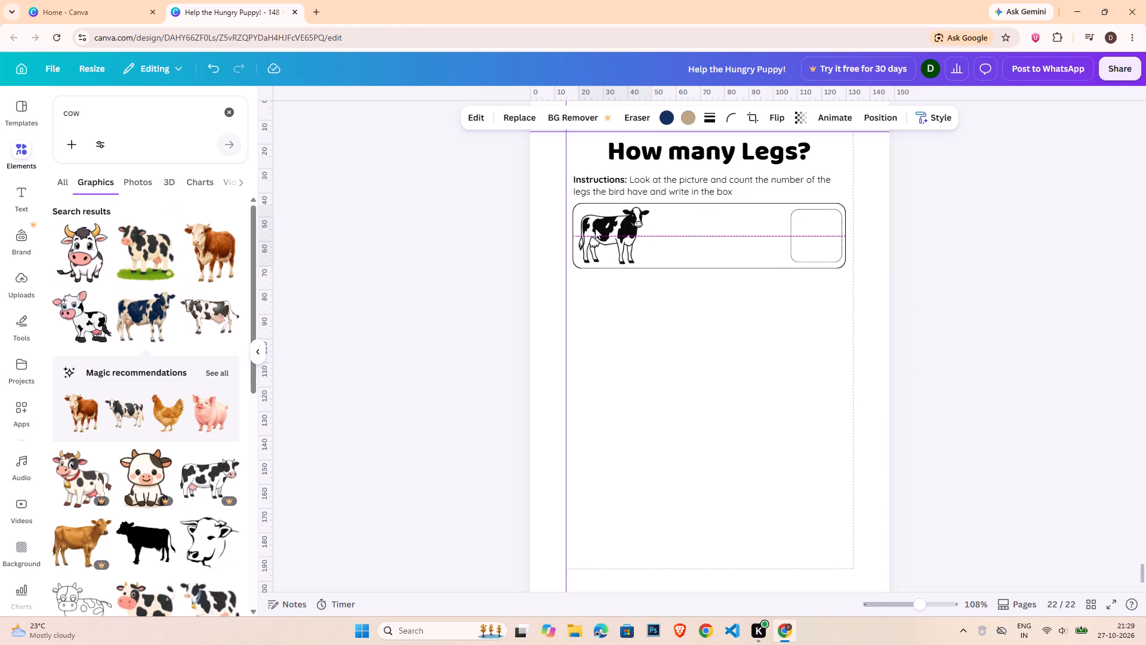
pyautogui.click(503, 251)
# Copy the two-bird first row from page 21 and place it below the cow row on page 22 as a second row.
pyautogui.scroll(8, 704, 390)
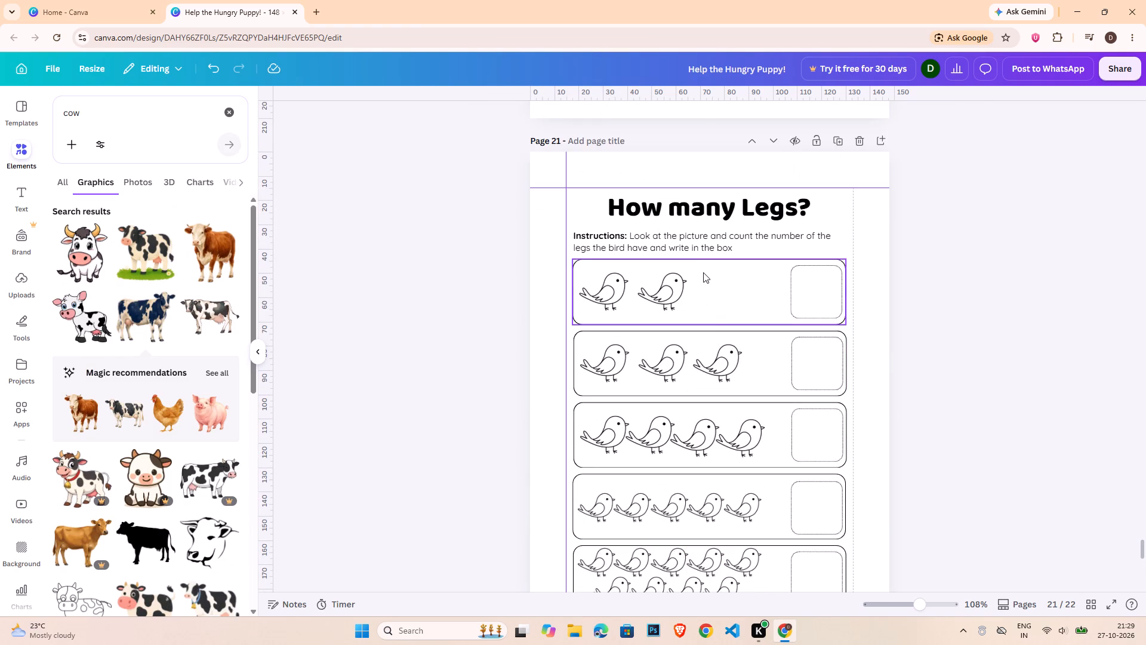
pyautogui.click(703, 272)
pyautogui.hotkey('ctrl', 'c')
pyautogui.scroll(-10, 920, 472)
pyautogui.click(683, 481)
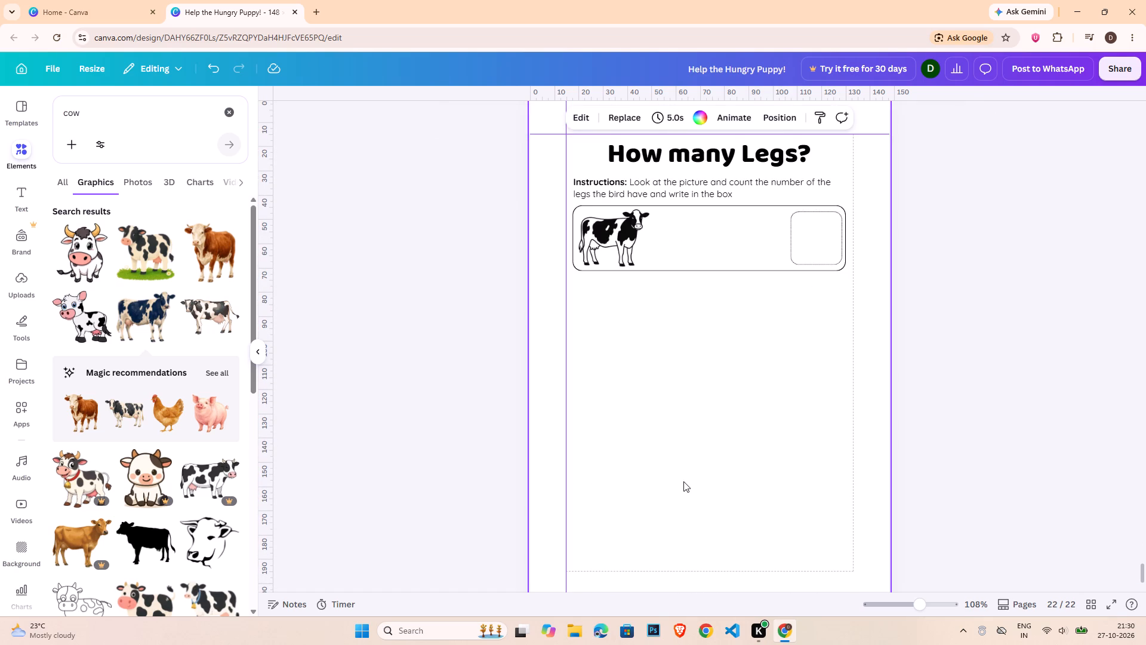
pyautogui.hotkey('ctrl', 'v')
pyautogui.moveTo(725, 262); pyautogui.dragTo(716, 330)
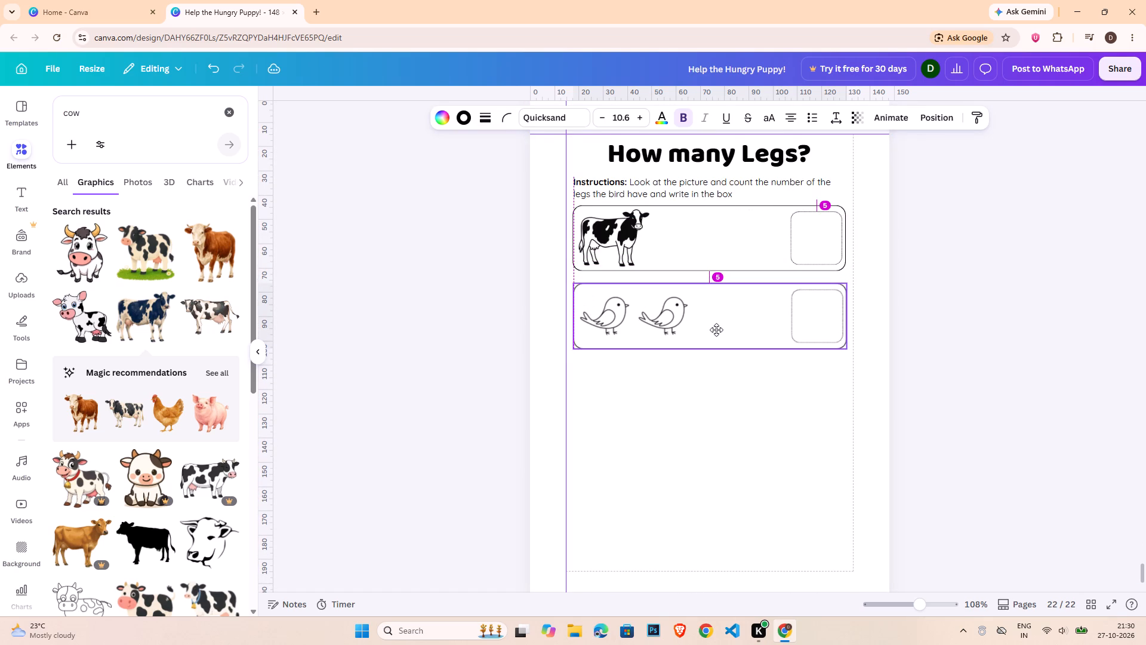
pyautogui.moveTo(716, 330); pyautogui.dragTo(717, 330)
pyautogui.click(1086, 367)
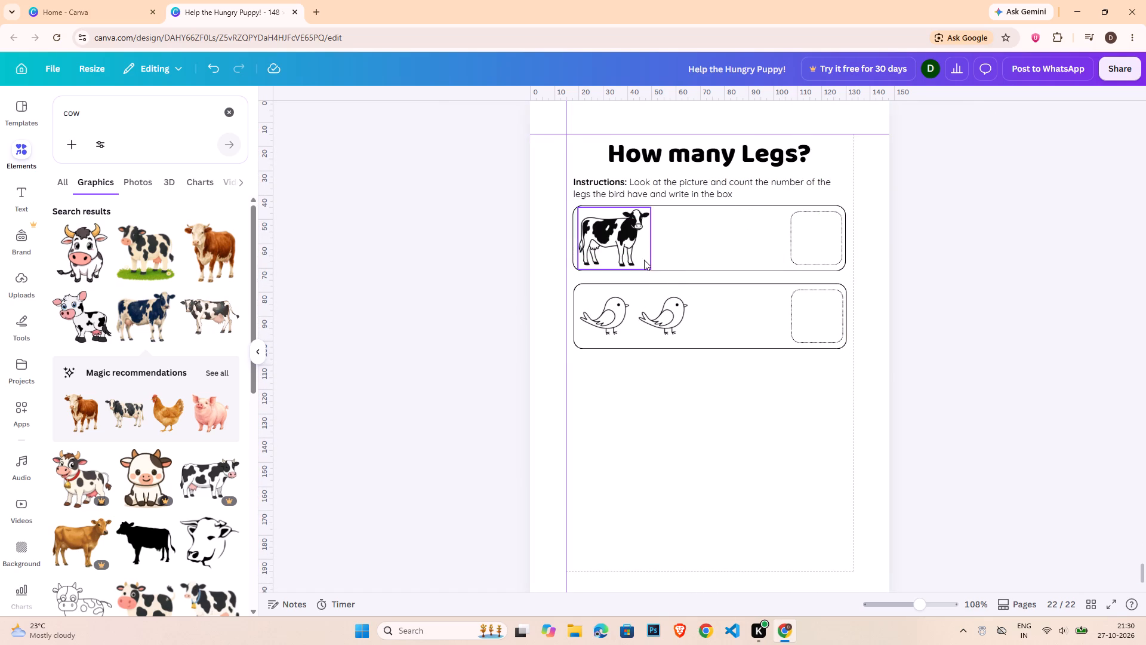
# Ungroup page 22's second row and delete its two birds, leaving the frame and answer box.
pyautogui.click(652, 289)
pyautogui.click(649, 262)
pyautogui.click(498, 285)
pyautogui.click(605, 308)
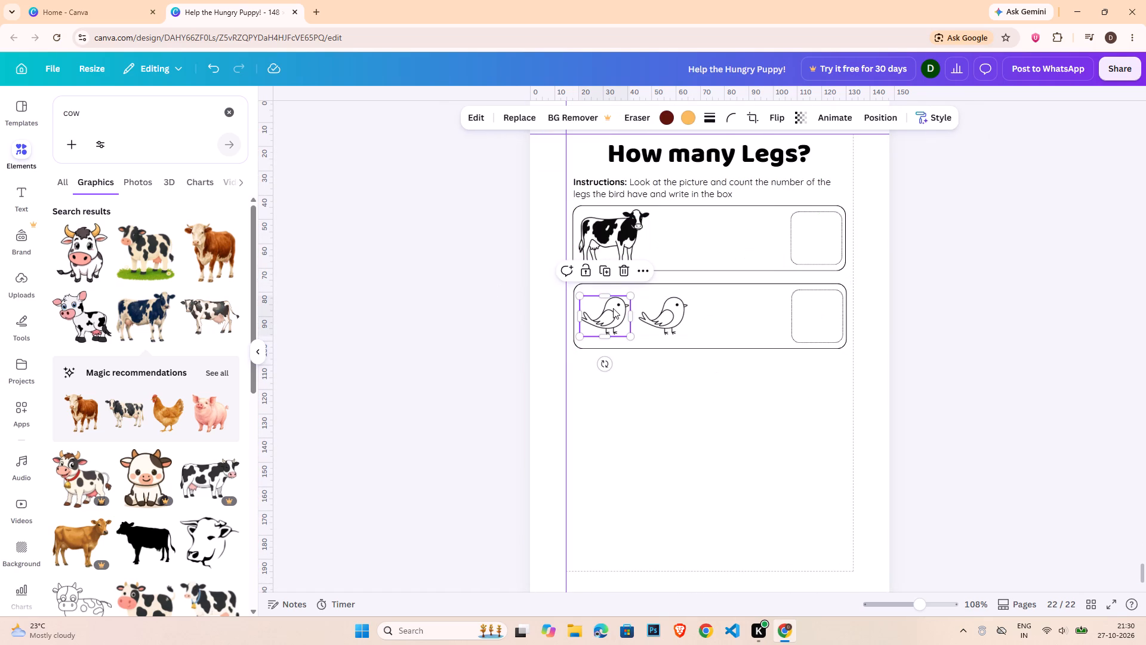
pyautogui.press('Delete')
pyautogui.click(671, 310)
pyautogui.press('Delete')
# Copy the first row's cow and place the copy inside the left end of the second row.
pyautogui.click(625, 239)
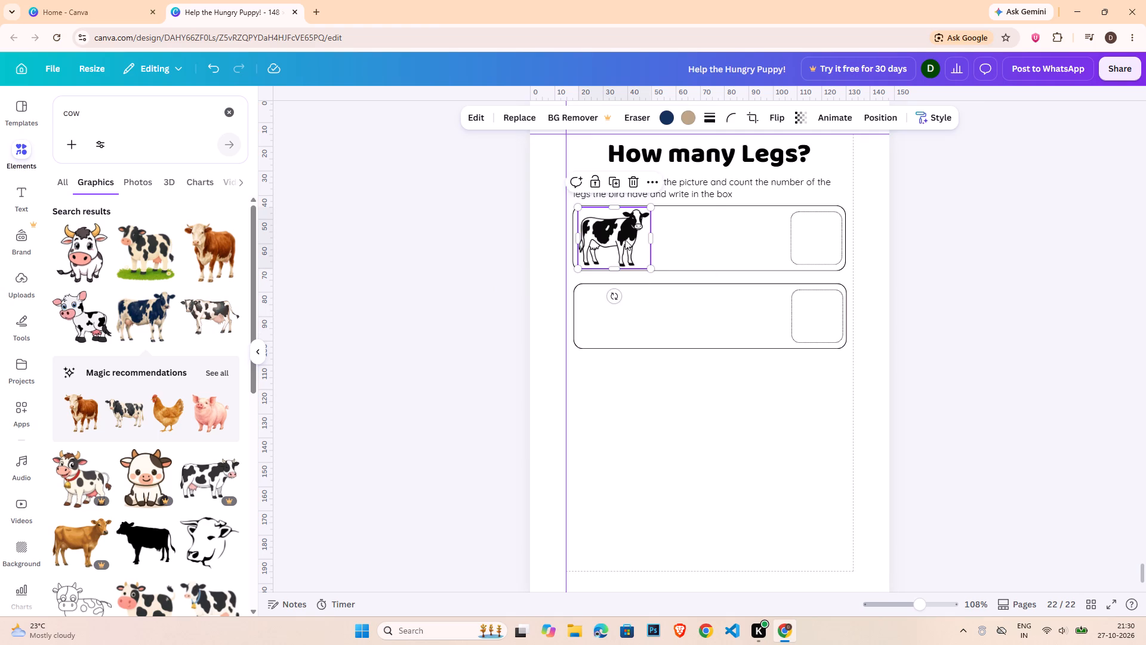
pyautogui.hotkey('ctrl', 'c')
pyautogui.hotkey('ctrl', 'v')
pyautogui.moveTo(648, 249); pyautogui.dragTo(651, 305)
pyautogui.moveTo(632, 322); pyautogui.dragTo(632, 322)
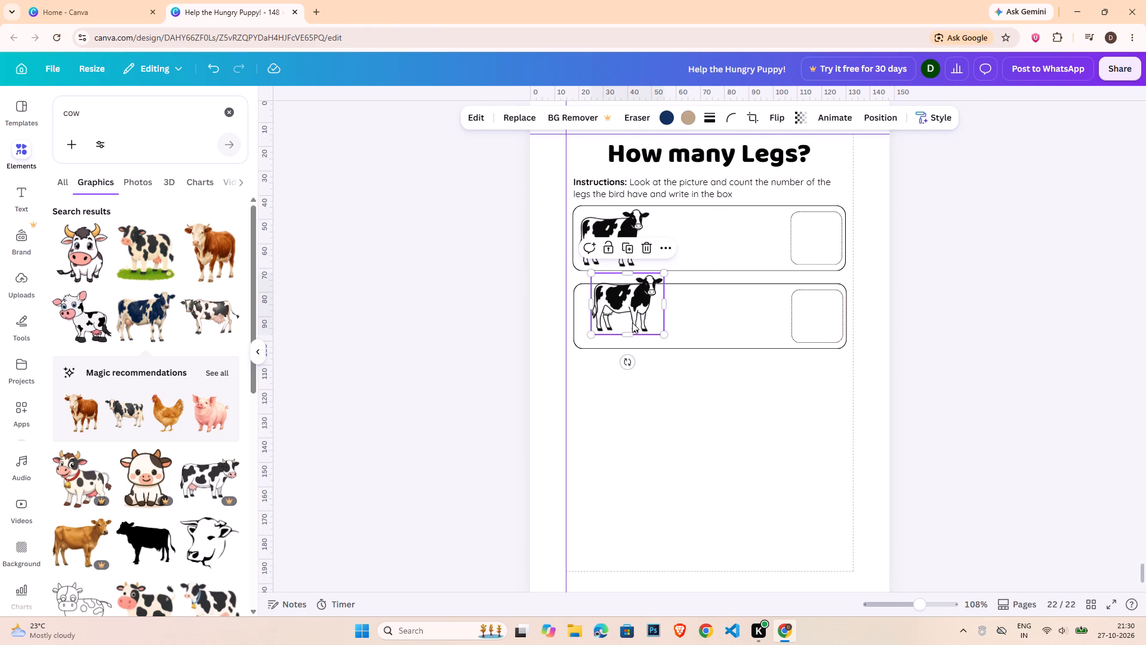
pyautogui.moveTo(632, 322); pyautogui.dragTo(623, 333)
# Duplicate the second row's cow and place the copy level to its right, before the answer box.
pyautogui.hotkey('ctrl', 'c')
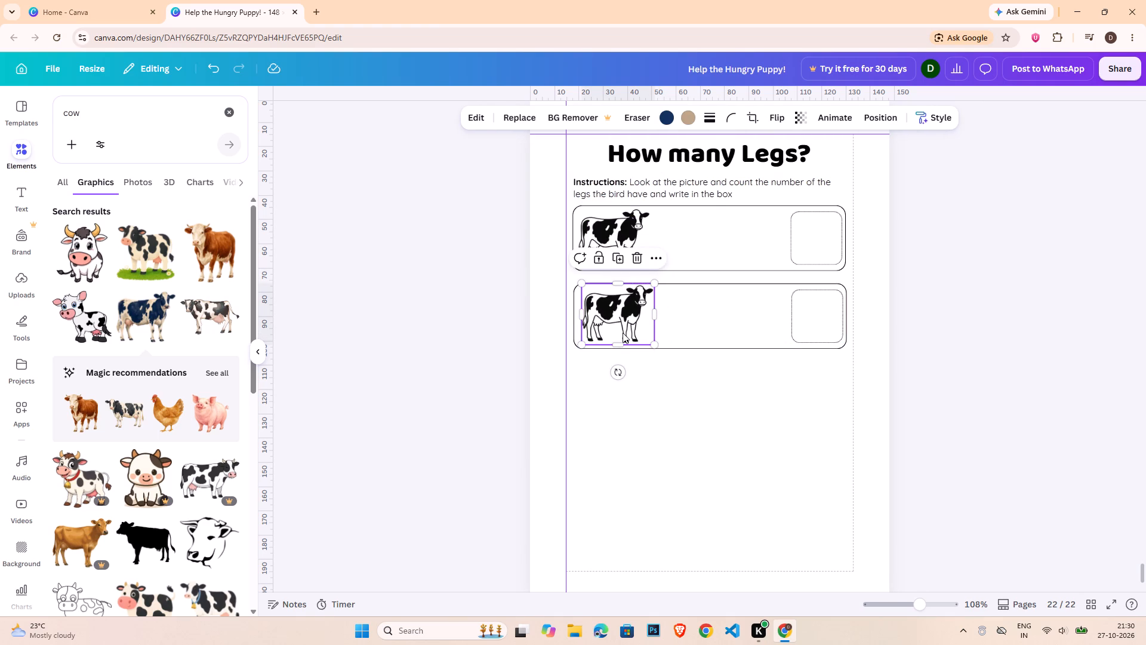
pyautogui.hotkey('ctrl', 'v')
pyautogui.moveTo(622, 333); pyautogui.dragTo(732, 320)
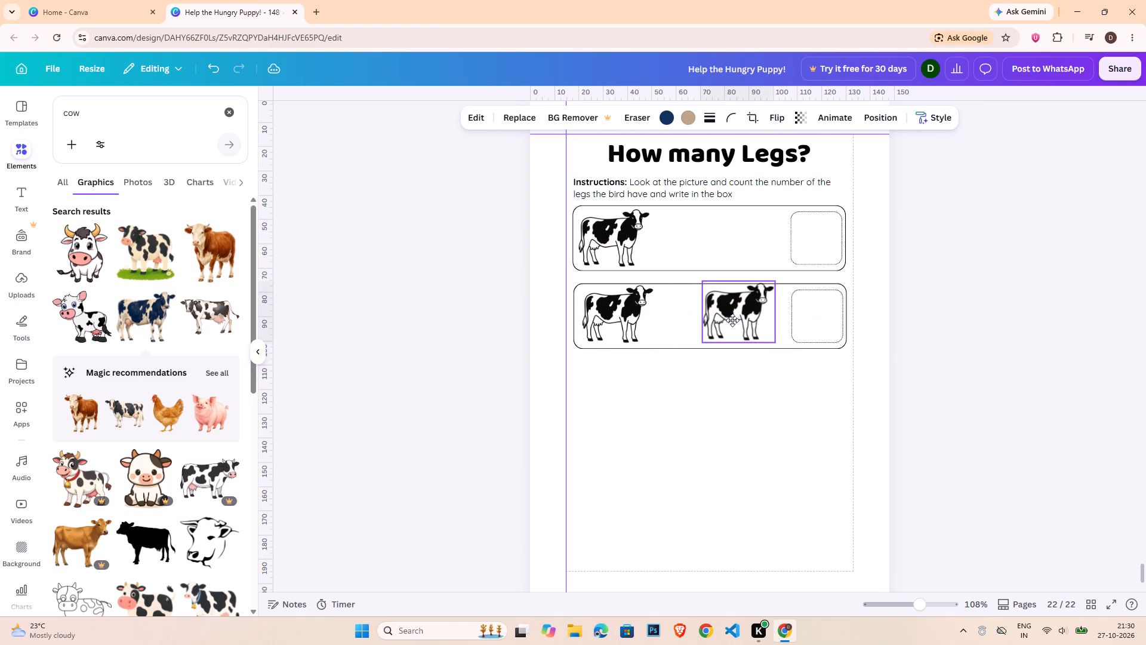
pyautogui.moveTo(732, 320); pyautogui.dragTo(713, 324)
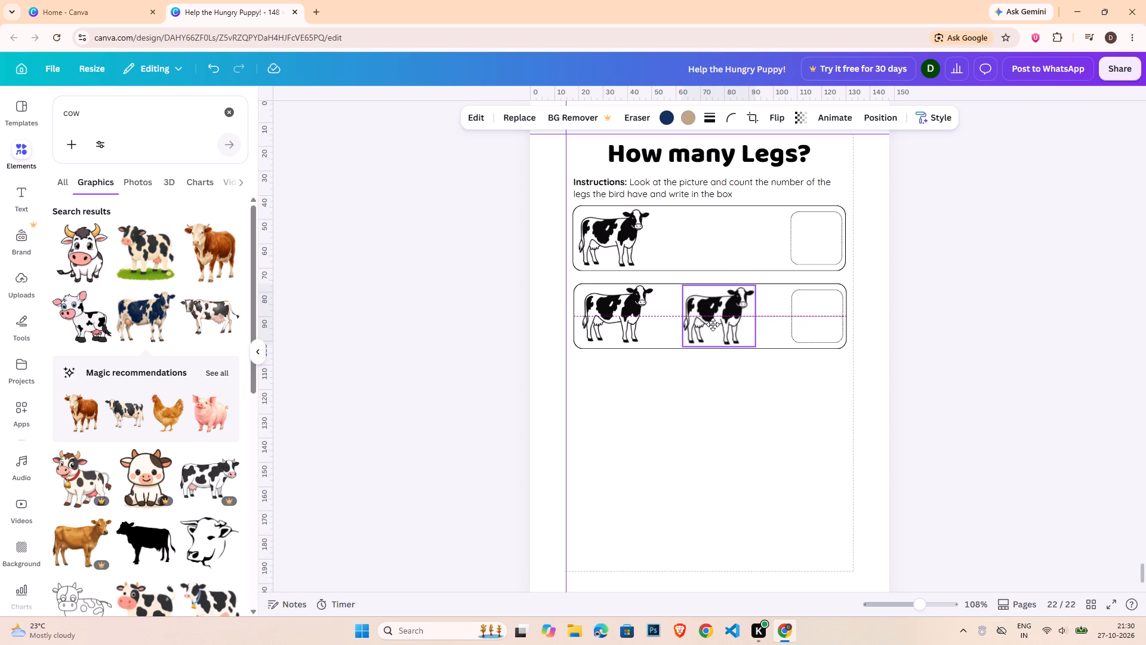
pyautogui.moveTo(713, 324); pyautogui.dragTo(713, 323)
pyautogui.click(999, 355)
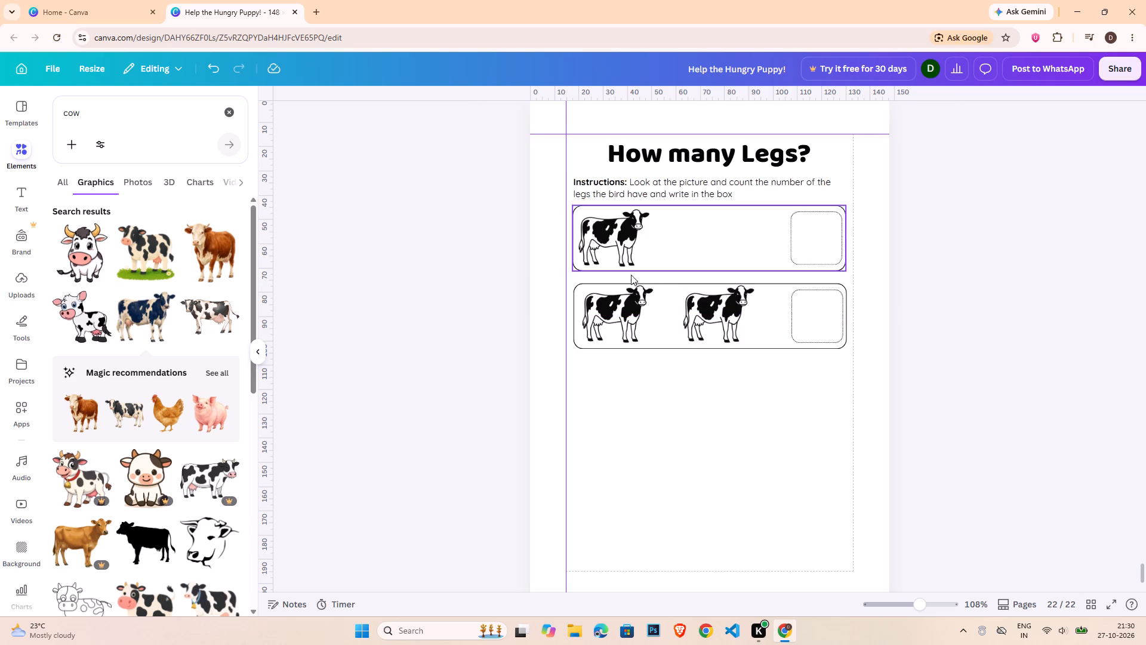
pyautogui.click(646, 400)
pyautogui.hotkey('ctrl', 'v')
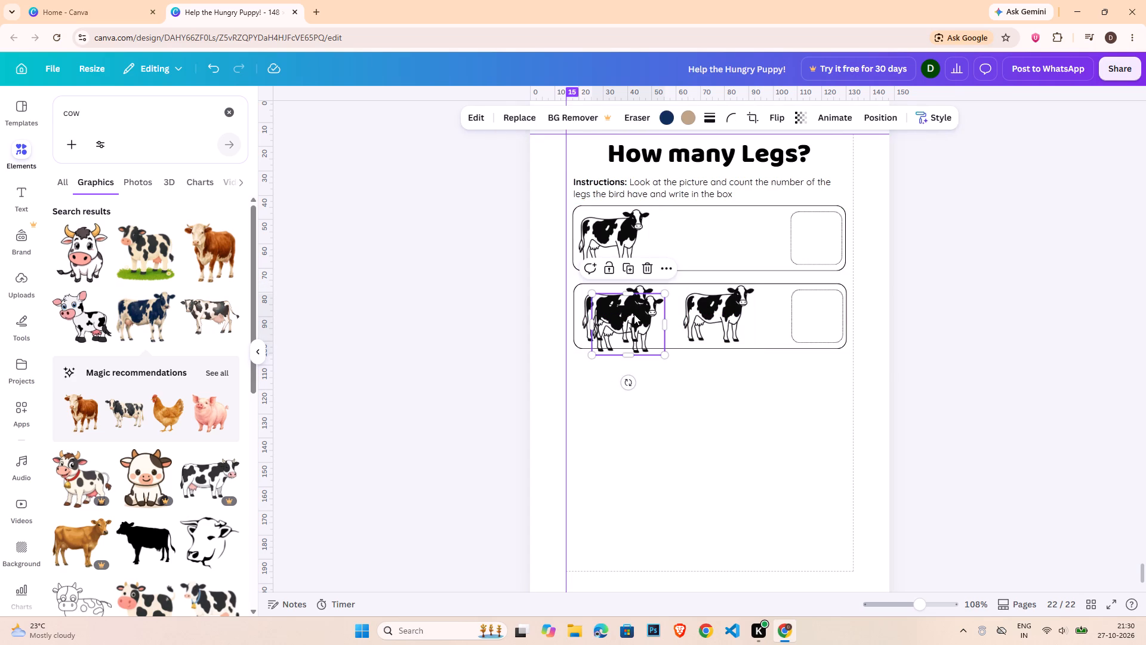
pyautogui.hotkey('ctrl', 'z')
# Copy the two-bird first row from page 21 and place it beneath page 22's two cow rows as a third row.
pyautogui.scroll(8, 712, 375)
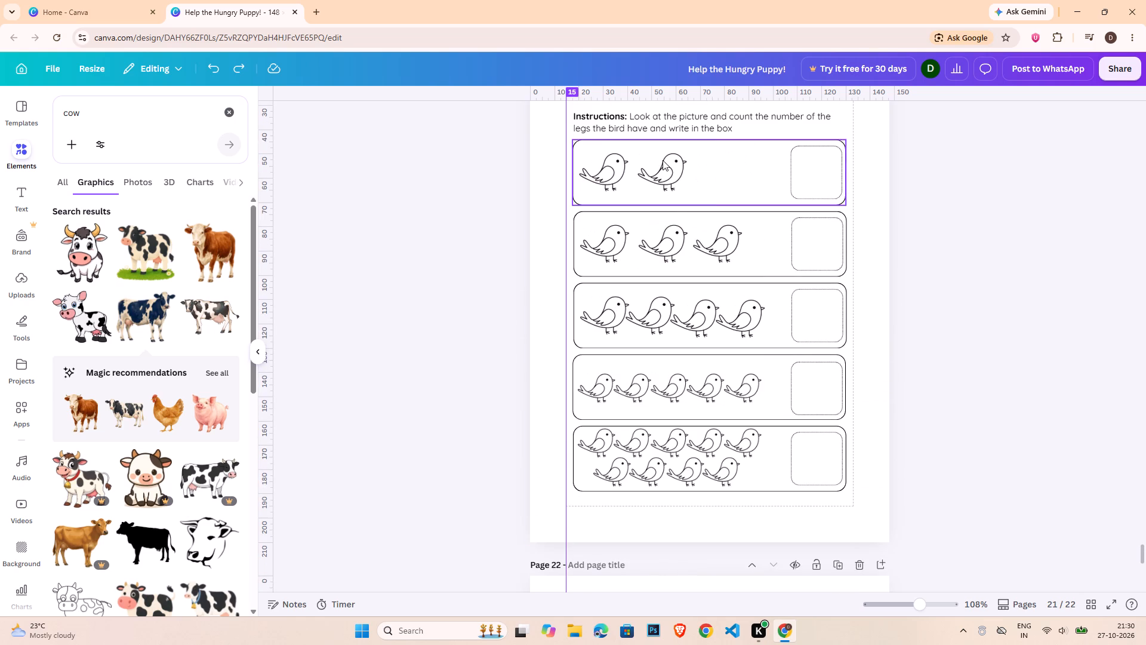
pyautogui.click(663, 160)
pyautogui.hotkey('ctrl', 'c')
pyautogui.scroll(-8, 1006, 402)
pyautogui.click(745, 514)
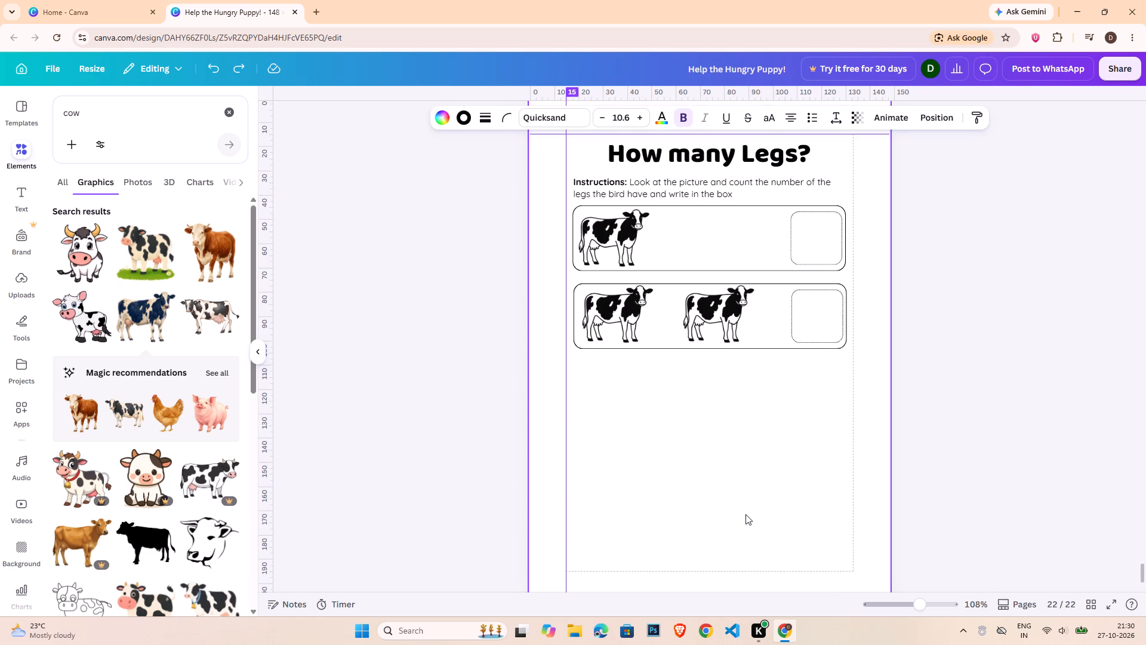
pyautogui.hotkey('ctrl', 'v')
pyautogui.moveTo(709, 247); pyautogui.dragTo(702, 396)
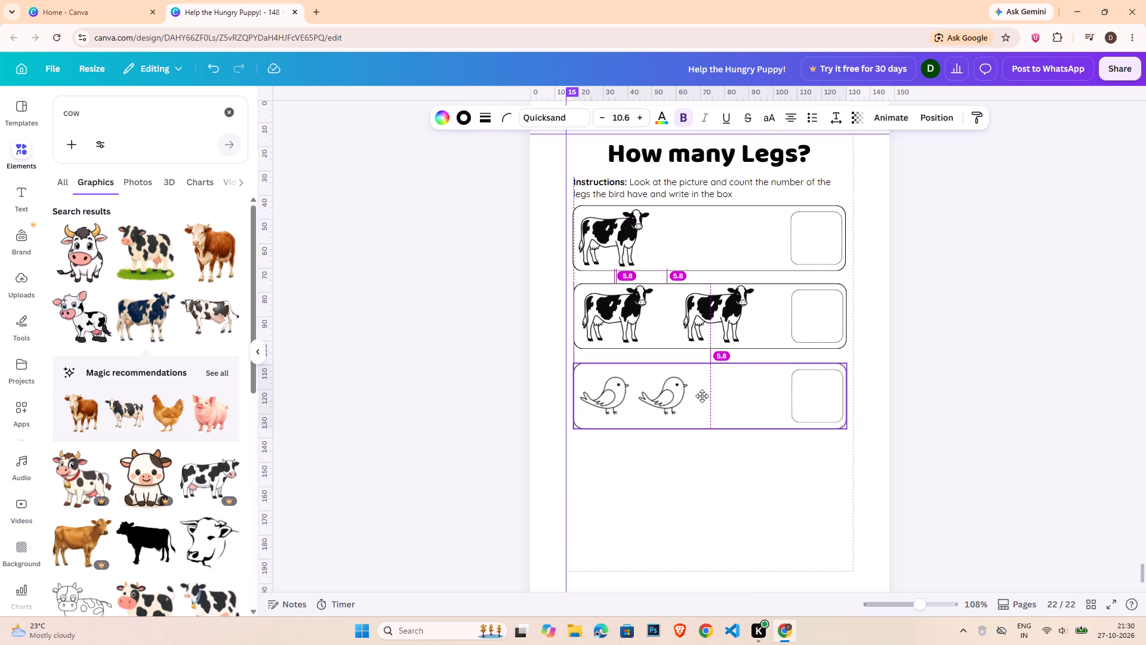
pyautogui.moveTo(702, 396); pyautogui.dragTo(701, 393)
pyautogui.click(953, 383)
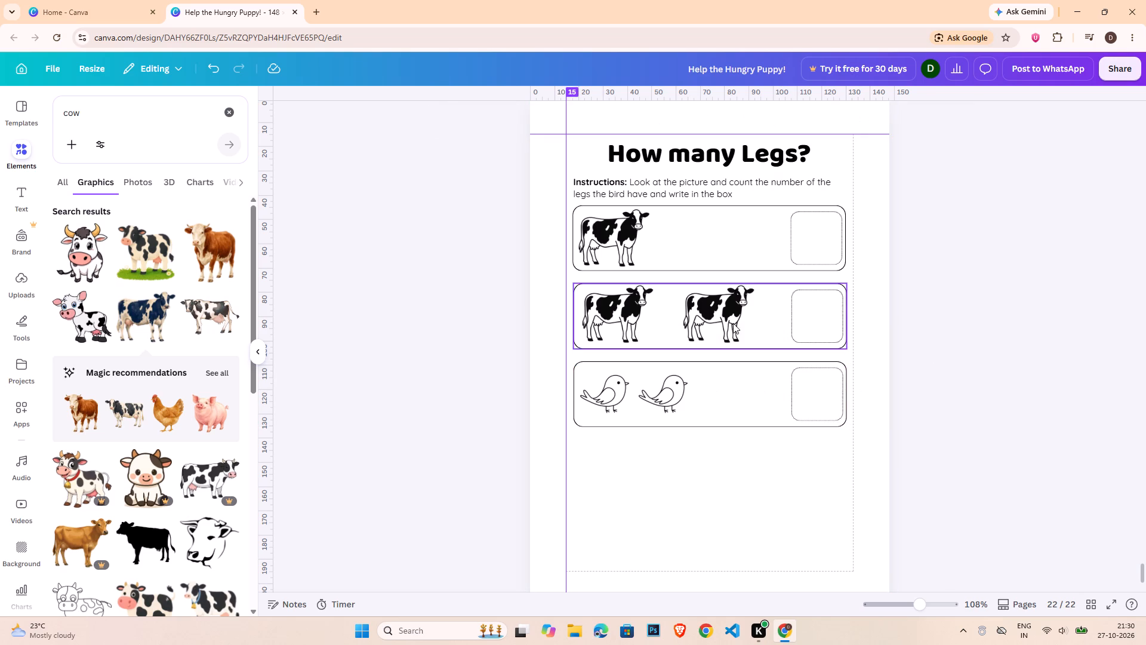
# Ungroup page 22's third row and delete its two birds, leaving the frame and answer box.
pyautogui.click(619, 392)
pyautogui.click(661, 334)
pyautogui.click(449, 379)
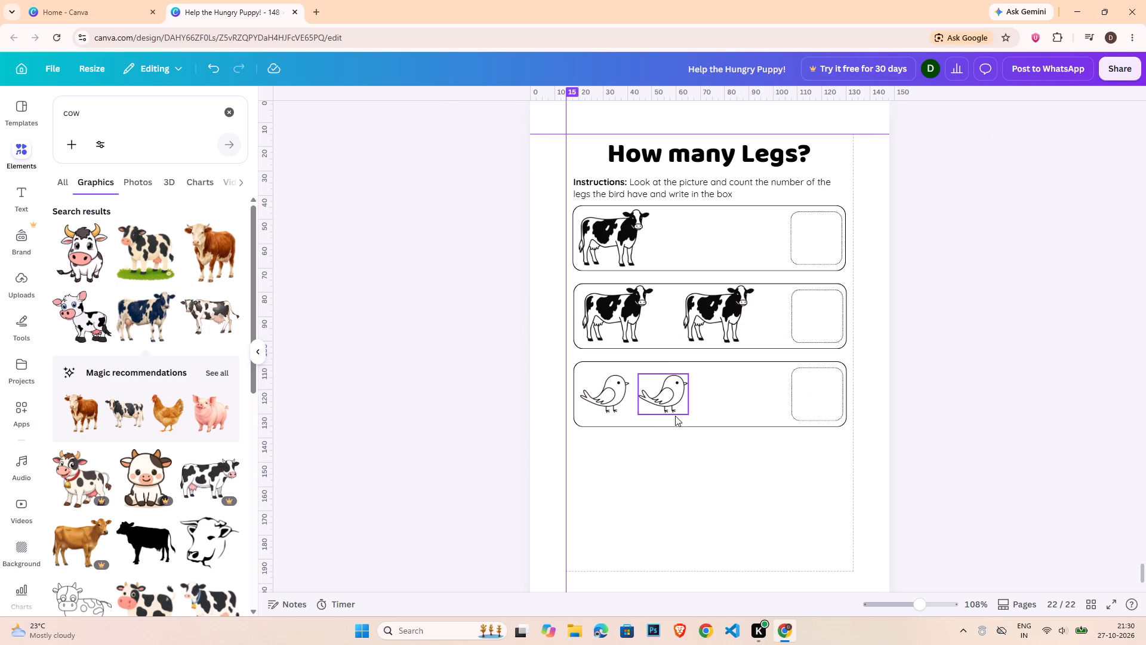
pyautogui.click(639, 397)
pyautogui.press('Delete')
pyautogui.click(619, 394)
pyautogui.press('Delete')
# Copy the second row's first cow and place the copy inside the left end of the third row.
pyautogui.click(618, 313)
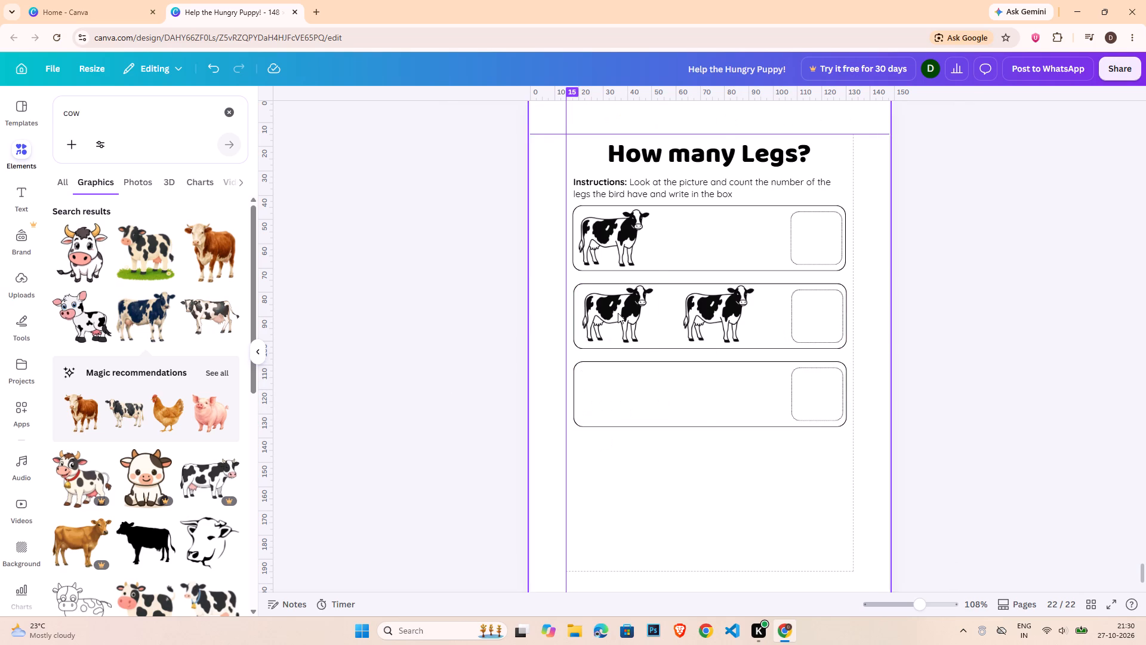
pyautogui.hotkey('ctrl', 'c')
pyautogui.hotkey('ctrl', 'v')
pyautogui.moveTo(634, 316); pyautogui.dragTo(624, 388)
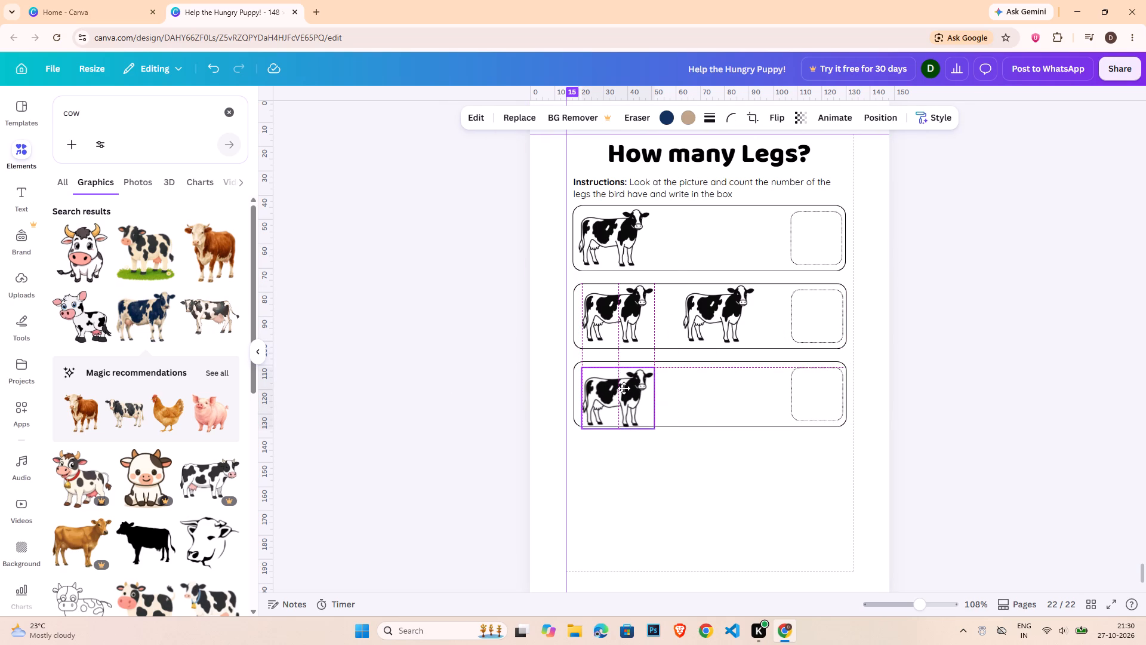
pyautogui.moveTo(624, 388); pyautogui.dragTo(623, 386)
# Copy the second row's second cow and place the copy in the third row, directly beside its first cow.
pyautogui.click(737, 304)
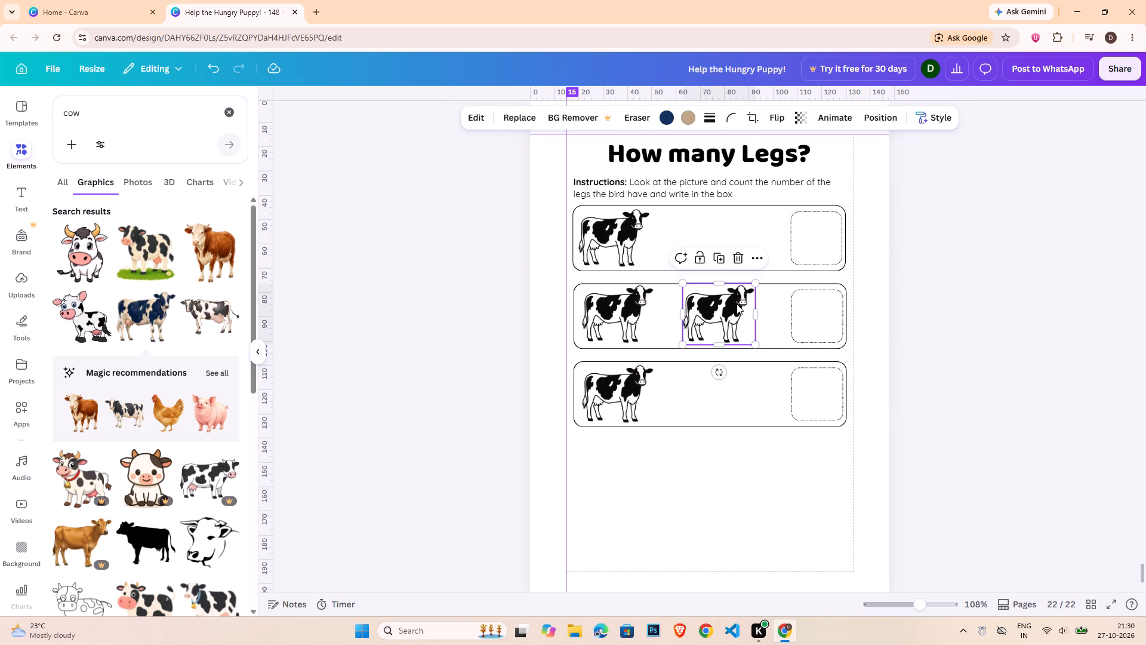
pyautogui.hotkey('ctrl', 'c')
pyautogui.hotkey('ctrl', 'v')
pyautogui.moveTo(737, 311); pyautogui.dragTo(700, 380)
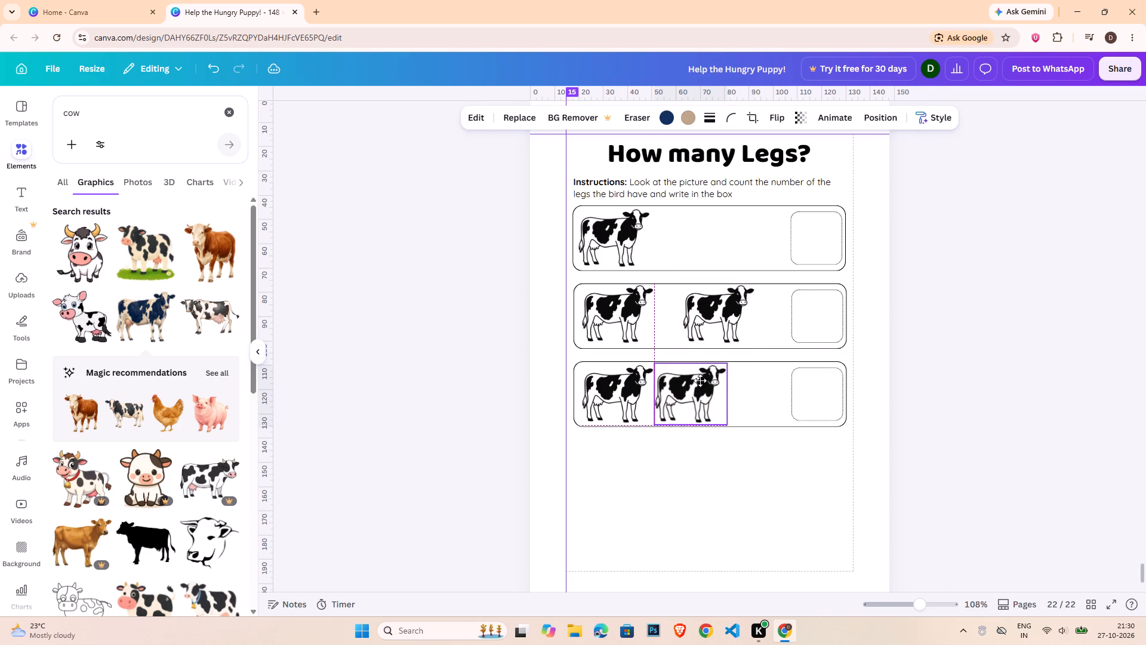
pyautogui.moveTo(700, 380); pyautogui.dragTo(700, 378)
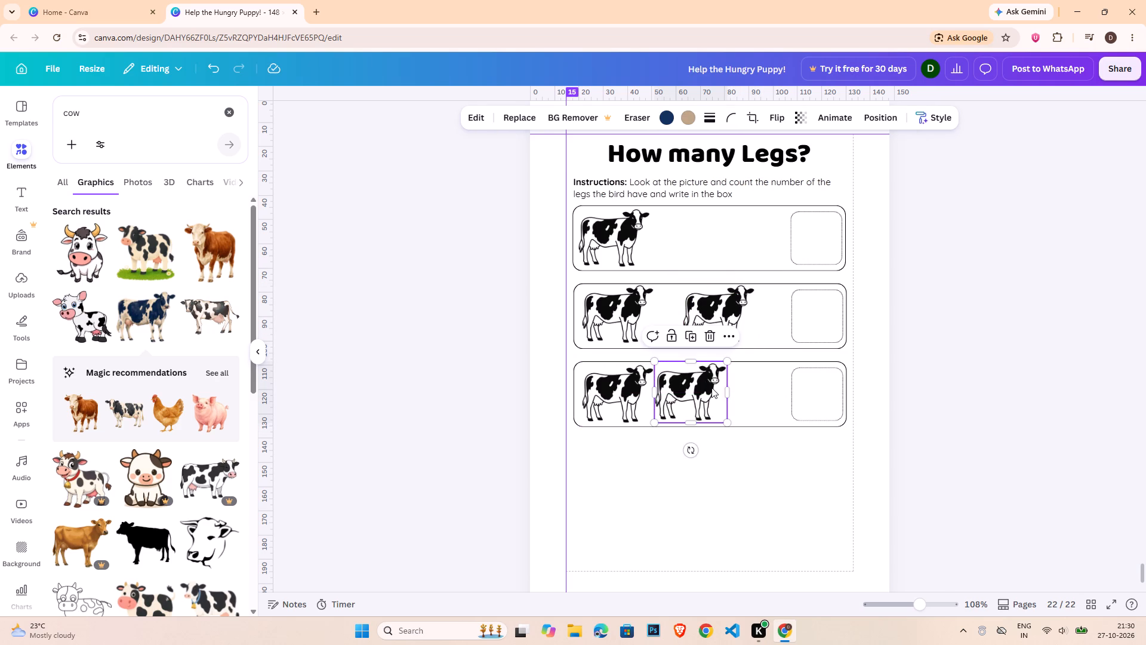
# Nudge both cows in the third row slightly left to make room for another cow.
pyautogui.click(631, 381)
pyautogui.press('Left')
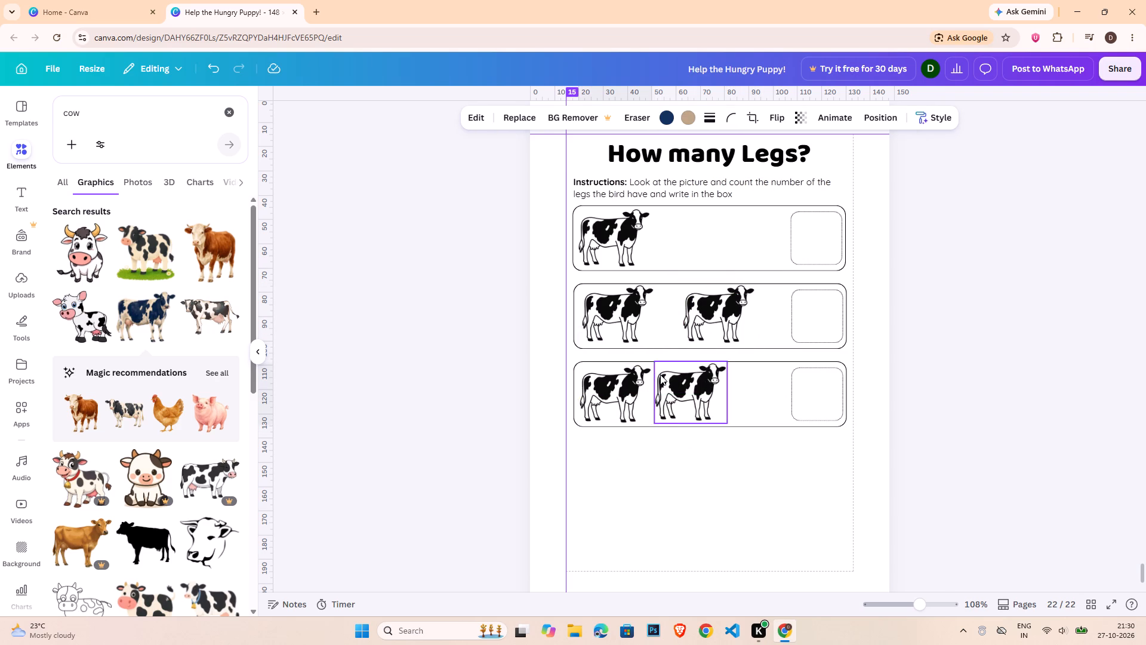
pyautogui.press('Left')
pyautogui.press('Left')
pyautogui.click(680, 385)
pyautogui.press('Left')
pyautogui.press('Left')
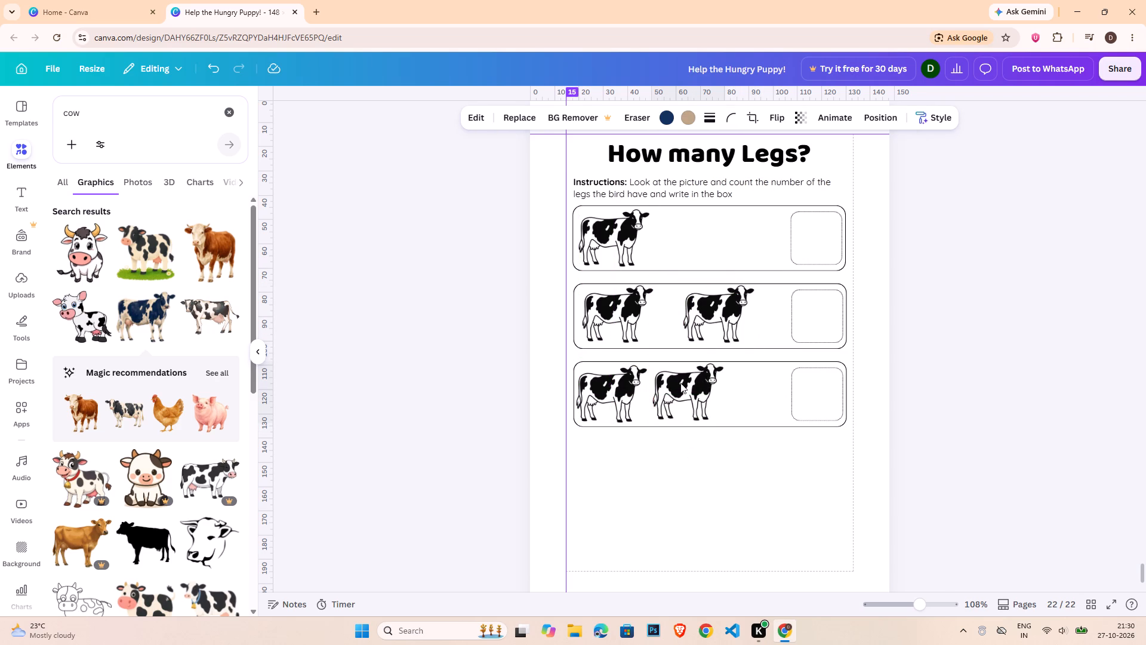
pyautogui.press('Left')
pyautogui.press('Left')
pyautogui.press('Left')
# Add a third cow copy to the third row, level with the middle cow and just before the answer box.
pyautogui.click(679, 386)
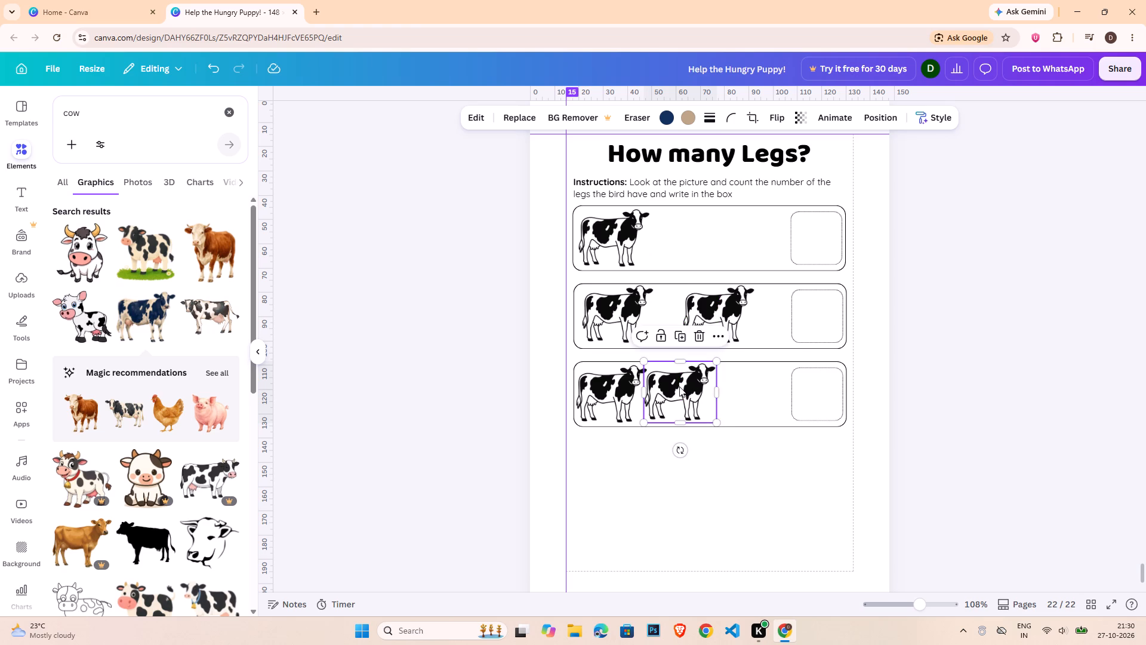
pyautogui.hotkey('ctrl', 'c')
pyautogui.hotkey('ctrl', 'v')
pyautogui.click(674, 394)
pyautogui.hotkey('ctrl', 'z')
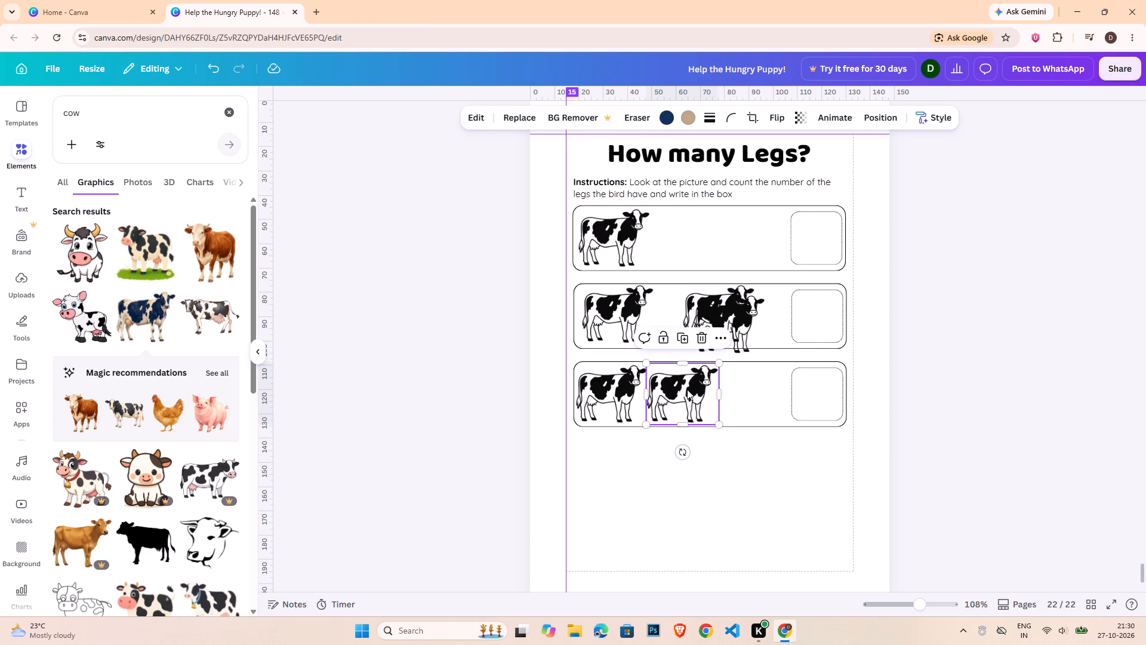
pyautogui.moveTo(743, 312); pyautogui.dragTo(765, 377)
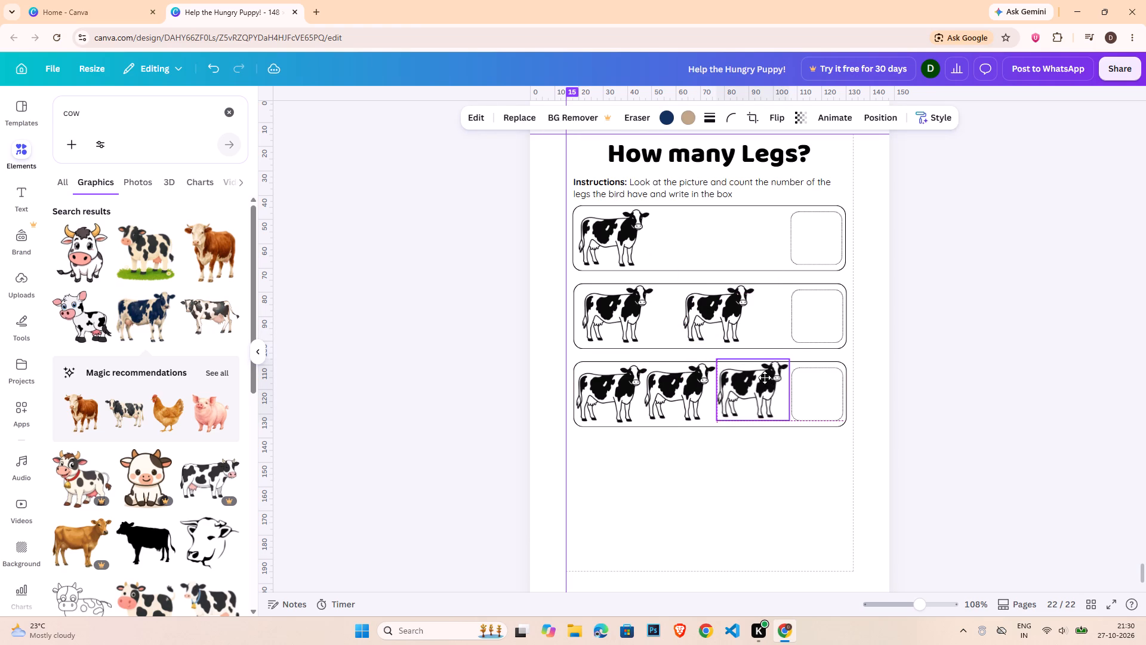
pyautogui.moveTo(765, 377); pyautogui.dragTo(765, 380)
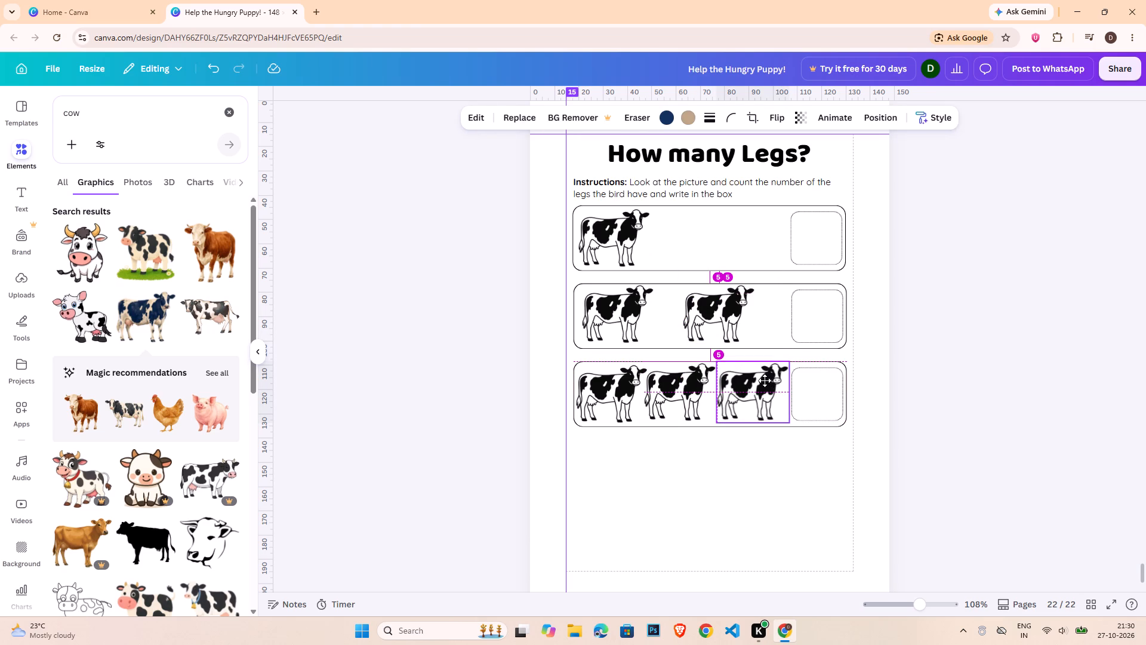
pyautogui.moveTo(765, 380); pyautogui.dragTo(765, 380)
pyautogui.click(1023, 379)
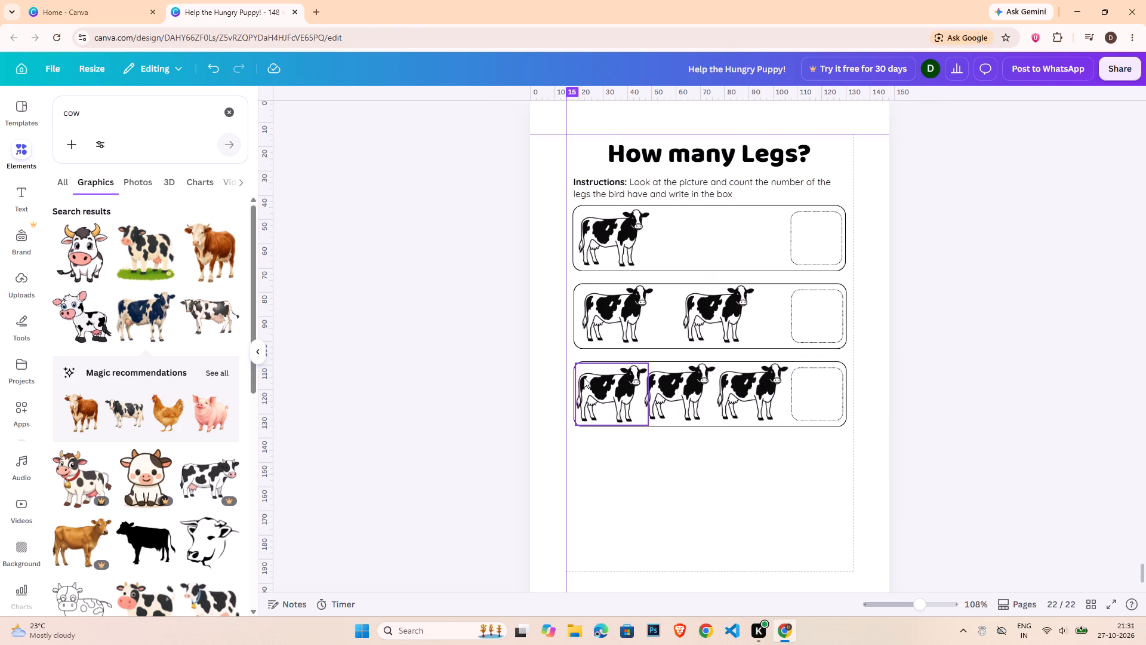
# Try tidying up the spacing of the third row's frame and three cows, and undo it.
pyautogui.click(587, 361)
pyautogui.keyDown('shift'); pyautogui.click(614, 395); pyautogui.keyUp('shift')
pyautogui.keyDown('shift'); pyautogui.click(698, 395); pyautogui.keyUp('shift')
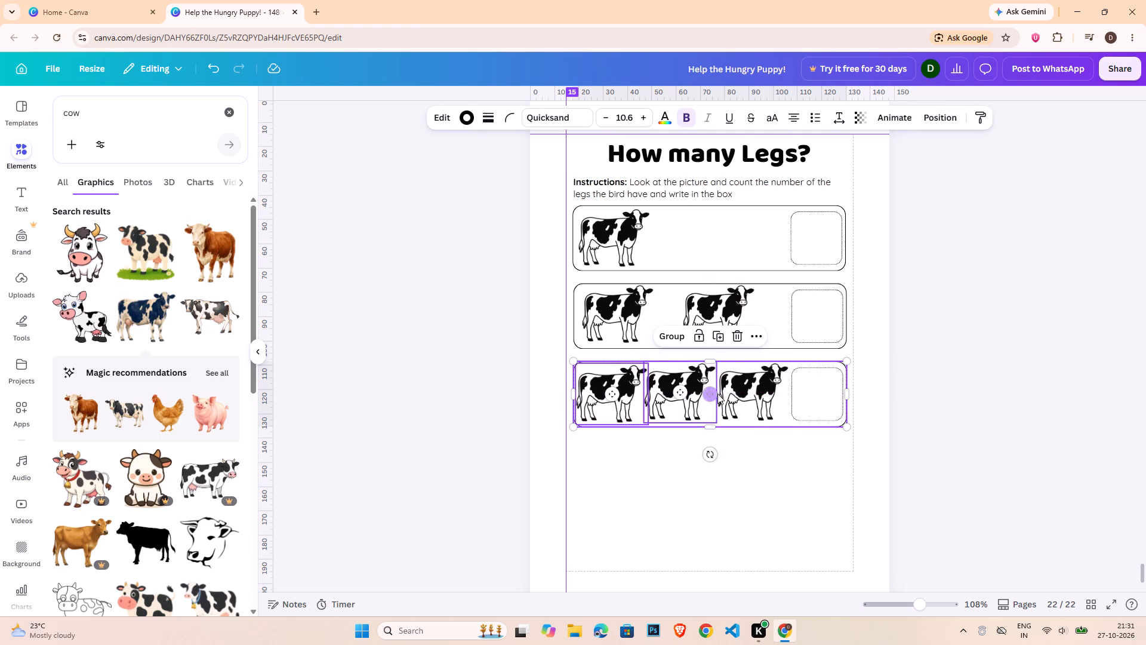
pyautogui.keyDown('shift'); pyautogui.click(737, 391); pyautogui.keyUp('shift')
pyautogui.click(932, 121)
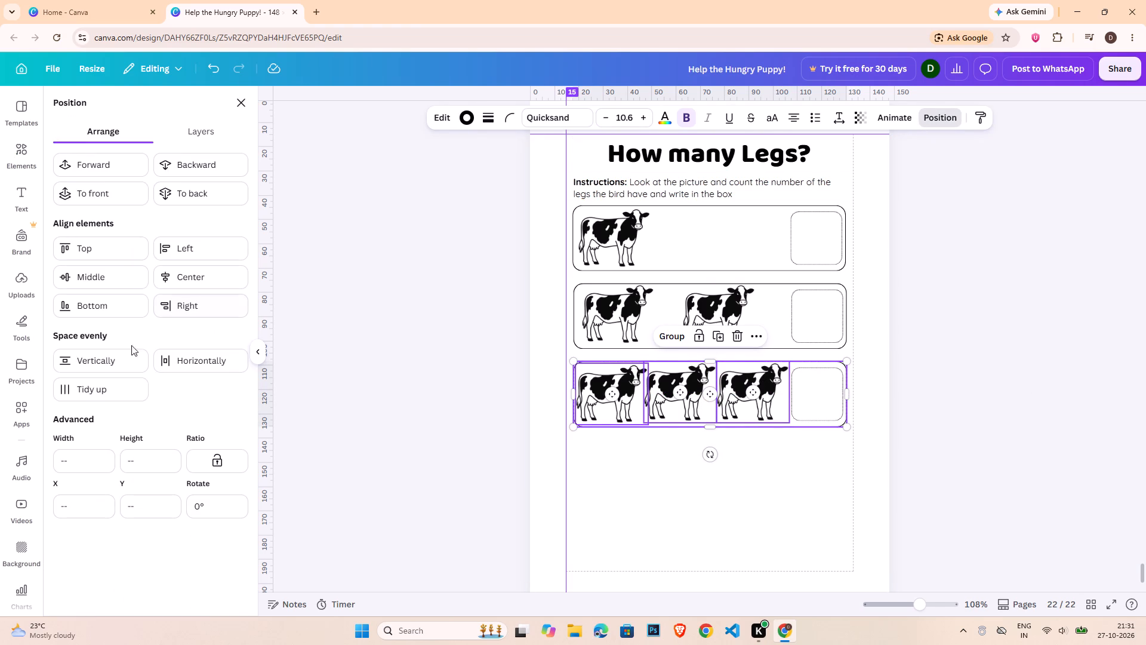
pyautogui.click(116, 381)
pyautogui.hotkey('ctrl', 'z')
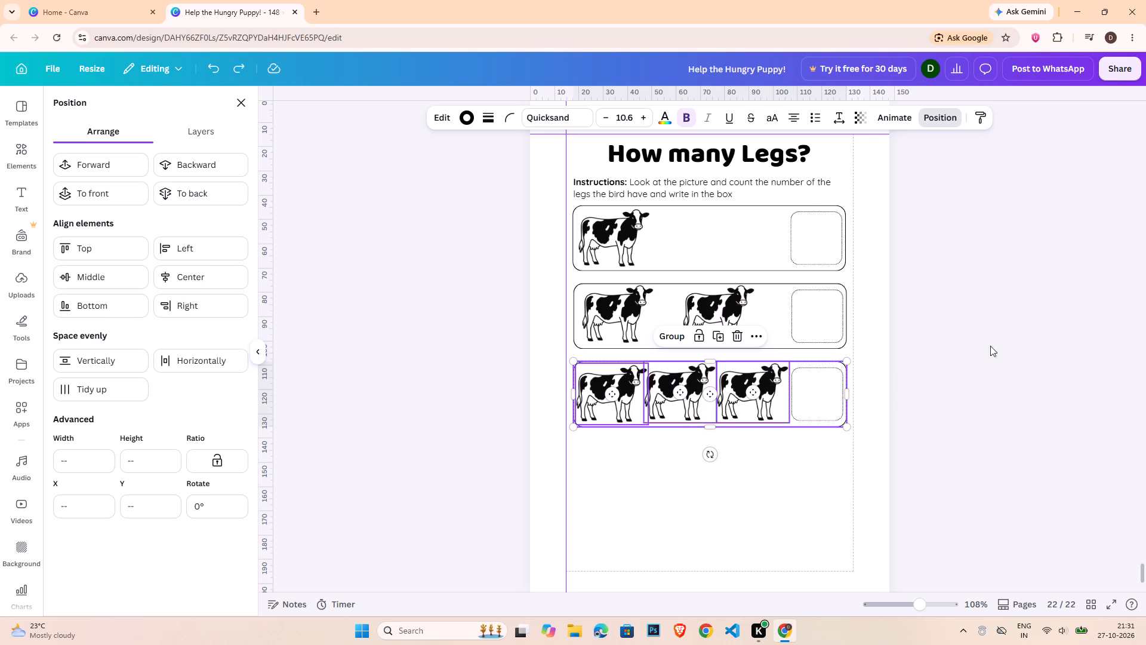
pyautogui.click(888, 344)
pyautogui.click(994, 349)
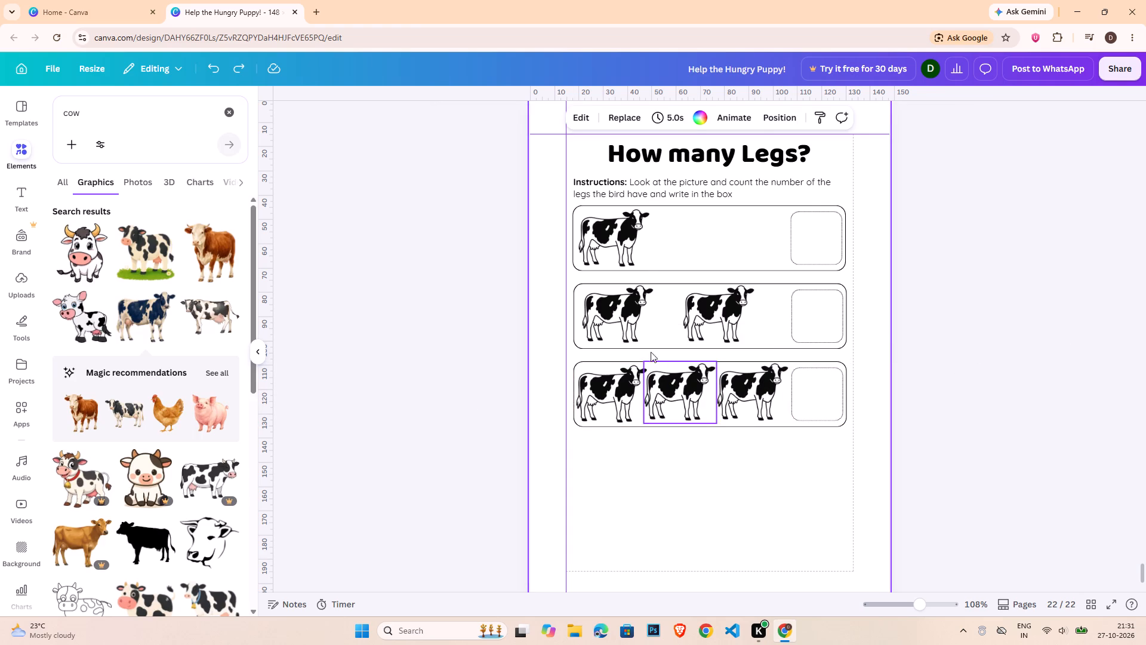
# Group the first row's frame, cow and answer box, and place a copy beneath the third row as a fourth row.
pyautogui.moveTo(528, 225); pyautogui.dragTo(955, 278)
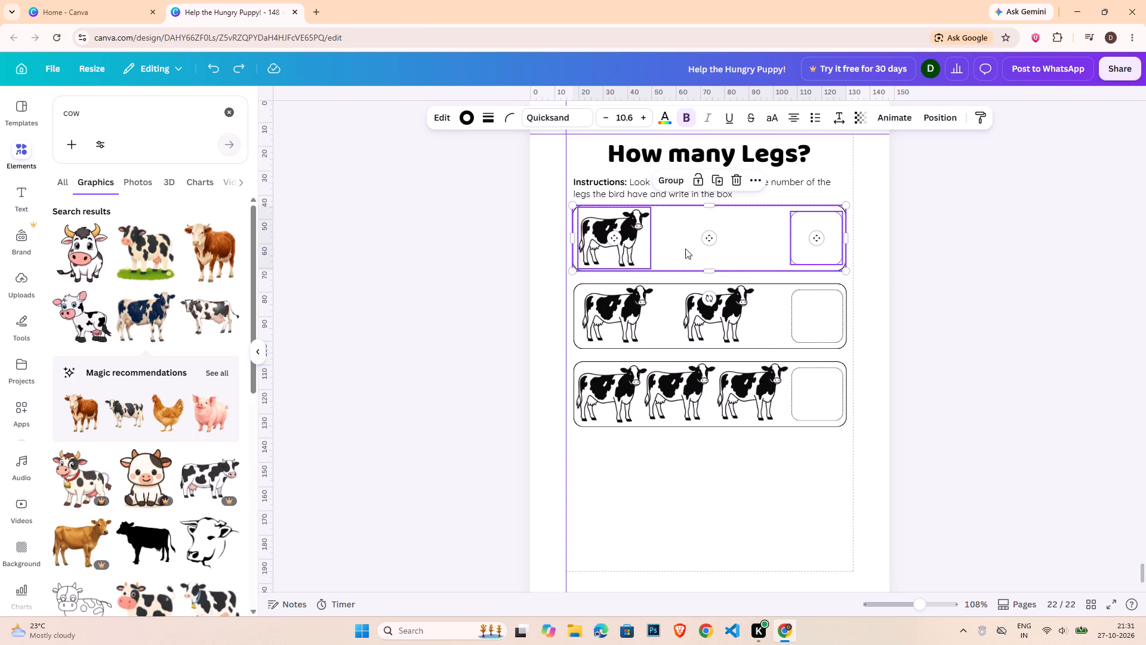
pyautogui.click(668, 183)
pyautogui.hotkey('ctrl', 'c')
pyautogui.hotkey('ctrl', 'v')
pyautogui.moveTo(741, 244); pyautogui.dragTo(726, 361)
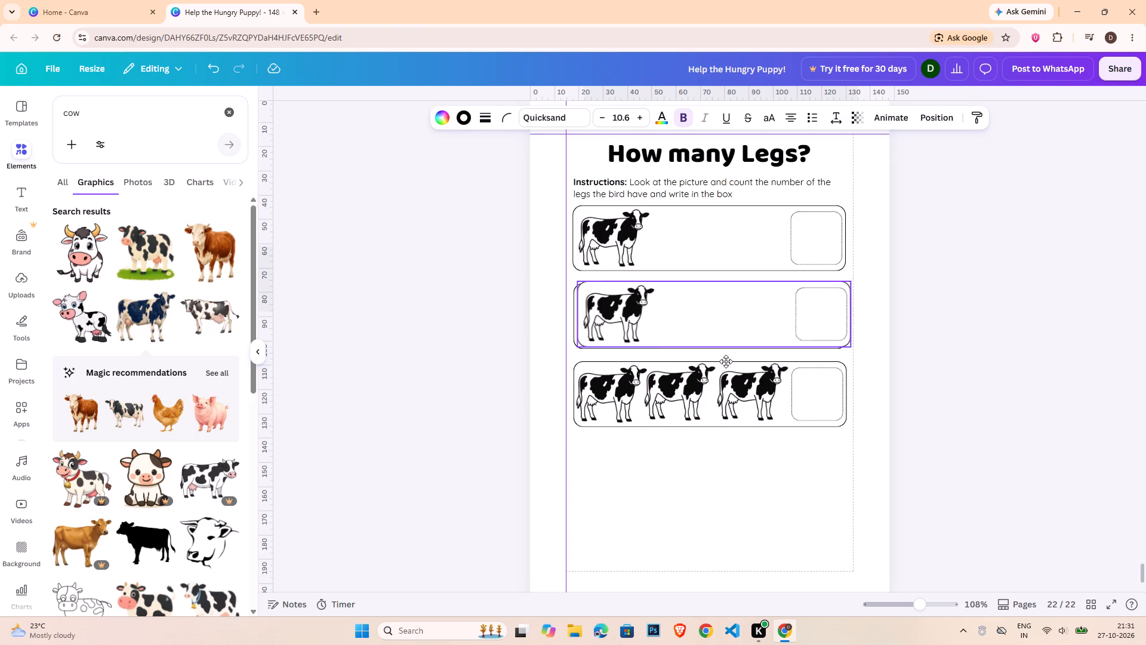
pyautogui.moveTo(726, 361); pyautogui.dragTo(727, 466)
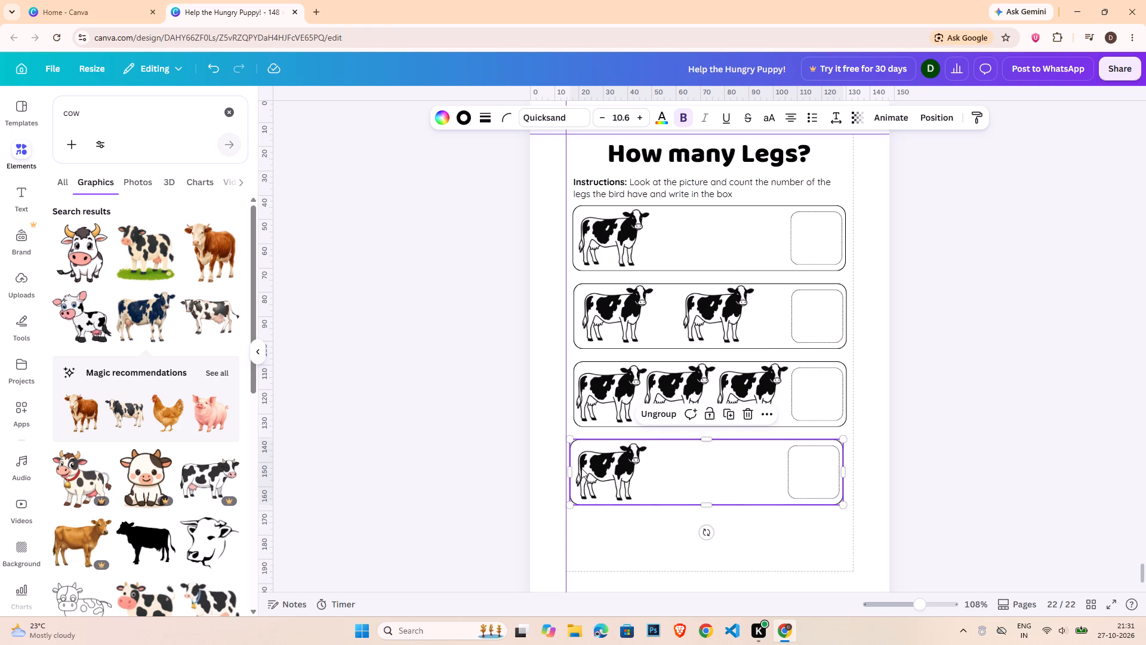
# Ungroup the fourth row and shrink its cow to about two thirds of its size.
pyautogui.click(641, 414)
pyautogui.click(439, 433)
pyautogui.click(578, 483)
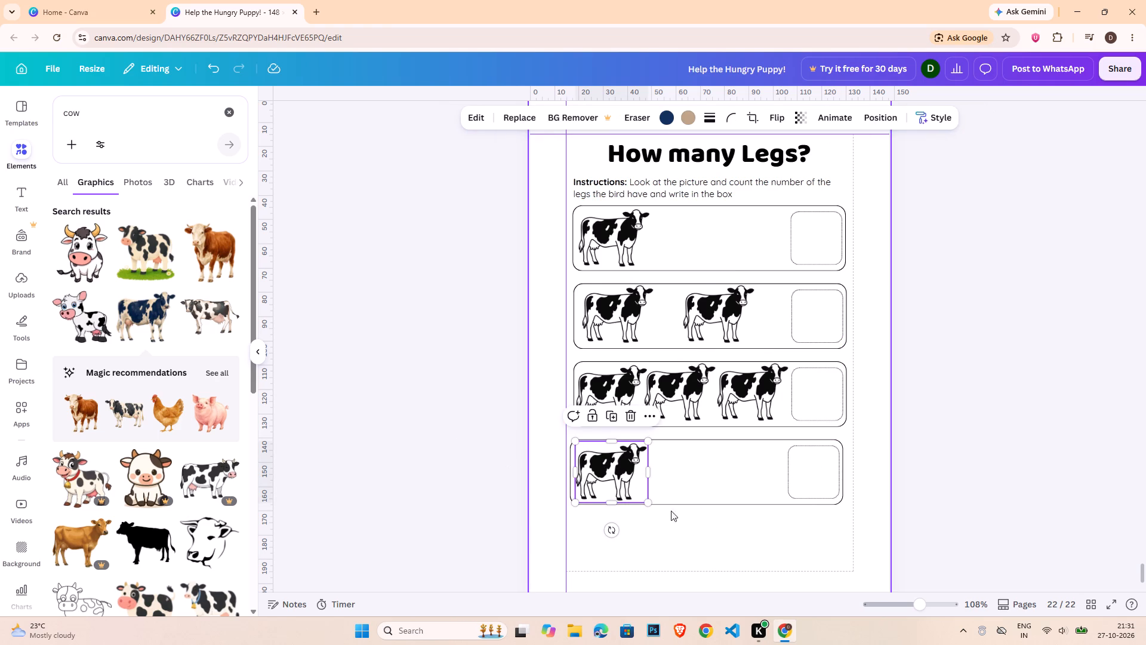
pyautogui.moveTo(648, 503); pyautogui.dragTo(621, 483)
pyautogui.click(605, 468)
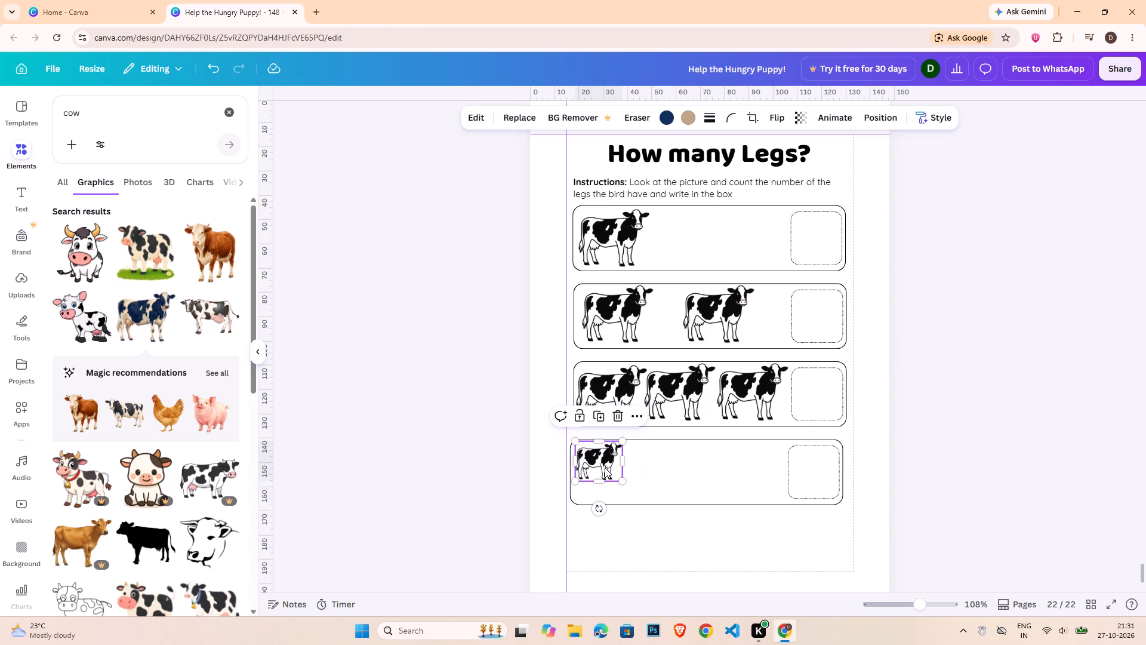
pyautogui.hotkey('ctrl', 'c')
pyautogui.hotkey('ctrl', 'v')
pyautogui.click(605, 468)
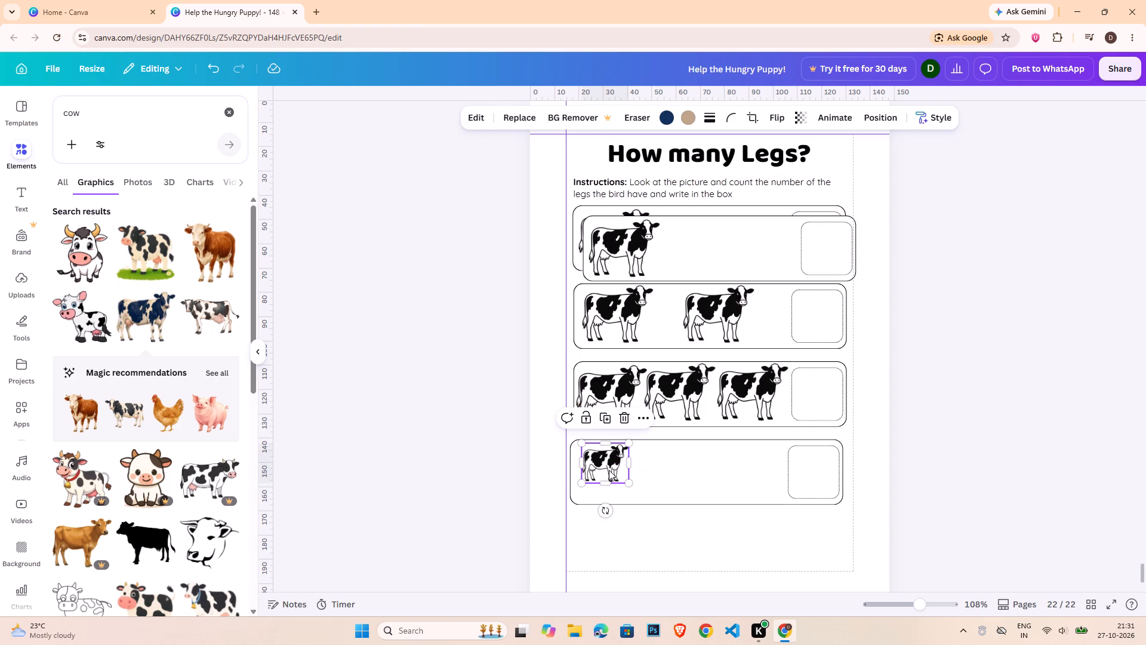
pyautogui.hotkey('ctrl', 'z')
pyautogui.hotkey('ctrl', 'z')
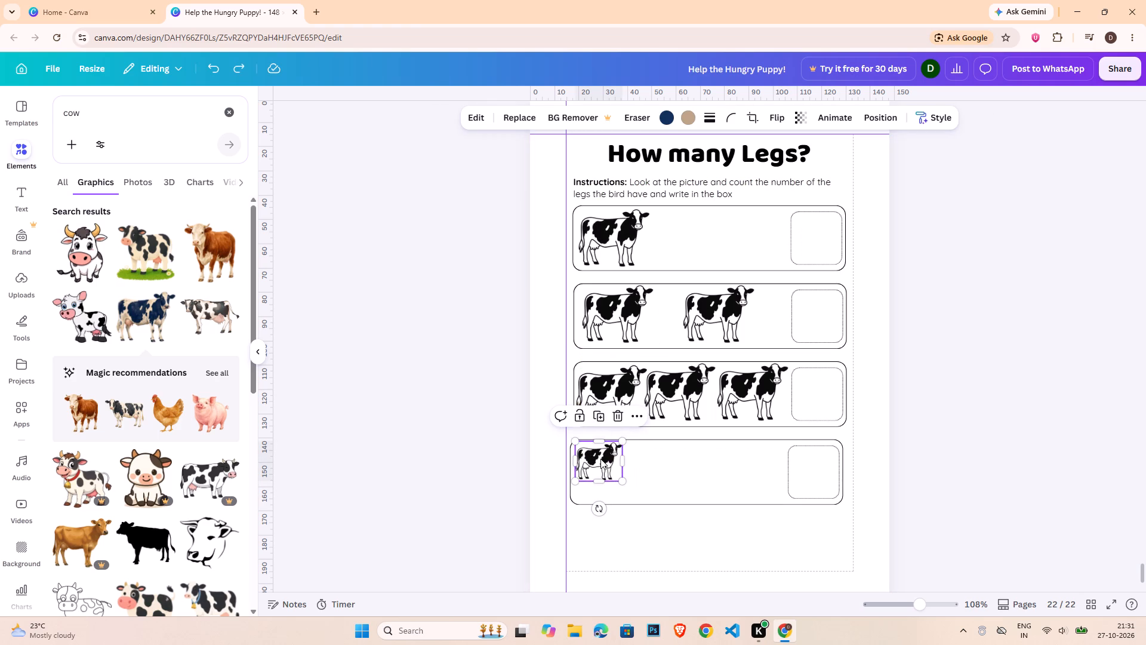
# Duplicate the fourth row's small cow and place the copy lower and to its right, near the frame's bottom edge.
pyautogui.click(600, 459)
pyautogui.hotkey('ctrl', 'c')
pyautogui.click(585, 468)
pyautogui.hotkey('ctrl', 'c')
pyautogui.hotkey('ctrl', 'v')
pyautogui.moveTo(594, 468); pyautogui.dragTo(623, 476)
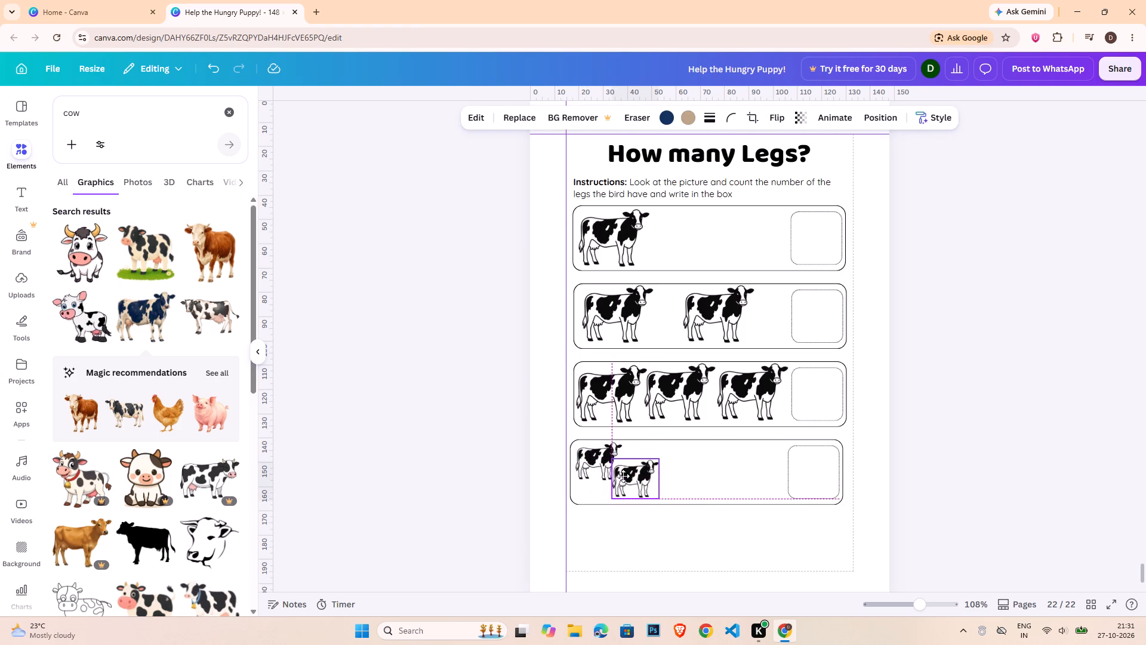
pyautogui.moveTo(623, 476); pyautogui.dragTo(623, 479)
# Add two more small cow copies to the fourth row, the third high and the fourth low, continuing the zigzag.
pyautogui.hotkey('ctrl', 'c')
pyautogui.hotkey('ctrl', 'v')
pyautogui.moveTo(628, 486); pyautogui.dragTo(661, 450)
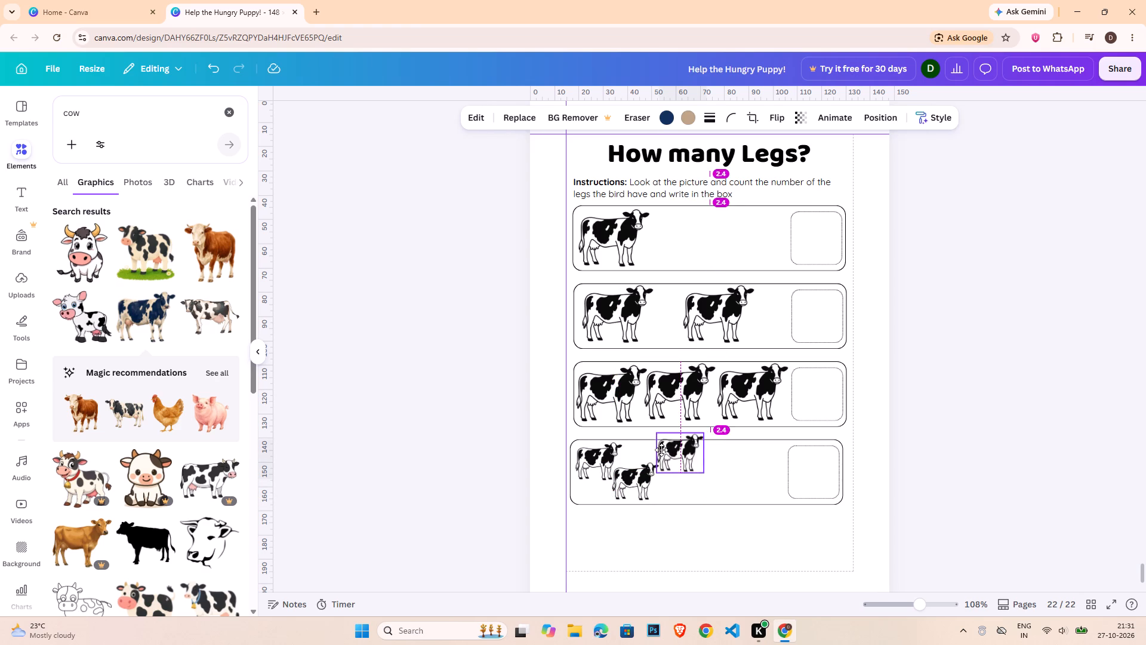
pyautogui.moveTo(661, 450); pyautogui.dragTo(666, 452)
pyautogui.hotkey('ctrl', 'c')
pyautogui.hotkey('ctrl', 'v')
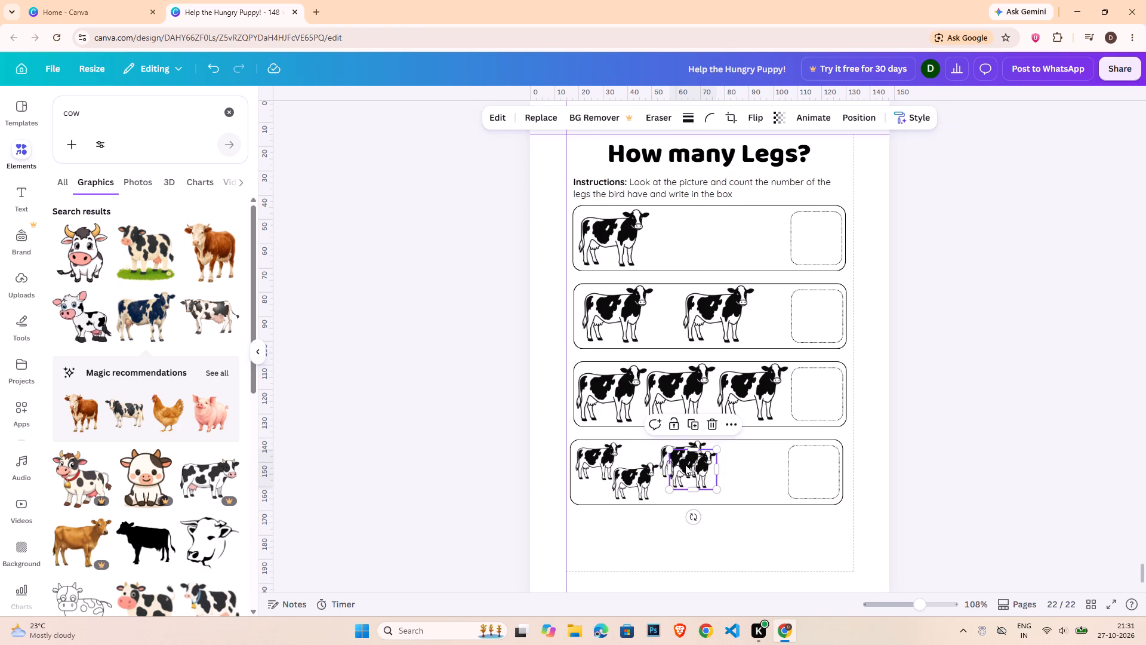
pyautogui.moveTo(687, 464); pyautogui.dragTo(714, 475)
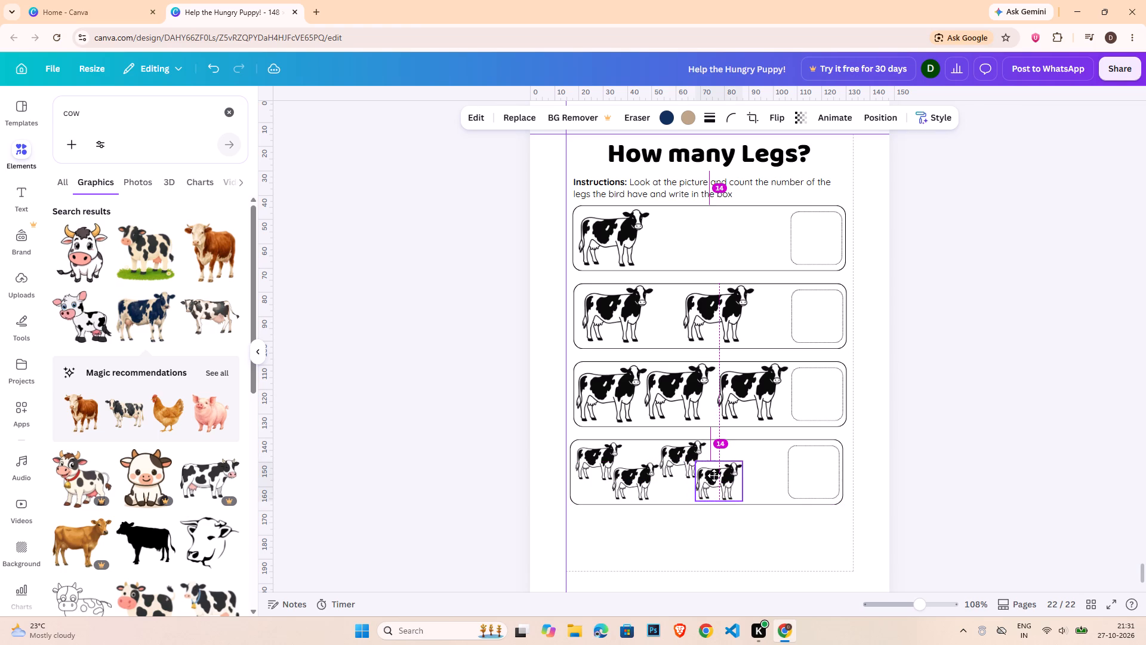
pyautogui.moveTo(714, 475); pyautogui.dragTo(714, 475)
# Duplicate the small cow once more and place this fifth copy high in the fourth row, just before the answer box.
pyautogui.hotkey('ctrl', 'c')
pyautogui.hotkey('ctrl', 'v')
pyautogui.moveTo(722, 484); pyautogui.dragTo(725, 483)
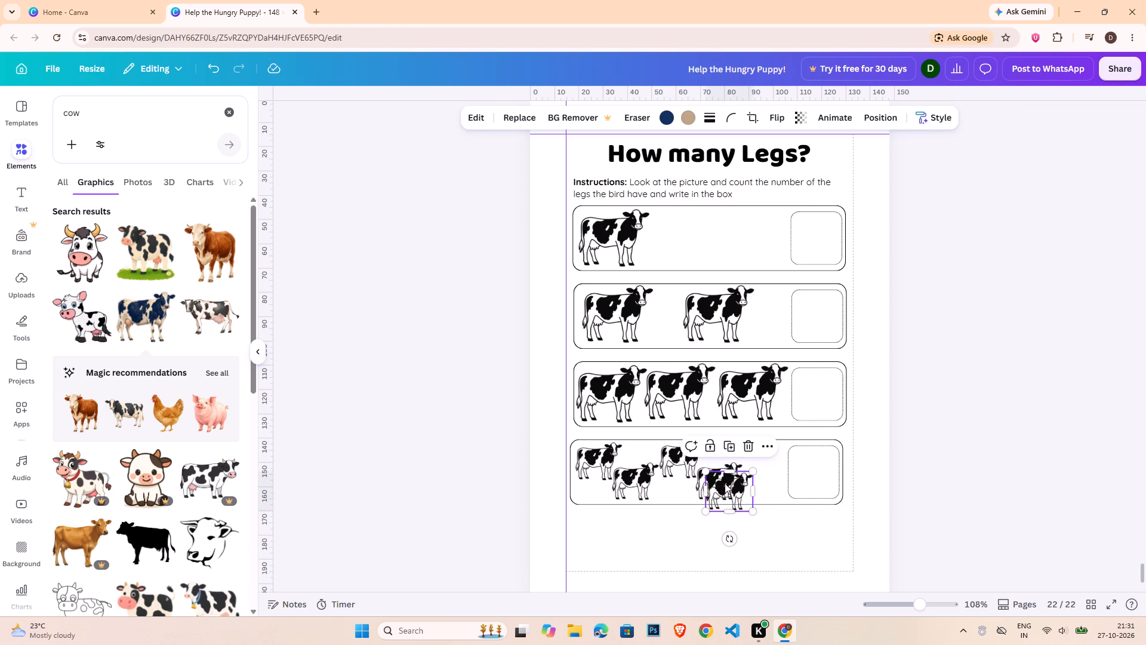
pyautogui.moveTo(725, 483); pyautogui.dragTo(759, 451)
pyautogui.click(1048, 479)
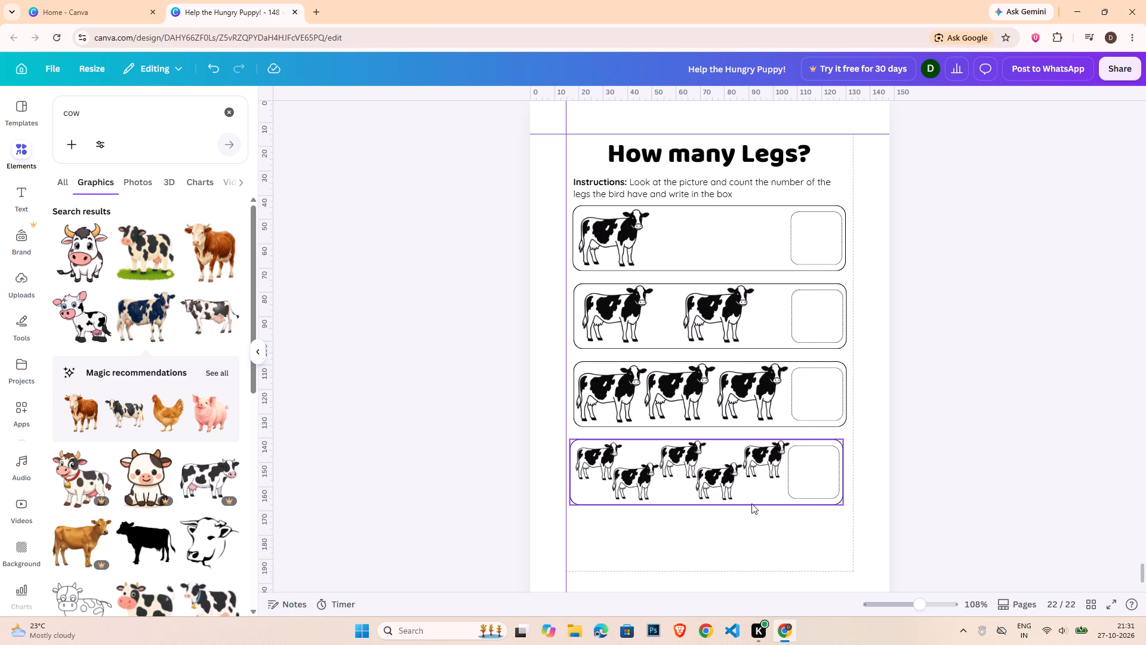
# Nudge the fourth row's first three cows slightly left within the frame, one at a time.
pyautogui.click(928, 608)
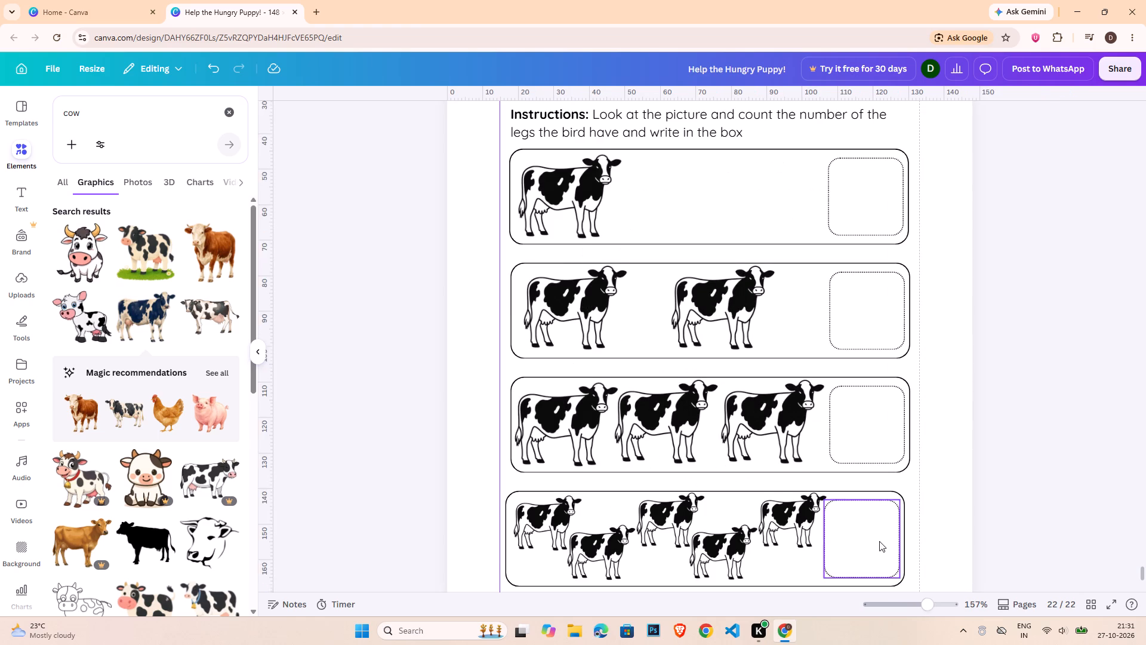
pyautogui.scroll(-2, 879, 540)
pyautogui.click(546, 407)
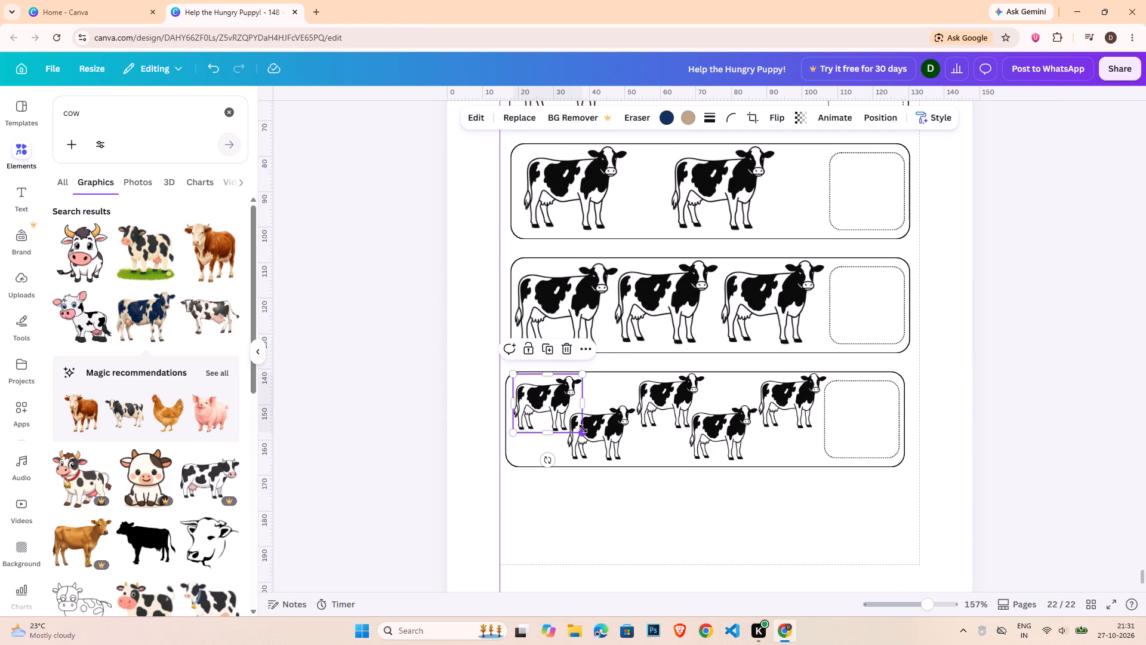
pyautogui.press('Left')
pyautogui.press('Left')
pyautogui.press('Right')
pyautogui.click(597, 438)
pyautogui.press('Left')
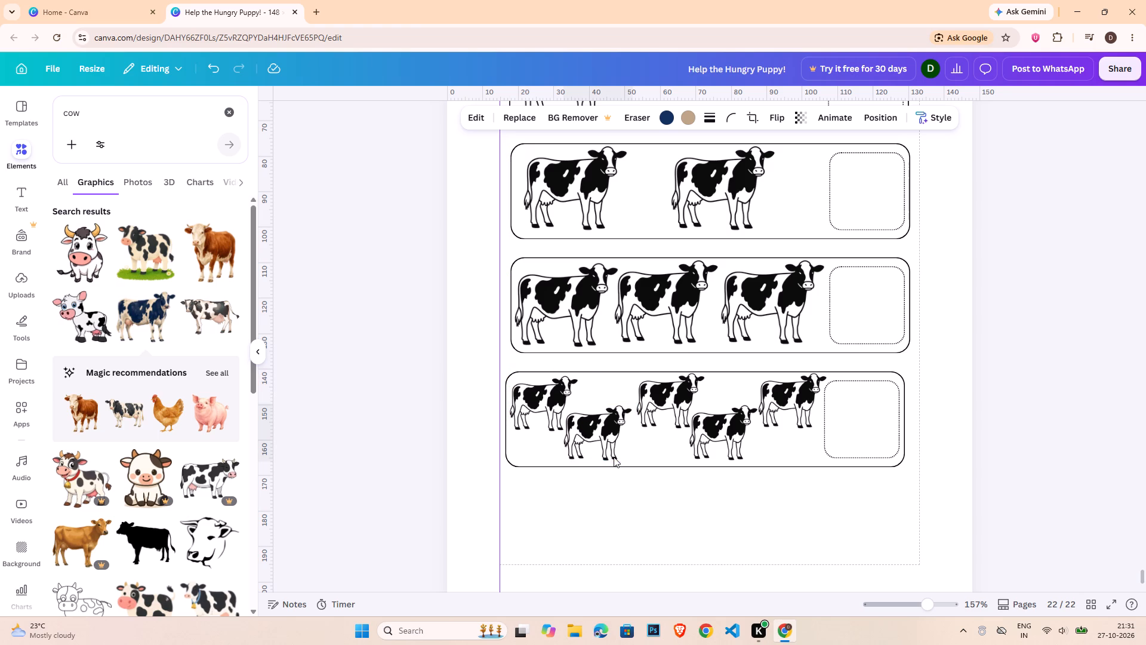
pyautogui.click(645, 403)
pyautogui.press('Left')
# Fine-tune the fourth row's last two cows, lowering the fourth slightly and keeping the fifth just before the answer box.
pyautogui.click(737, 438)
pyautogui.press('Left')
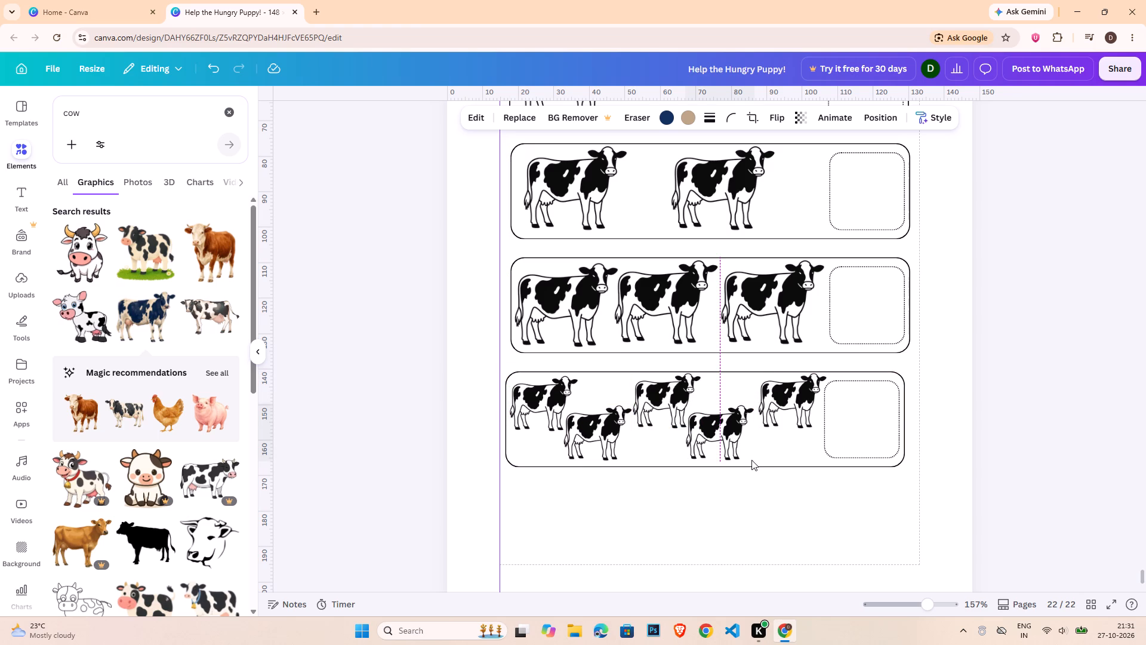
pyautogui.press('Down')
pyautogui.press('Right')
pyautogui.click(785, 385)
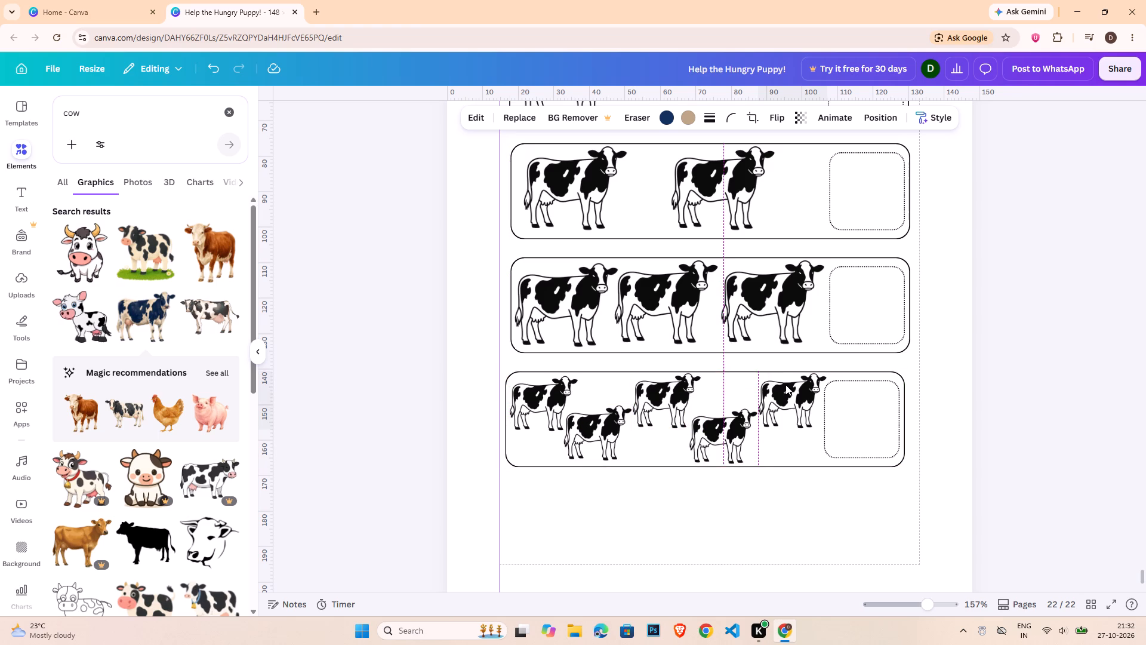
pyautogui.press('Left')
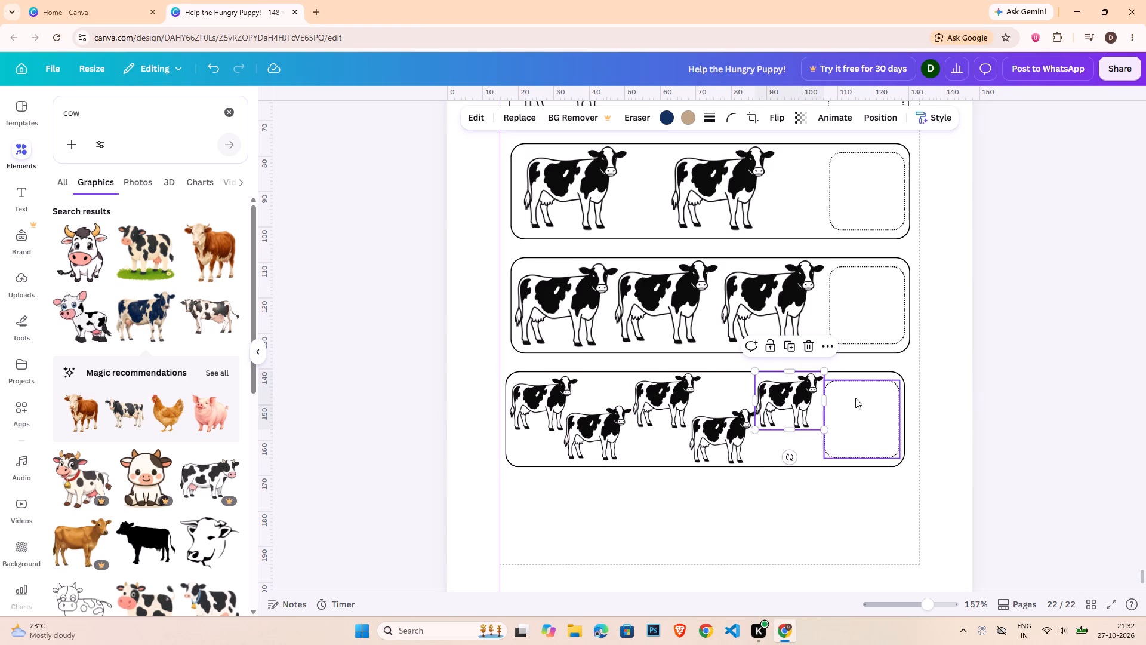
pyautogui.click(1000, 405)
pyautogui.click(798, 405)
pyautogui.press('Right')
pyautogui.click(1045, 409)
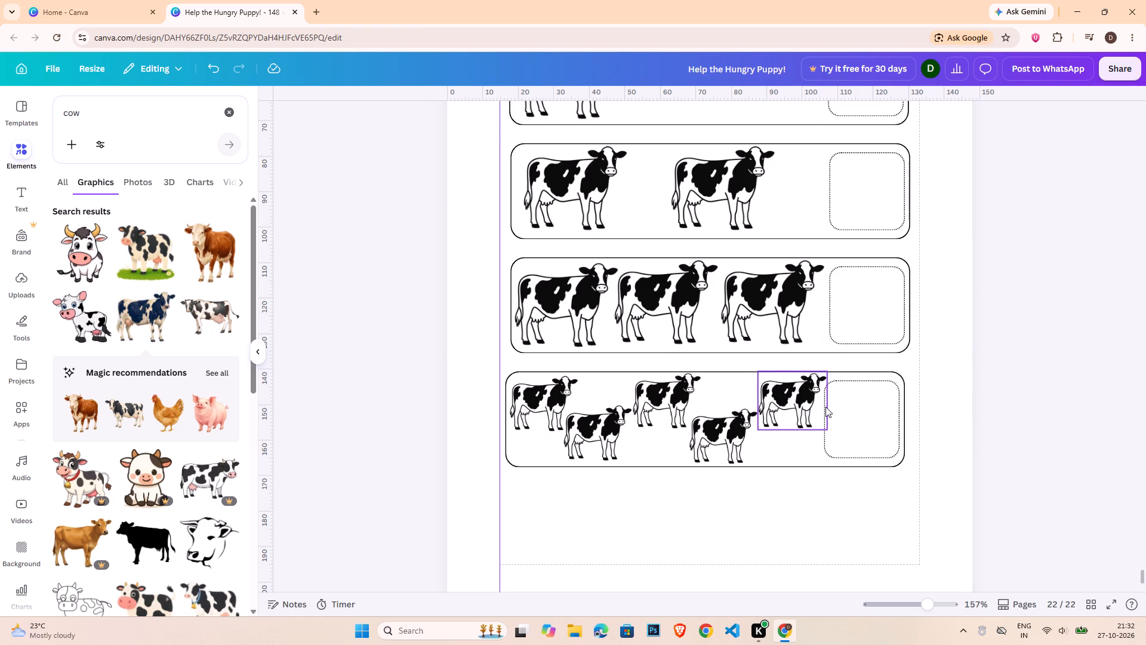
# Group the frame, cows and answer box of the second, third and fourth rows into one group per row.
pyautogui.scroll(4, 825, 407)
pyautogui.scroll(-3, 826, 407)
pyautogui.moveTo(479, 247); pyautogui.dragTo(1009, 298)
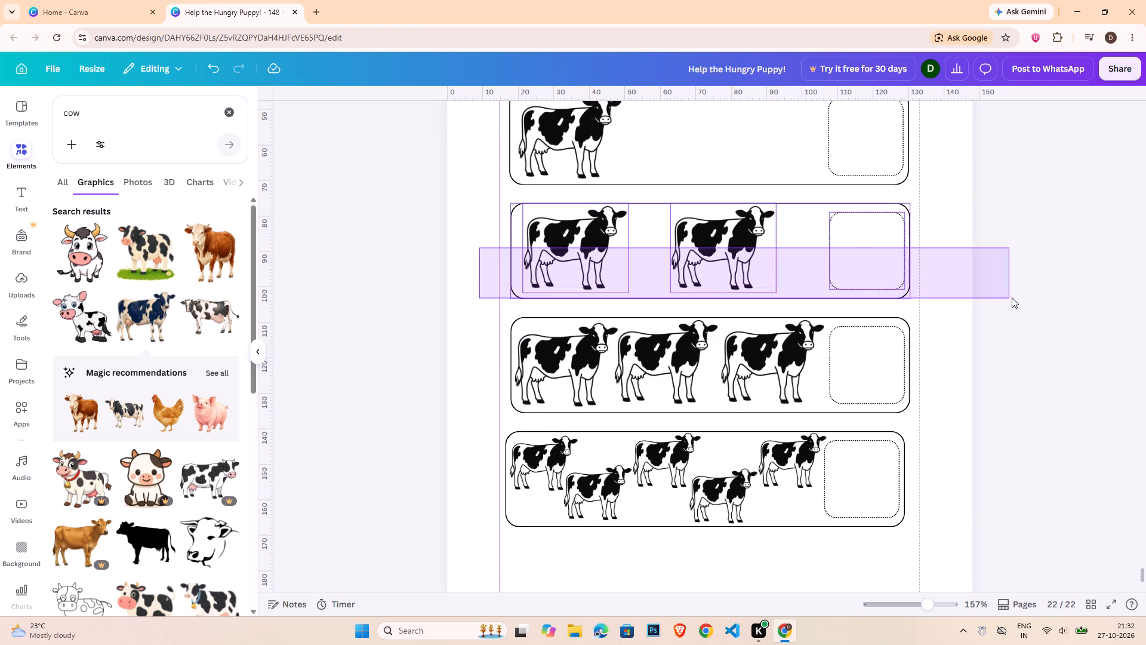
pyautogui.click(680, 179)
pyautogui.moveTo(447, 343); pyautogui.dragTo(978, 400)
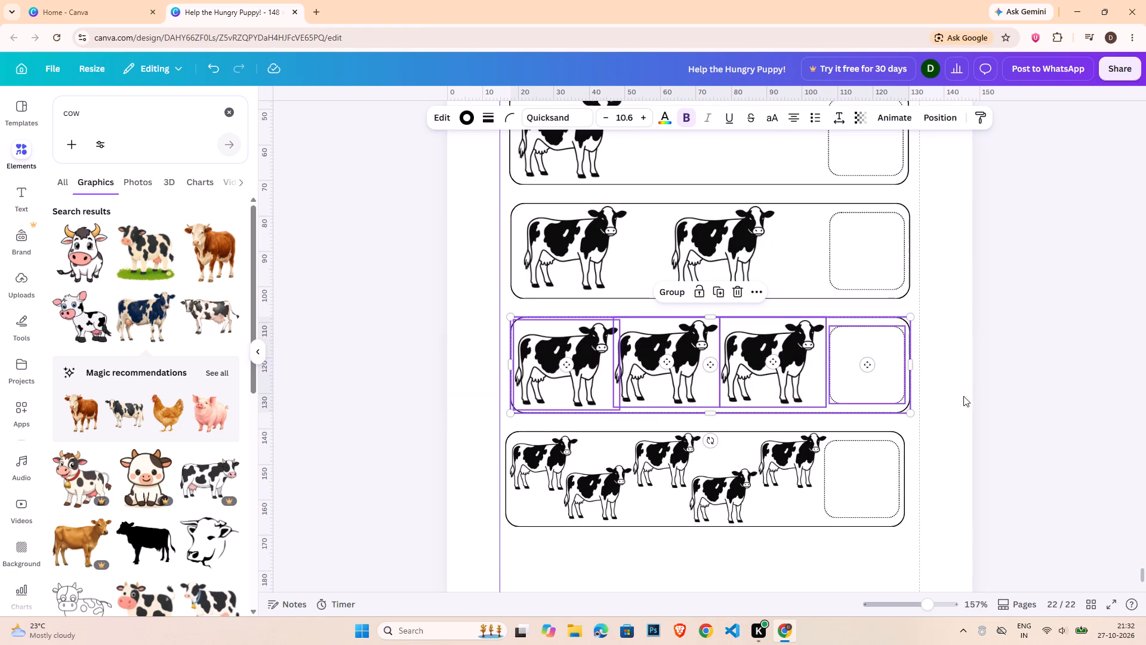
pyautogui.click(672, 296)
pyautogui.click(457, 446)
pyautogui.moveTo(452, 444); pyautogui.dragTo(958, 512)
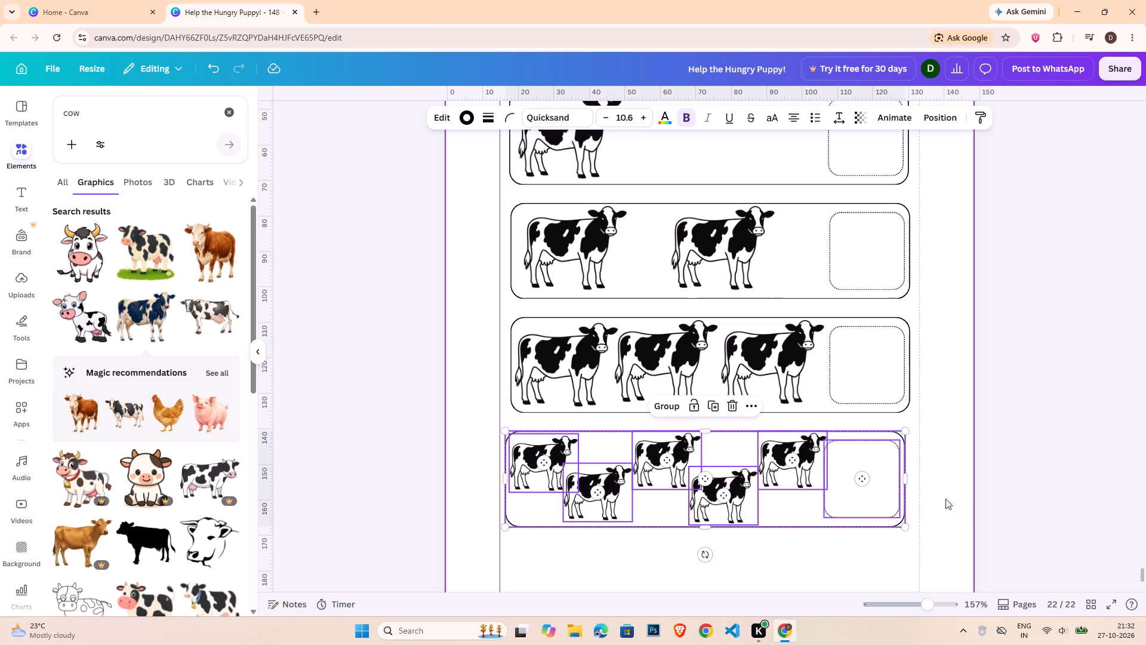
pyautogui.click(673, 410)
pyautogui.click(1036, 435)
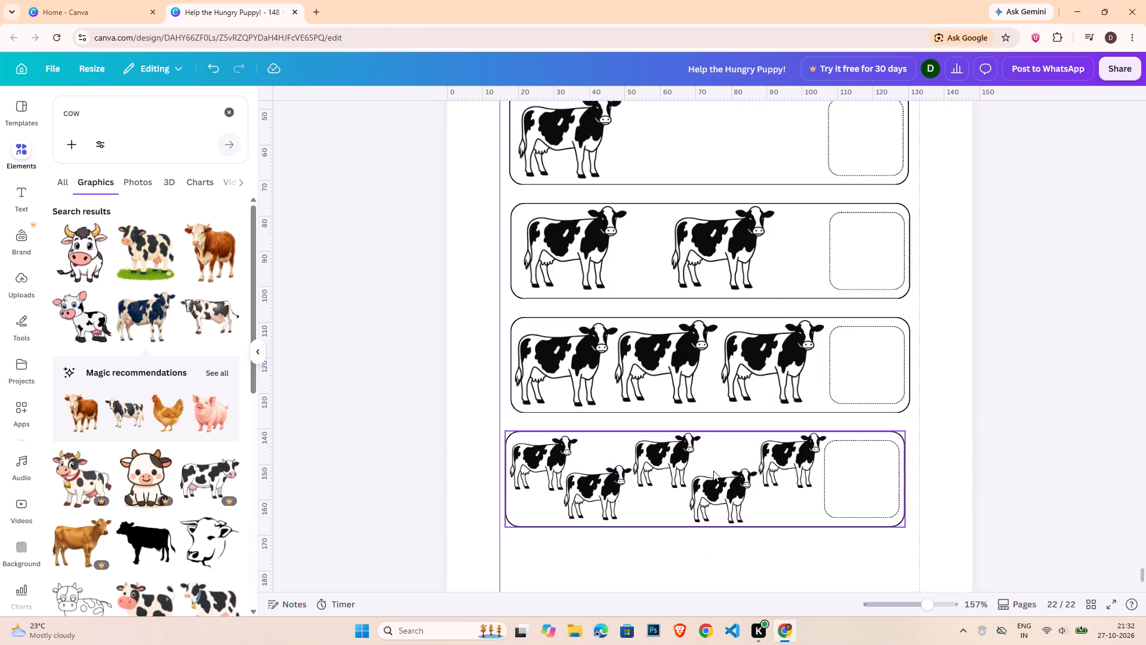
# Select all four row groups and tidy them up so they line up in one evenly spaced column.
pyautogui.click(599, 157)
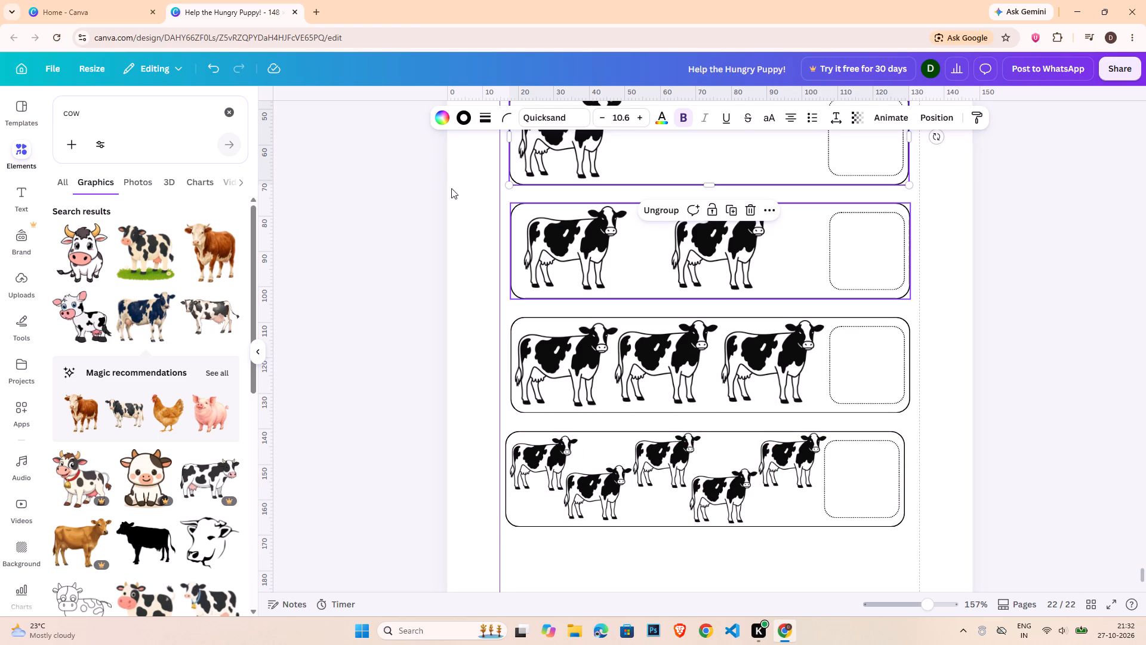
pyautogui.moveTo(454, 170); pyautogui.dragTo(740, 497)
pyautogui.click(781, 119)
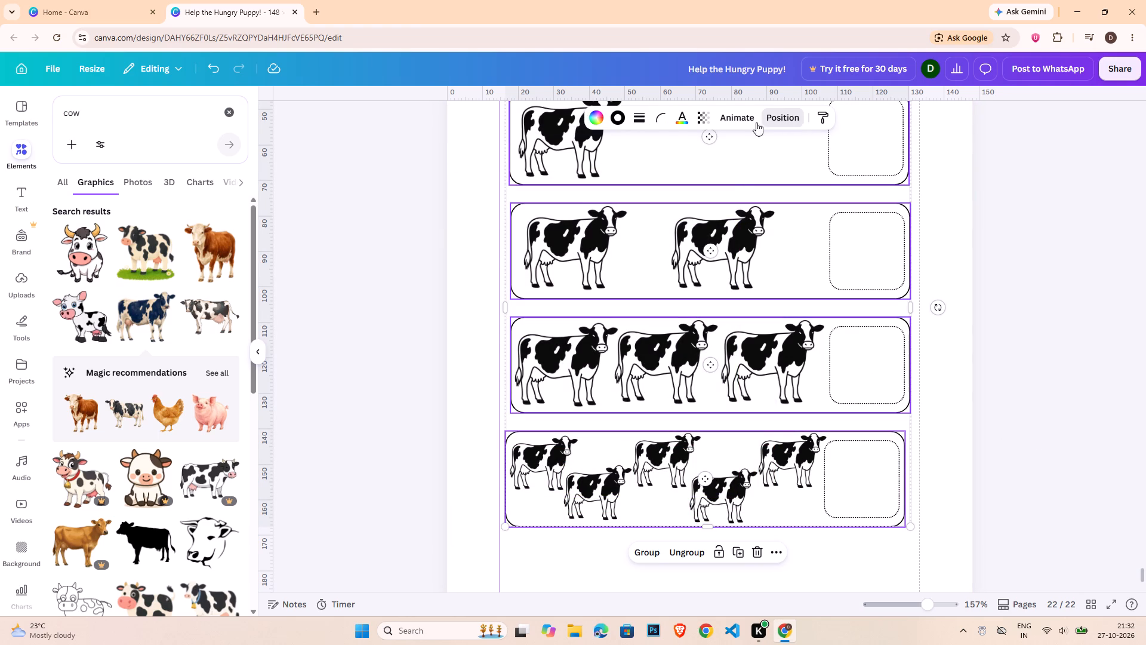
pyautogui.click(88, 397)
pyautogui.click(398, 260)
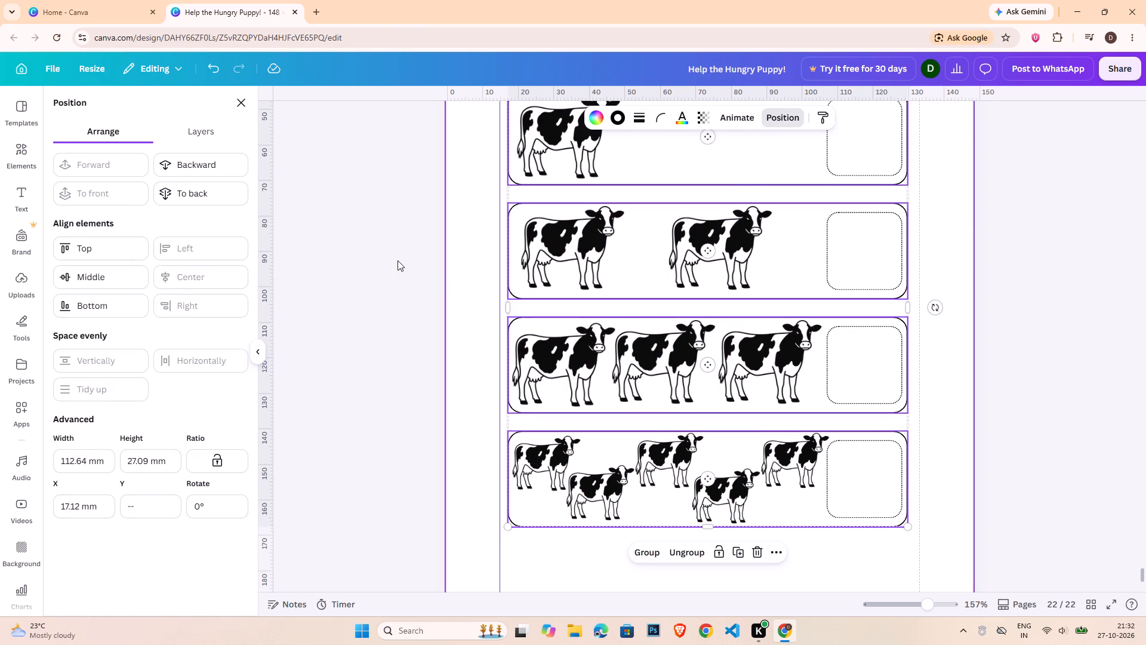
# Move the second, third and fourth rows up together, leaving only a narrow gap below the first row.
pyautogui.click(584, 258)
pyautogui.click(377, 336)
pyautogui.click(565, 272)
pyautogui.keyDown('shift'); pyautogui.click(602, 355); pyautogui.keyUp('shift')
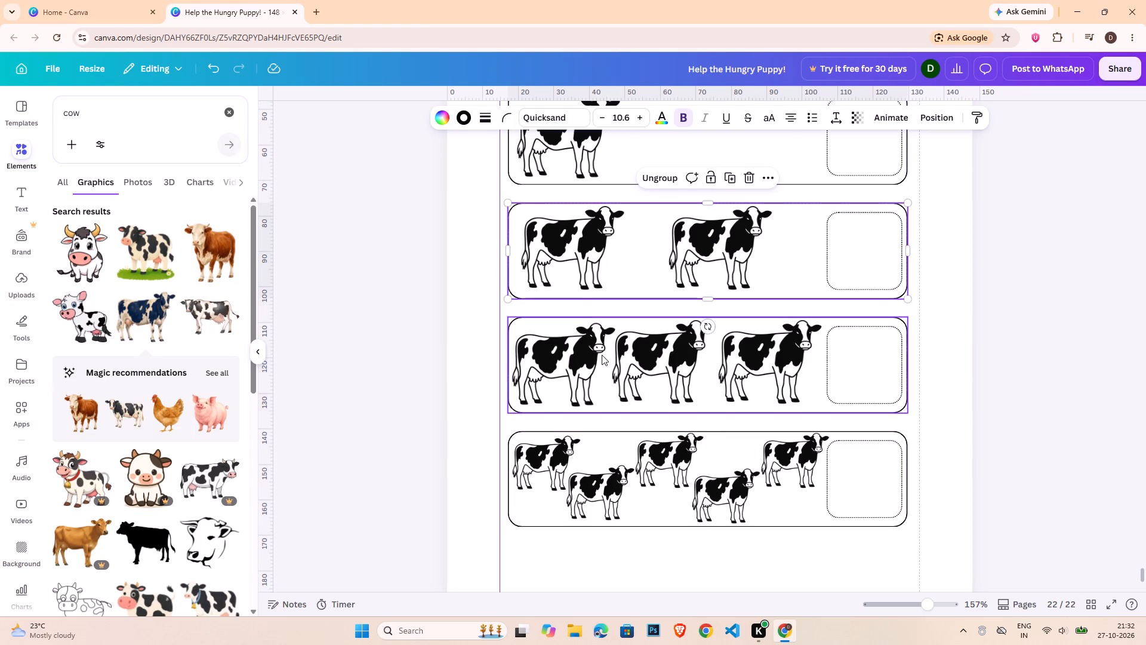
pyautogui.keyDown('shift'); pyautogui.click(634, 441); pyautogui.keyUp('shift')
pyautogui.press('Up')
pyautogui.press('Up')
pyautogui.press('Up')
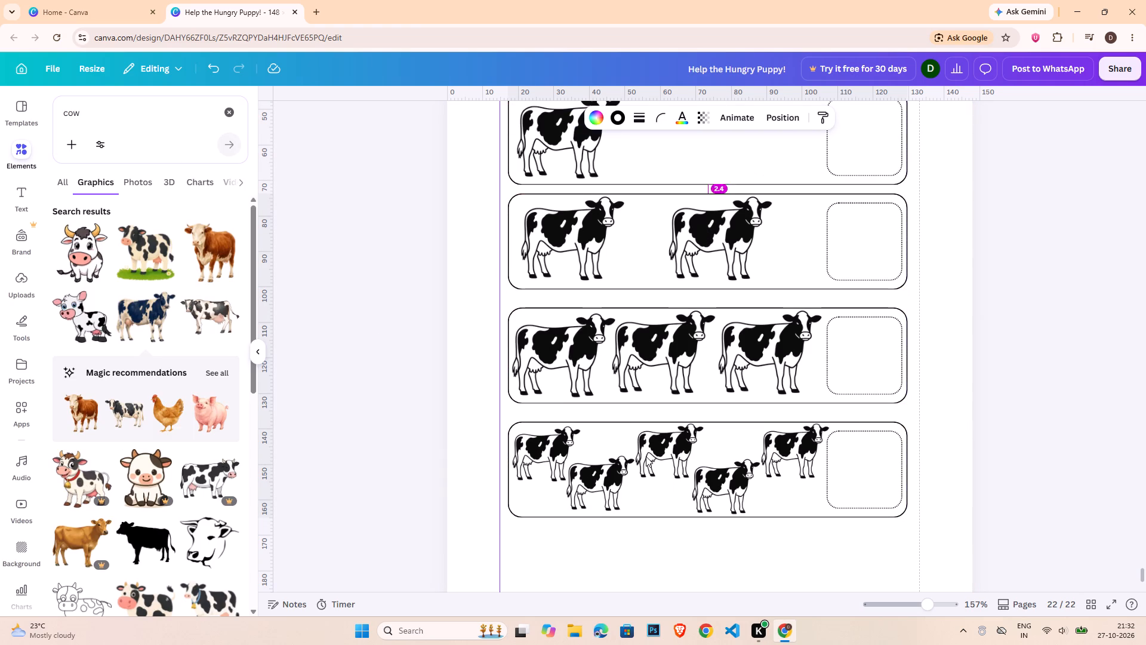
pyautogui.press('Up')
pyautogui.press('Down')
# Nudge the third row up on its own, closer to the second row.
pyautogui.click(552, 367)
pyautogui.press('Up')
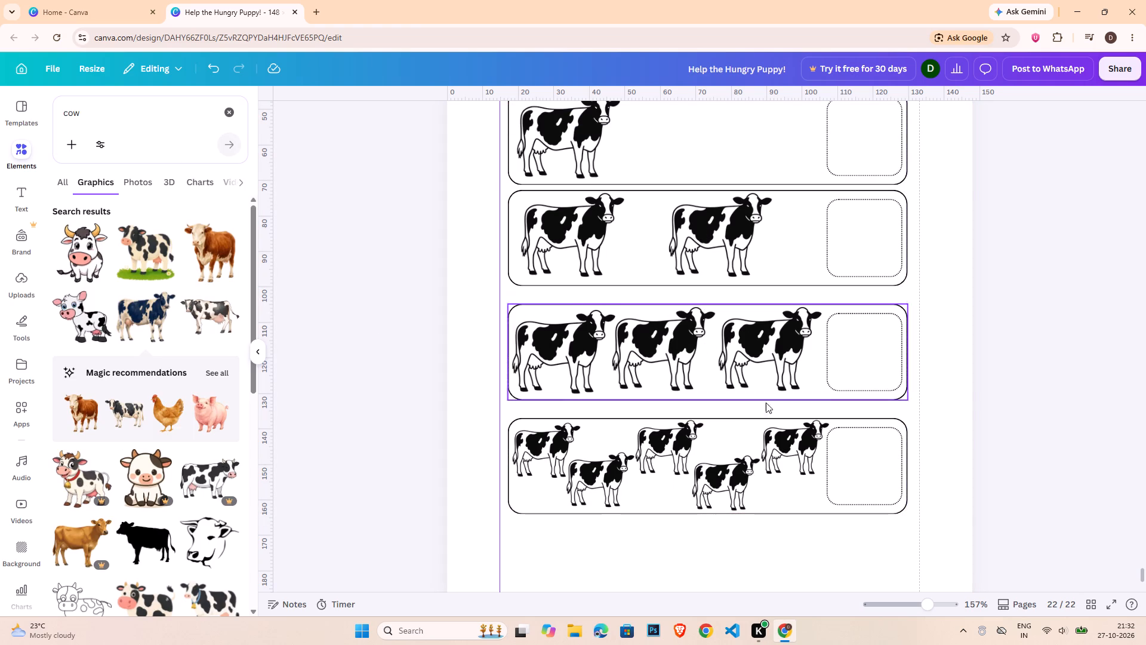
pyautogui.press('Down')
pyautogui.click(1043, 368)
pyautogui.click(700, 346)
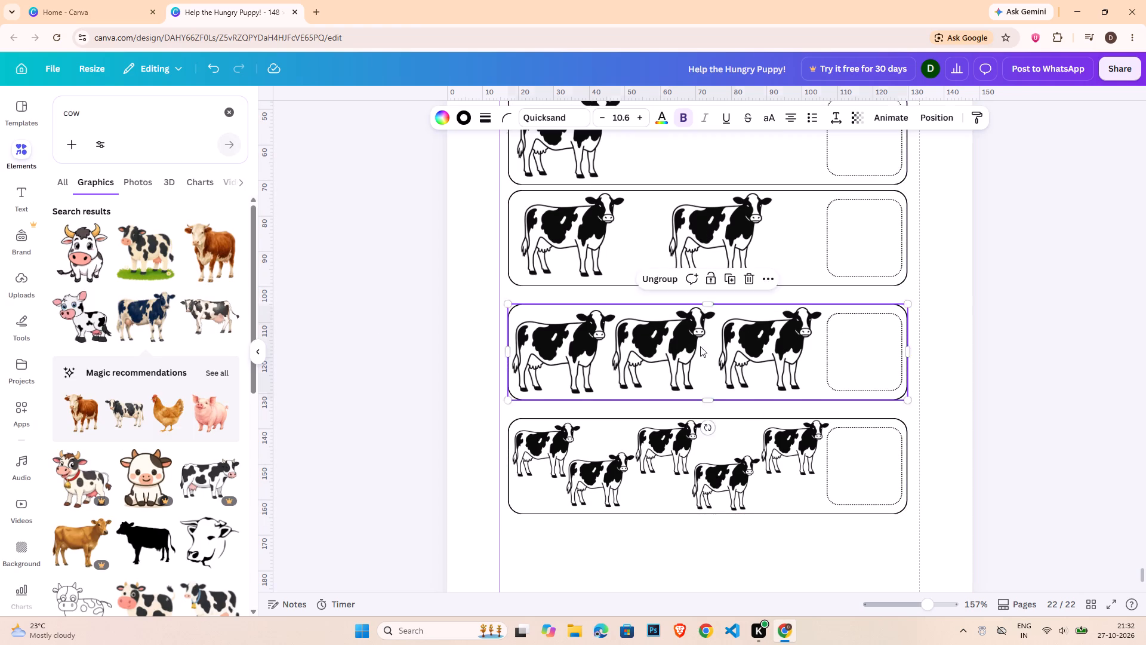
pyautogui.press('Up')
pyautogui.press('Up')
pyautogui.press('Up')
pyautogui.click(1027, 382)
# Nudge the fourth row up until its gap to the third row is similarly narrow.
pyautogui.click(701, 453)
pyautogui.press('Up')
pyautogui.press('Up')
pyautogui.press('Up')
pyautogui.press('Up')
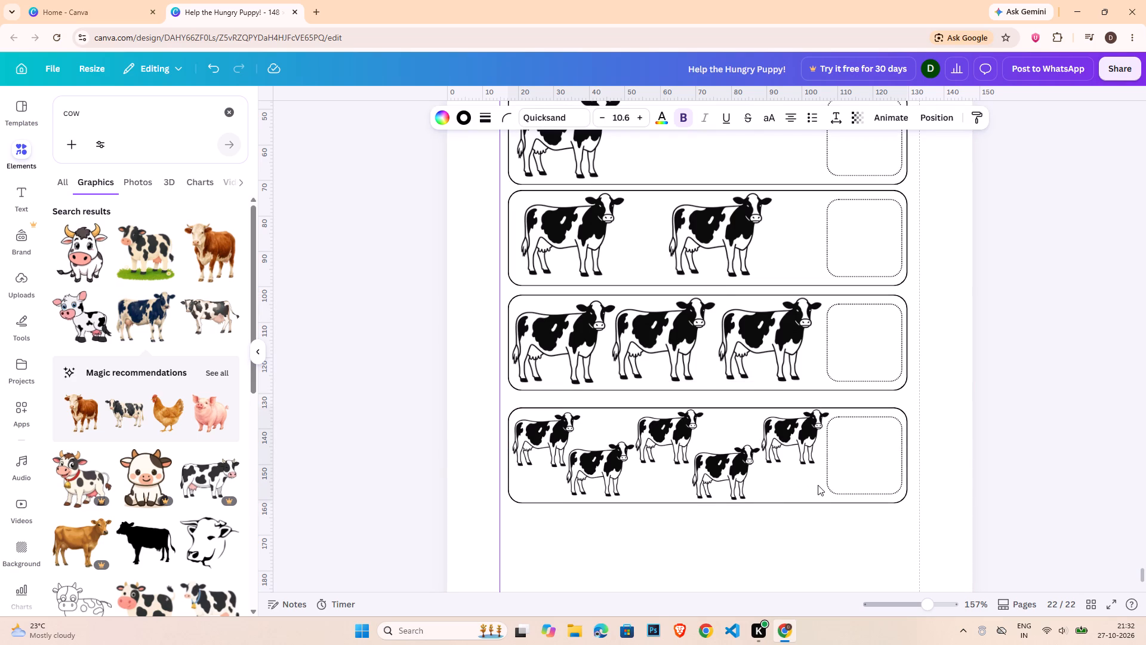
pyautogui.press('Up')
pyautogui.click(975, 444)
# Duplicate the fourth row and place the copy directly below it as a fifth row within the page margin.
pyautogui.click(673, 414)
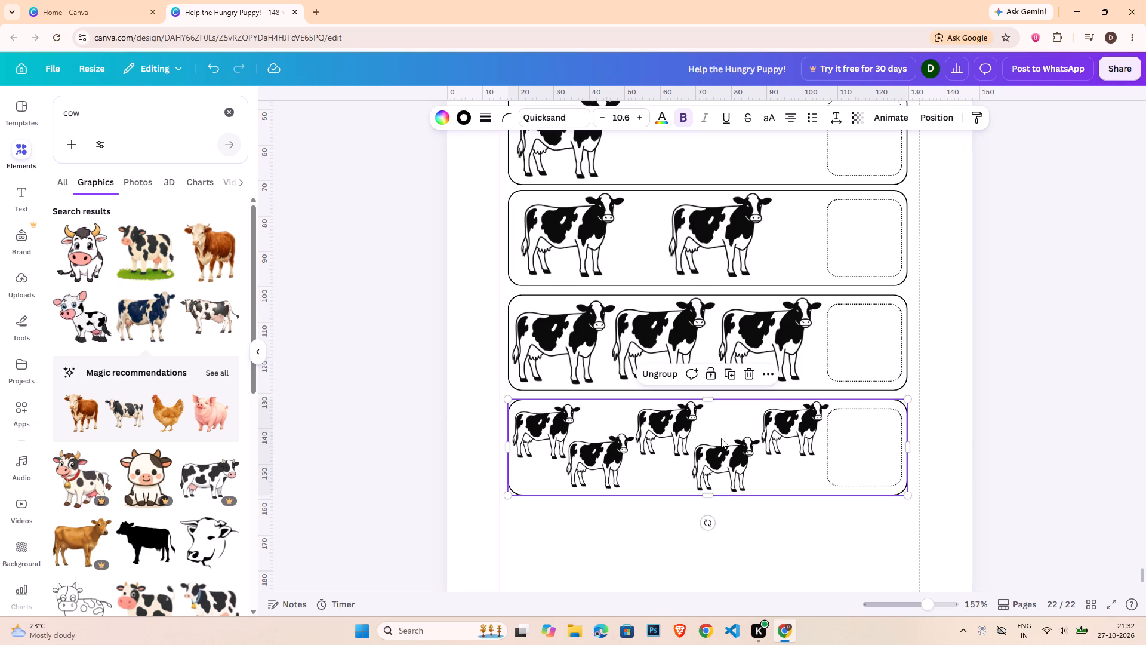
pyautogui.scroll(-2, 747, 441)
pyautogui.hotkey('ctrl', 'c')
pyautogui.hotkey('ctrl', 'v')
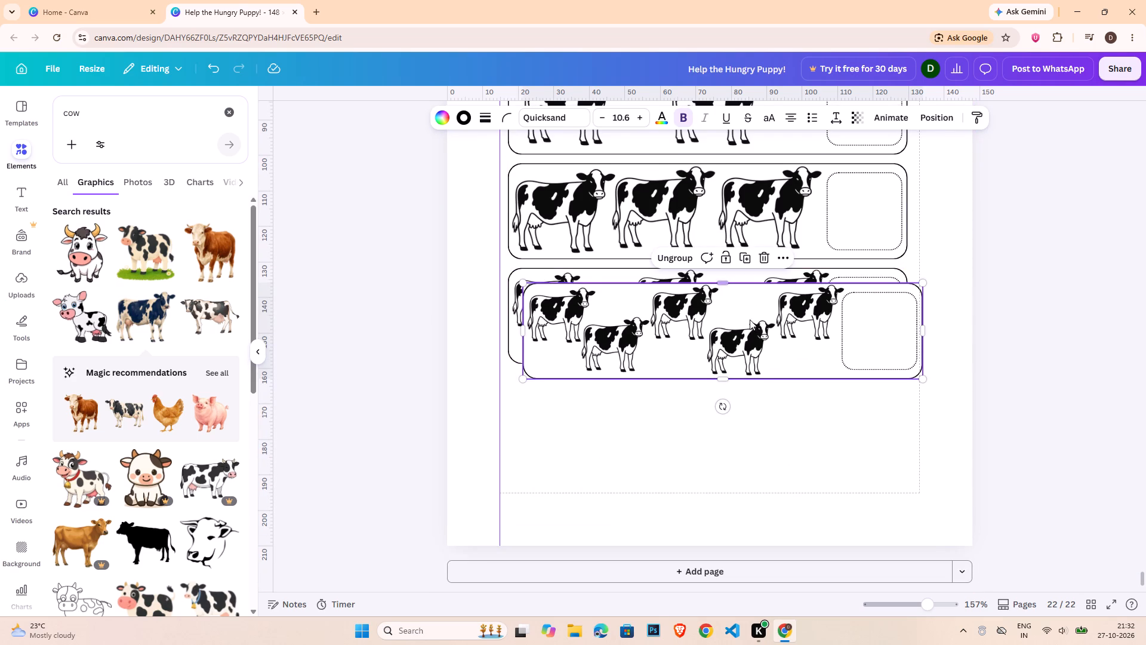
pyautogui.moveTo(750, 321); pyautogui.dragTo(737, 414)
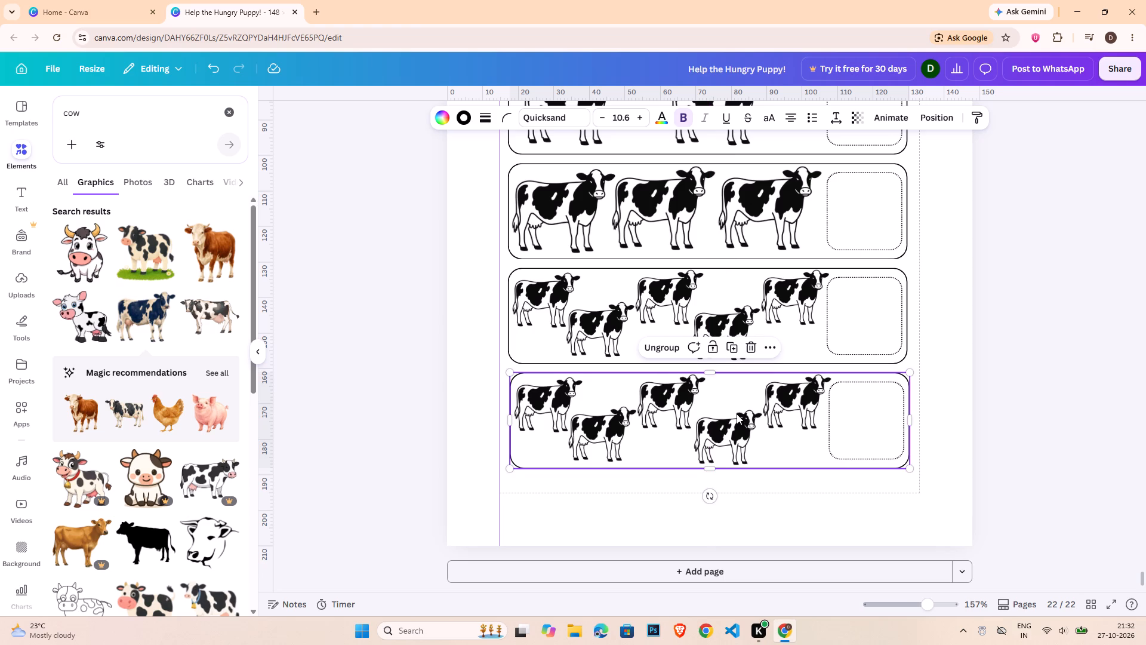
pyautogui.click(1005, 346)
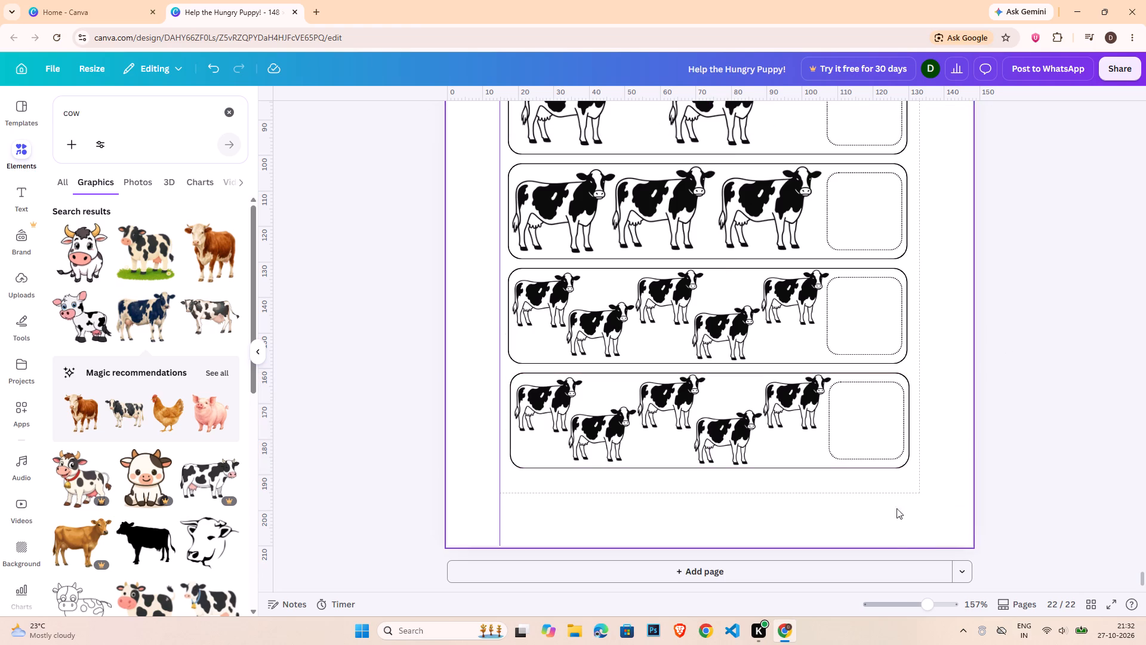
# Ungroup the fifth row and delete its last cow, the one next to the answer box.
pyautogui.click(922, 610)
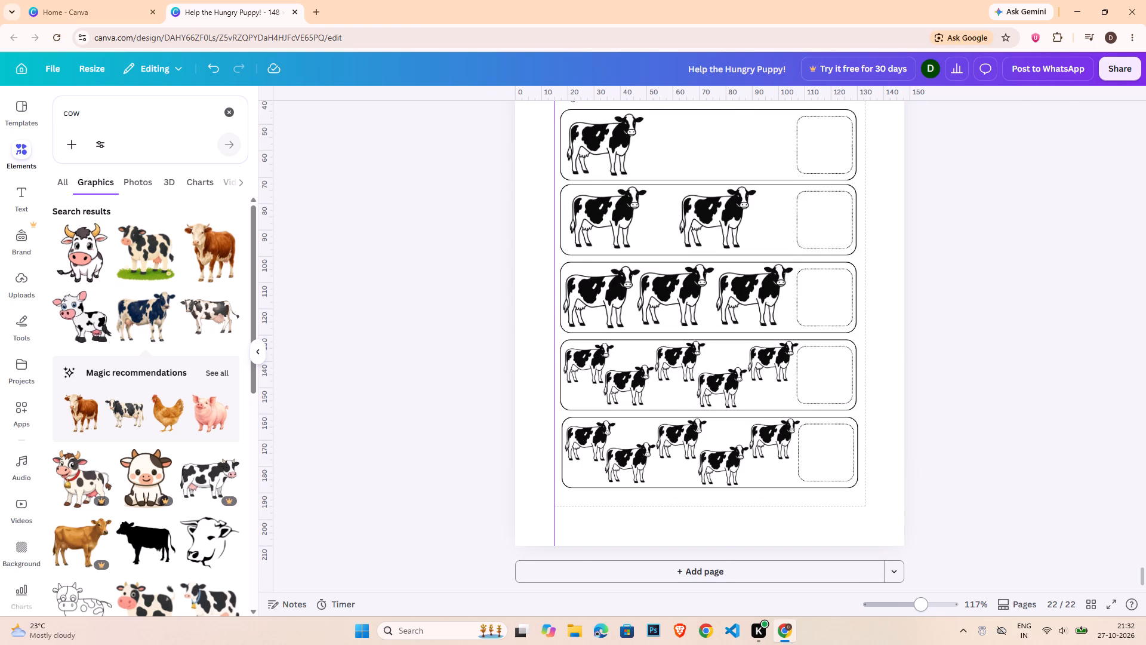
pyautogui.click(932, 605)
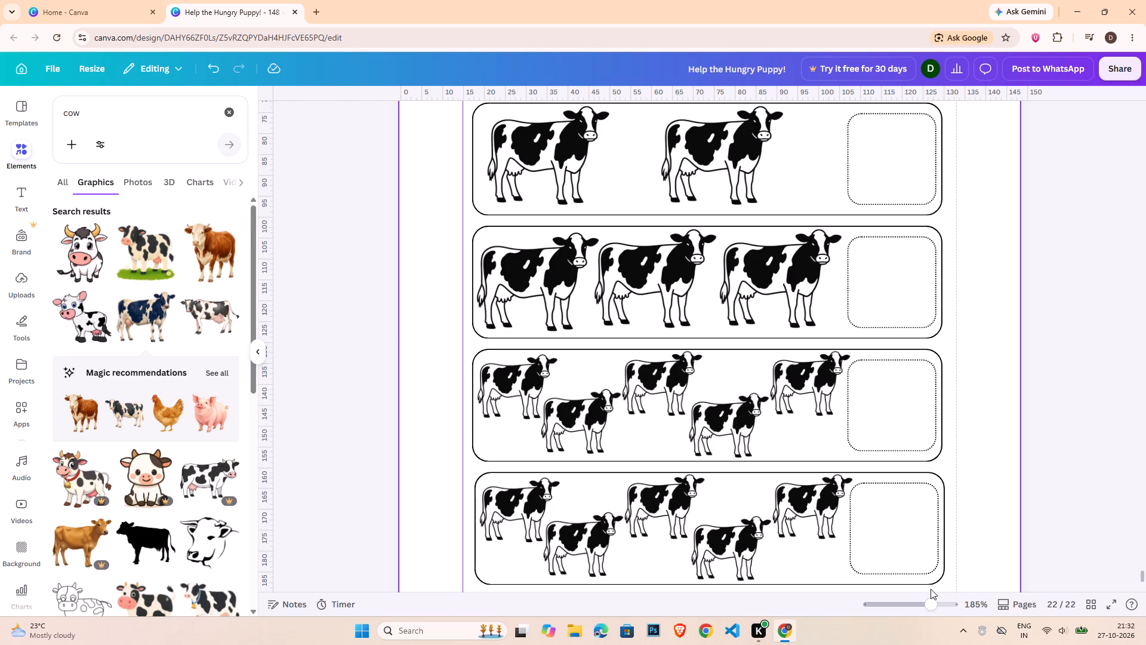
pyautogui.scroll(-1, 931, 589)
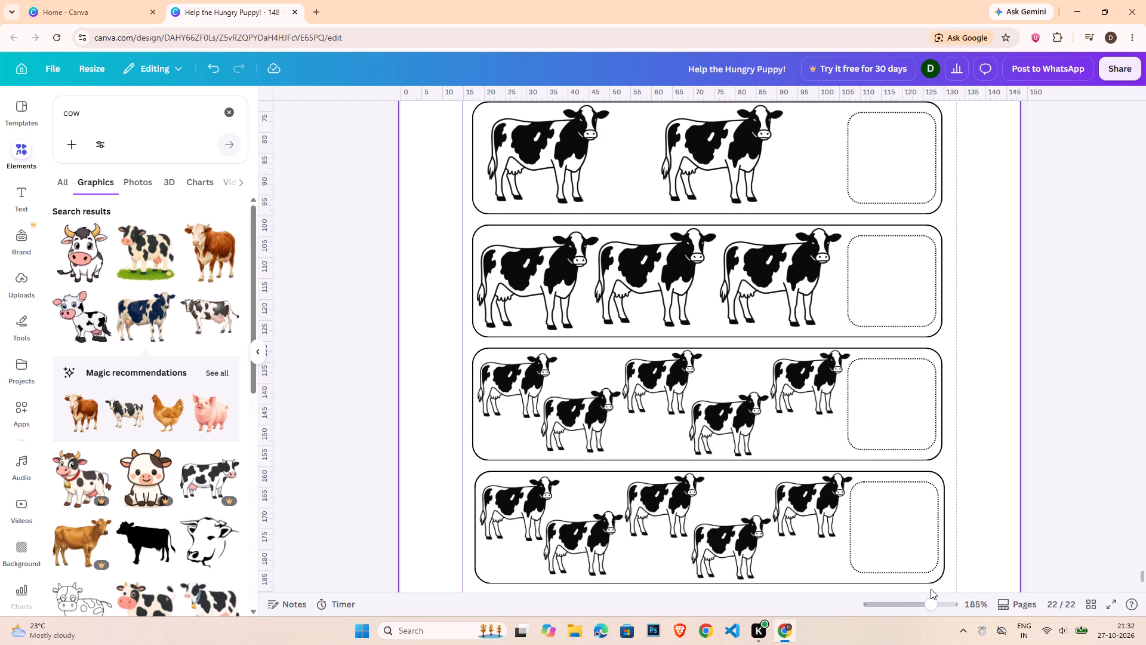
pyautogui.click(815, 431)
pyautogui.click(671, 383)
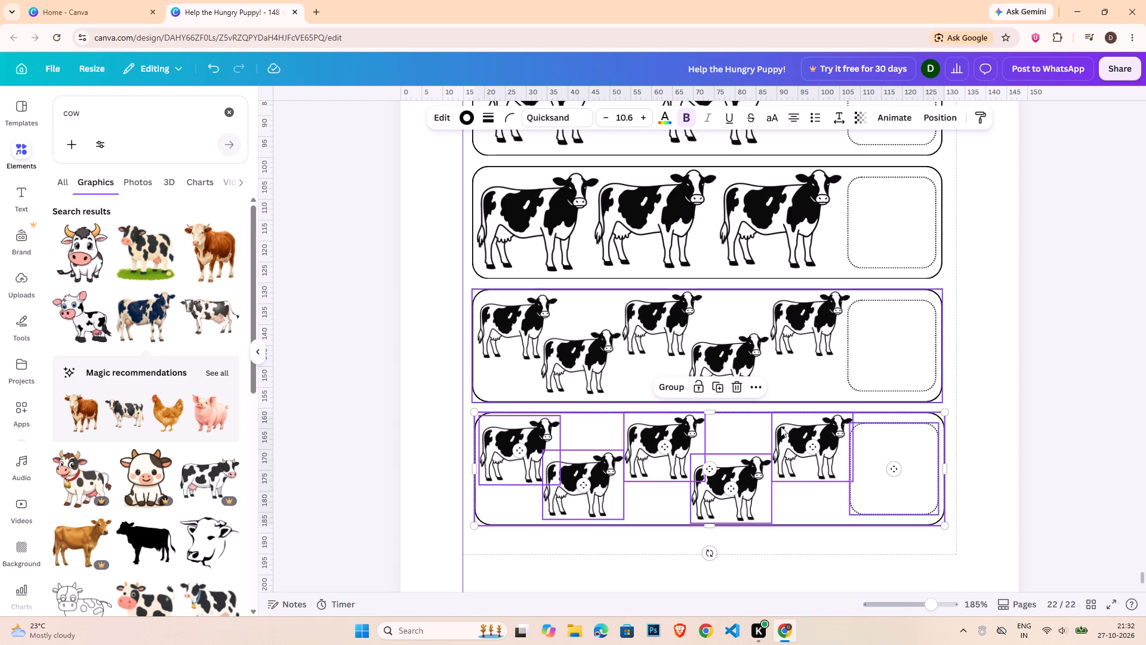
pyautogui.click(1006, 423)
pyautogui.click(808, 441)
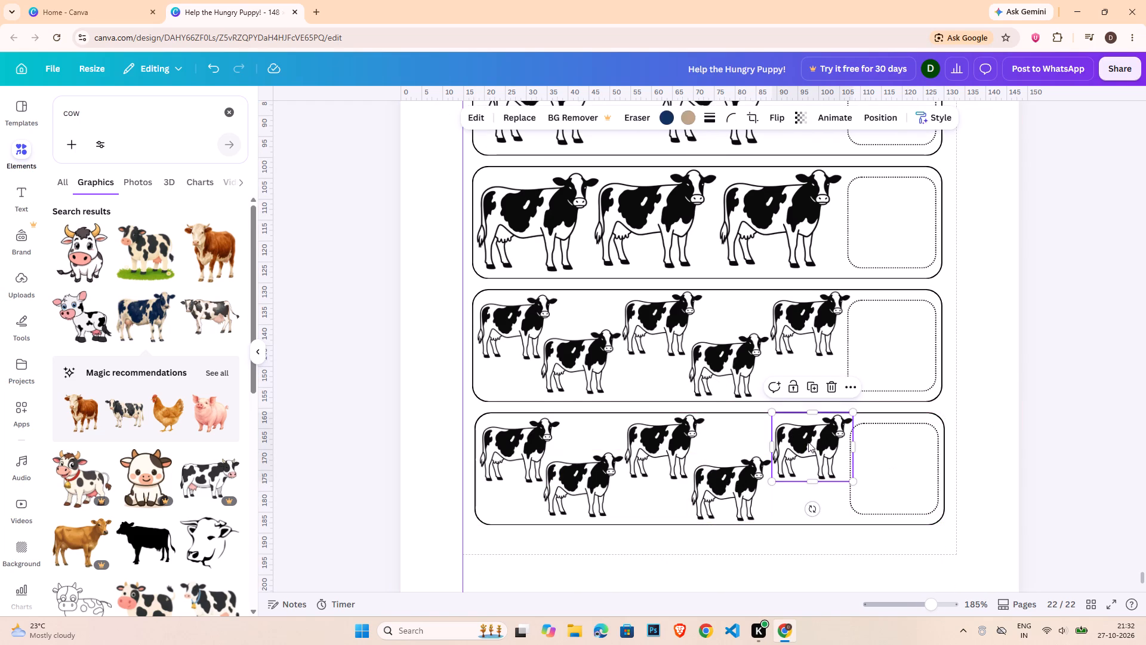
pyautogui.press('Delete')
# Spread the fifth row's second, third and fourth cows farther right toward the answer box, keeping the zigzag.
pyautogui.moveTo(747, 470); pyautogui.dragTo(805, 463)
pyautogui.moveTo(675, 450); pyautogui.dragTo(701, 453)
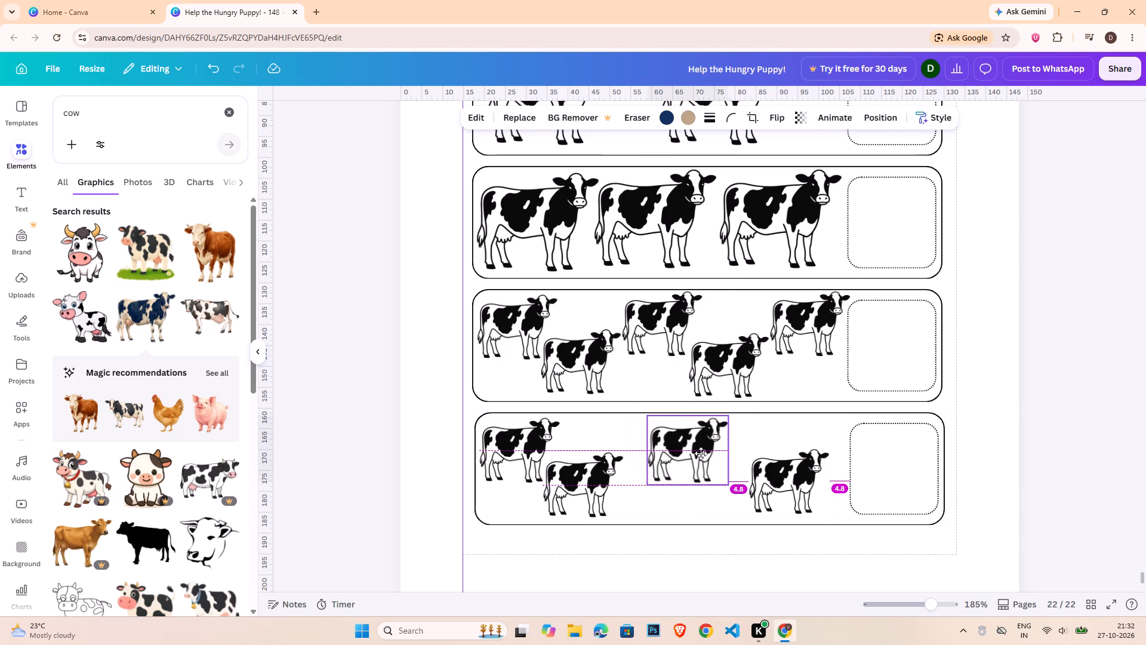
pyautogui.moveTo(701, 453); pyautogui.dragTo(703, 453)
pyautogui.moveTo(588, 496); pyautogui.dragTo(603, 494)
# Enlarge each of the four cows in the fifth row so they fill the space before the answer box.
pyautogui.click(533, 463)
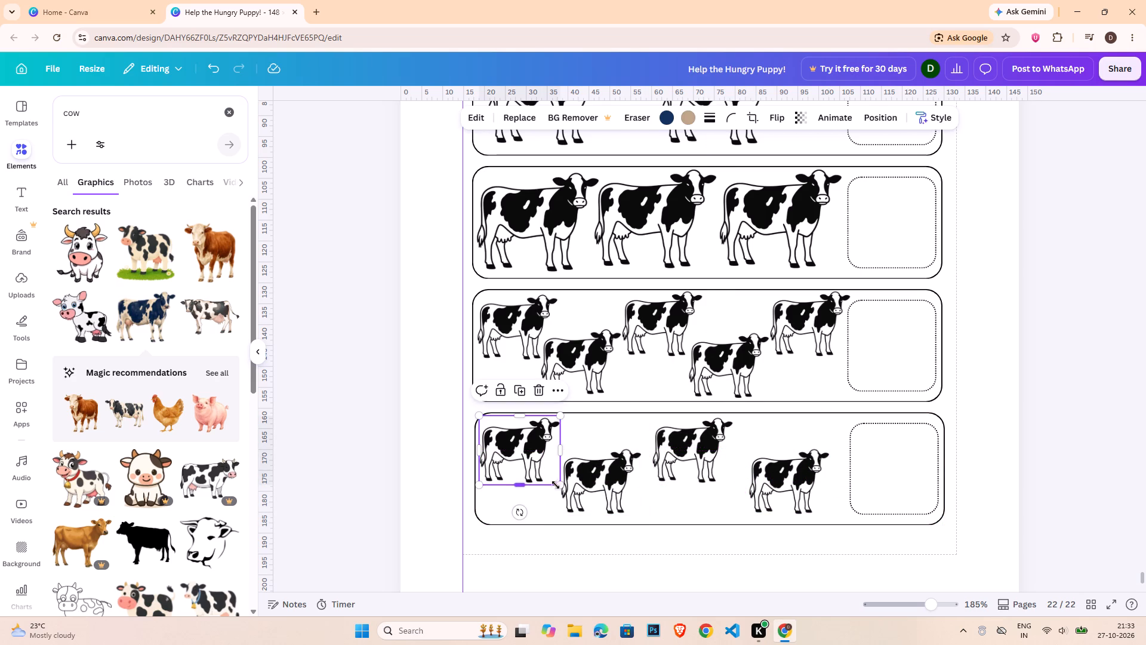
pyautogui.moveTo(560, 486); pyautogui.dragTo(581, 499)
pyautogui.click(629, 490)
pyautogui.moveTo(643, 514); pyautogui.dragTo(660, 523)
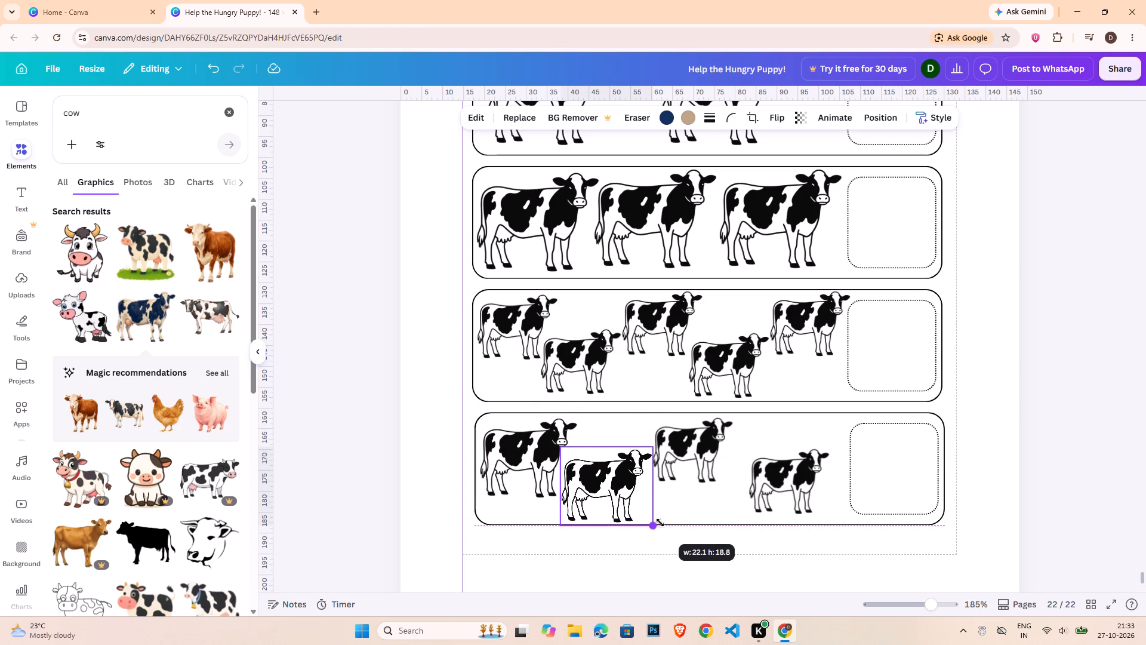
pyautogui.moveTo(660, 523); pyautogui.dragTo(663, 524)
pyautogui.click(642, 500)
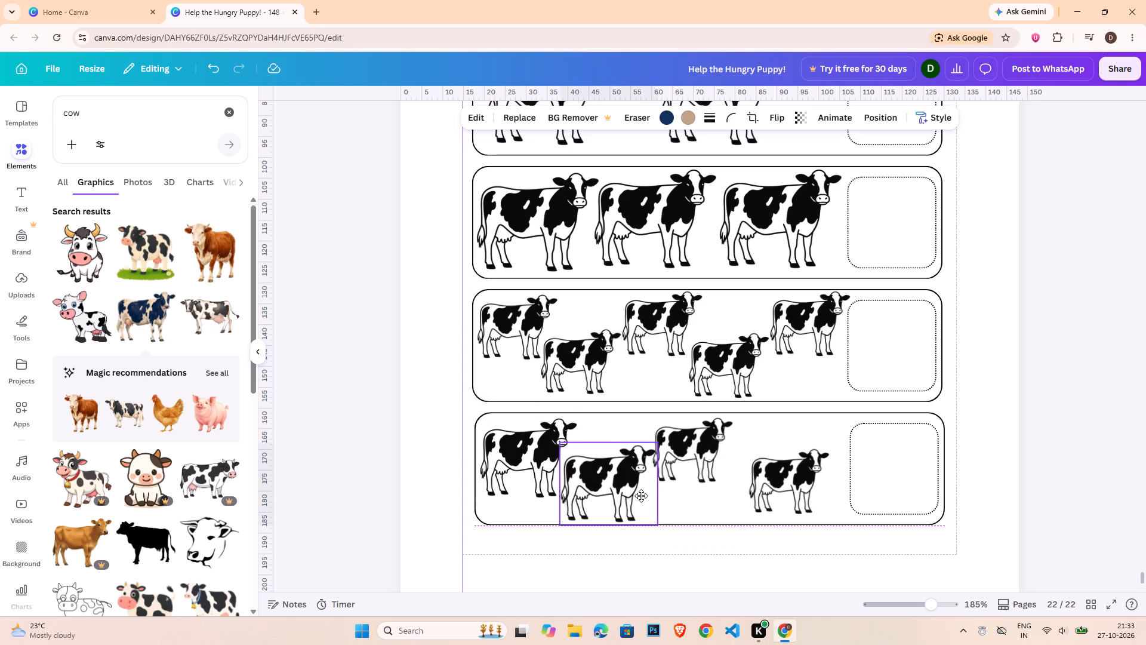
pyautogui.click(659, 441)
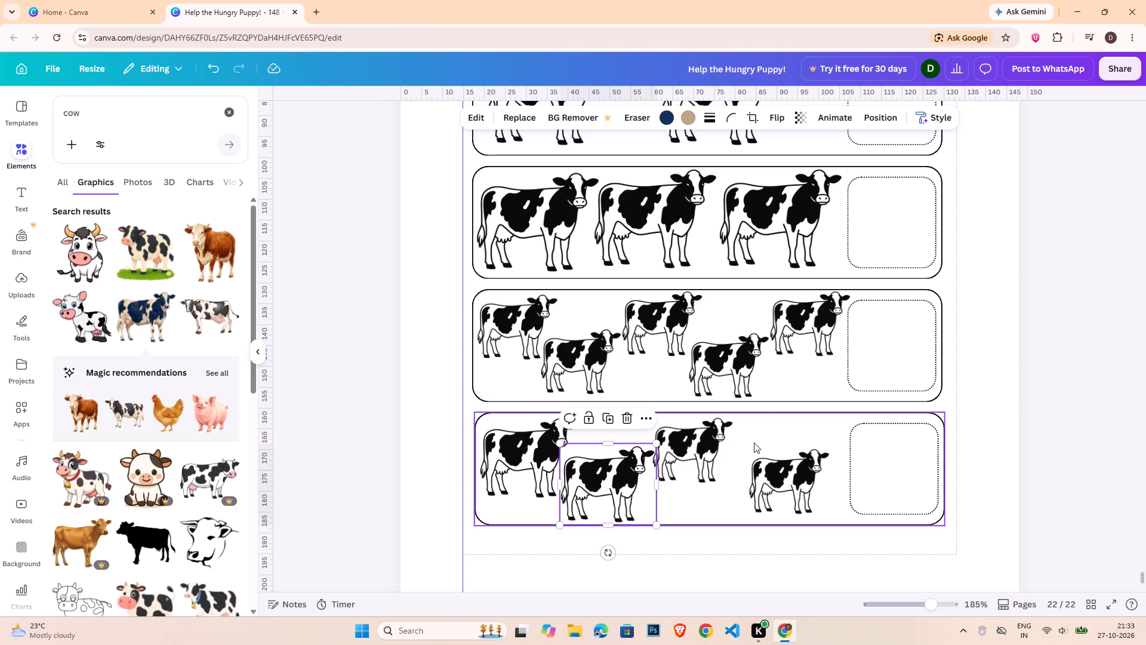
pyautogui.click(715, 449)
pyautogui.moveTo(733, 489); pyautogui.dragTo(743, 496)
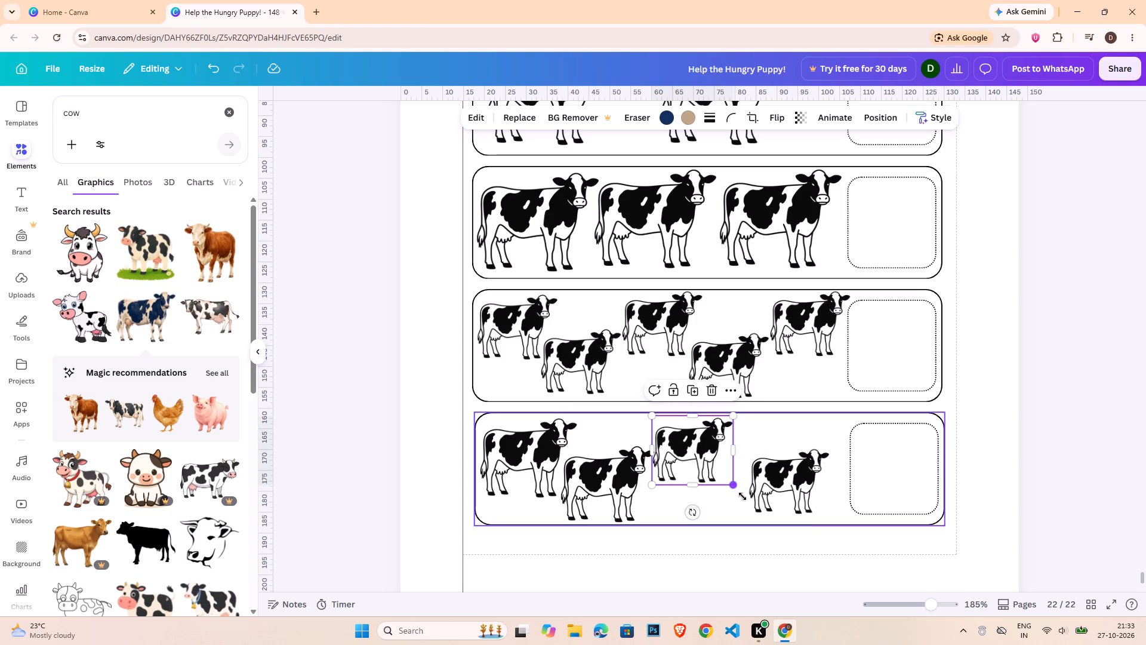
pyautogui.moveTo(743, 496); pyautogui.dragTo(763, 513)
pyautogui.click(791, 478)
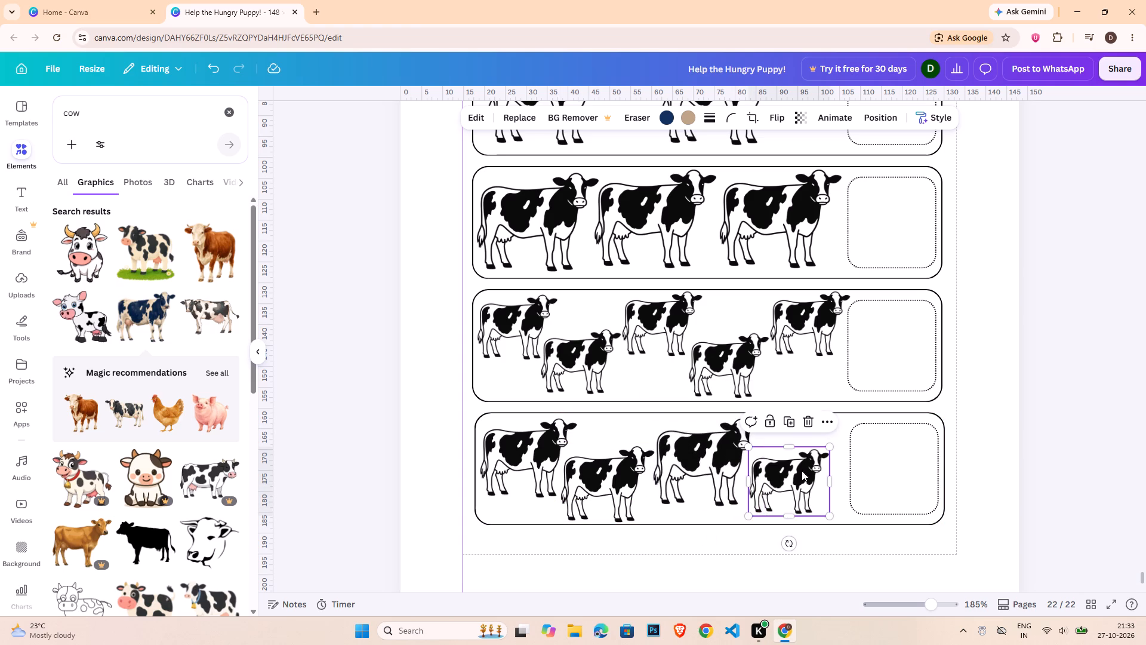
pyautogui.moveTo(830, 444); pyautogui.dragTo(855, 423)
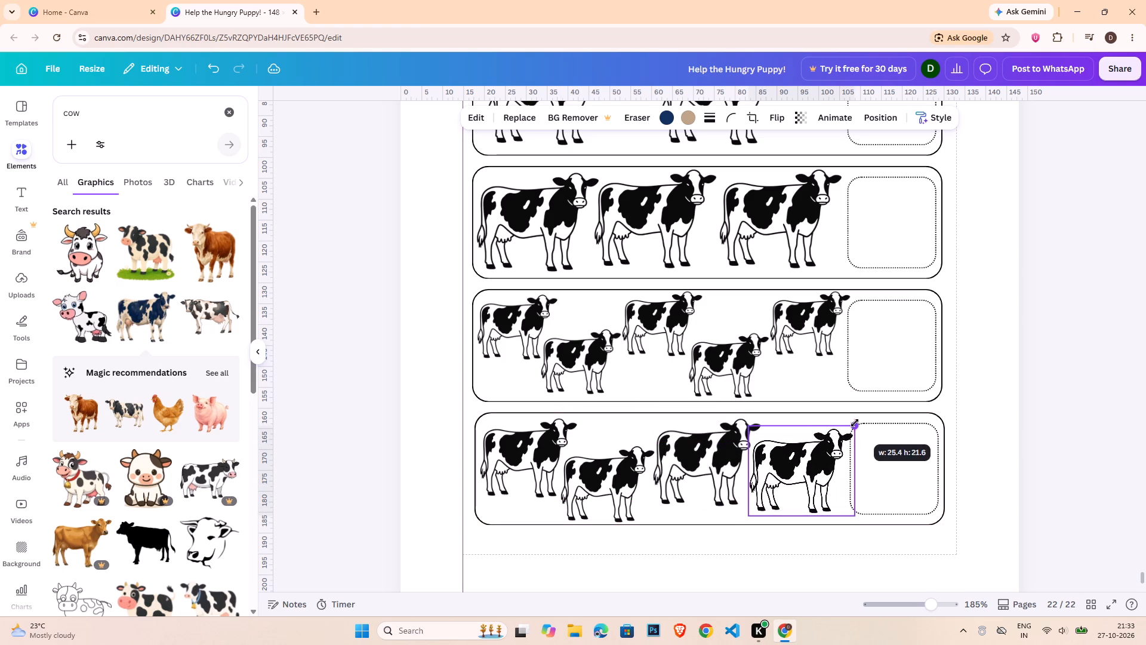
pyautogui.moveTo(855, 423); pyautogui.dragTo(844, 428)
pyautogui.click(1046, 429)
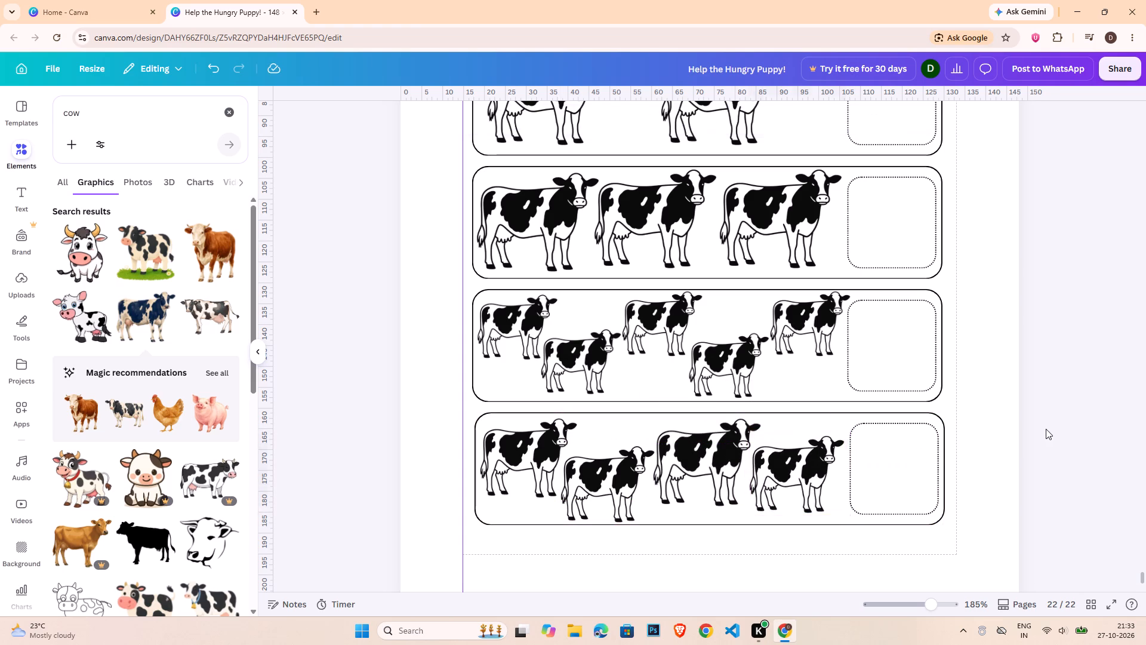
# Replace the word "bird" with "cow" in page 22's instructions.
pyautogui.scroll(-3, 932, 514)
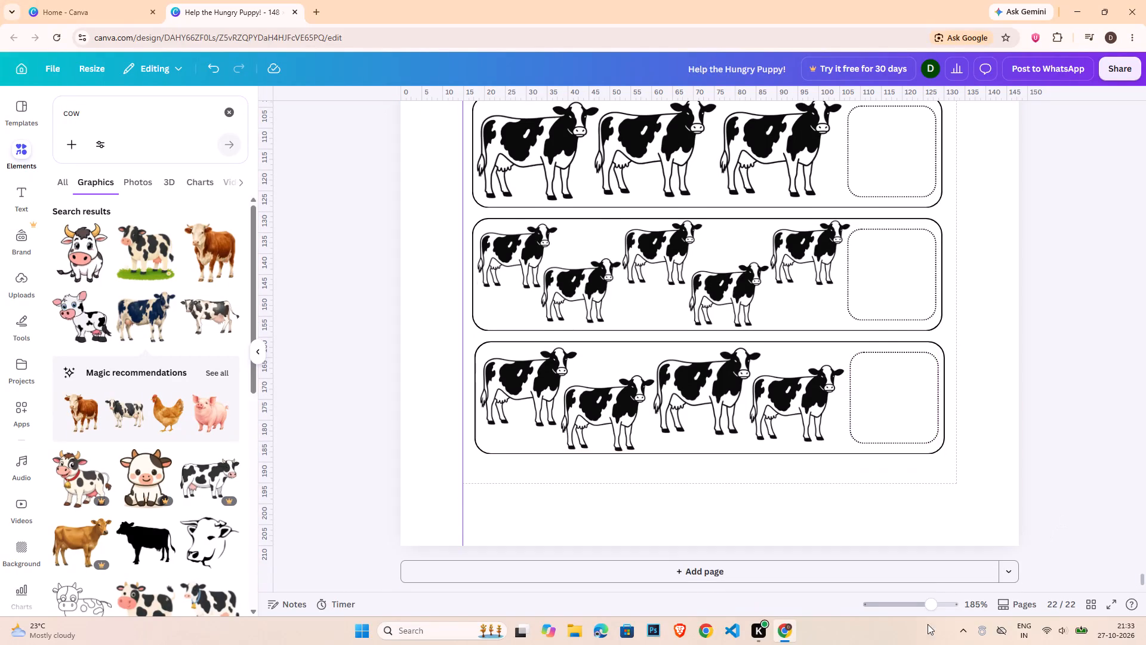
pyautogui.click(923, 609)
pyautogui.click(979, 418)
pyautogui.scroll(3, 979, 418)
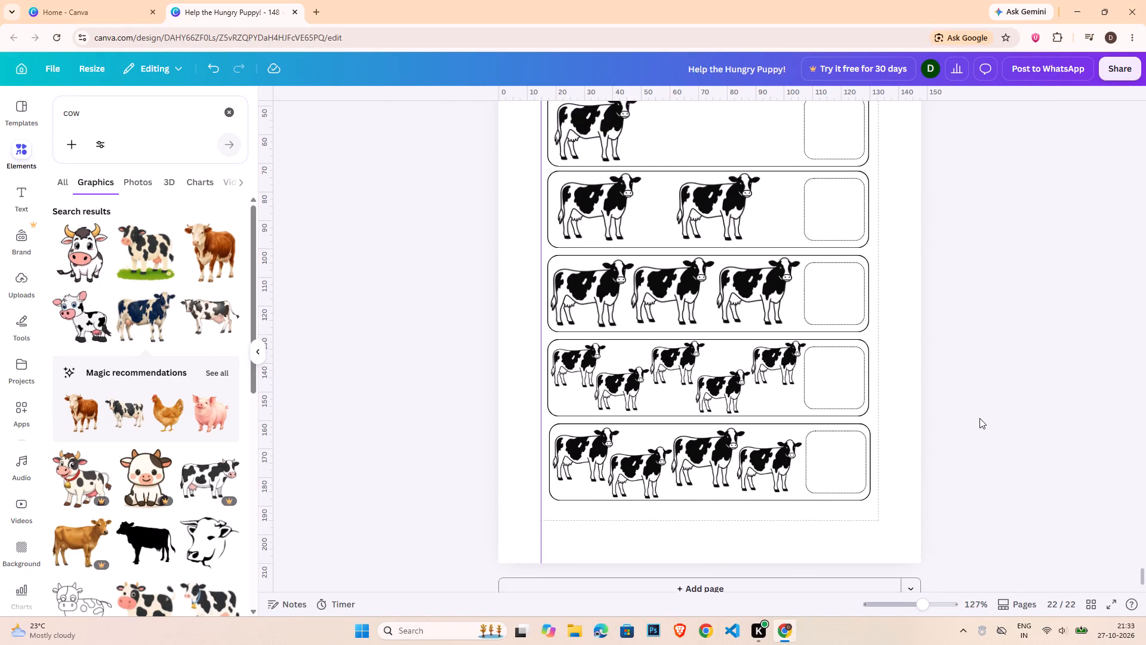
pyautogui.scroll(-2, 978, 423)
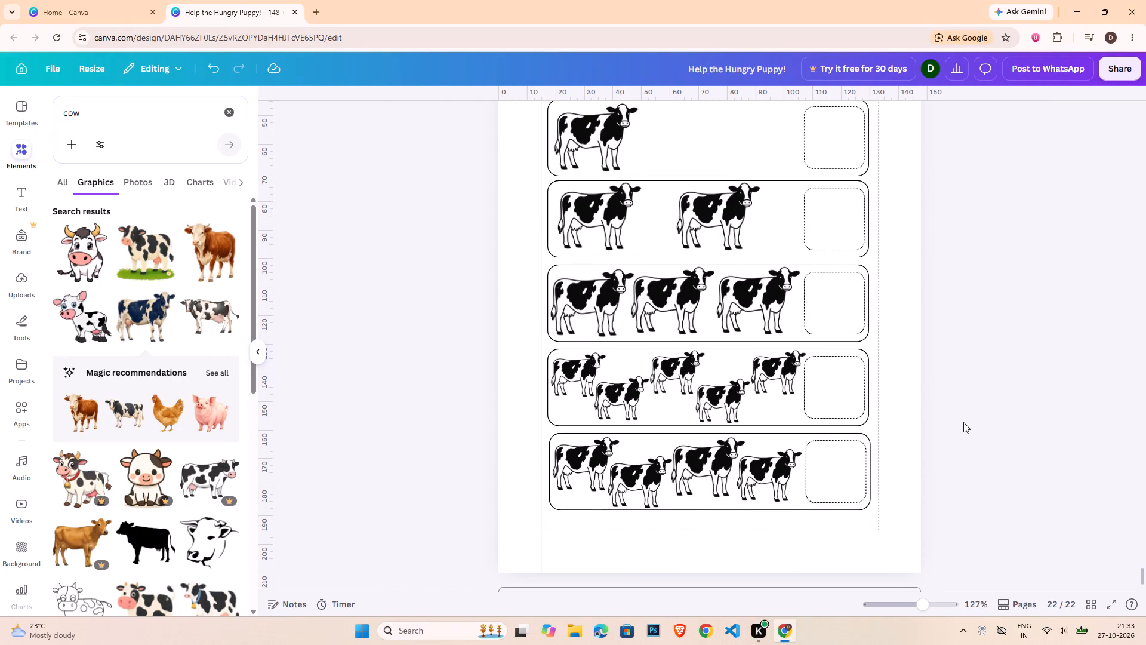
pyautogui.scroll(3, 967, 396)
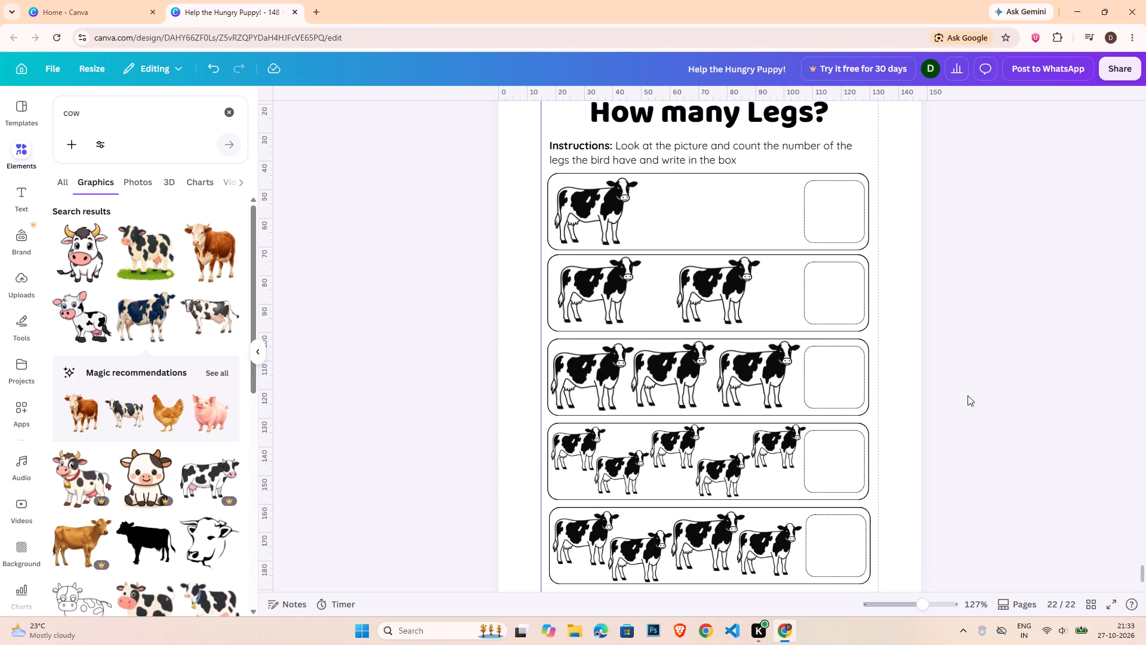
pyautogui.doubleClick(609, 263)
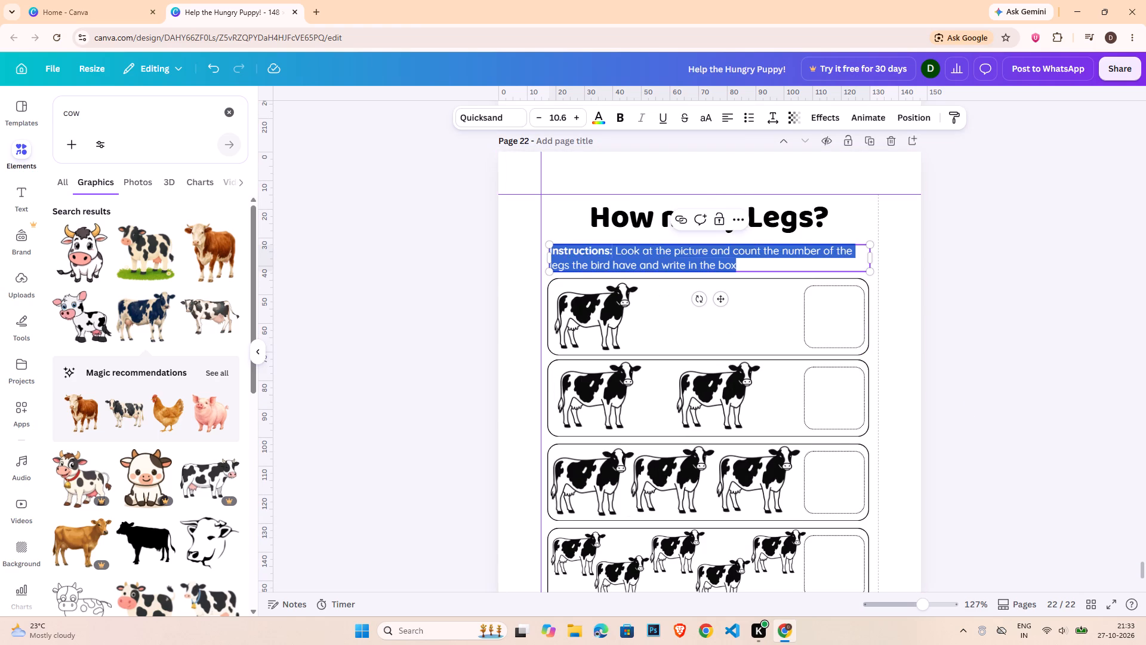
pyautogui.click(599, 264)
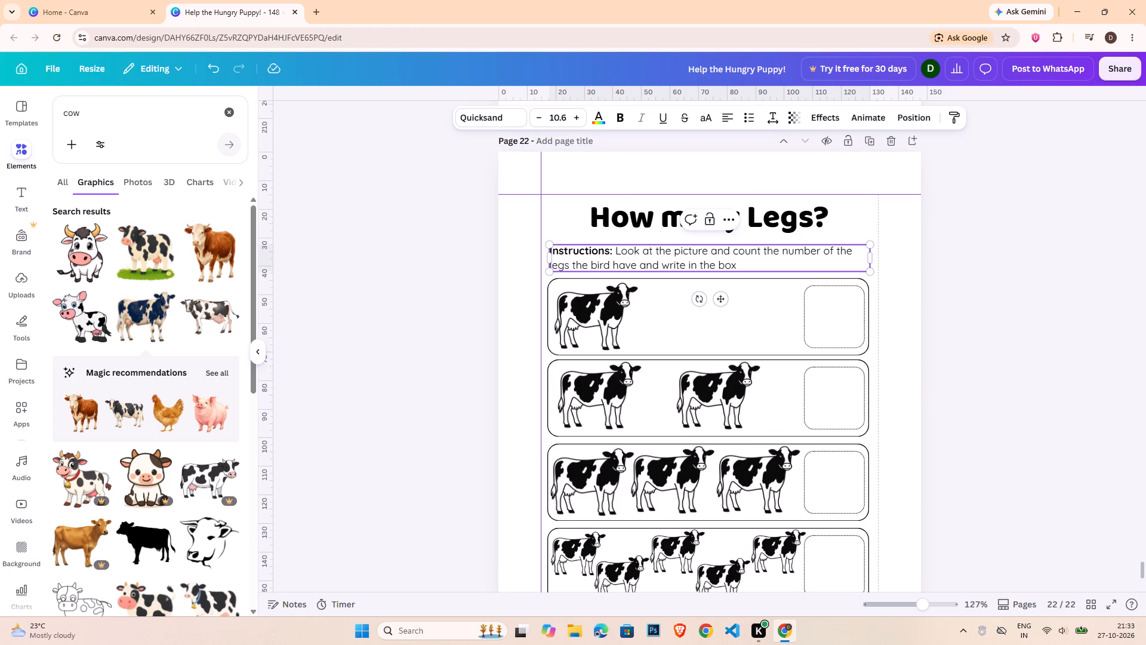
pyautogui.moveTo(591, 266); pyautogui.dragTo(608, 265)
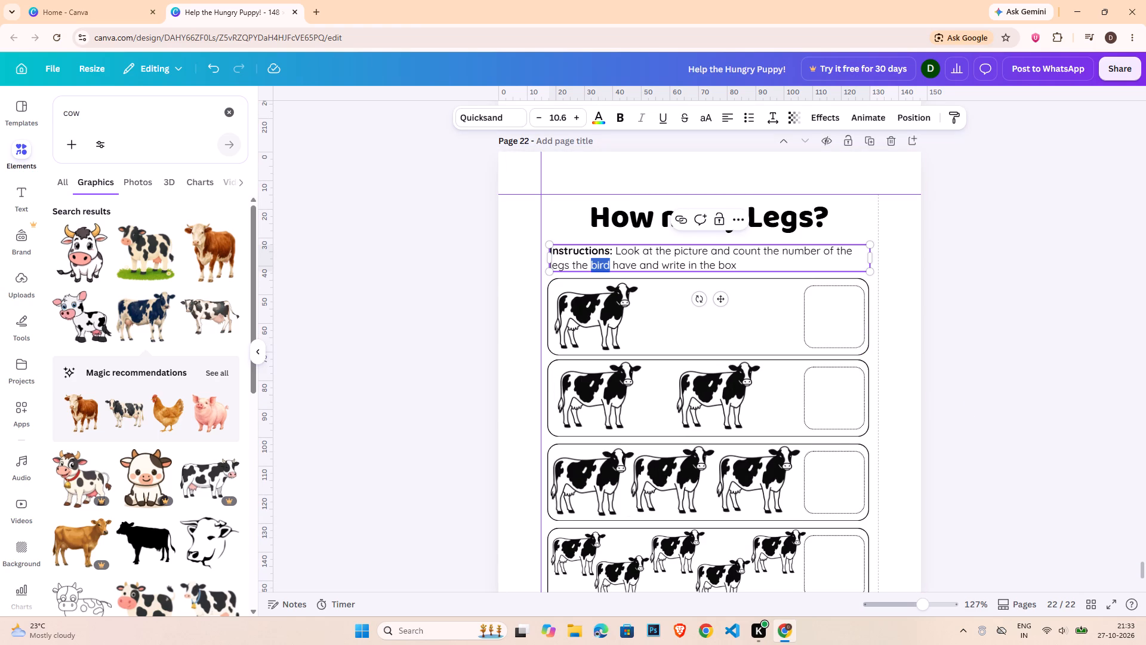
pyautogui.write('cow')
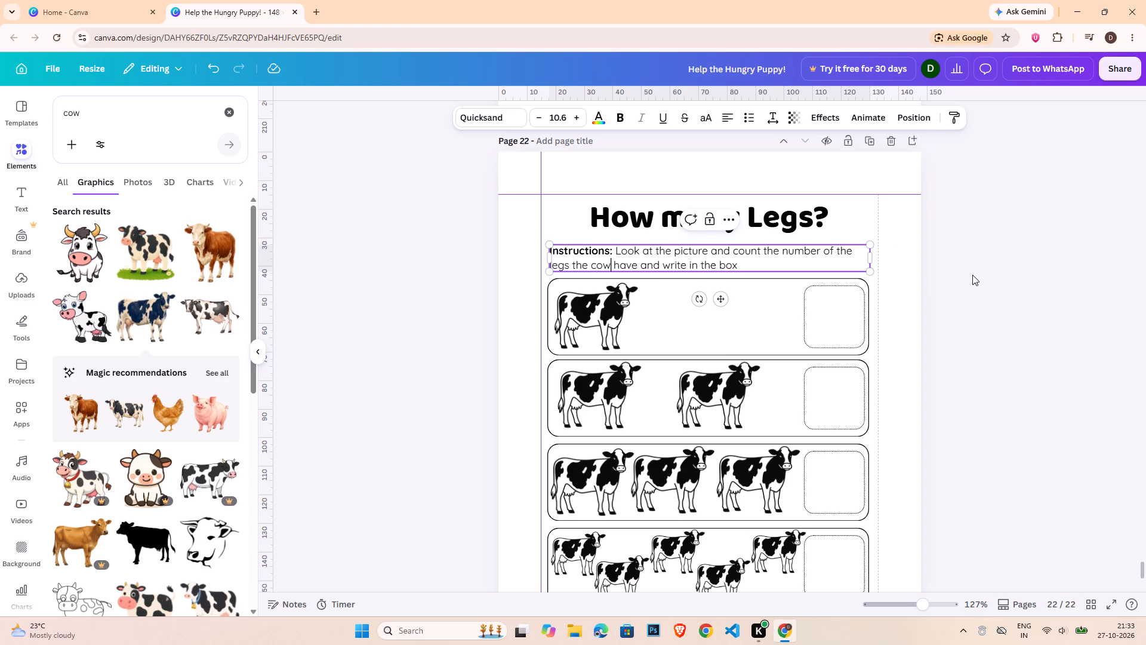
pyautogui.click(972, 275)
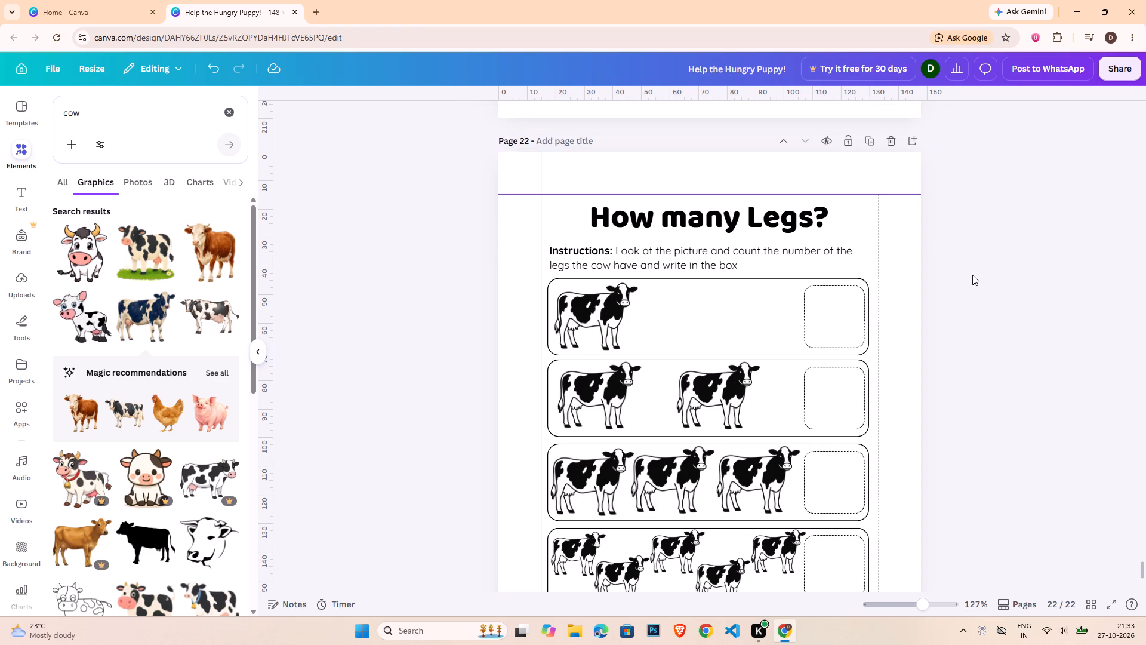
# Duplicate the finished cow worksheet on page 22 as a new page 23.
pyautogui.scroll(-7, 972, 275)
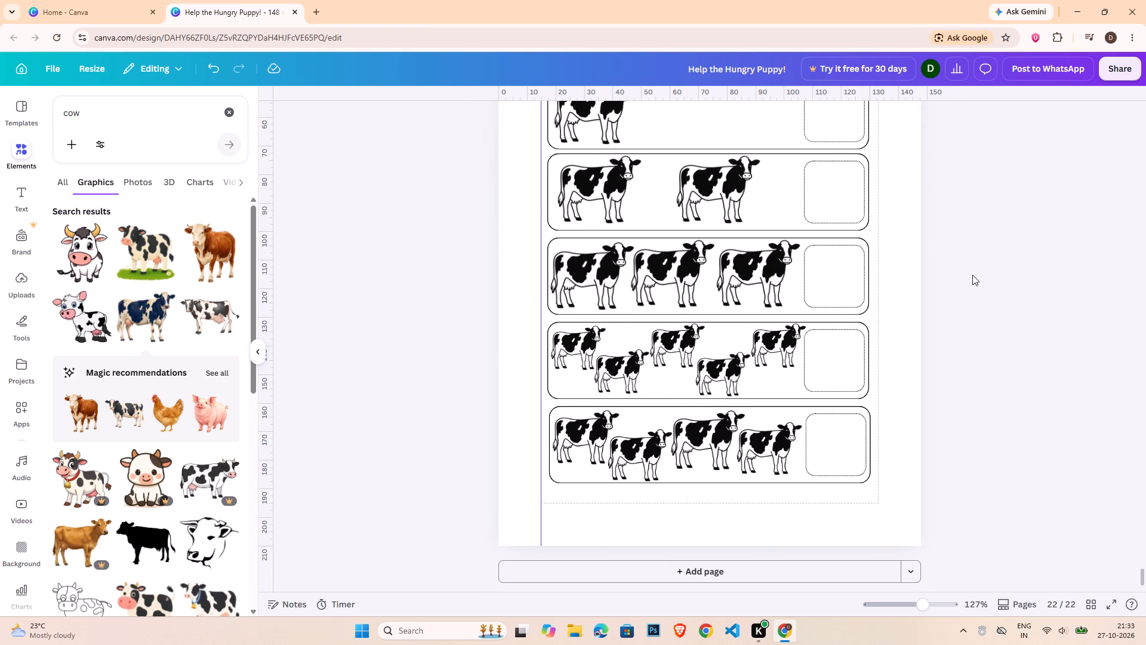
pyautogui.click(972, 275)
pyautogui.scroll(-2, 972, 275)
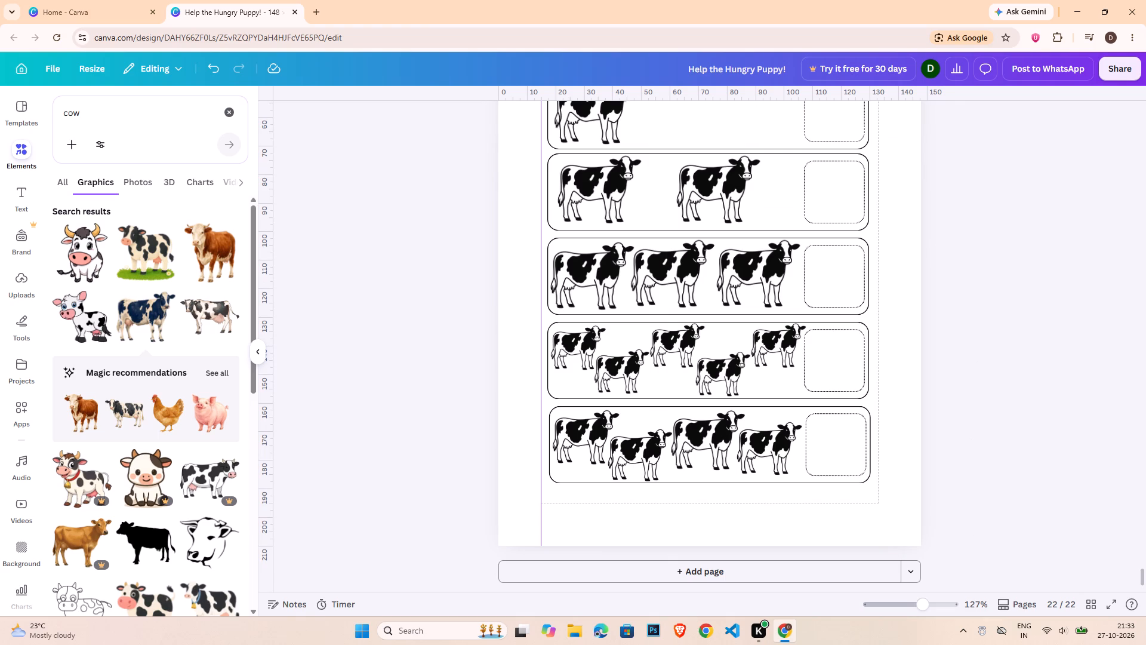
pyautogui.click(917, 605)
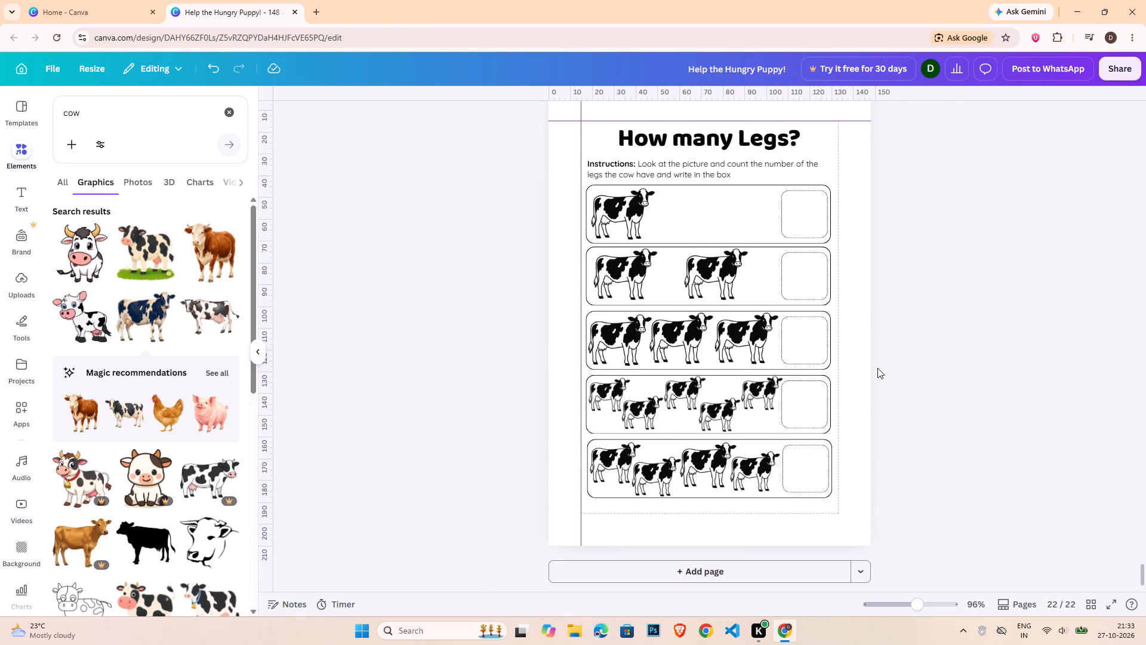
pyautogui.scroll(1, 877, 368)
pyautogui.click(814, 130)
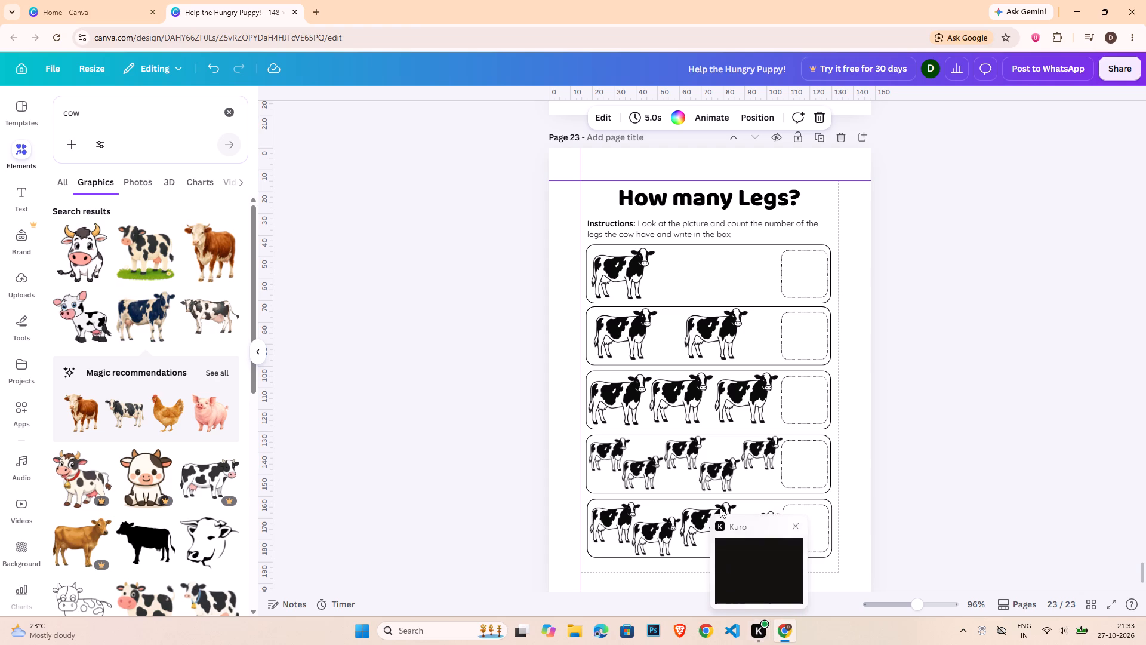
# Change the heading on page 23 to "Even or Odd".
pyautogui.doubleClick(711, 205)
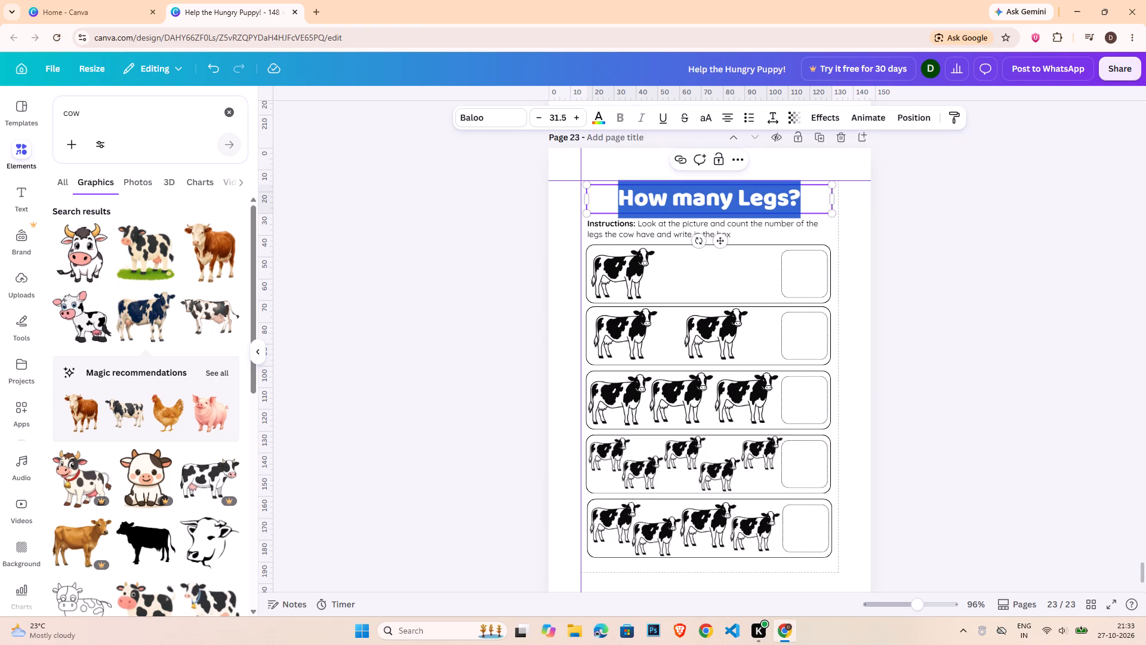
pyautogui.write('Even')
pyautogui.press('space')
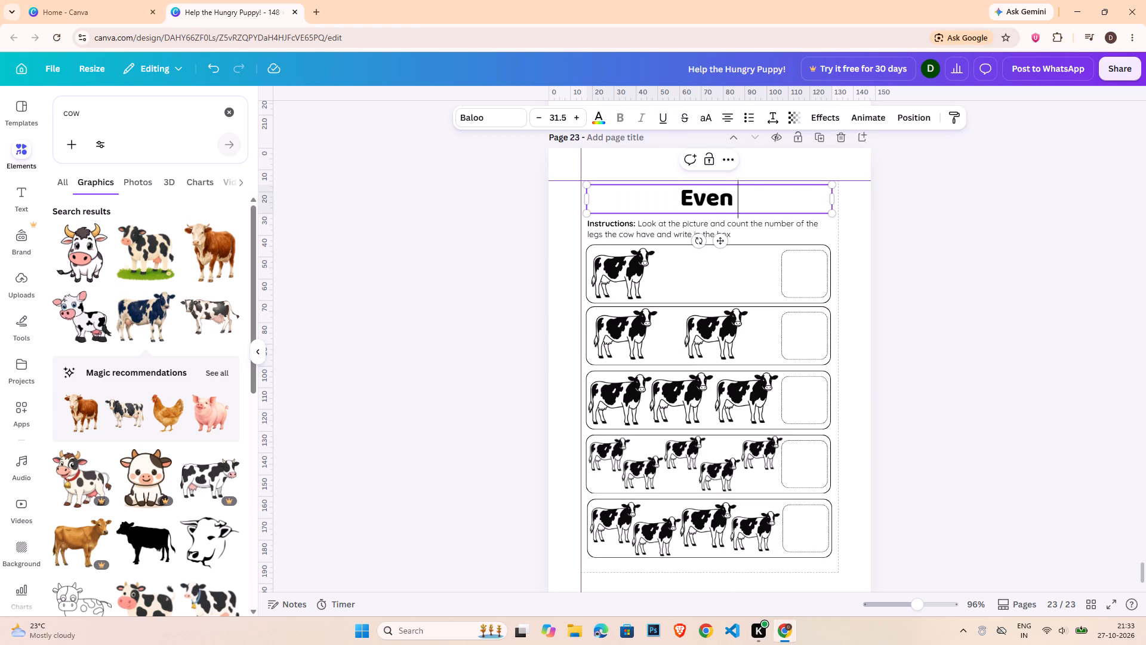
pyautogui.write('or Odd')
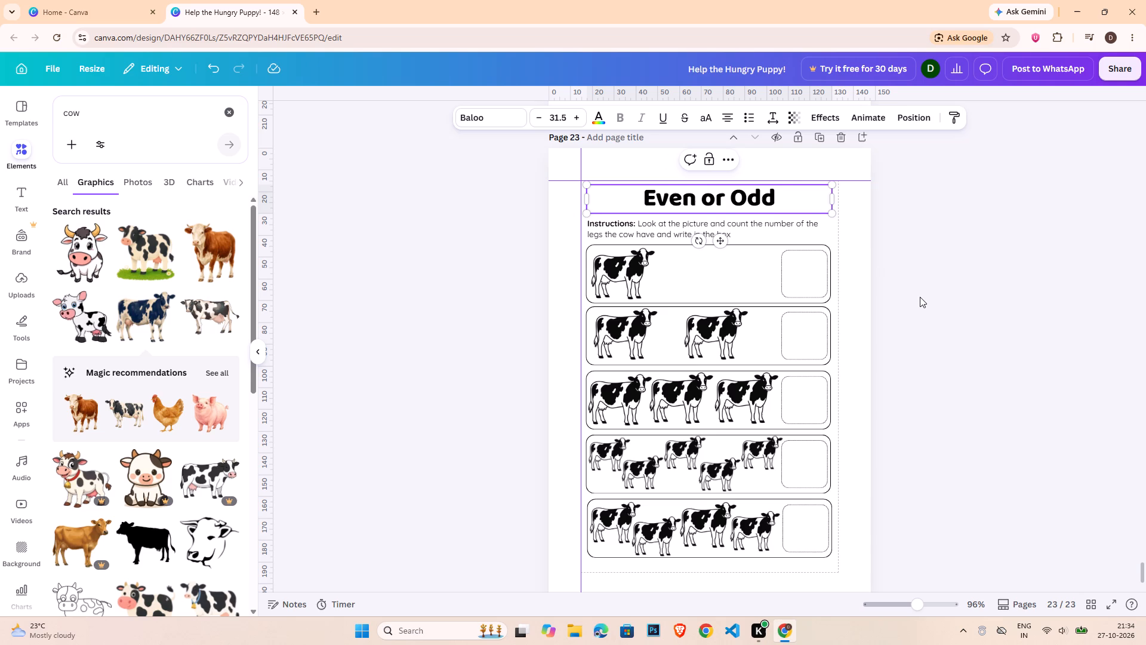
pyautogui.click(979, 268)
# Replace page 23's text after "Instructions:" with "Count the objects and write the number and write if it is even or odd".
pyautogui.doubleClick(691, 232)
pyautogui.click(654, 221)
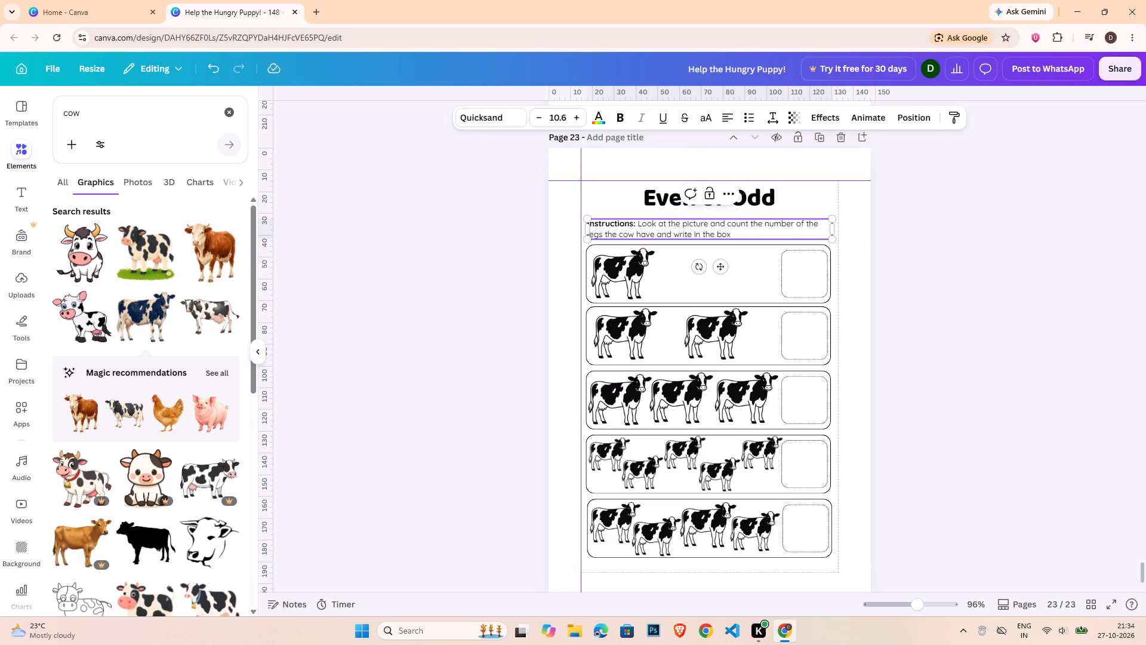
pyautogui.moveTo(638, 222); pyautogui.dragTo(737, 232)
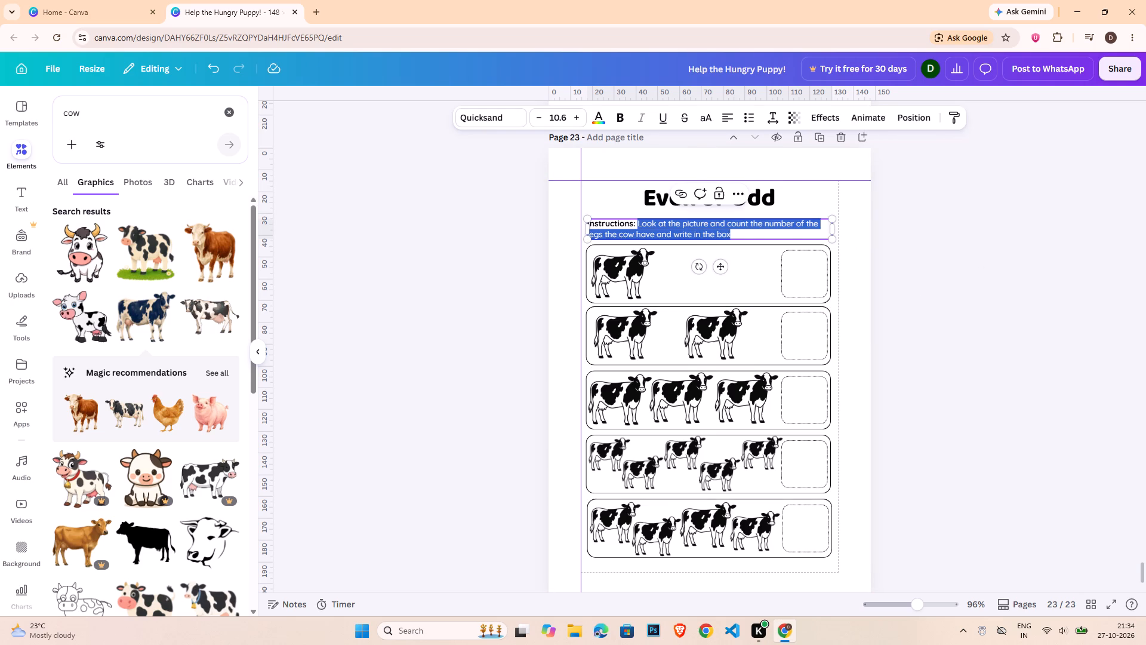
pyautogui.write('Count the objects')
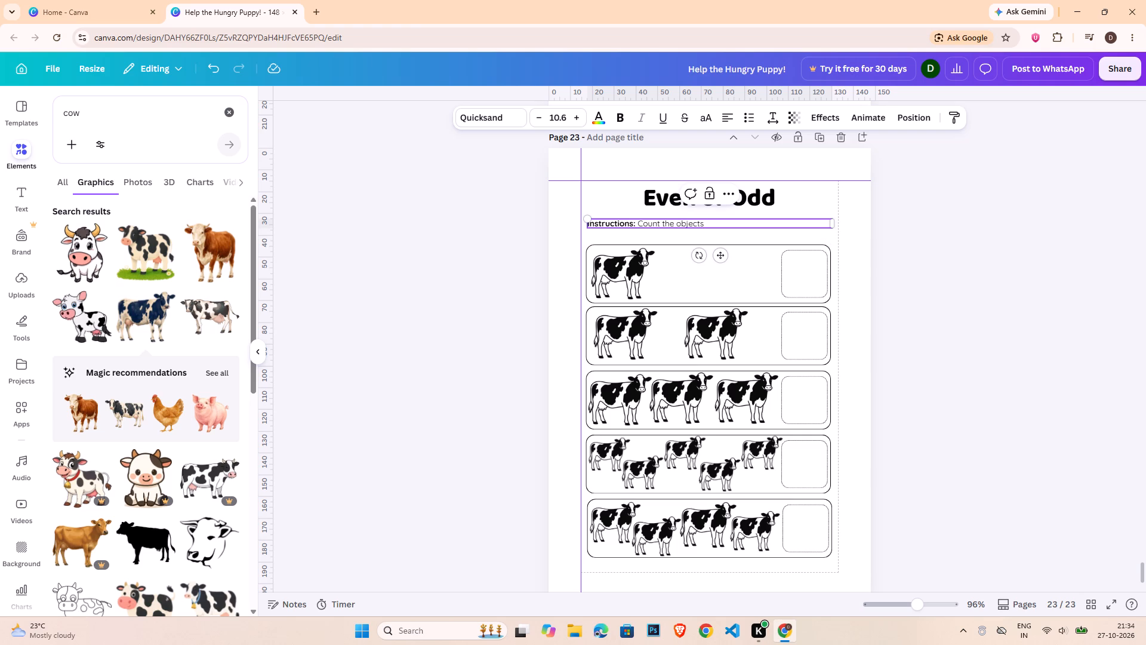
pyautogui.press('space')
pyautogui.write('and write')
pyautogui.press('space')
pyautogui.write('th')
pyautogui.write('e number')
pyautogui.press('space')
pyautogui.write('and write if it')
pyautogui.press('space')
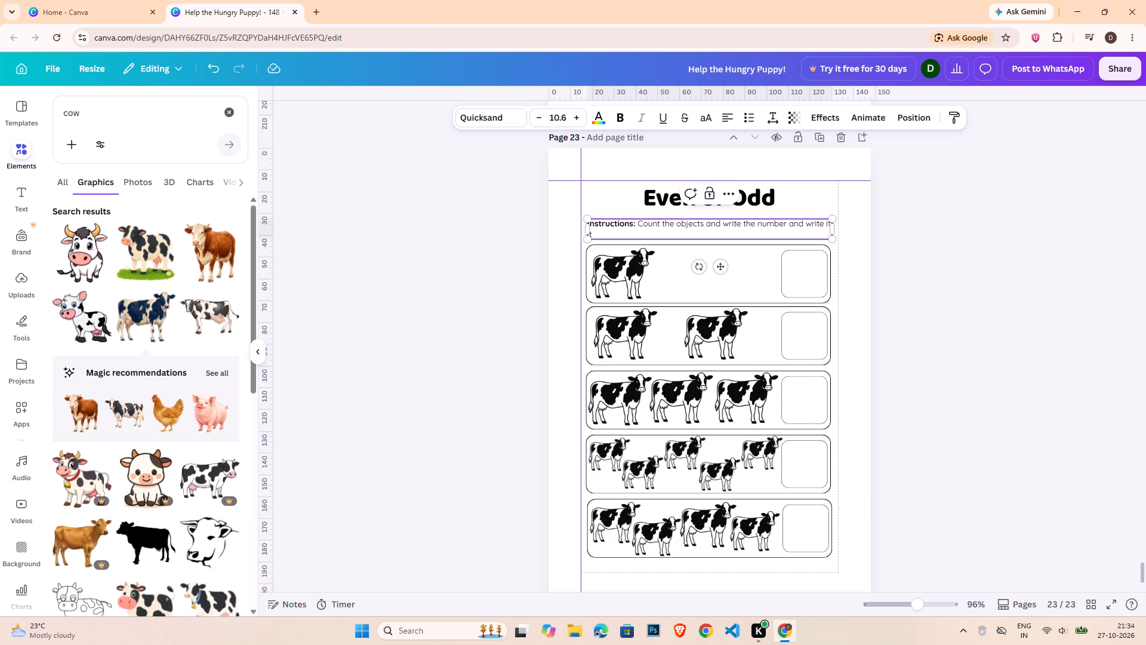
pyautogui.press('BackSpace')
pyautogui.press('BackSpace')
pyautogui.press('BackSpace')
pyautogui.press('space')
pyautogui.write('it s')
pyautogui.press('BackSpace')
pyautogui.write('is even or off')
pyautogui.press('BackSpace')
pyautogui.press('BackSpace')
pyautogui.write('dd')
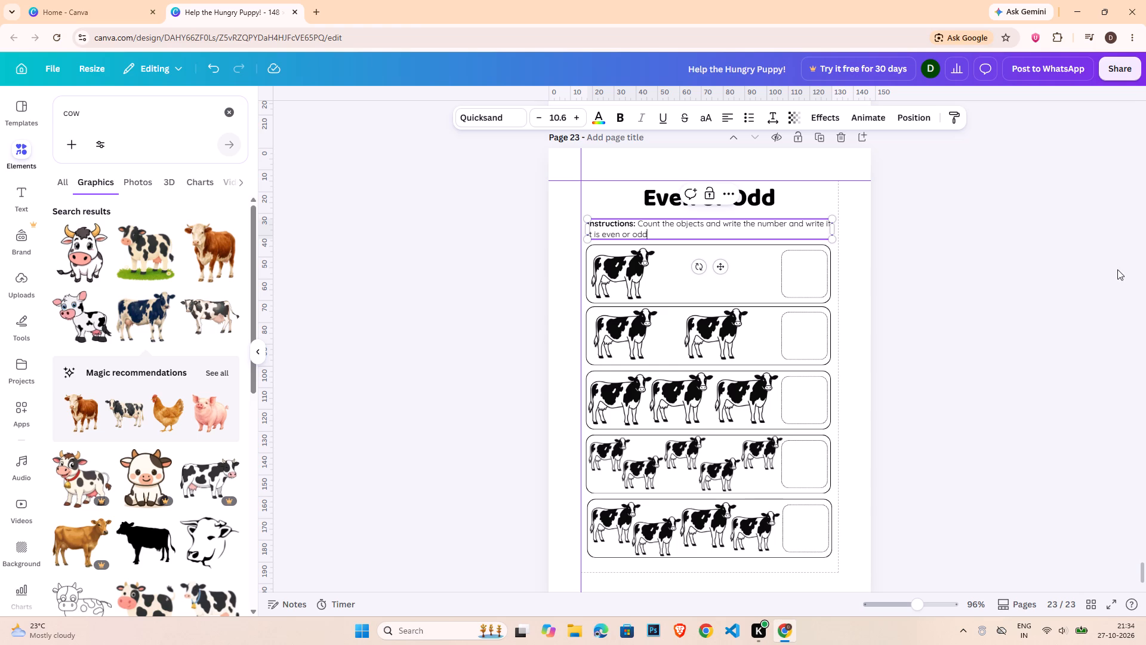
pyautogui.click(1117, 269)
# Delete all five cow rows with their answer boxes from page 23, keeping the heading and instructions.
pyautogui.moveTo(496, 285); pyautogui.dragTo(804, 546)
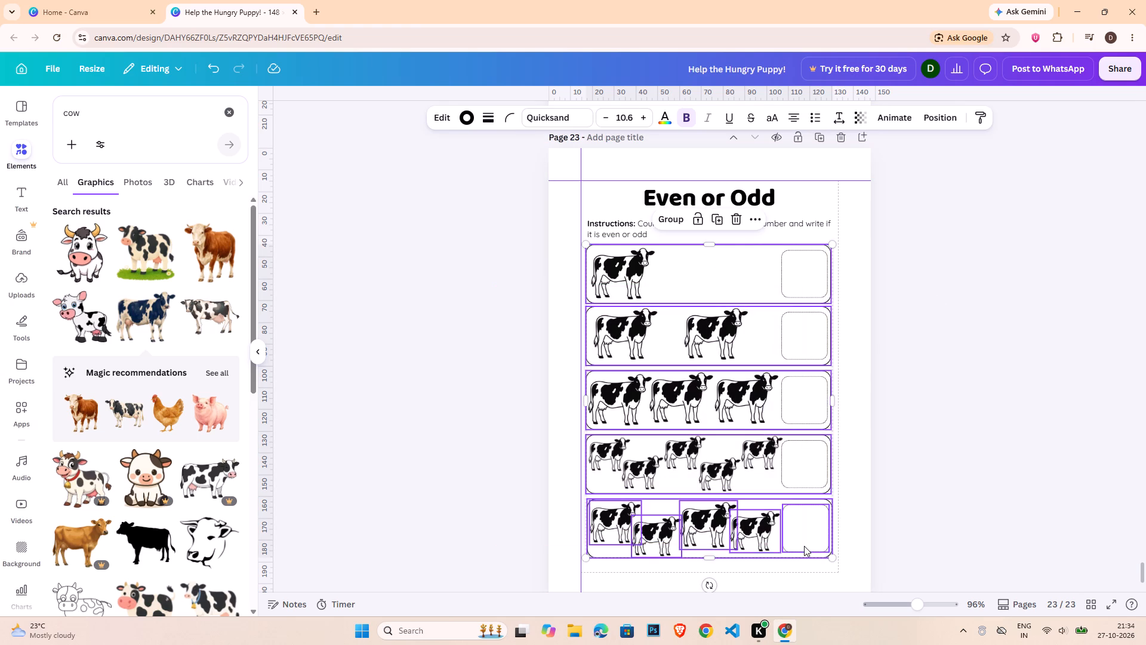
pyautogui.press('Delete')
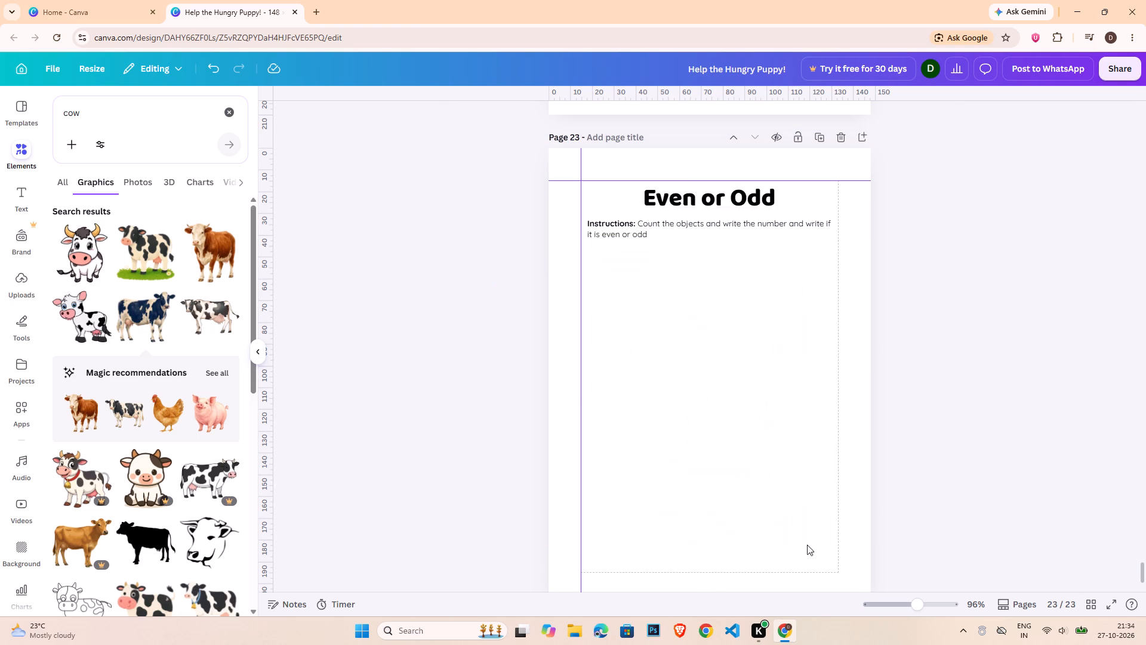
pyautogui.click(1000, 395)
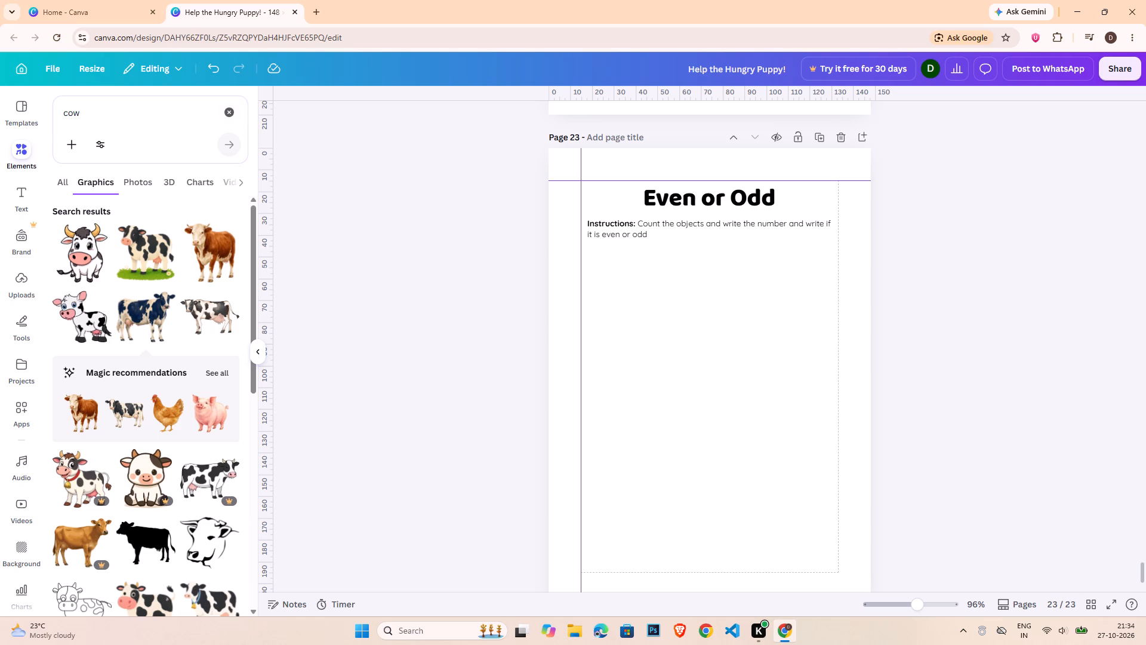
# Add a rounded square from the recently used elements below page 23's instructions and stretch it into a wide row about 112.6 mm wide.
pyautogui.click(233, 112)
pyautogui.click(298, 398)
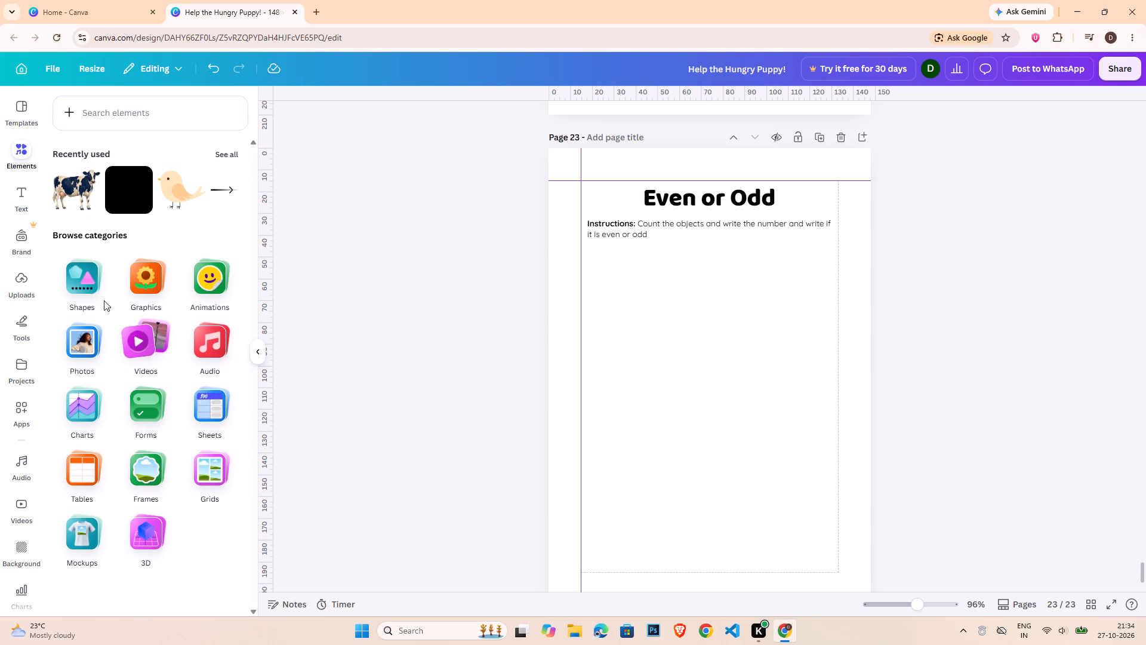
pyautogui.click(130, 204)
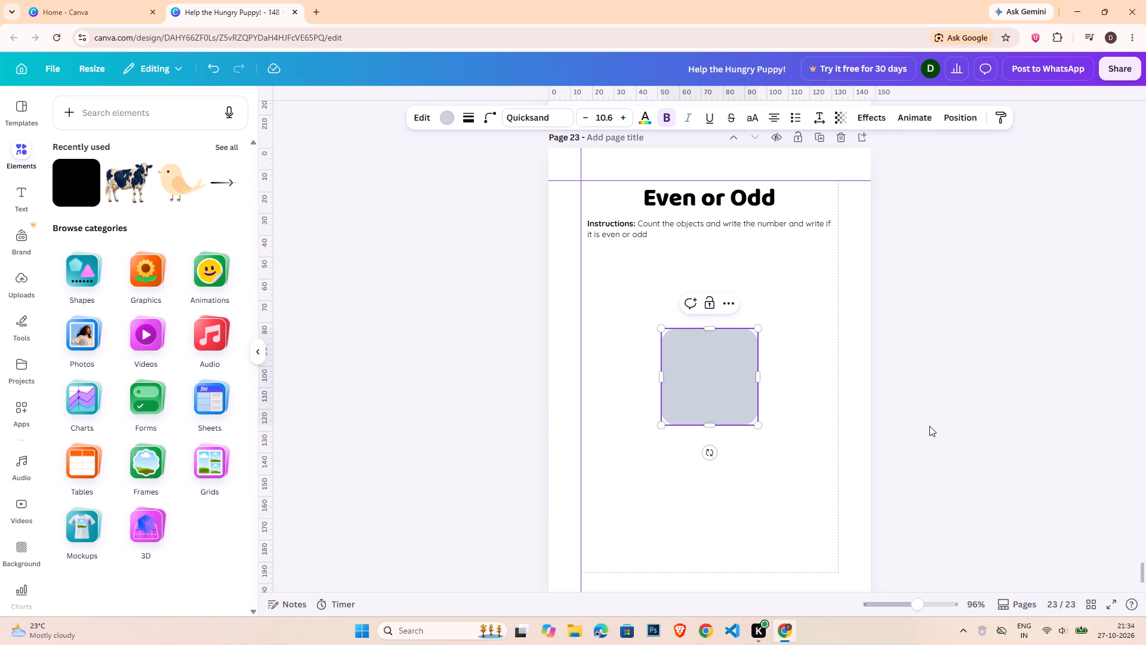
pyautogui.click(924, 360)
pyautogui.moveTo(716, 370); pyautogui.dragTo(642, 288)
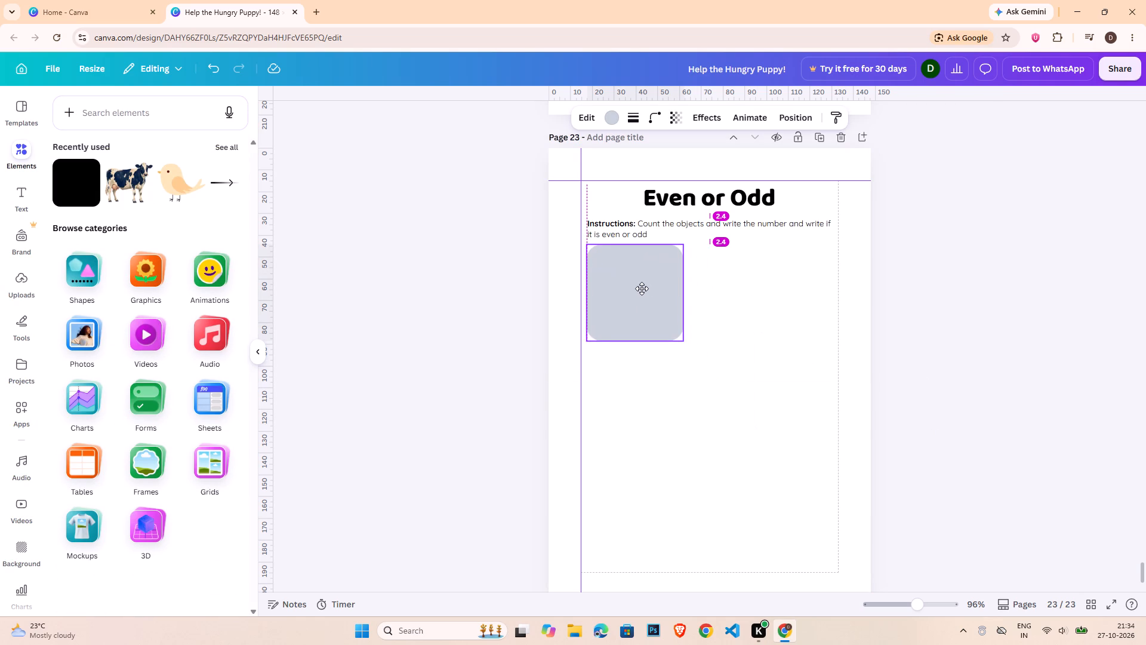
pyautogui.moveTo(642, 288); pyautogui.dragTo(641, 288)
pyautogui.moveTo(687, 291); pyautogui.dragTo(786, 292)
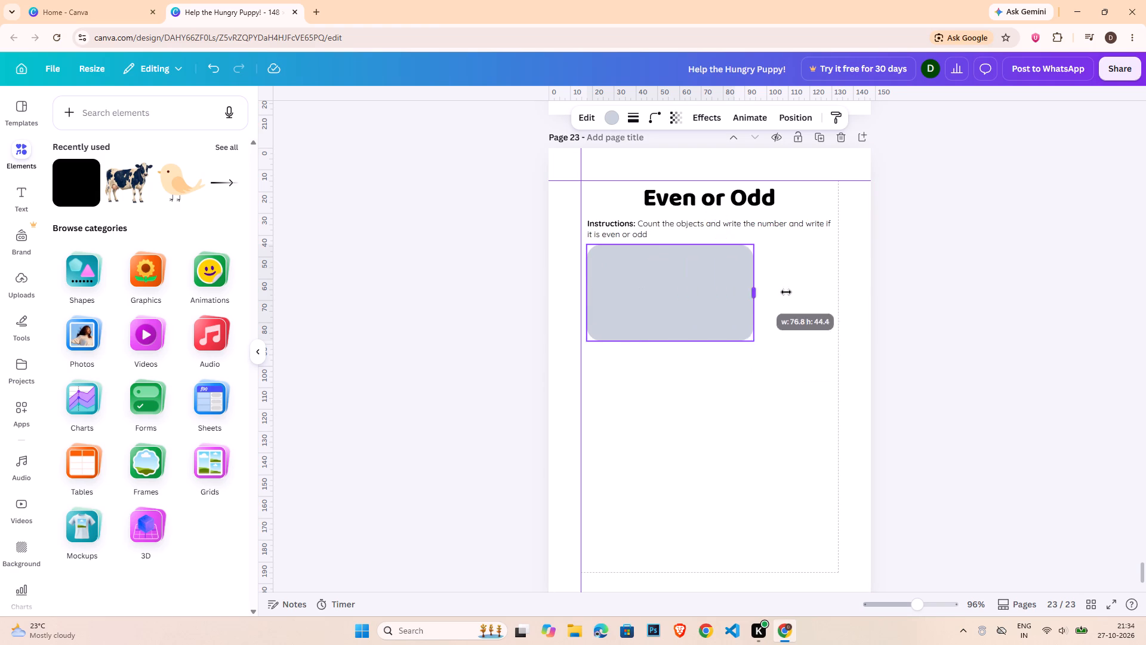
pyautogui.moveTo(786, 292); pyautogui.dragTo(834, 294)
pyautogui.moveTo(710, 345); pyautogui.dragTo(713, 317)
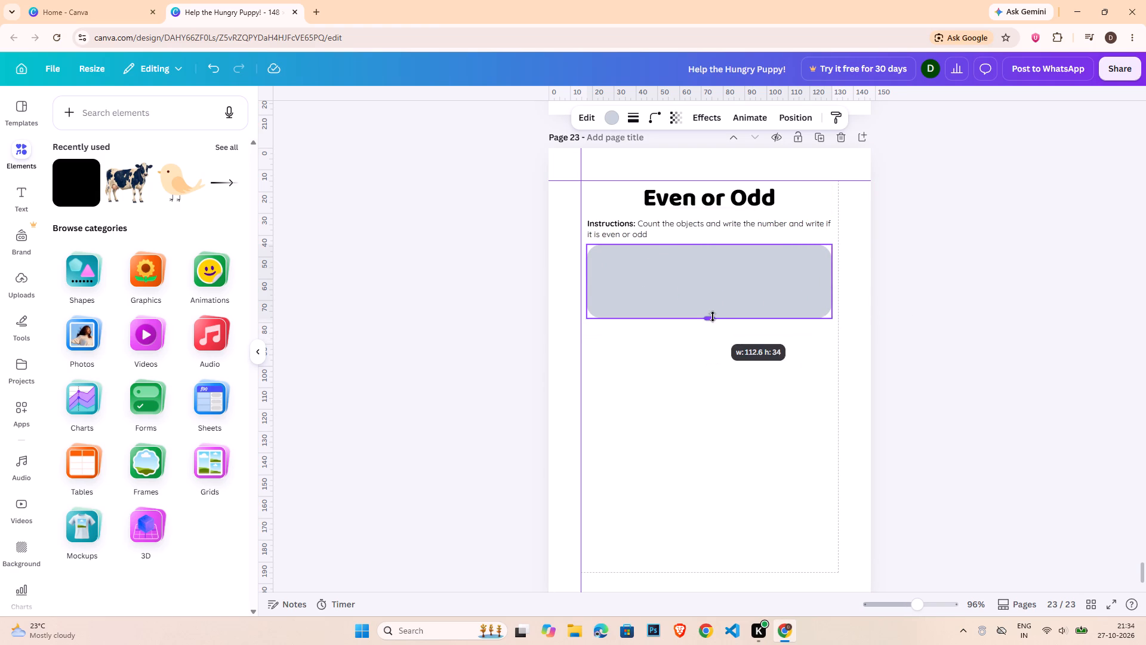
pyautogui.moveTo(713, 317); pyautogui.dragTo(716, 302)
# Style the row box with corner rounding 10, a stroke weight of 1 and a white fill.
pyautogui.click(657, 118)
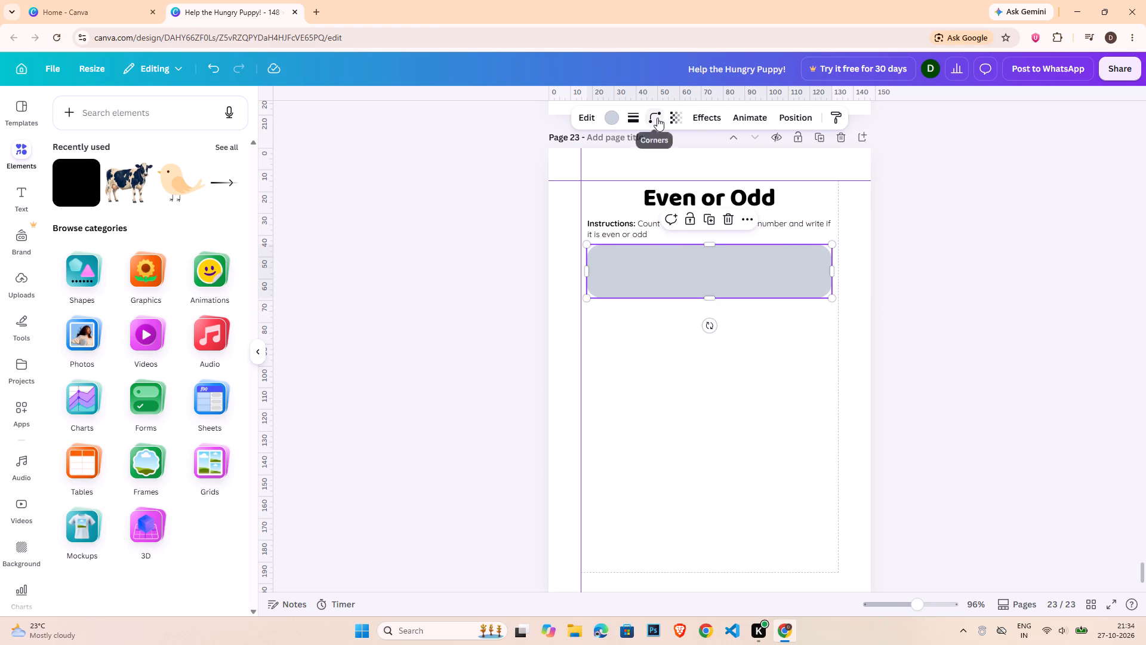
pyautogui.moveTo(614, 171); pyautogui.dragTo(603, 172)
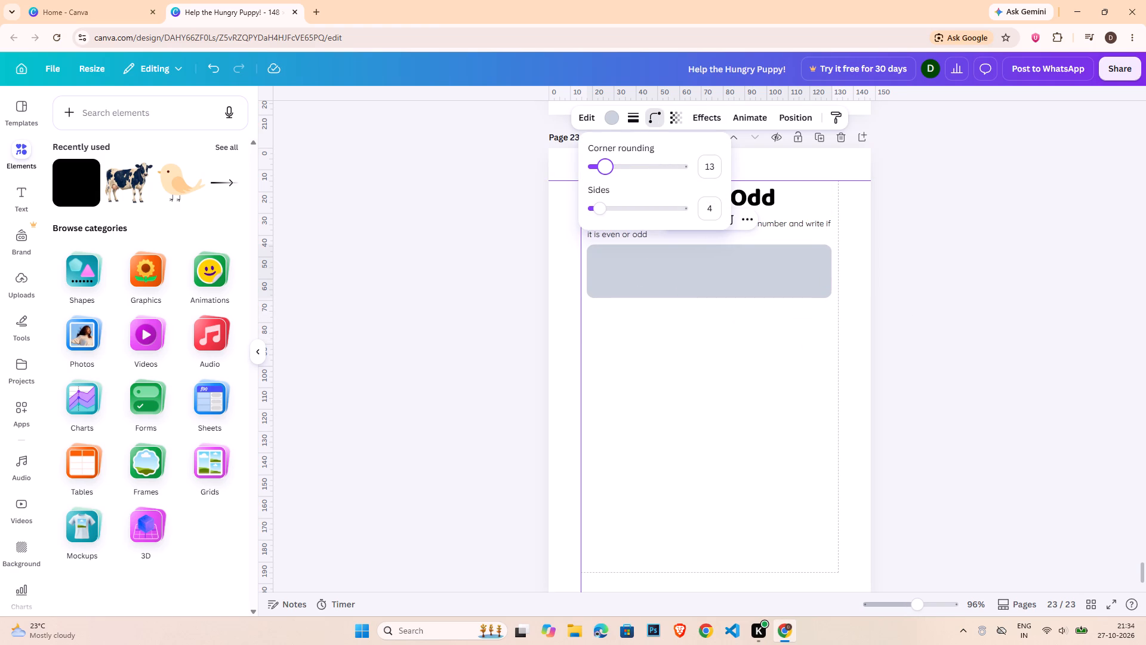
pyautogui.moveTo(603, 172); pyautogui.dragTo(602, 173)
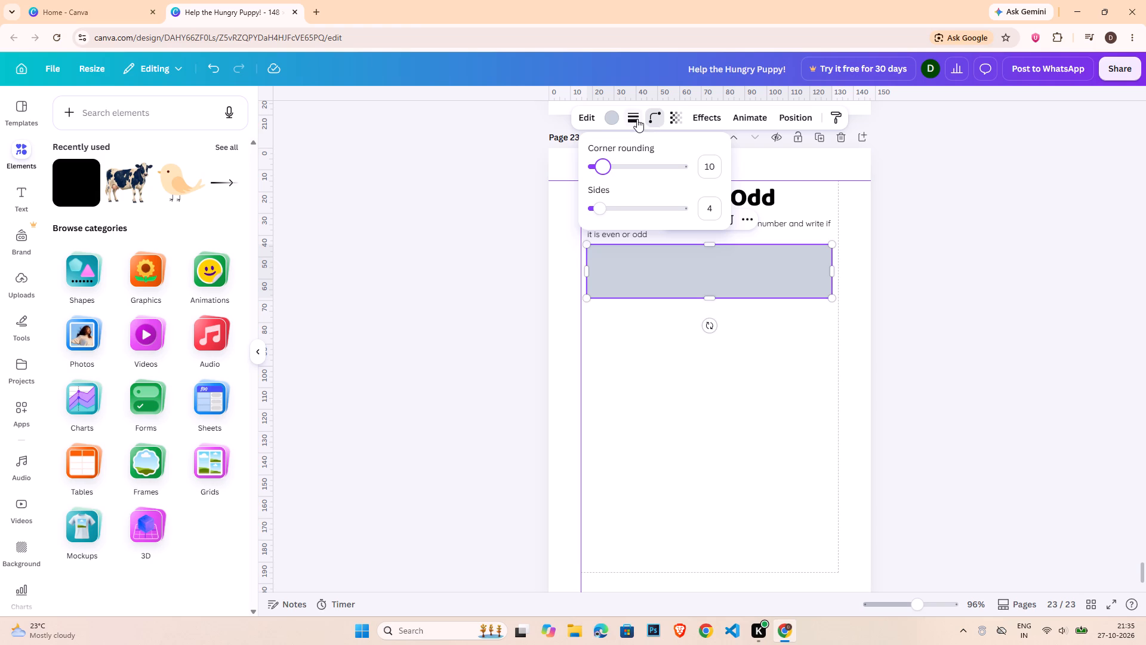
pyautogui.click(637, 119)
pyautogui.click(702, 198)
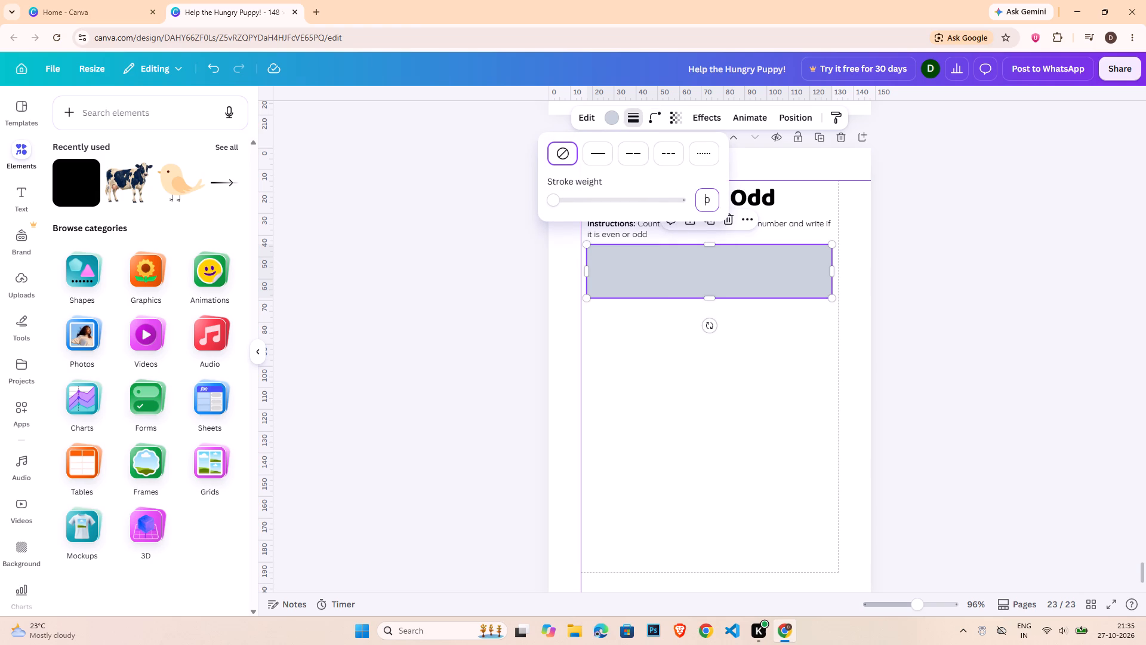
pyautogui.press('1')
pyautogui.press('Return')
pyautogui.click(605, 110)
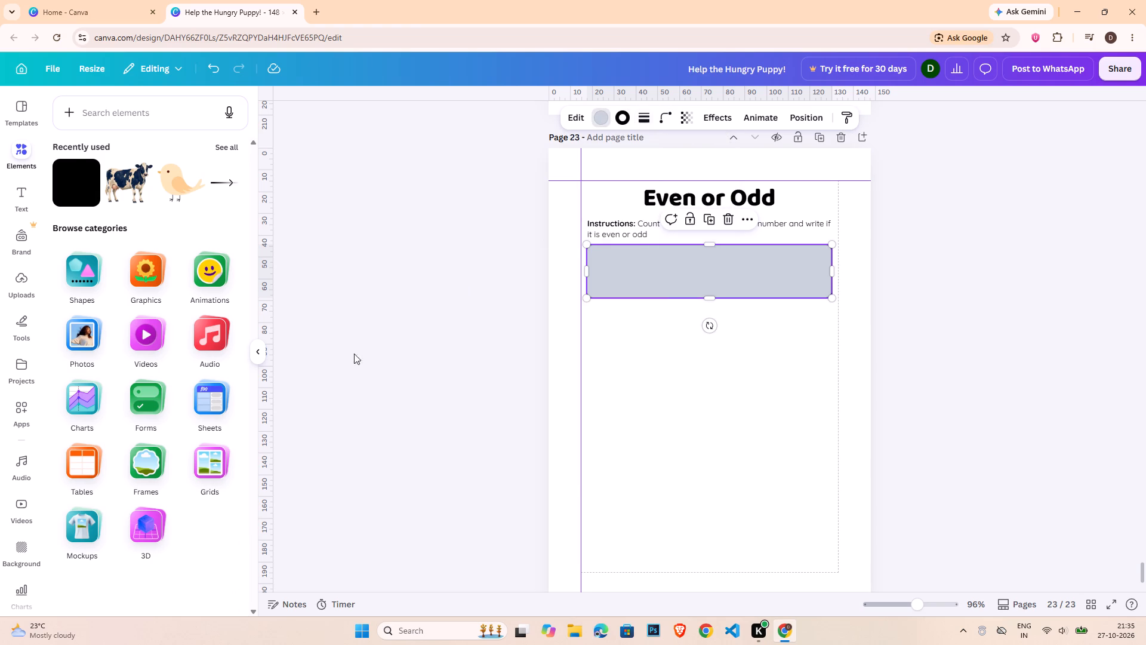
pyautogui.click(227, 496)
pyautogui.doubleClick(968, 391)
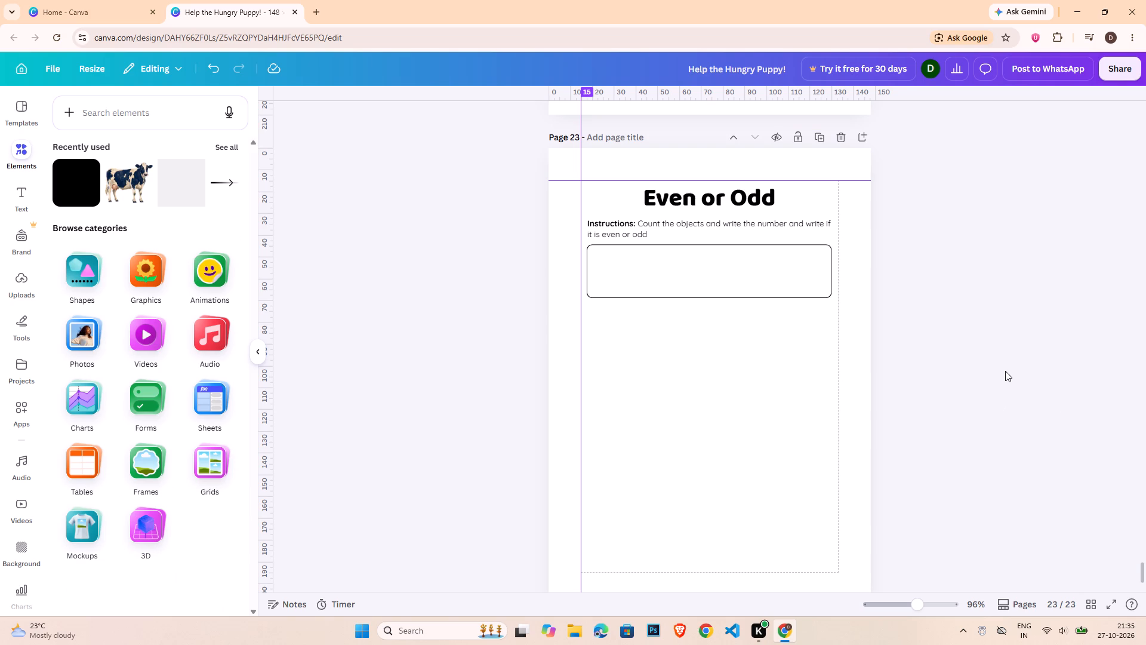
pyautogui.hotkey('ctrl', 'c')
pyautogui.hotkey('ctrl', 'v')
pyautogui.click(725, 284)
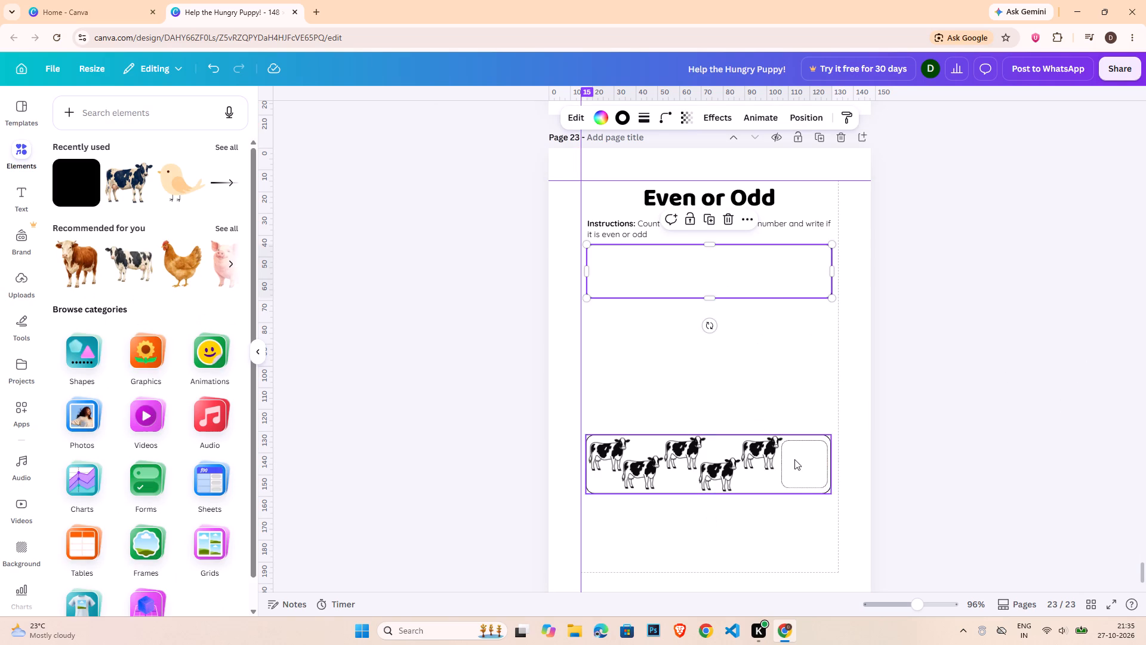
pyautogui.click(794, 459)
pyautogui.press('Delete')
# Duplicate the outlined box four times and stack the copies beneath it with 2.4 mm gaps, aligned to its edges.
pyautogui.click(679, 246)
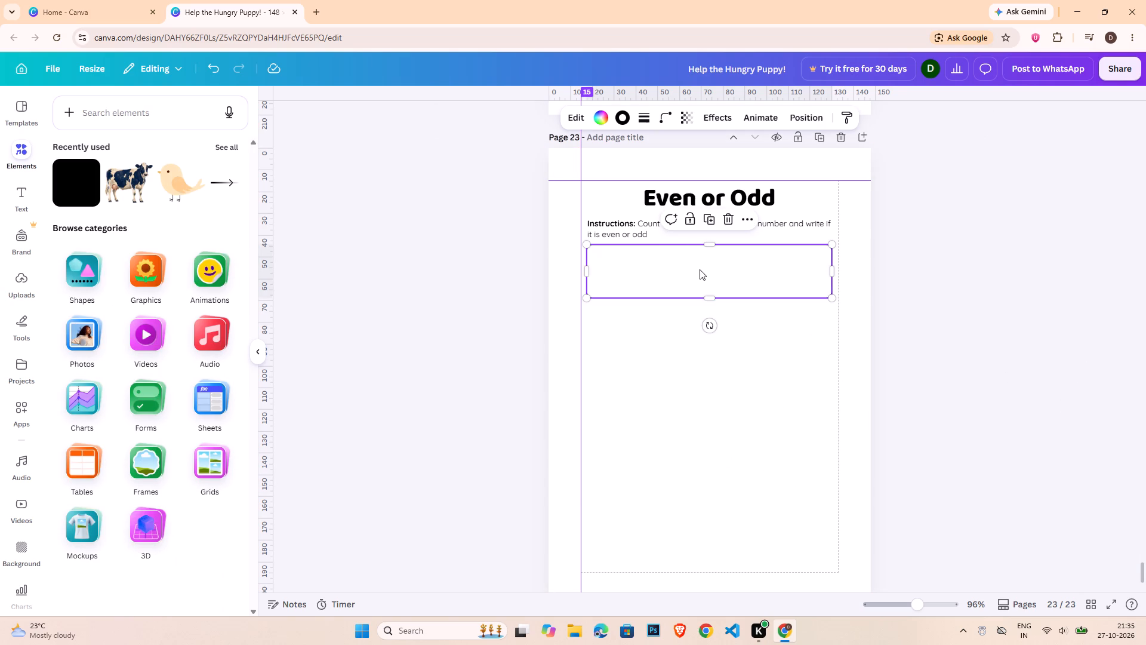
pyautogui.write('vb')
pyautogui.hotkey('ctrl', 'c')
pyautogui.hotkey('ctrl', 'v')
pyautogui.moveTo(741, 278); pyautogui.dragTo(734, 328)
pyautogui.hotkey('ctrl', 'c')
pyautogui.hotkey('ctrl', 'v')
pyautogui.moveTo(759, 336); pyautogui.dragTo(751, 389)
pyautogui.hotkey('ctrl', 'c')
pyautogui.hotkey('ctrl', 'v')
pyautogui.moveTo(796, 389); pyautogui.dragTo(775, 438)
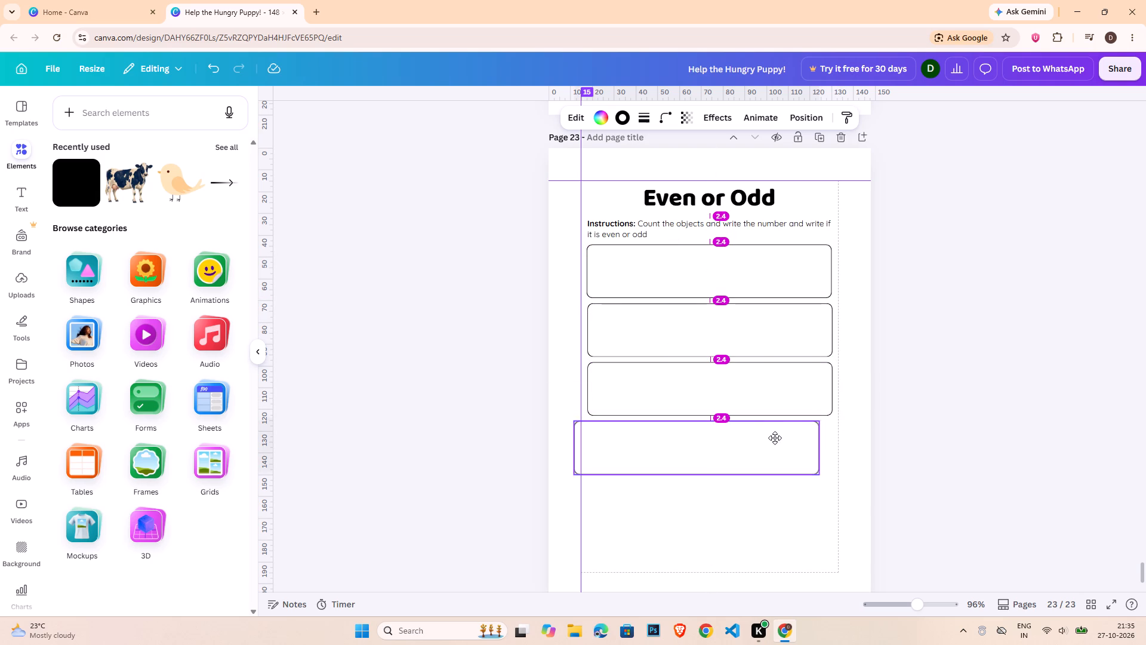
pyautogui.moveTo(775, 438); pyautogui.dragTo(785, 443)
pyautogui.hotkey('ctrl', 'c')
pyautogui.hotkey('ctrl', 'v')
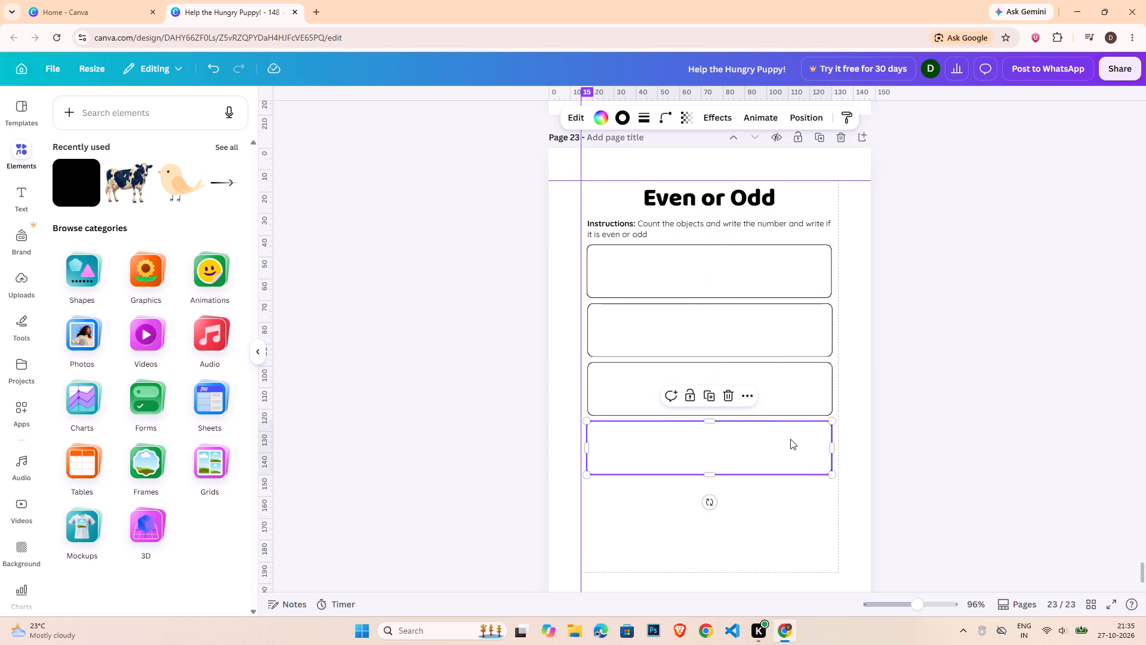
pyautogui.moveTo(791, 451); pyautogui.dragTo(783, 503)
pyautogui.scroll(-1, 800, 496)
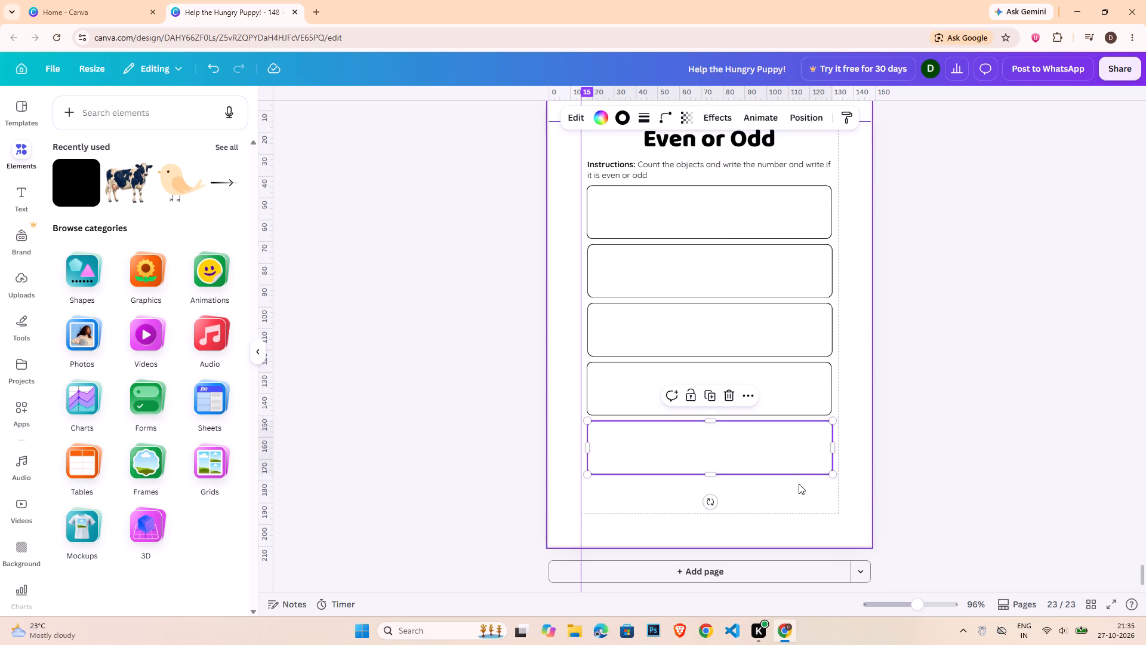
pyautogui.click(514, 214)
# Nudge the "Even or Odd" heading up slightly and bring the instructions text up close beneath it.
pyautogui.scroll(2, 691, 265)
pyautogui.click(691, 265)
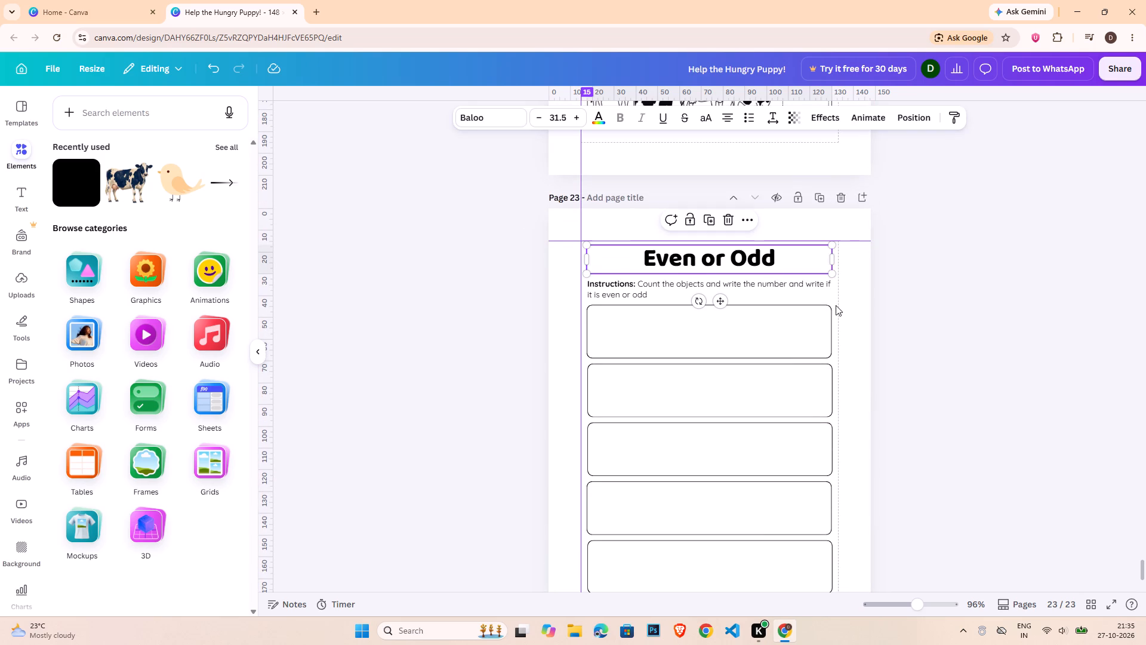
pyautogui.press('Up')
pyautogui.press('Up')
pyautogui.click(940, 321)
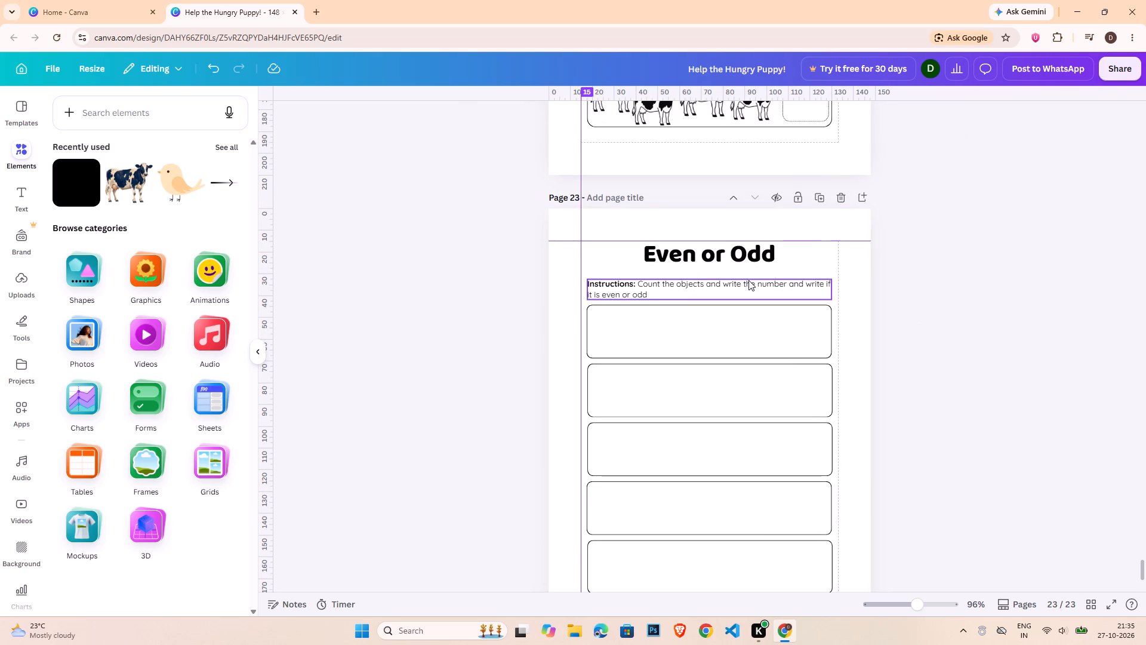
pyautogui.click(747, 278)
pyautogui.press('Up')
pyautogui.press('Up')
pyautogui.press('Up')
pyautogui.press('Up')
pyautogui.press('Down')
pyautogui.press('Up')
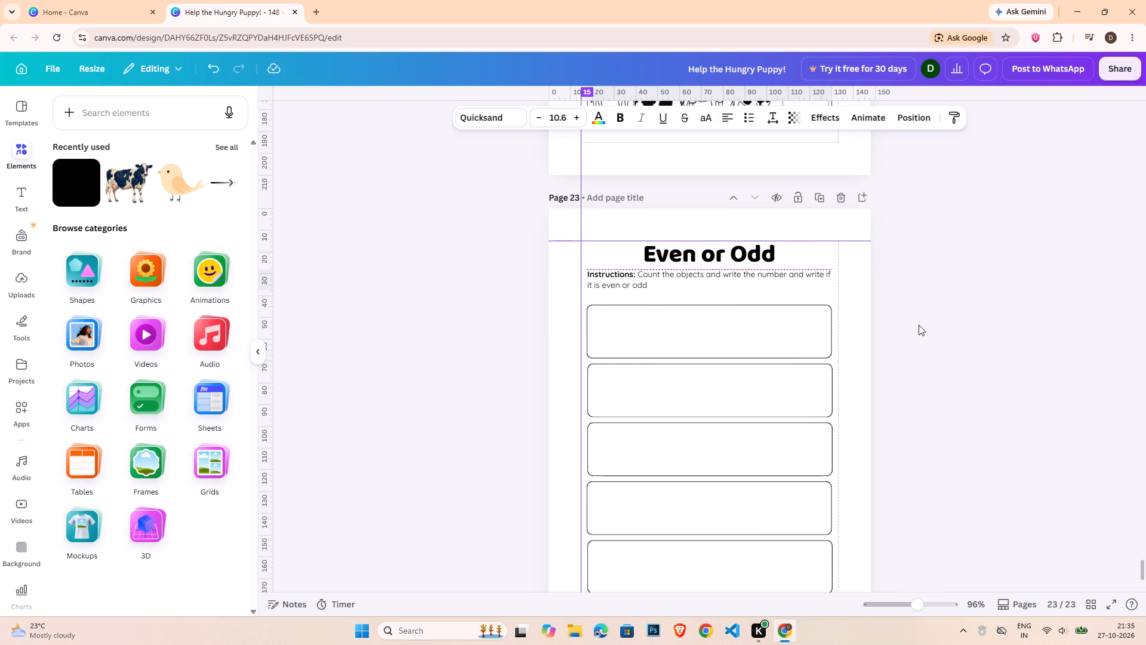
pyautogui.click(919, 325)
# Nudge all five row boxes up together, closer to the instructions text.
pyautogui.moveTo(526, 334); pyautogui.dragTo(778, 612)
pyautogui.scroll(-1, 910, 487)
pyautogui.press('Up')
pyautogui.press('Up')
pyautogui.press('Up')
pyautogui.press('Up')
pyautogui.press('Up')
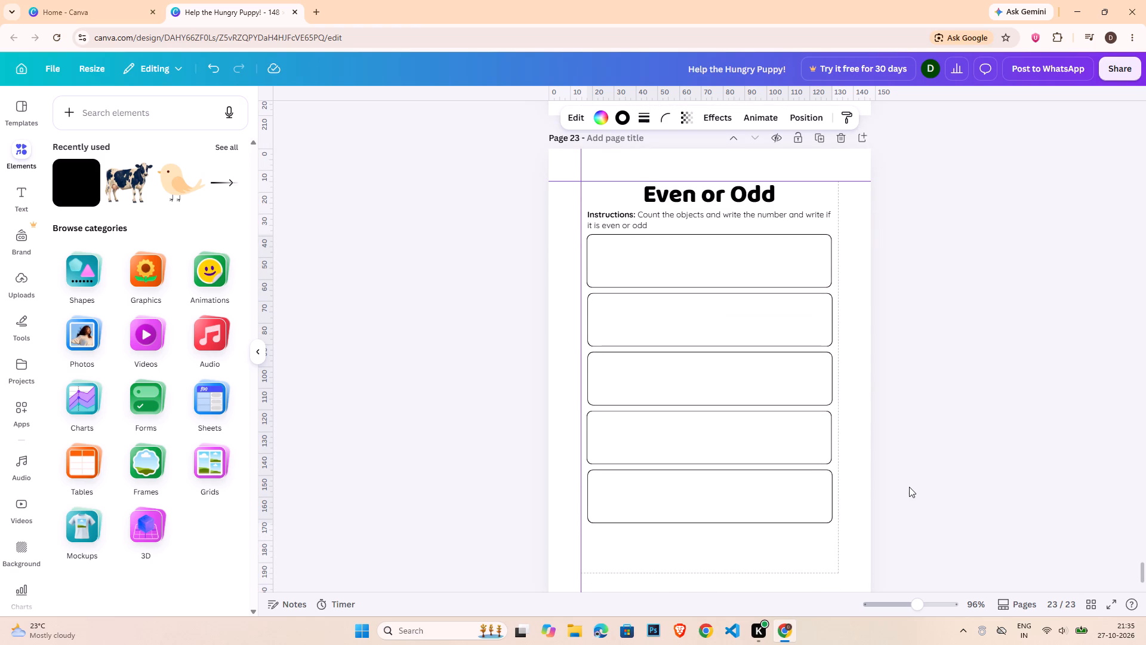
pyautogui.click(909, 487)
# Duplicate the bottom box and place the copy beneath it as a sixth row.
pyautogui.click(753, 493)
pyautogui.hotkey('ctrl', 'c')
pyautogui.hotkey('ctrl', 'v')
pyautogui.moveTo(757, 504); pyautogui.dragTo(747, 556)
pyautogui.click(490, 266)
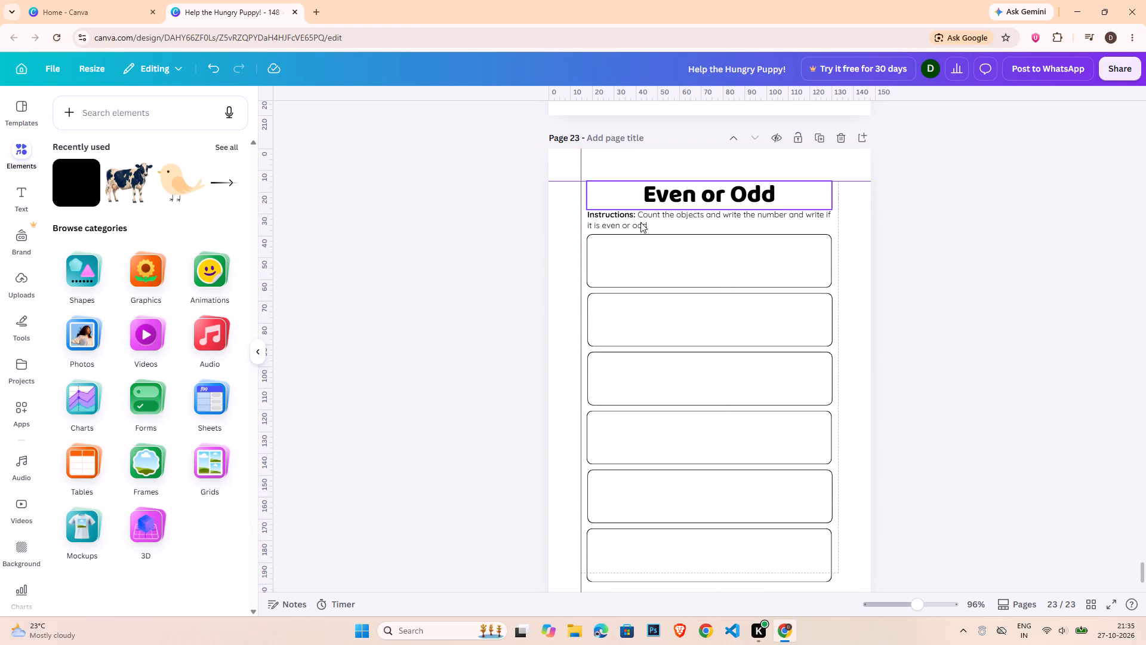
# Nudge the instructions text up slightly more towards the heading.
pyautogui.click(642, 225)
pyautogui.press('Up')
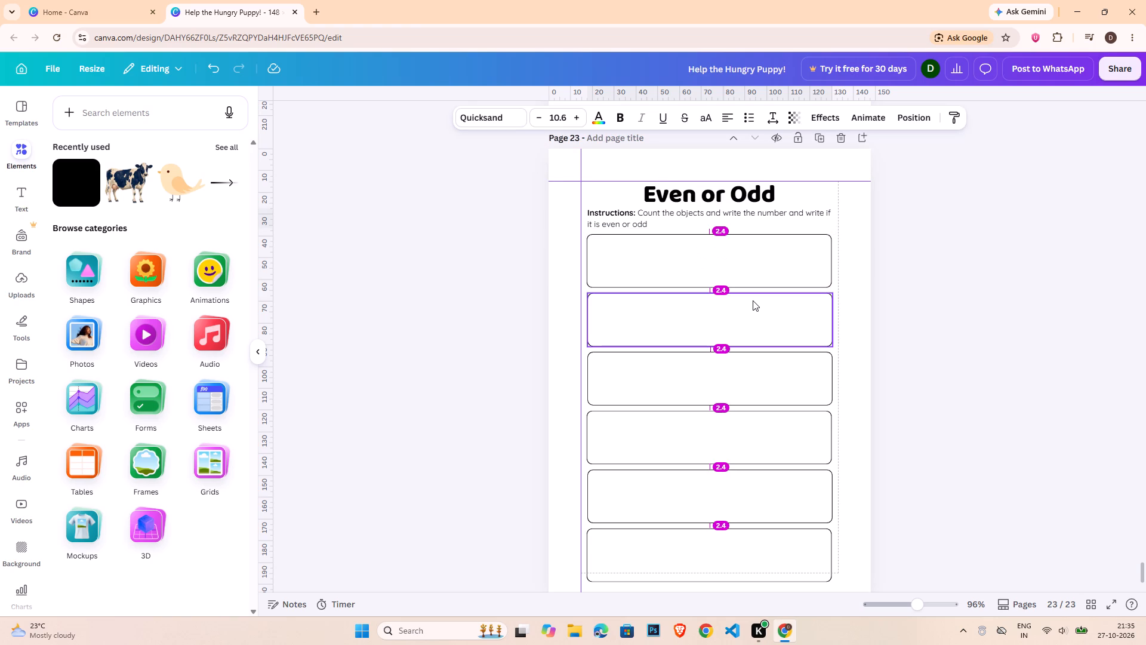
pyautogui.press('Up')
# Select all six row boxes and nudge them up to sit just below the instructions.
pyautogui.click(662, 284)
pyautogui.keyDown('shift'); pyautogui.click(599, 332); pyautogui.keyUp('shift')
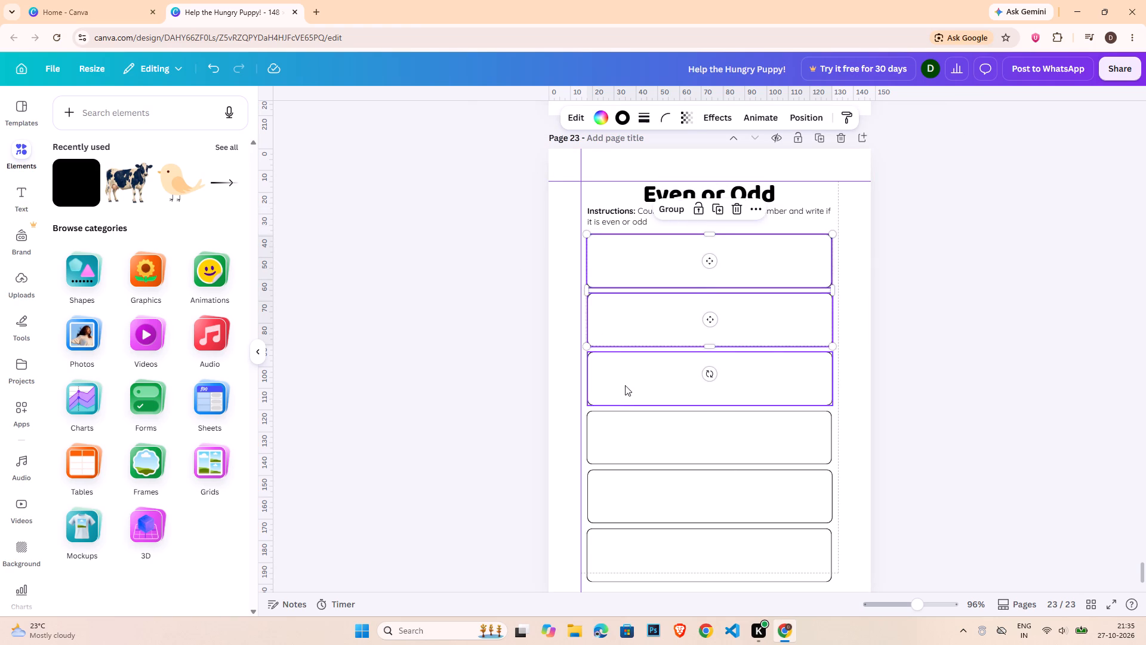
pyautogui.keyDown('shift'); pyautogui.click(626, 387); pyautogui.keyUp('shift')
pyautogui.keyDown('shift'); pyautogui.click(637, 453); pyautogui.keyUp('shift')
pyautogui.keyDown('shift'); pyautogui.click(647, 490); pyautogui.keyUp('shift')
pyautogui.keyDown('shift'); pyautogui.click(659, 529); pyautogui.keyUp('shift')
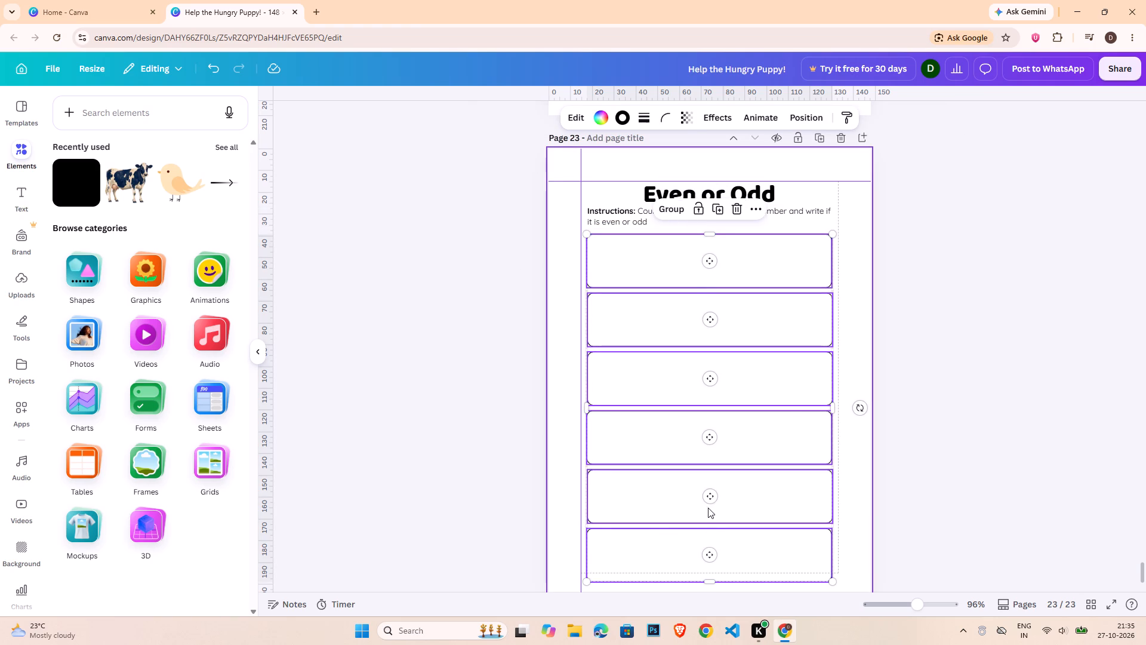
pyautogui.press('Up')
pyautogui.press('Up')
pyautogui.press('Up')
pyautogui.press('Down')
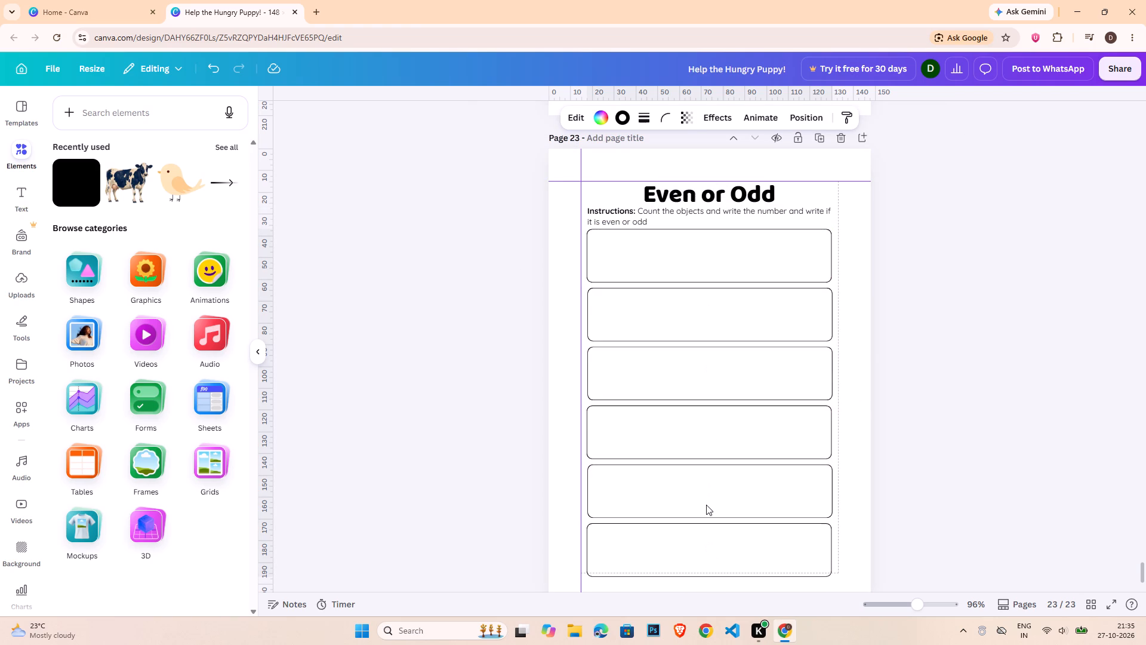
pyautogui.press('Down')
pyautogui.click(932, 374)
# Reduce the first row box's height to about 21.6 mm.
pyautogui.click(803, 269)
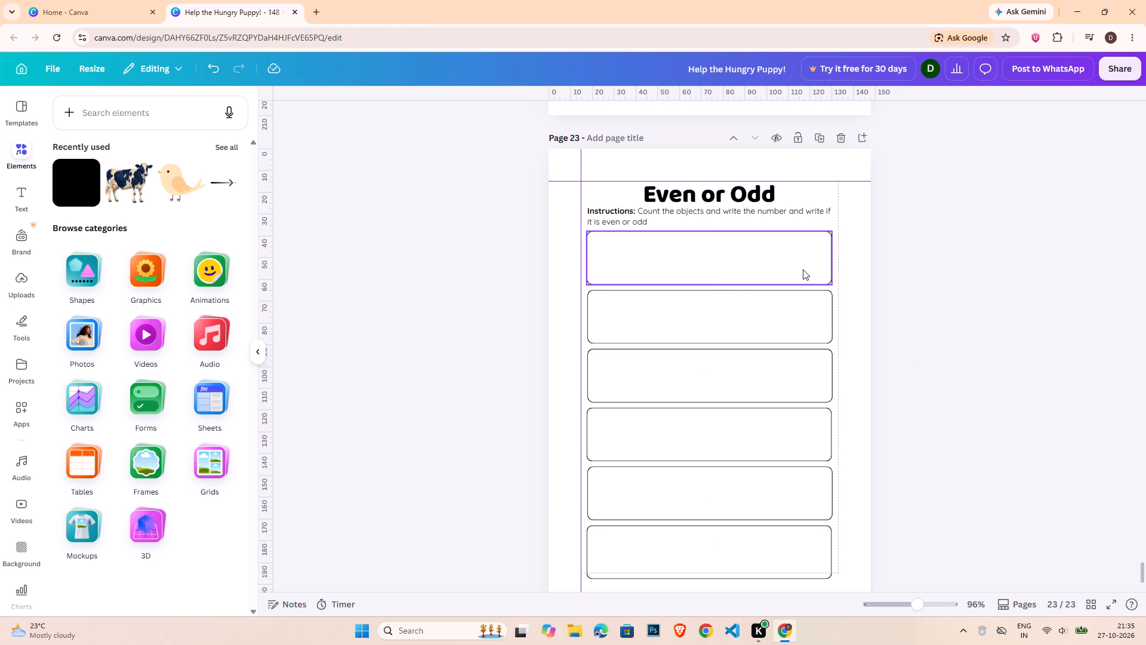
pyautogui.moveTo(737, 289); pyautogui.dragTo(737, 282)
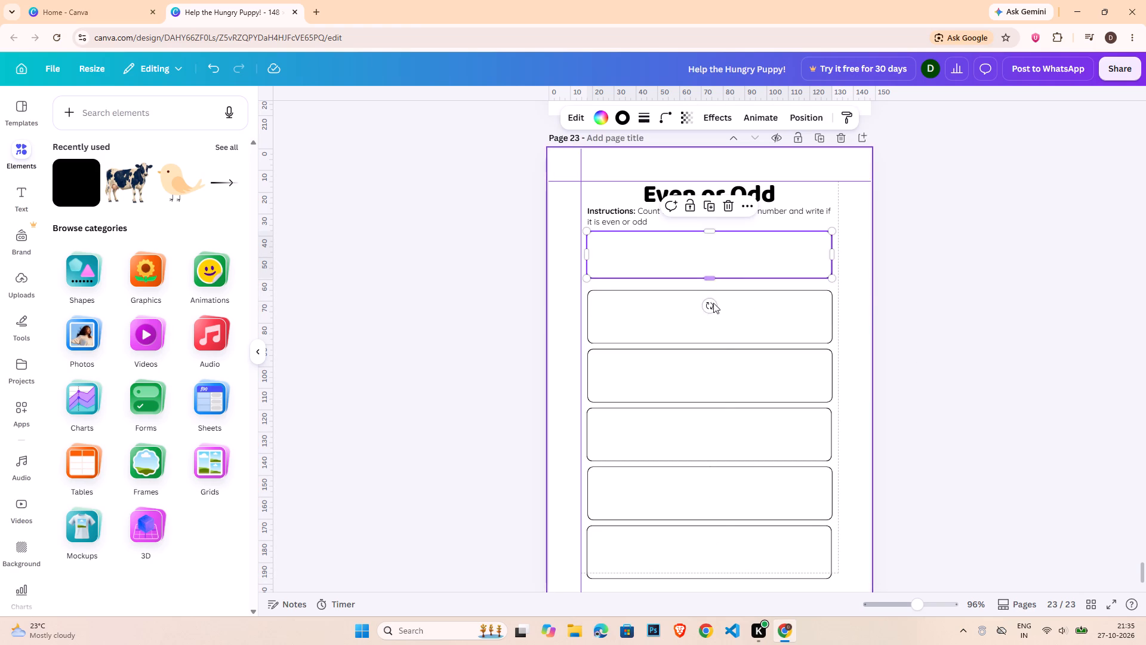
# Delete the five taller row boxes below the shortened first box.
pyautogui.click(754, 325)
pyautogui.press('Delete')
pyautogui.moveTo(464, 318); pyautogui.dragTo(732, 524)
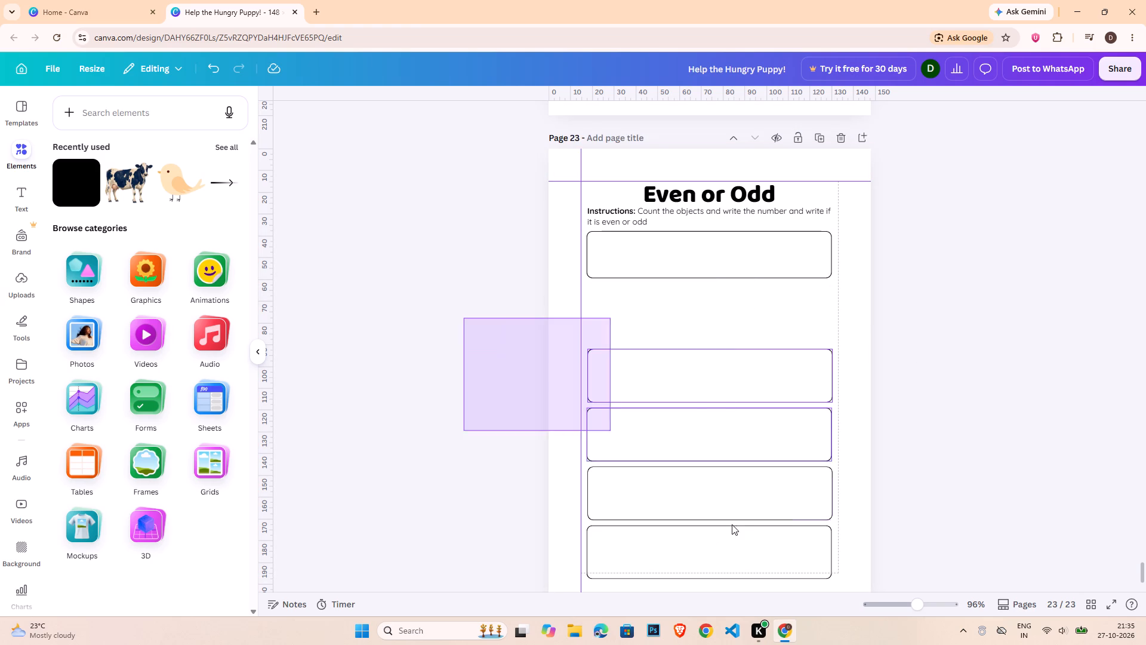
pyautogui.moveTo(732, 524); pyautogui.dragTo(759, 551)
pyautogui.press('Delete')
# Lower the remaining box slightly and stack three duplicates of it beneath with equal gaps.
pyautogui.click(717, 251)
pyautogui.moveTo(716, 252); pyautogui.dragTo(717, 258)
pyautogui.hotkey('ctrl', 'c')
pyautogui.hotkey('ctrl', 'v')
pyautogui.moveTo(732, 265); pyautogui.dragTo(725, 309)
pyautogui.hotkey('ctrl', 'c')
pyautogui.hotkey('ctrl', 'v')
pyautogui.moveTo(775, 323); pyautogui.dragTo(768, 369)
pyautogui.hotkey('ctrl', 'c')
pyautogui.hotkey('ctrl', 'v')
pyautogui.moveTo(789, 379); pyautogui.dragTo(784, 423)
# Align the fourth box with the rows above and add two more duplicates below as the fifth and sixth rows.
pyautogui.hotkey('ctrl', 'c')
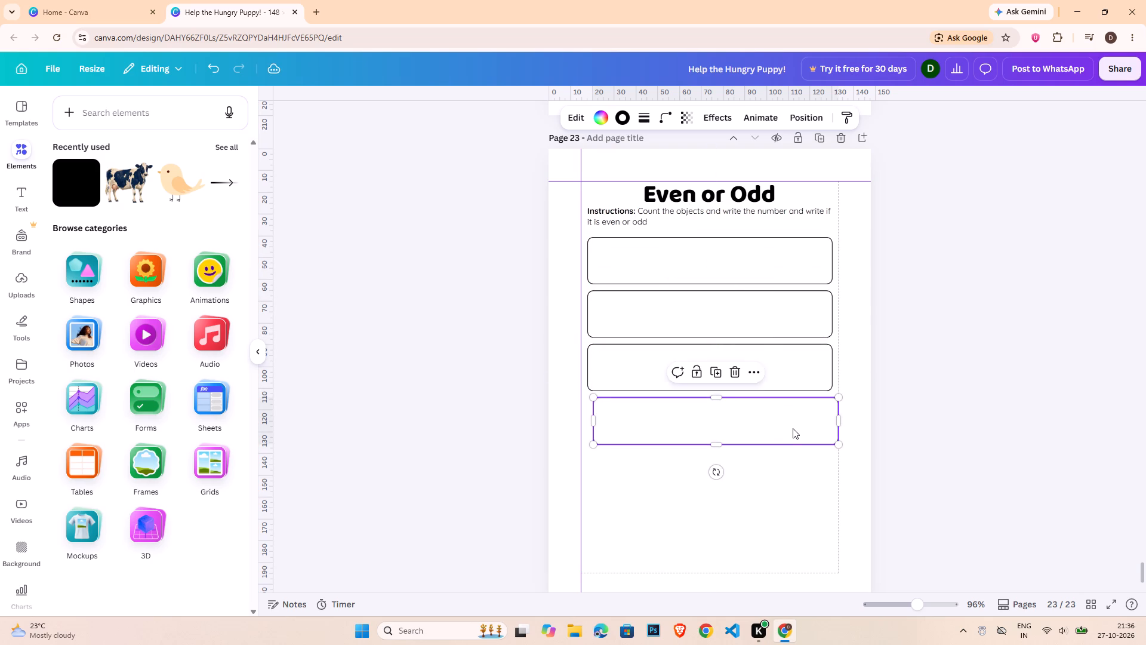
pyautogui.click(793, 428)
pyautogui.hotkey('ctrl', 'c')
pyautogui.hotkey('ctrl', 'v')
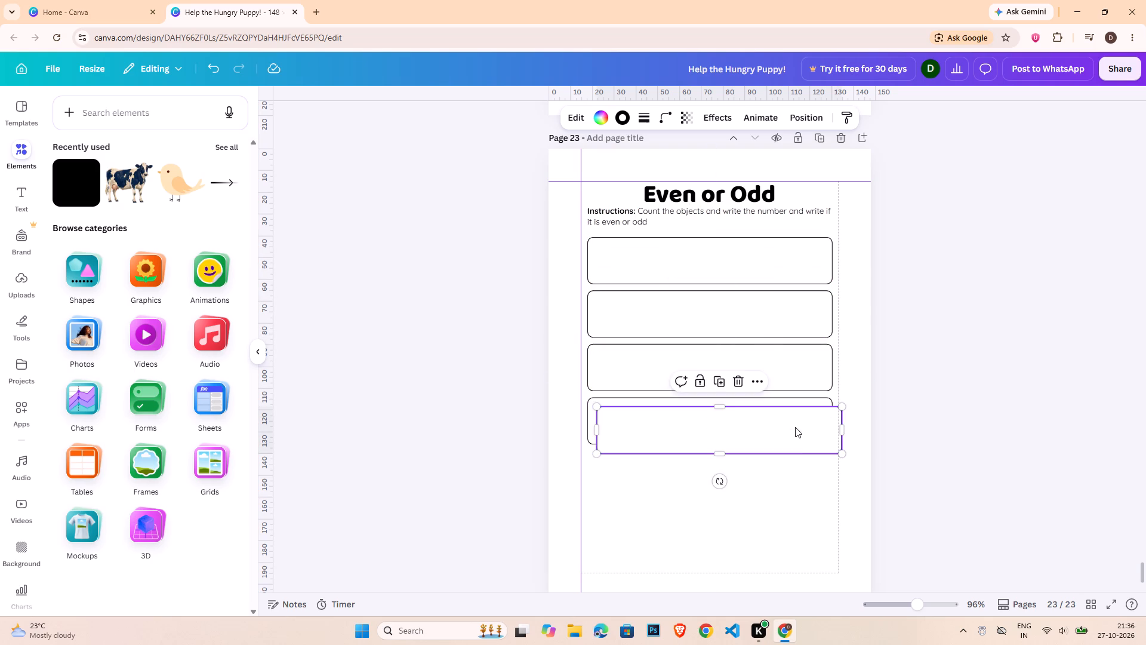
pyautogui.moveTo(795, 427); pyautogui.dragTo(785, 469)
pyautogui.hotkey('ctrl', 'c')
pyautogui.hotkey('ctrl', 'v')
pyautogui.moveTo(801, 479); pyautogui.dragTo(786, 525)
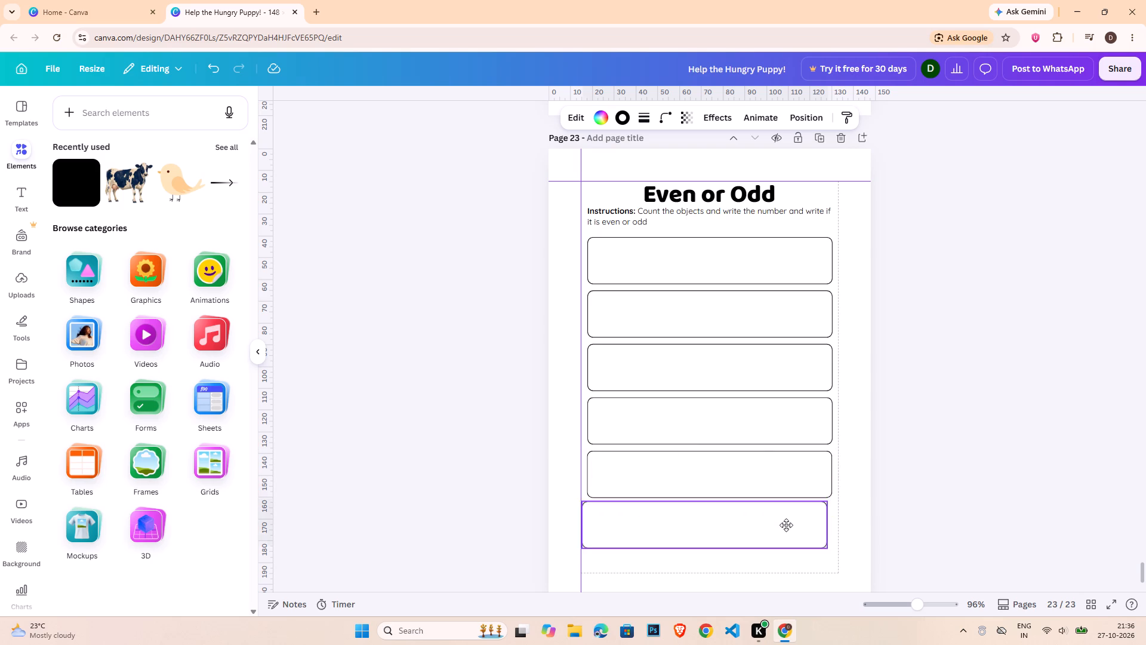
pyautogui.moveTo(786, 525); pyautogui.dragTo(796, 524)
pyautogui.click(796, 524)
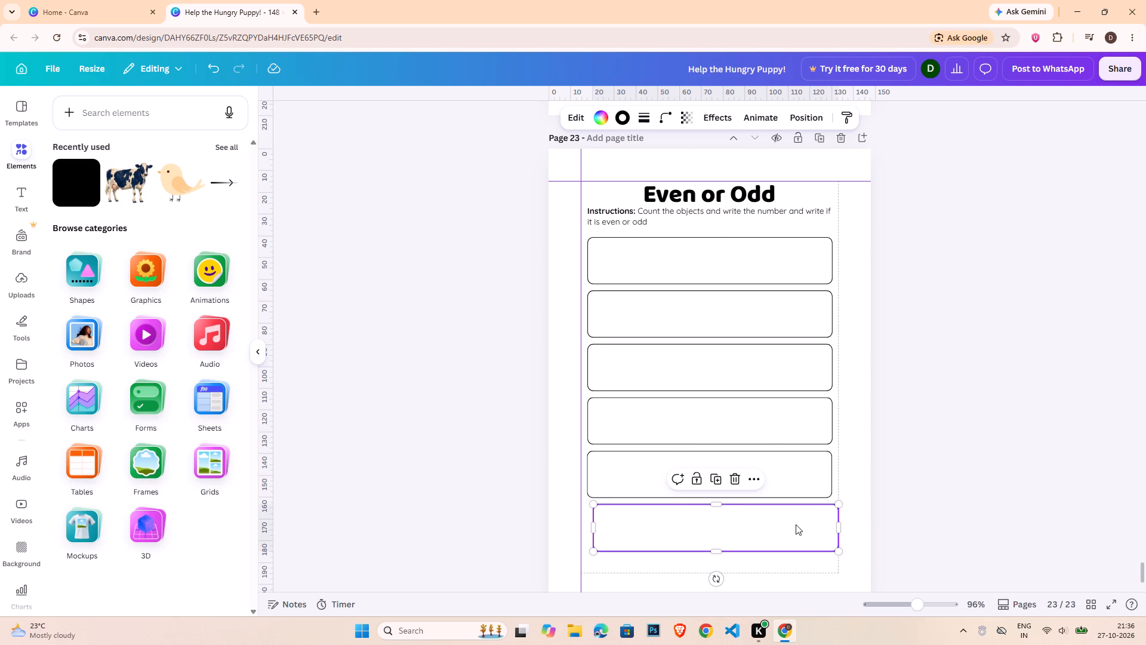
pyautogui.click(529, 291)
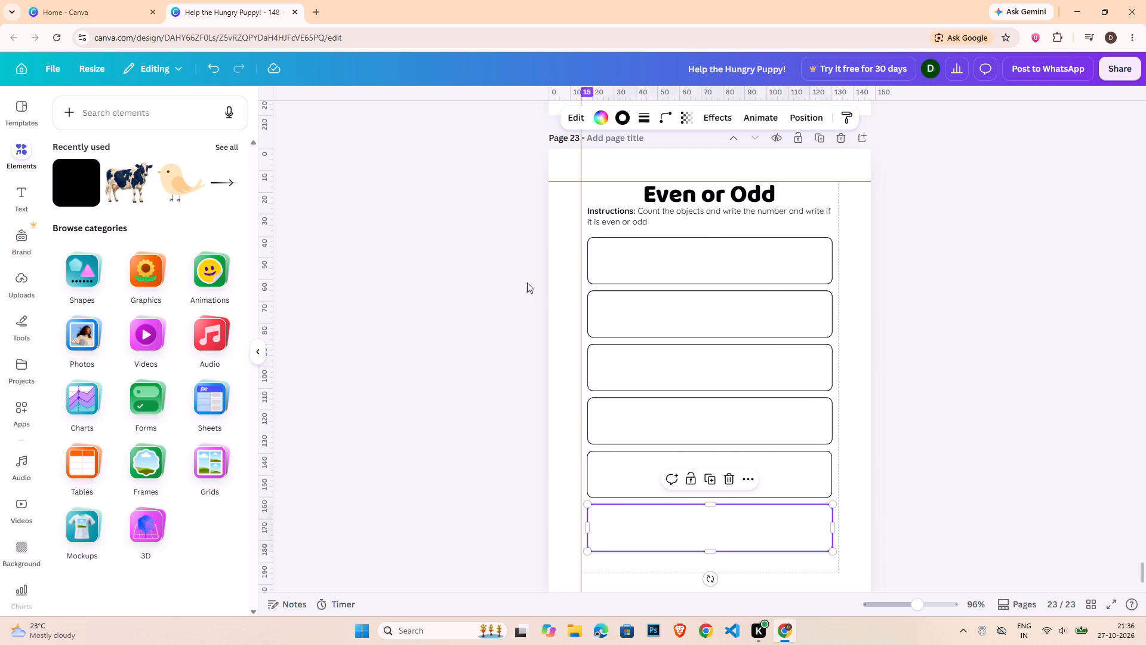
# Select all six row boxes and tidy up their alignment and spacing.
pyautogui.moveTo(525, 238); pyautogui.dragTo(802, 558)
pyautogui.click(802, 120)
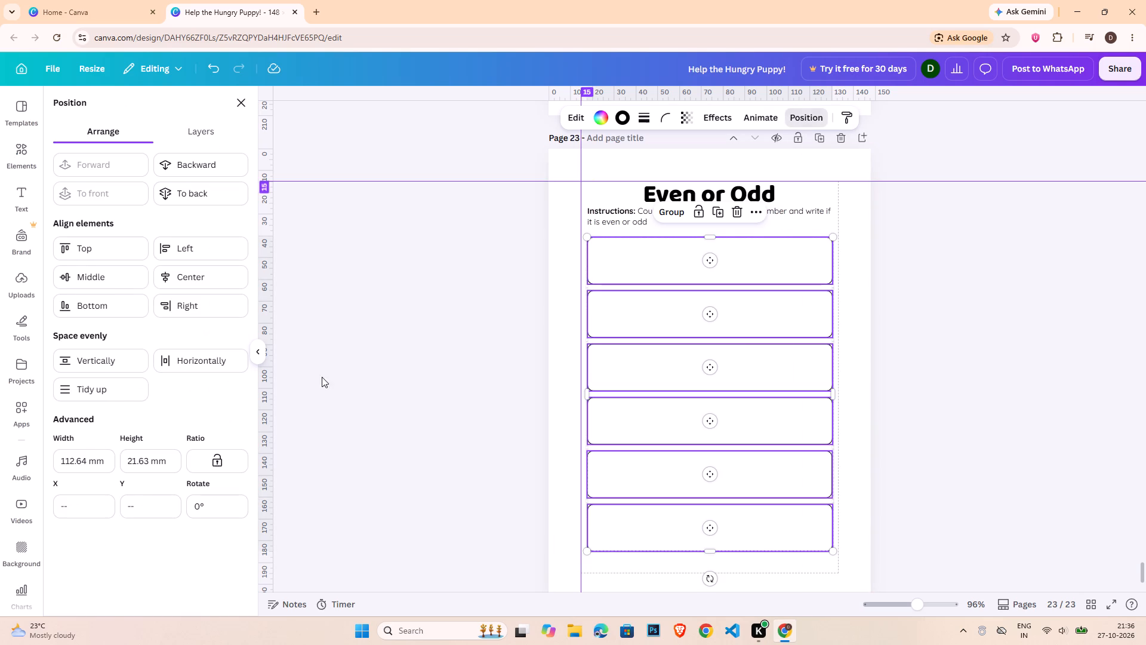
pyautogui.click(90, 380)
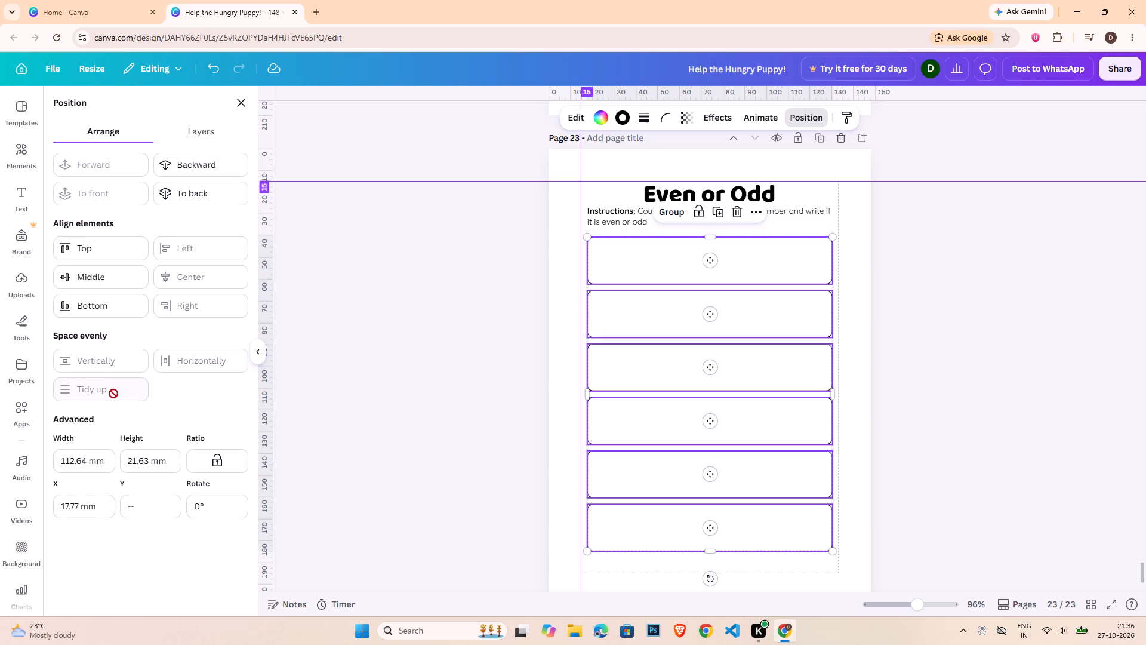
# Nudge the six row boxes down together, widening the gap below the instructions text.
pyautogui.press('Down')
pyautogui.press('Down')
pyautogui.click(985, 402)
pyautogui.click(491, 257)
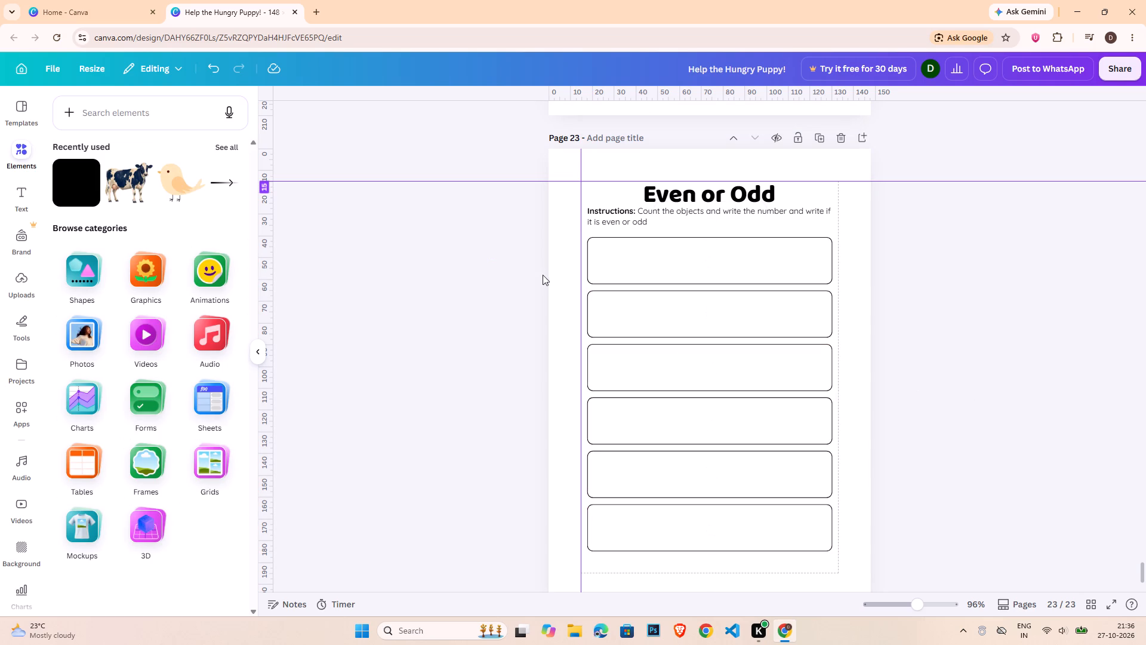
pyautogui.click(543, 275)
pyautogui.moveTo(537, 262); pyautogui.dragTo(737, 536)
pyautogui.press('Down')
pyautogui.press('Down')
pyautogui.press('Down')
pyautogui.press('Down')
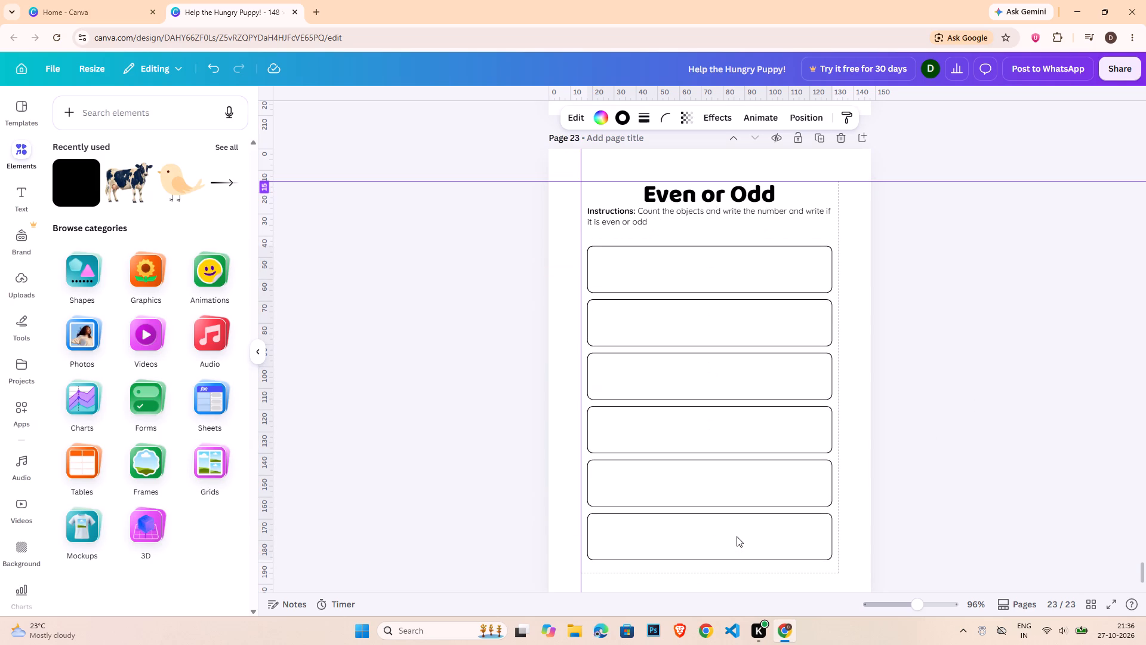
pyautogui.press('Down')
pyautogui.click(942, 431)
# Nudge the instructions text down slightly, closer to the first row box.
pyautogui.click(619, 207)
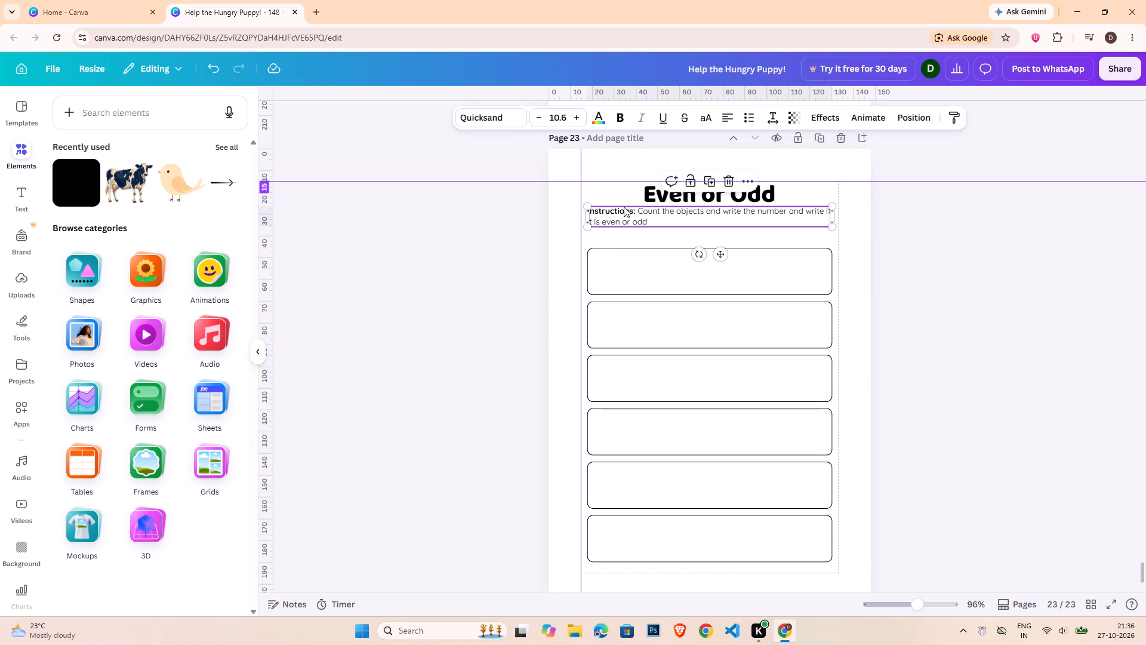
pyautogui.press('Down')
pyautogui.press('Down')
pyautogui.press('Down')
pyautogui.press('Down')
pyautogui.click(920, 316)
pyautogui.click(683, 223)
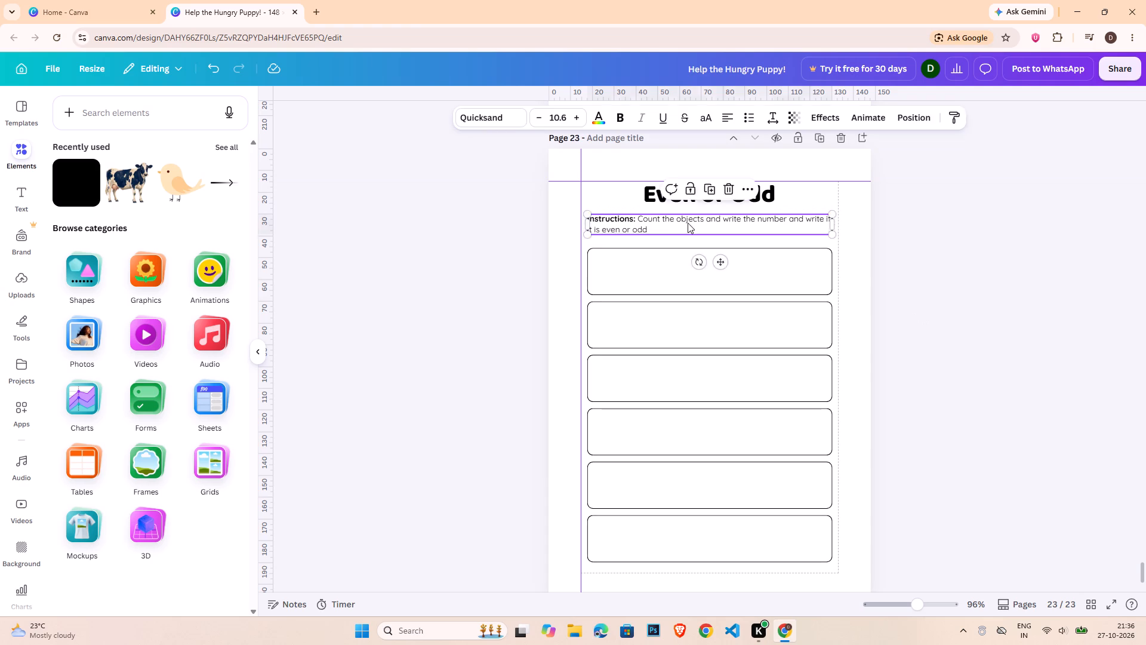
pyautogui.press('Down')
pyautogui.press('Down')
# Nudge the "Even or Odd" title down slightly, closer to the instructions.
pyautogui.click(931, 268)
pyautogui.click(703, 176)
pyautogui.click(707, 192)
pyautogui.press('Down')
pyautogui.press('Down')
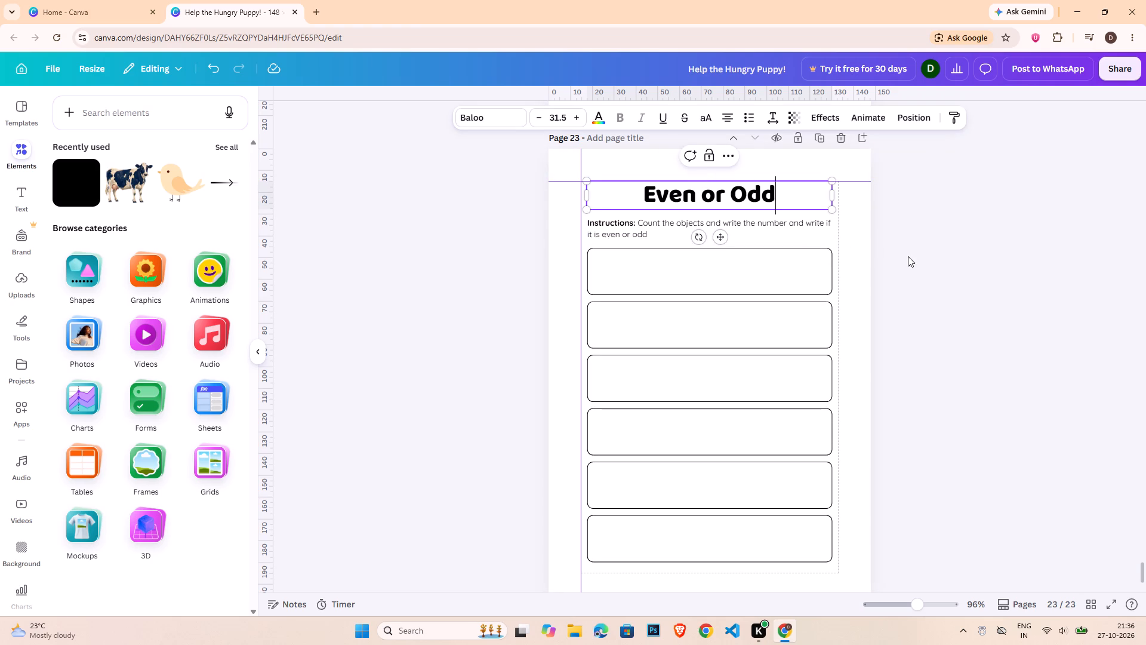
pyautogui.click(919, 256)
pyautogui.click(754, 188)
pyautogui.press('Down')
pyautogui.press('Down')
pyautogui.press('Down')
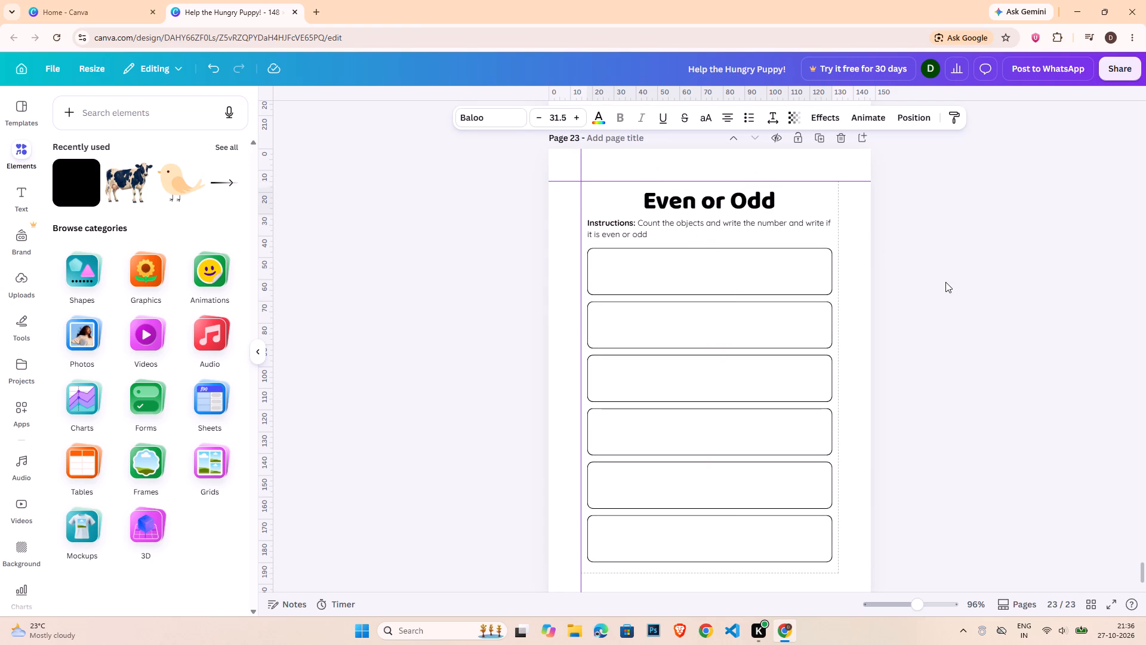
pyautogui.press('Up')
pyautogui.click(962, 285)
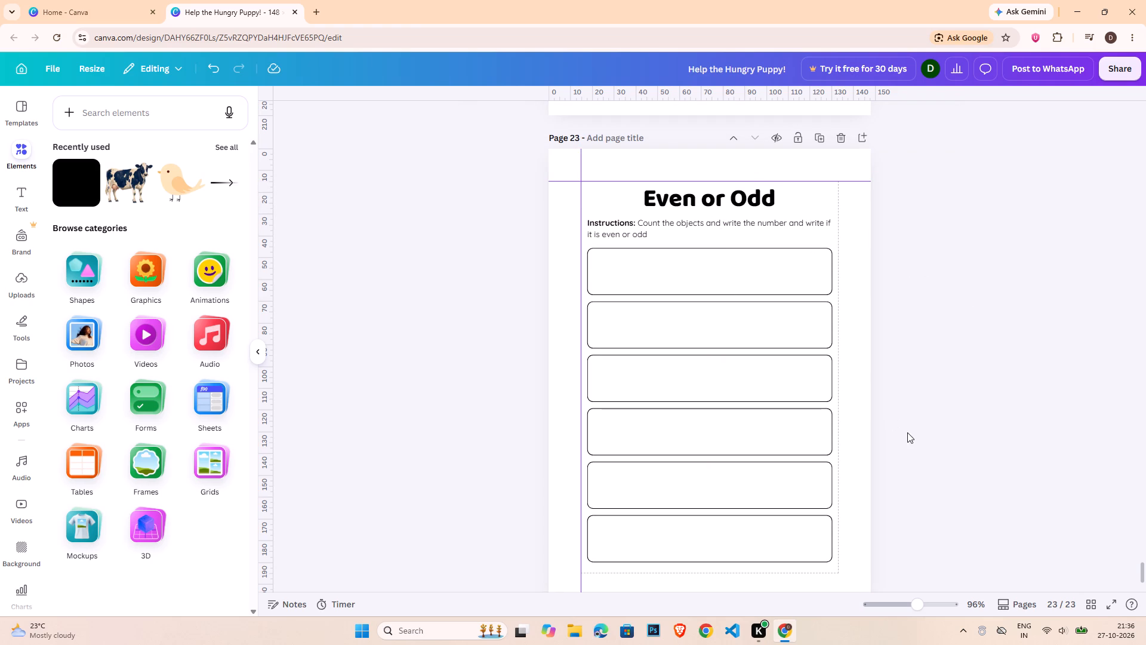
# Delete all six rounded row boxes from page 23.
pyautogui.moveTo(444, 265); pyautogui.dragTo(811, 601)
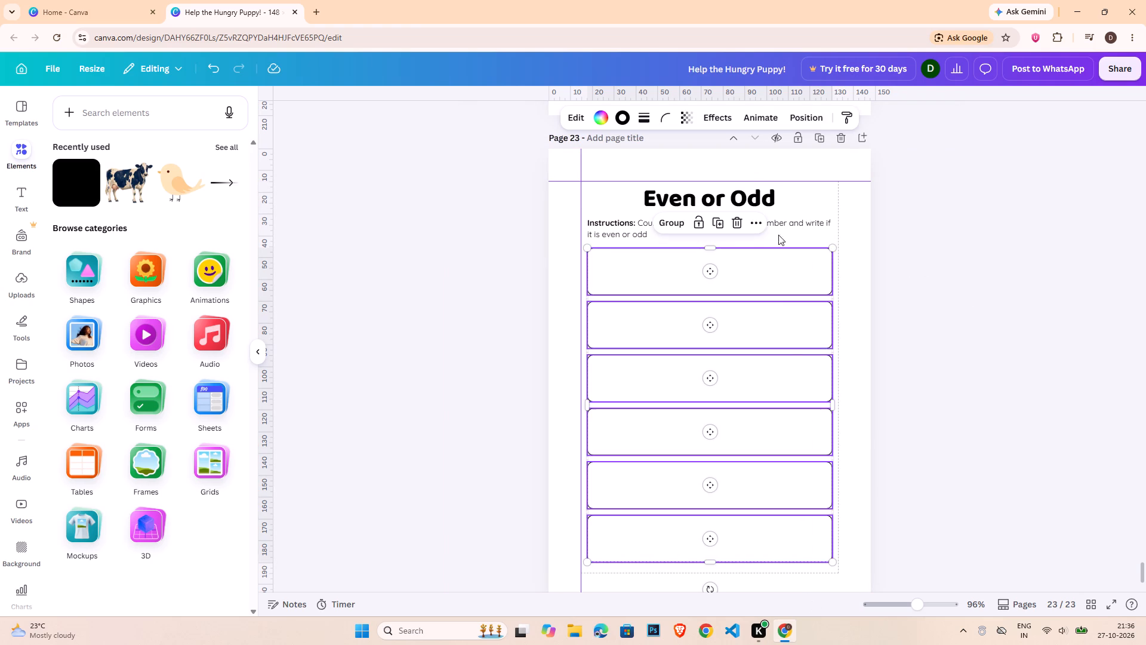
pyautogui.click(805, 118)
pyautogui.doubleClick(403, 385)
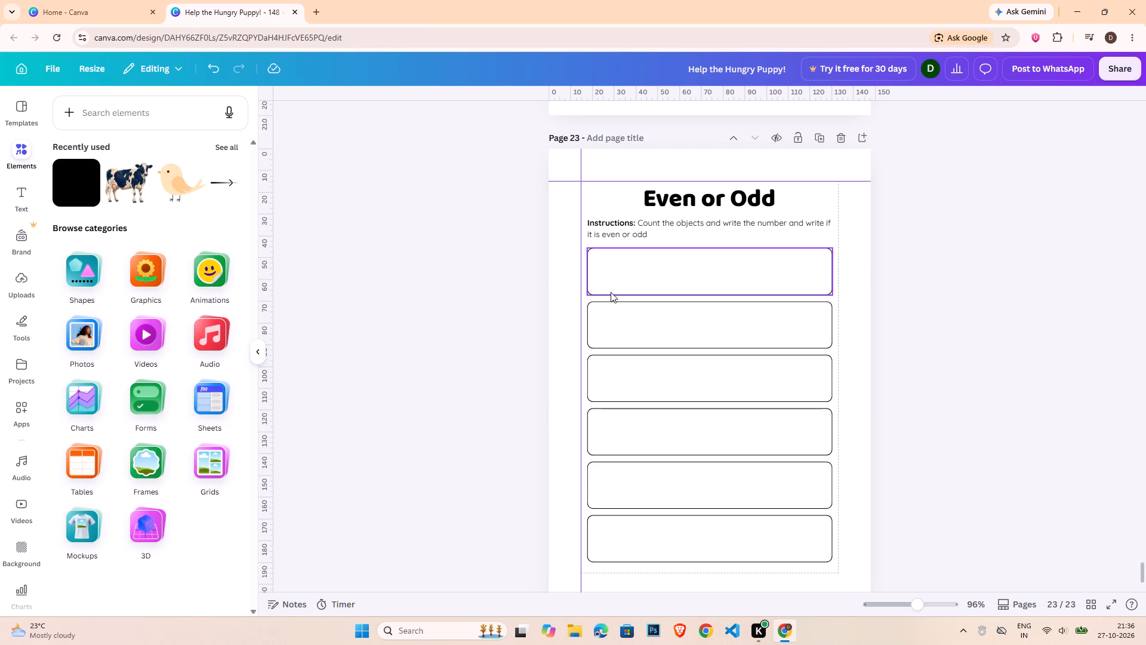
pyautogui.moveTo(522, 266); pyautogui.dragTo(745, 548)
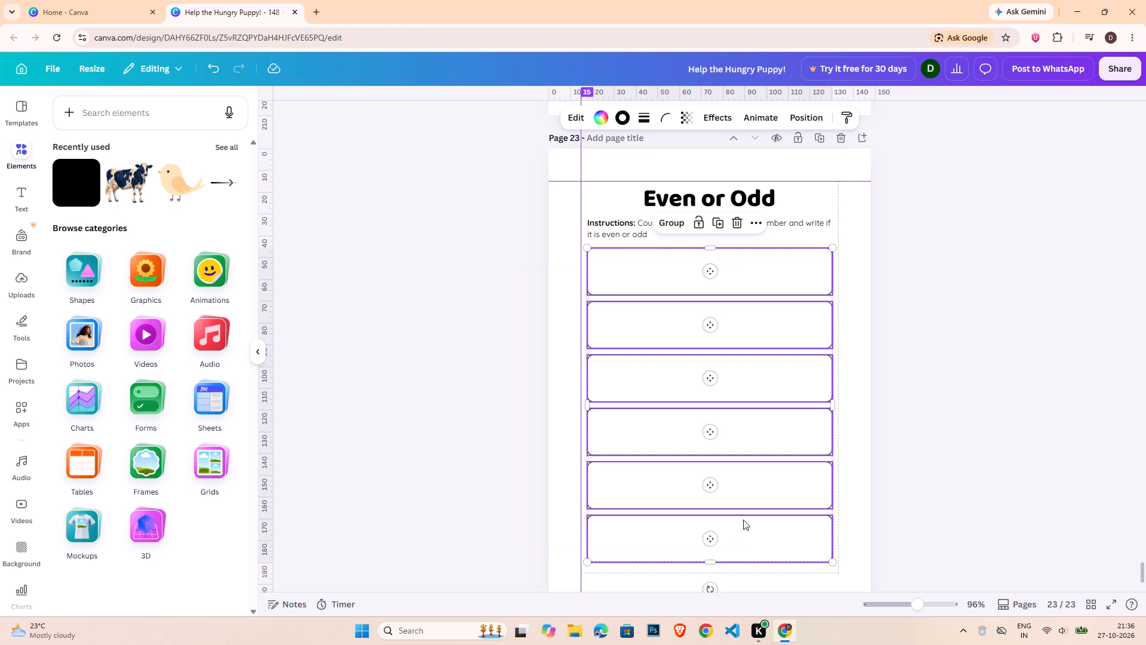
pyautogui.press('Delete')
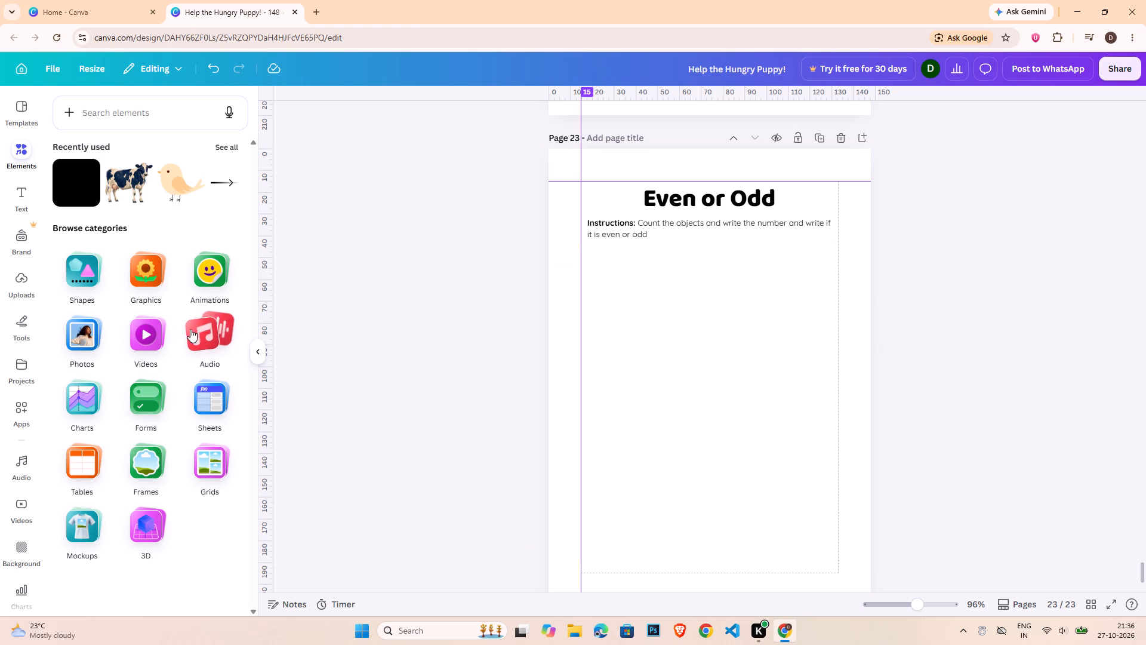
# Add a square shape to the page with corner rounding set to 0.
pyautogui.click(84, 181)
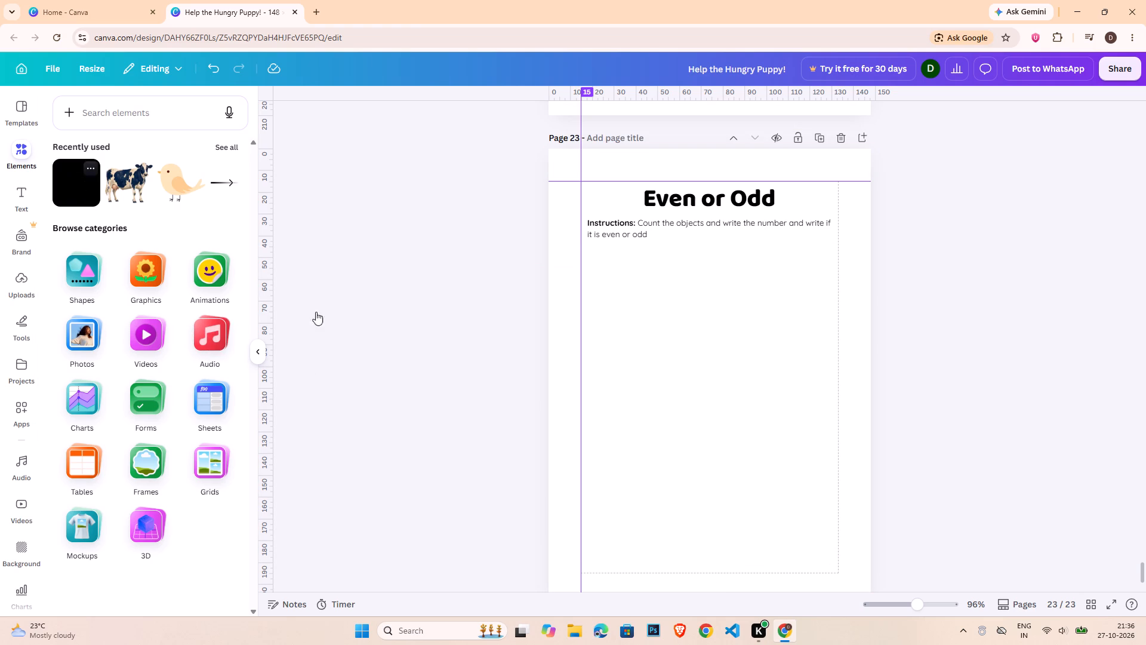
pyautogui.click(470, 121)
pyautogui.click(487, 119)
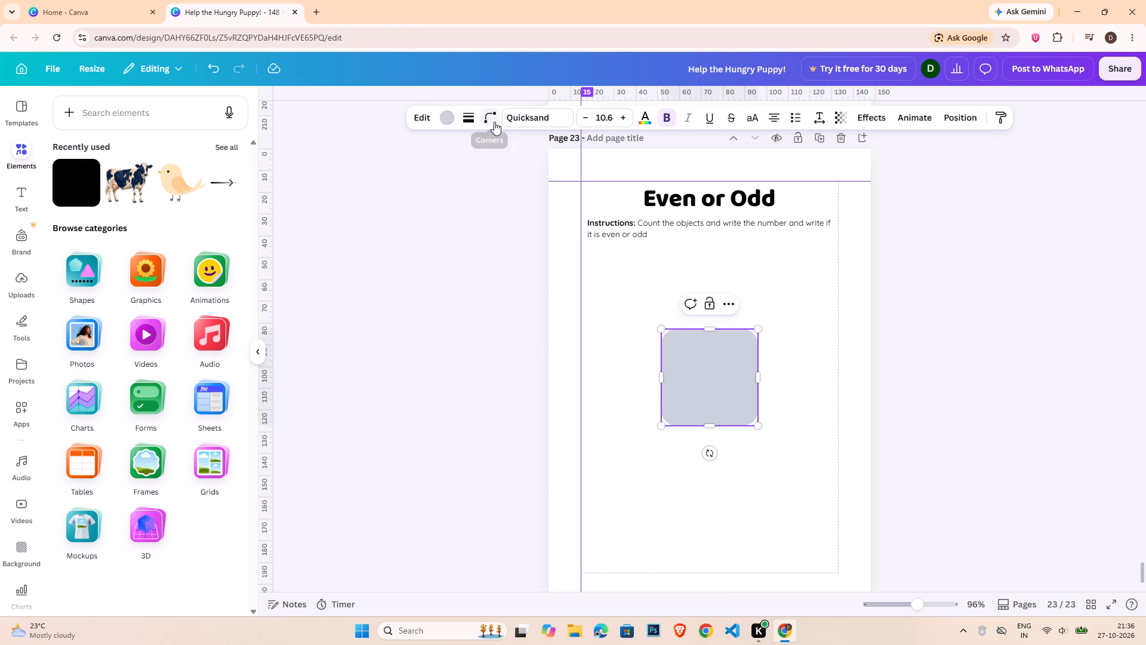
pyautogui.click(546, 168)
pyautogui.press('0')
pyautogui.press('Return')
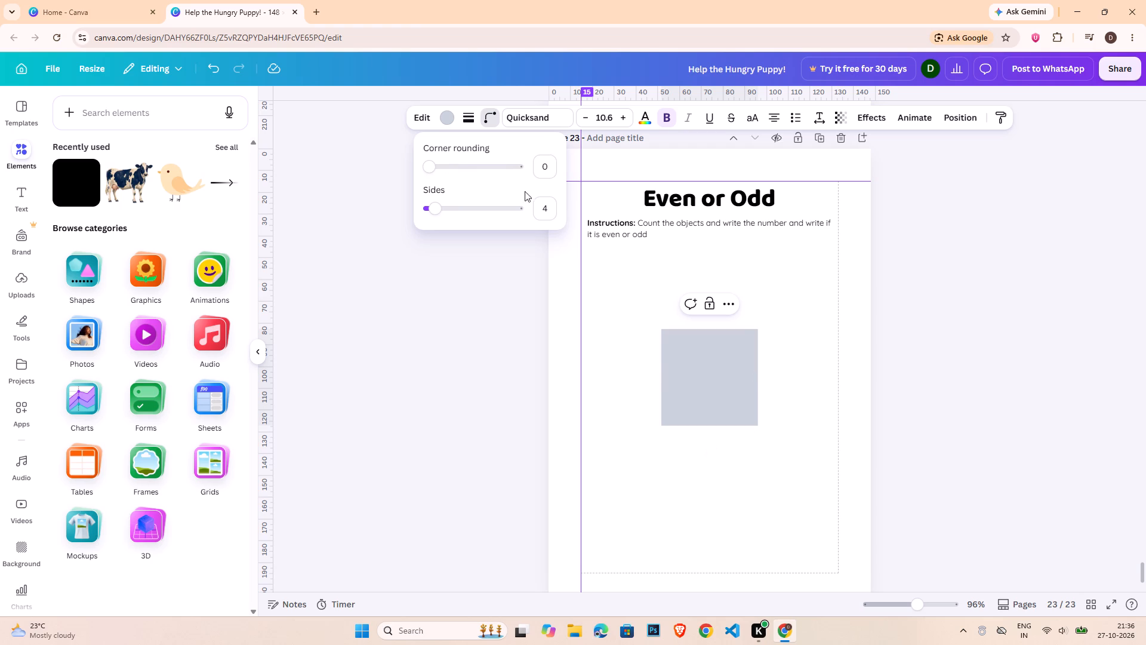
pyautogui.click(537, 207)
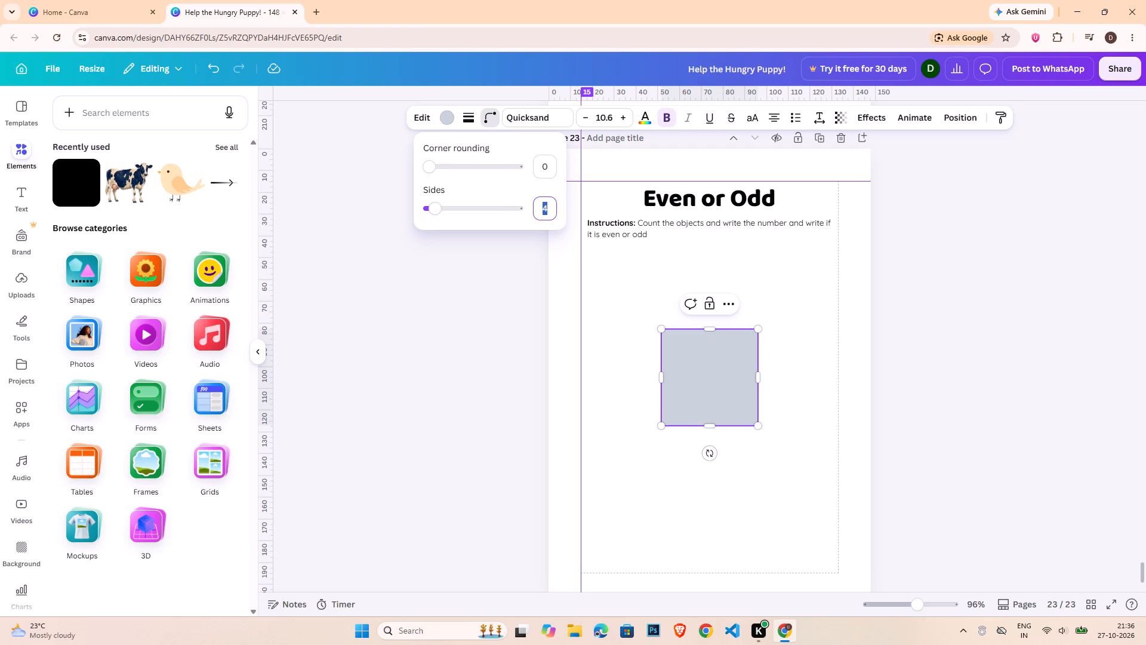
pyautogui.click(522, 268)
# Place the square under the instructions and stretch it to about 112 mm wide, reaching down to near the bottom margin.
pyautogui.moveTo(688, 361); pyautogui.dragTo(623, 296)
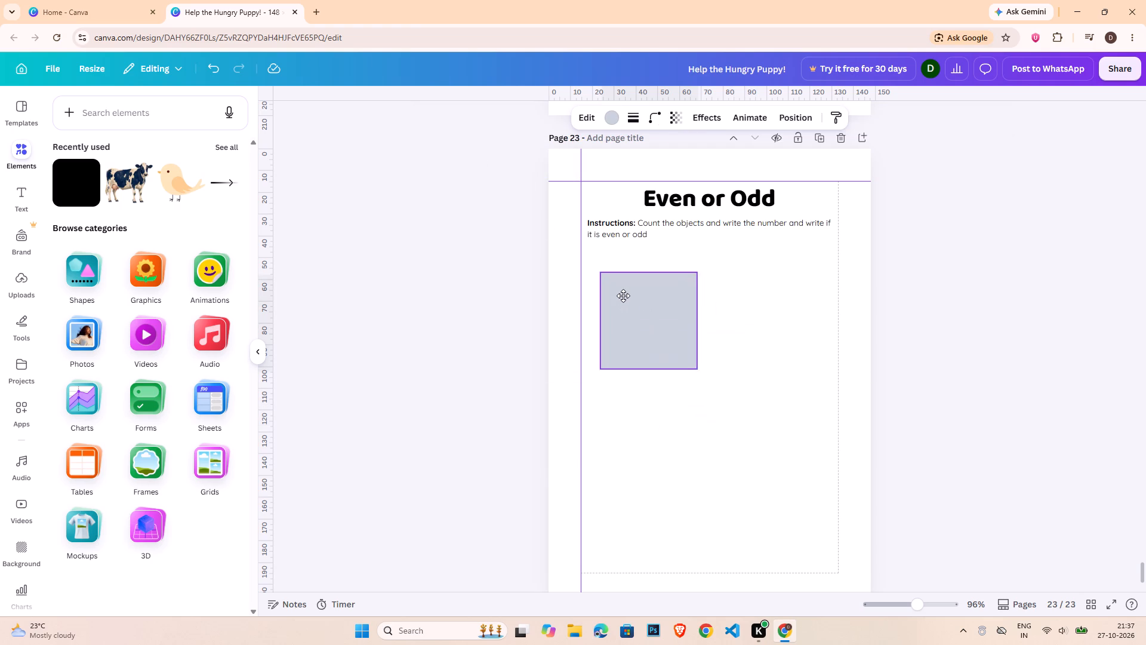
pyautogui.moveTo(623, 296); pyautogui.dragTo(617, 283)
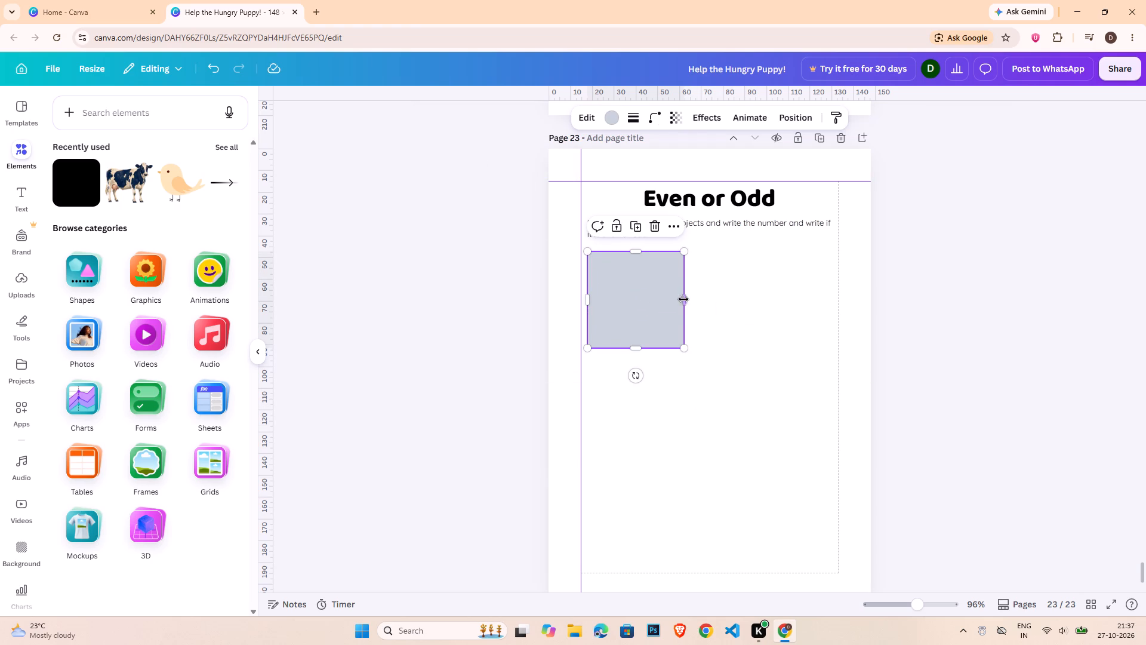
pyautogui.moveTo(683, 299); pyautogui.dragTo(830, 309)
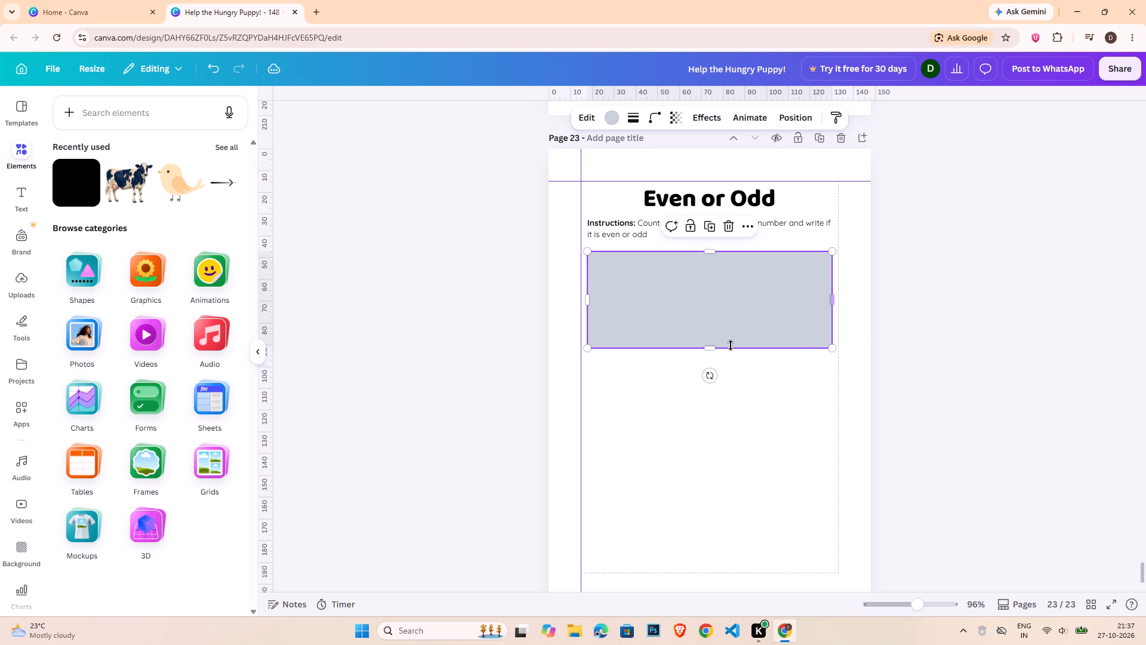
pyautogui.moveTo(730, 346); pyautogui.dragTo(759, 564)
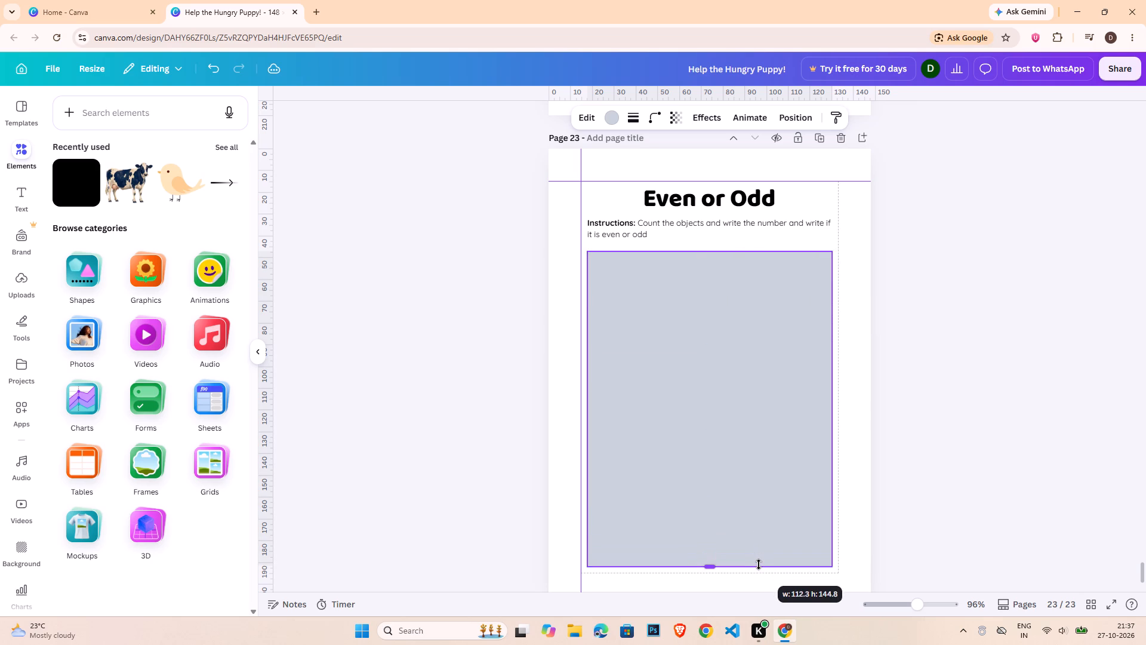
pyautogui.moveTo(759, 564); pyautogui.dragTo(759, 565)
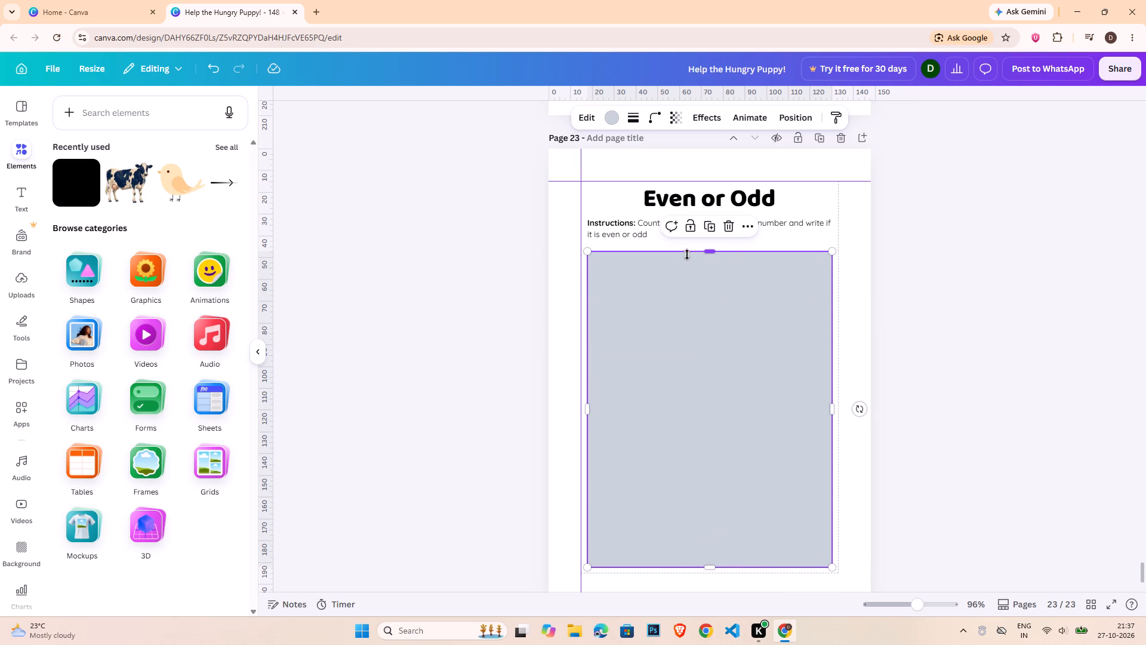
pyautogui.click(690, 253)
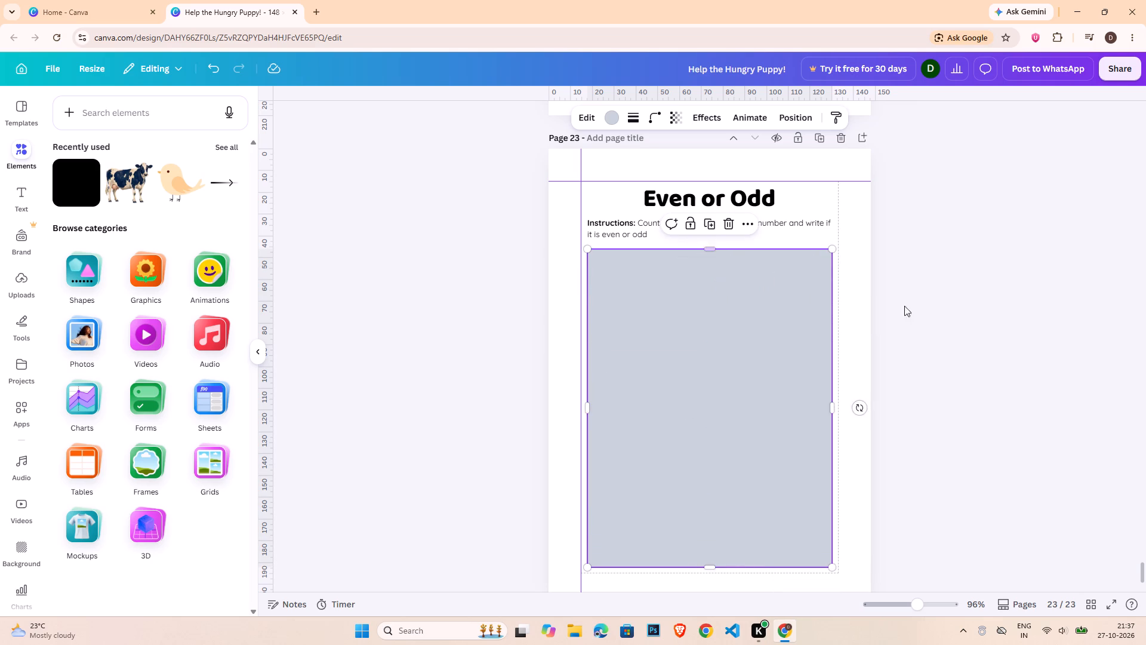
# Give the large rectangle a solid outline of weight 1 and a white fill.
pyautogui.click(935, 308)
pyautogui.click(647, 288)
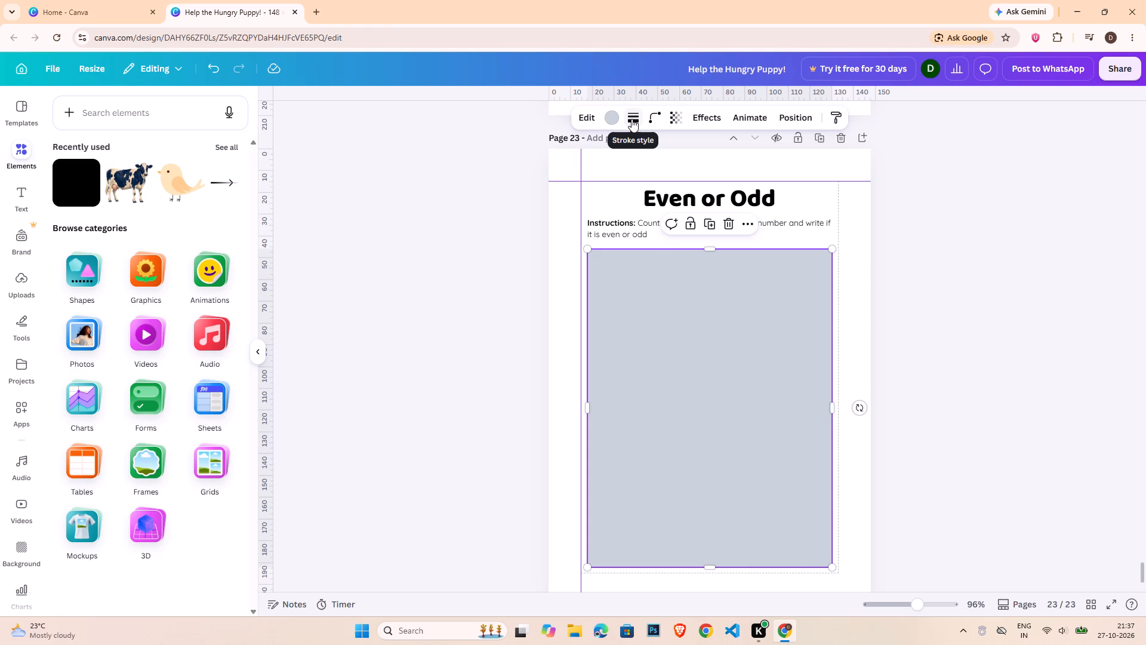
pyautogui.click(631, 119)
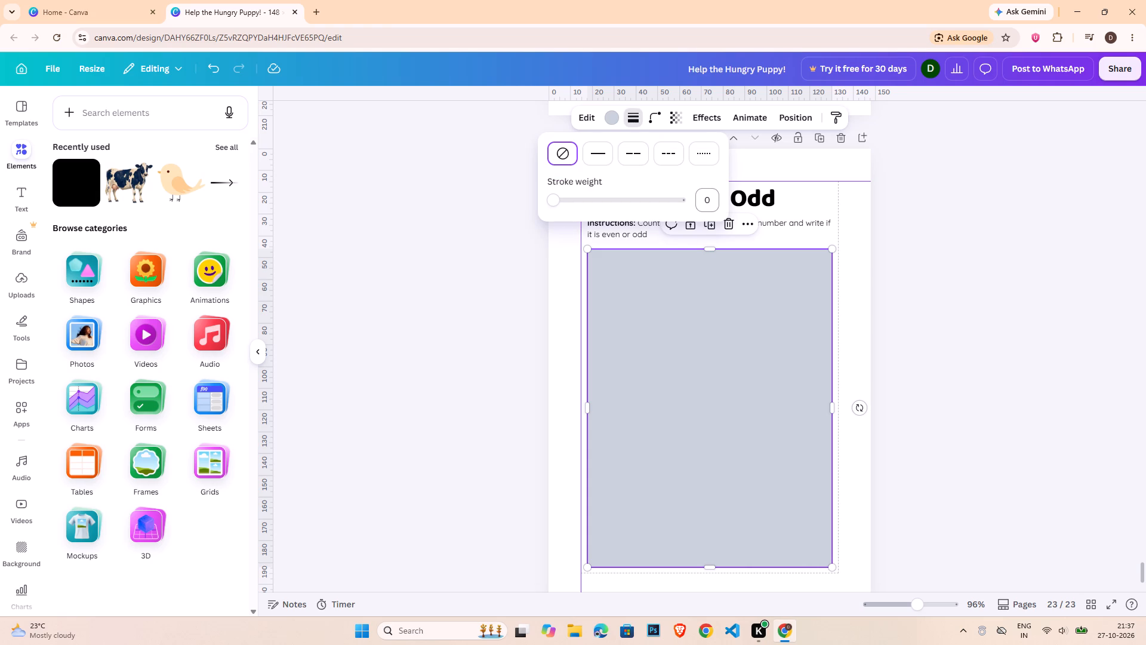
pyautogui.click(702, 199)
pyautogui.press('1')
pyautogui.press('Return')
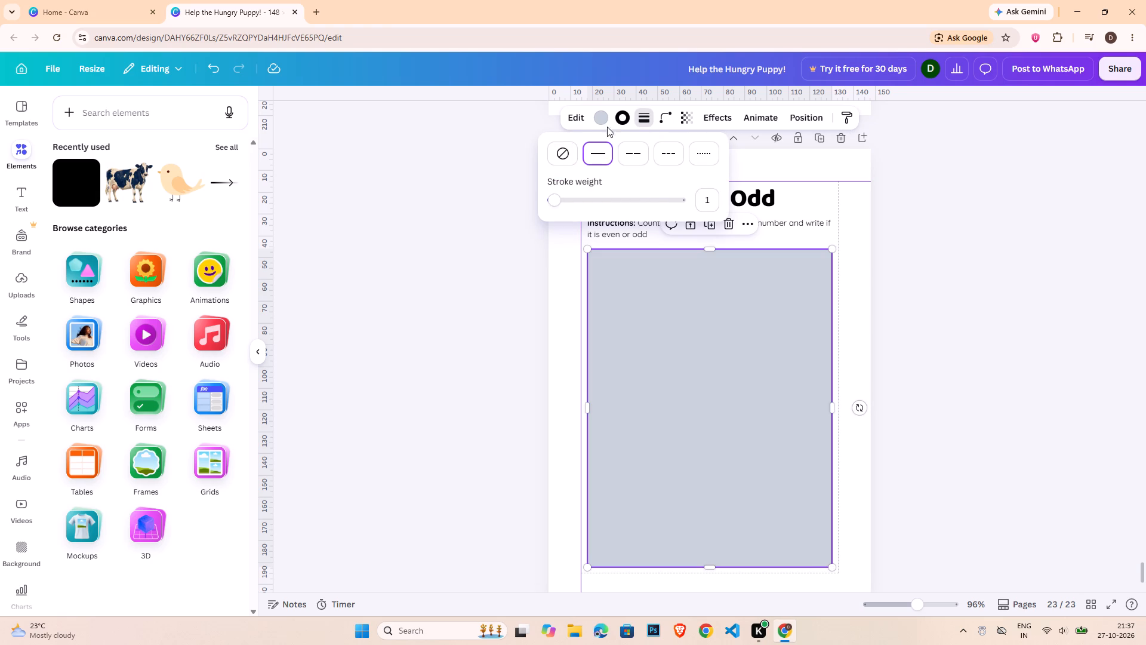
pyautogui.click(606, 115)
pyautogui.click(239, 502)
pyautogui.click(227, 496)
pyautogui.click(364, 431)
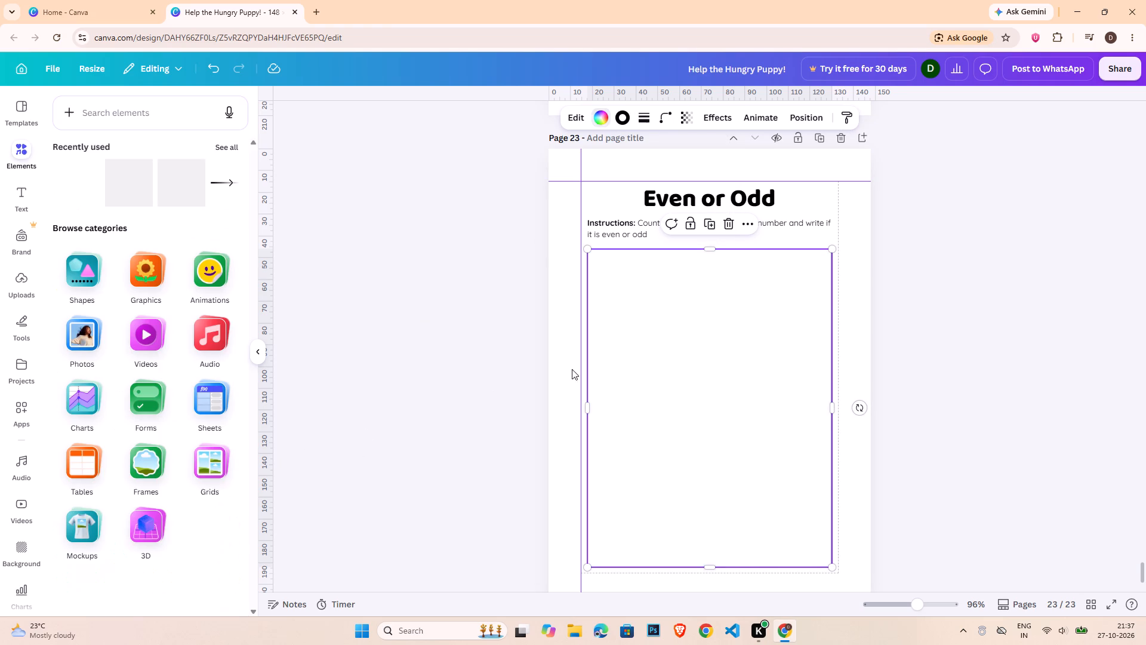
# Duplicate the large rectangle, align the copy over it, and shorten the copy into a thin row along its top edge.
pyautogui.click(614, 357)
pyautogui.click(1024, 297)
pyautogui.click(650, 381)
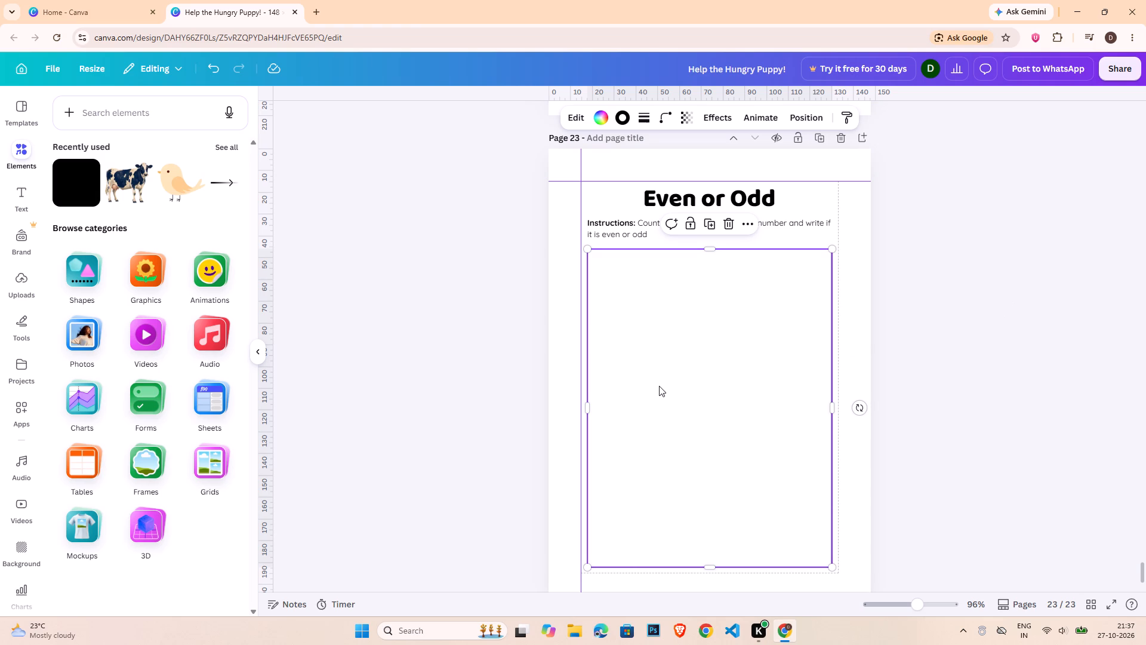
pyautogui.click(879, 322)
pyautogui.click(815, 317)
pyautogui.hotkey('ctrl', 'c')
pyautogui.hotkey('ctrl', 'v')
pyautogui.moveTo(814, 342); pyautogui.dragTo(812, 352)
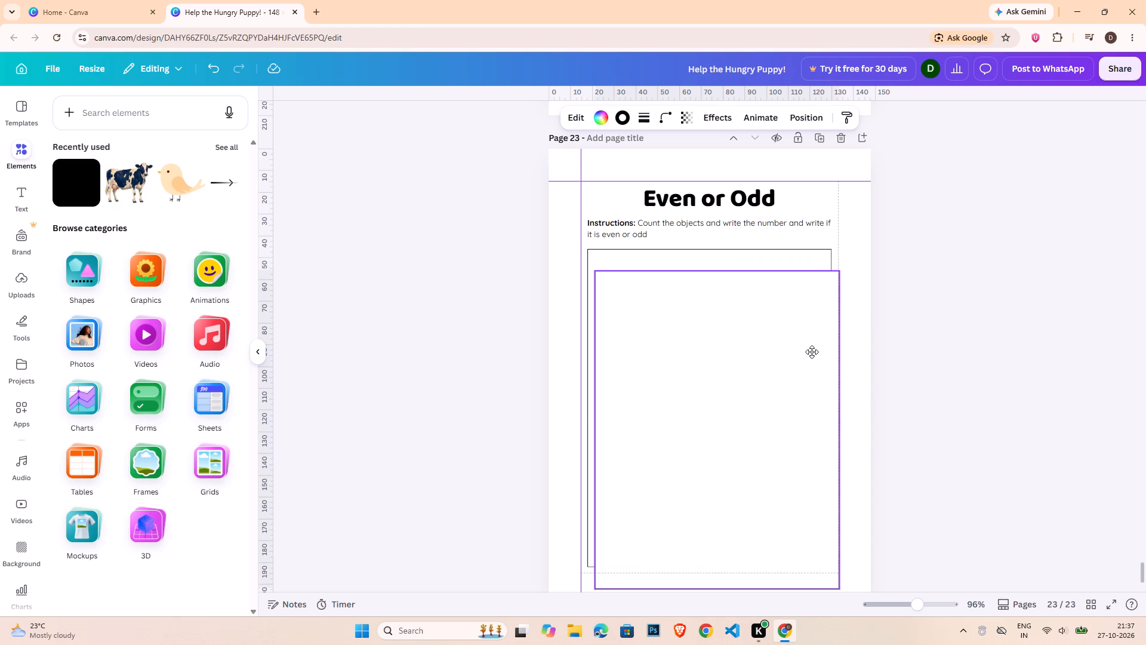
pyautogui.moveTo(812, 352); pyautogui.dragTo(806, 334)
pyautogui.moveTo(725, 569); pyautogui.dragTo(691, 404)
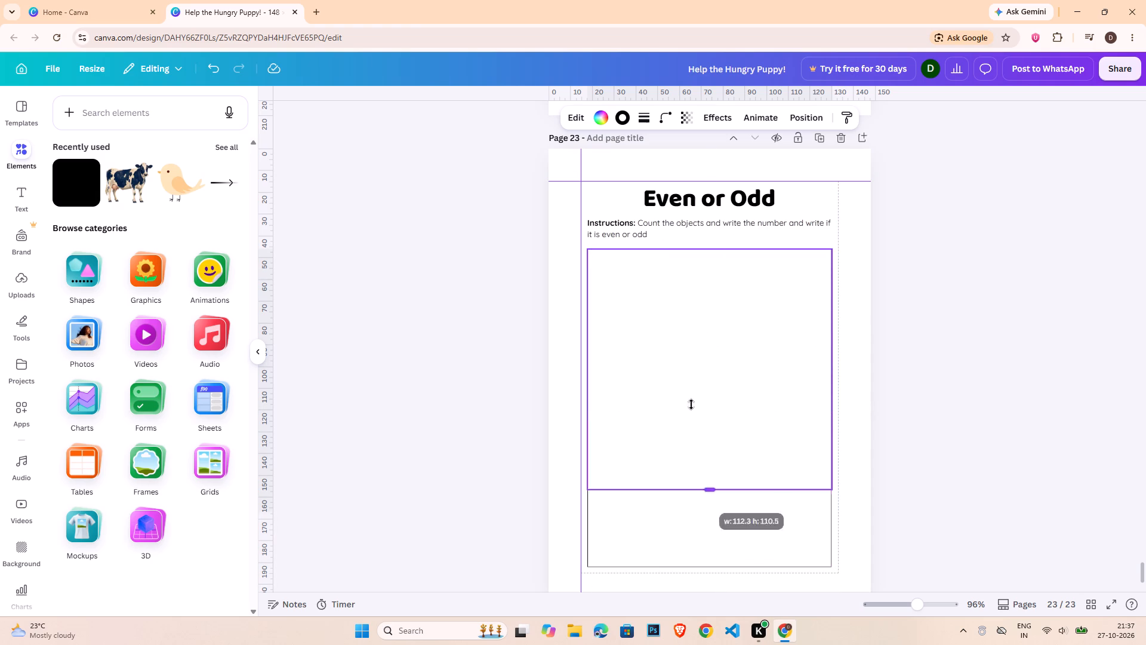
pyautogui.moveTo(691, 404); pyautogui.dragTo(706, 285)
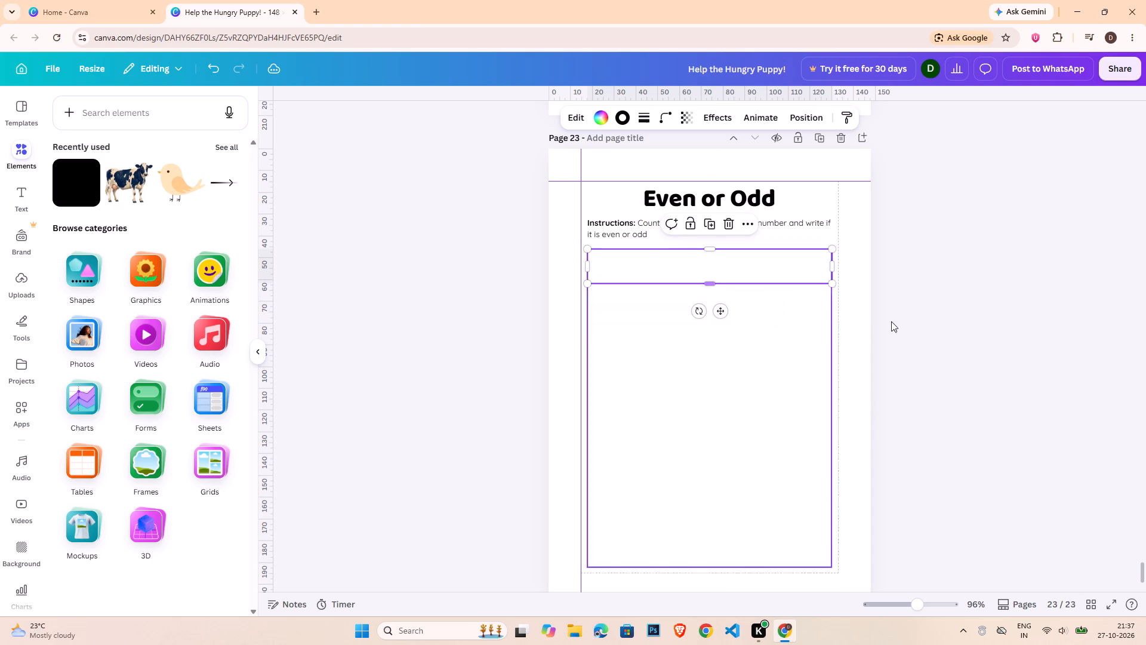
pyautogui.click(893, 322)
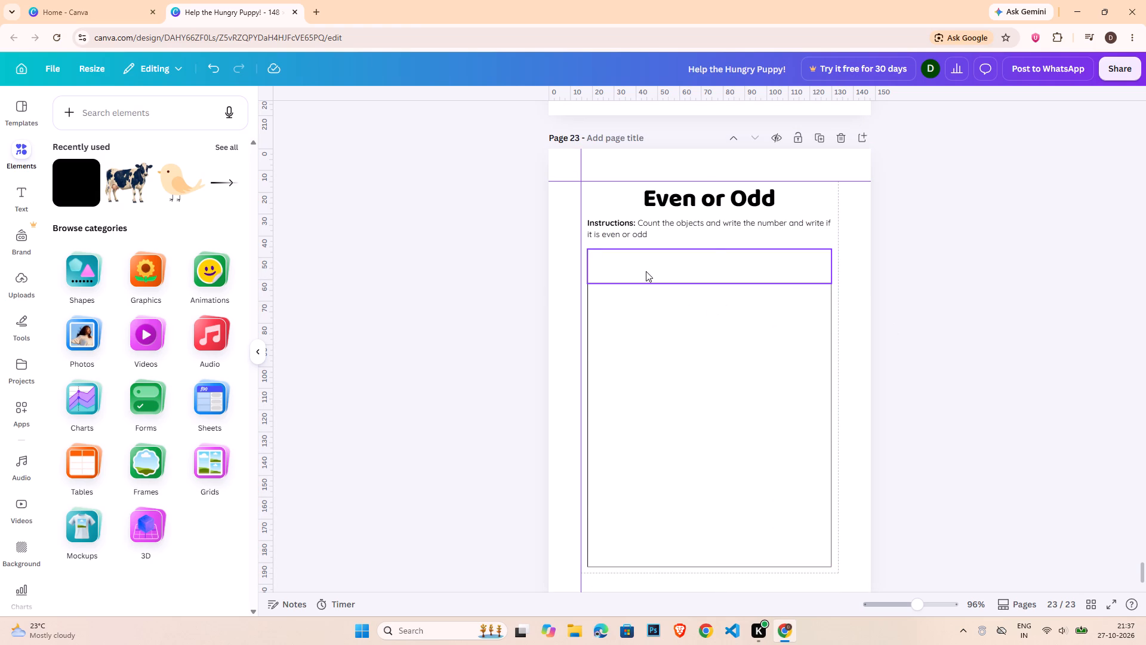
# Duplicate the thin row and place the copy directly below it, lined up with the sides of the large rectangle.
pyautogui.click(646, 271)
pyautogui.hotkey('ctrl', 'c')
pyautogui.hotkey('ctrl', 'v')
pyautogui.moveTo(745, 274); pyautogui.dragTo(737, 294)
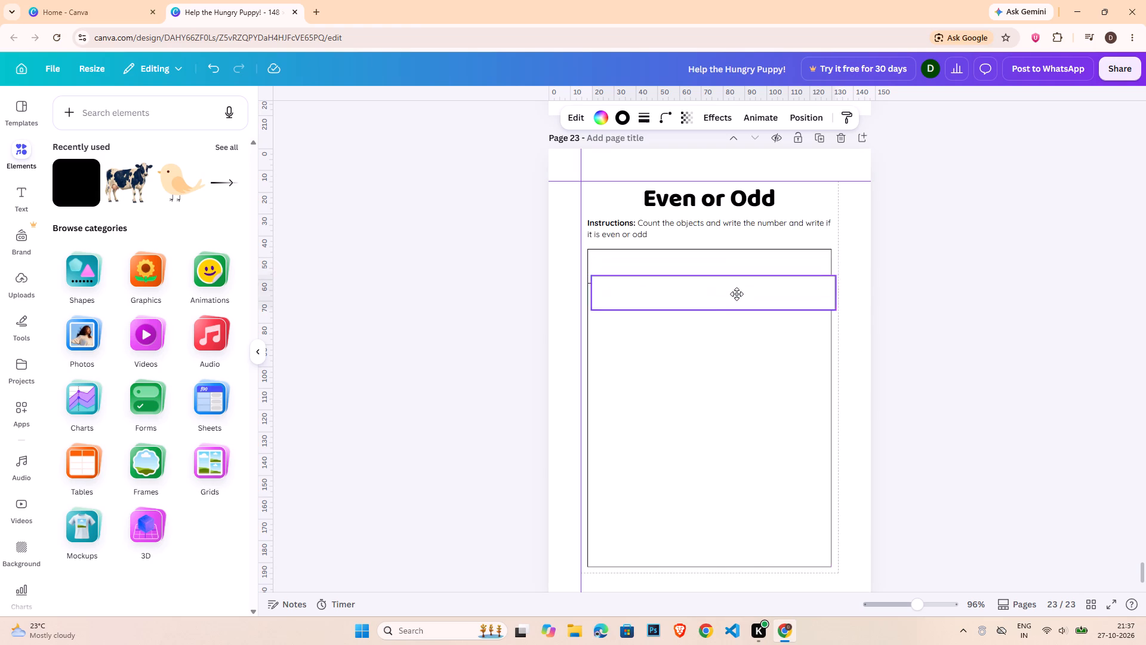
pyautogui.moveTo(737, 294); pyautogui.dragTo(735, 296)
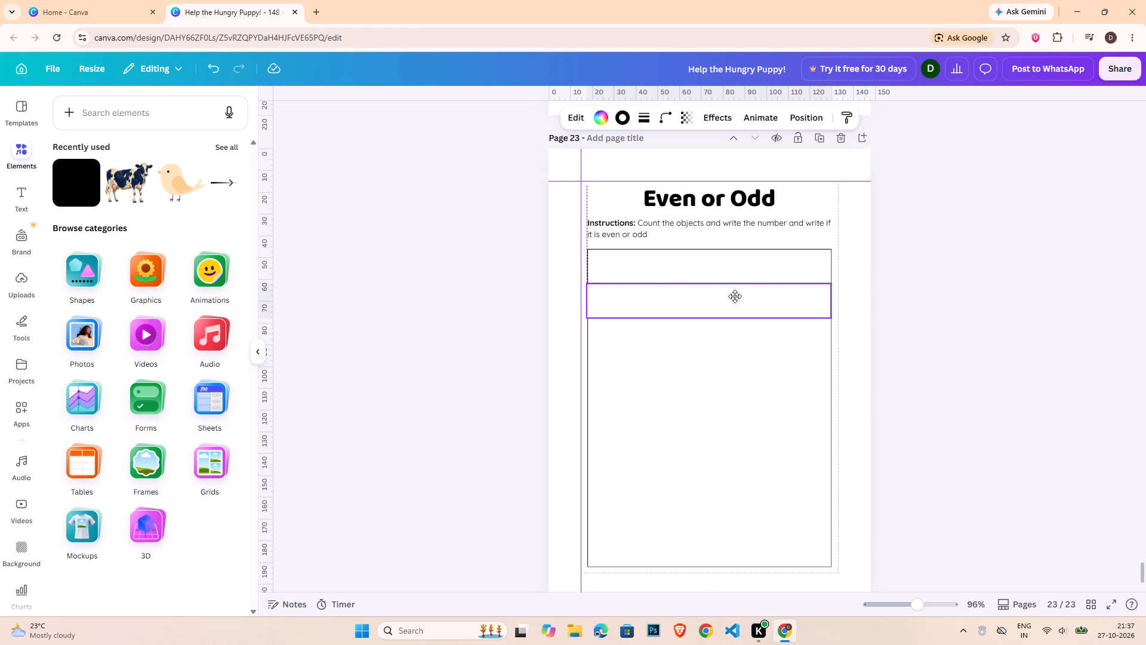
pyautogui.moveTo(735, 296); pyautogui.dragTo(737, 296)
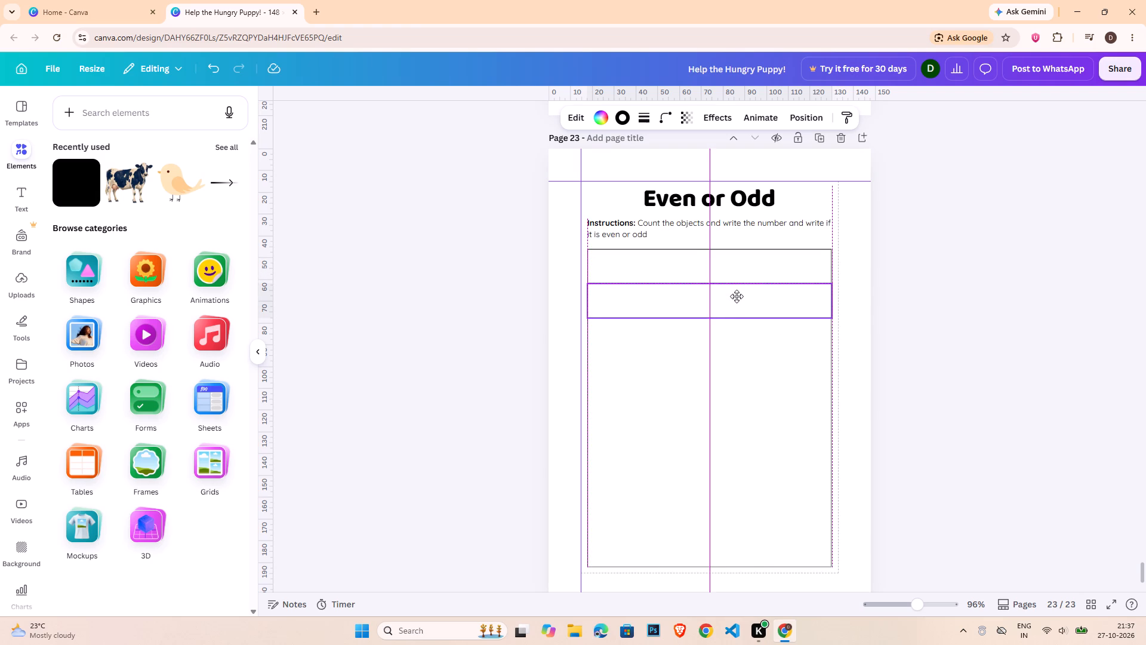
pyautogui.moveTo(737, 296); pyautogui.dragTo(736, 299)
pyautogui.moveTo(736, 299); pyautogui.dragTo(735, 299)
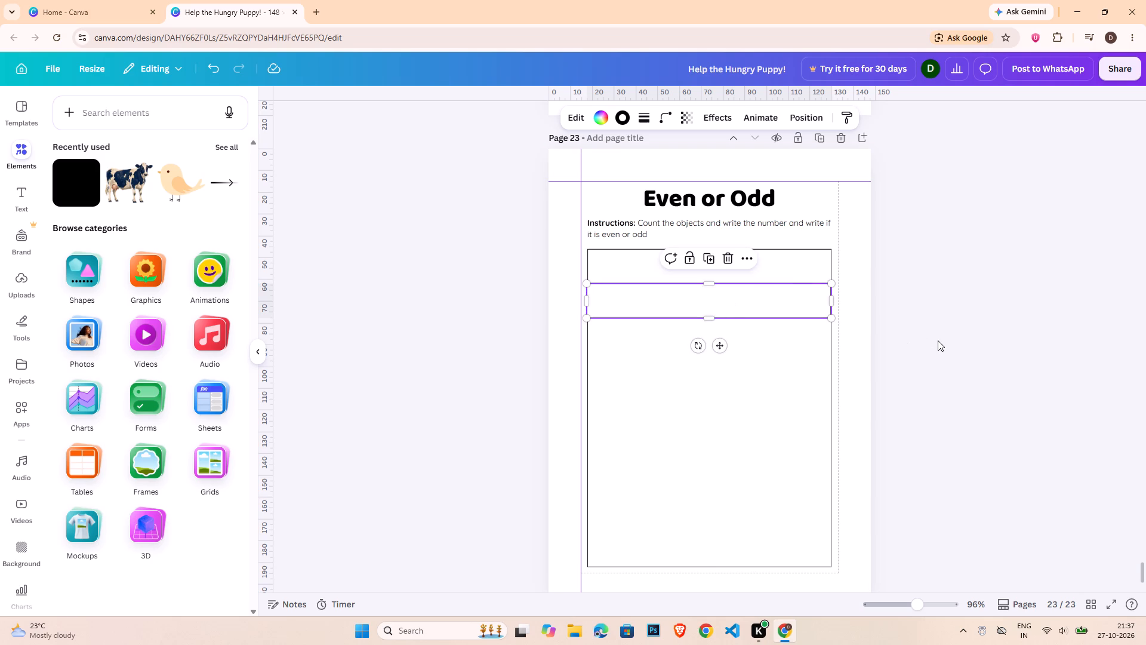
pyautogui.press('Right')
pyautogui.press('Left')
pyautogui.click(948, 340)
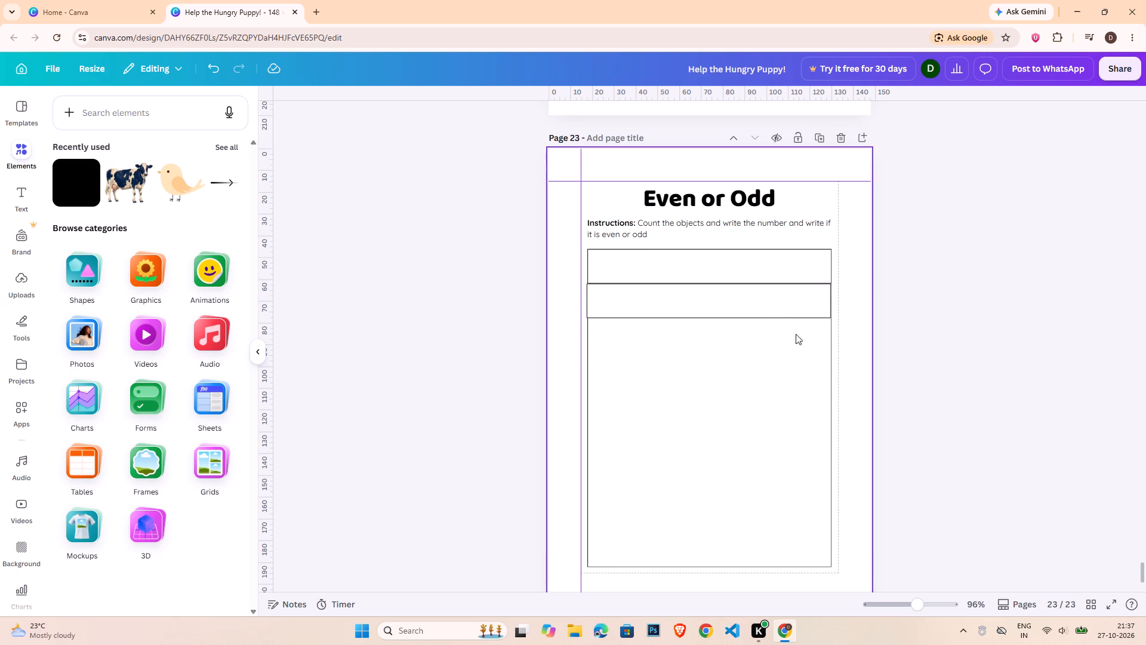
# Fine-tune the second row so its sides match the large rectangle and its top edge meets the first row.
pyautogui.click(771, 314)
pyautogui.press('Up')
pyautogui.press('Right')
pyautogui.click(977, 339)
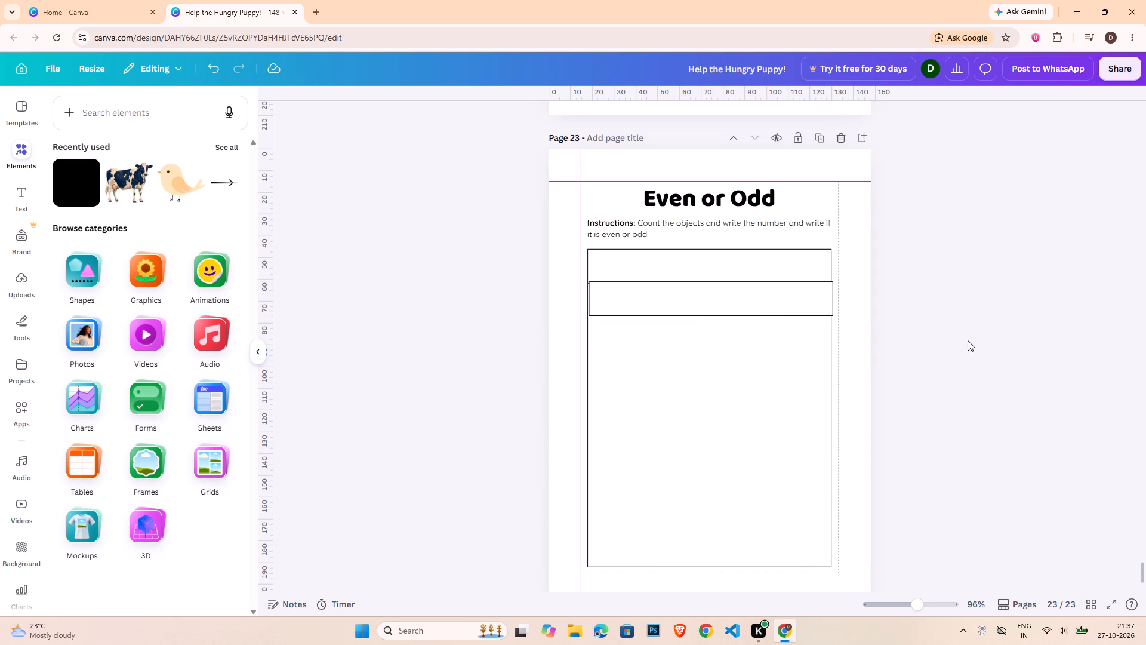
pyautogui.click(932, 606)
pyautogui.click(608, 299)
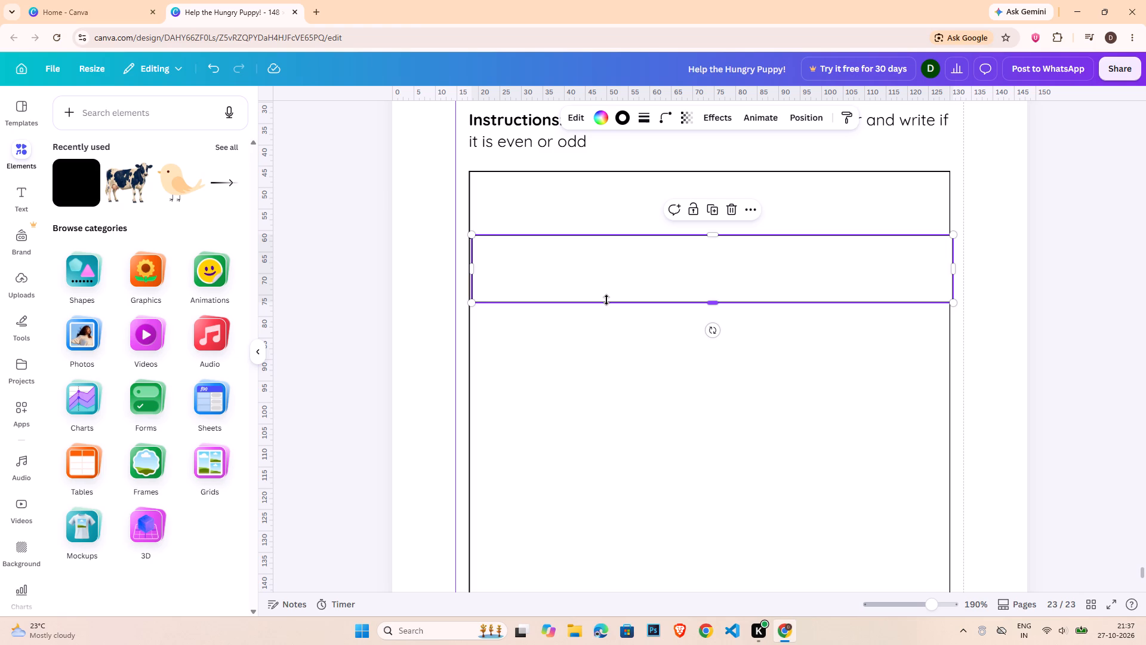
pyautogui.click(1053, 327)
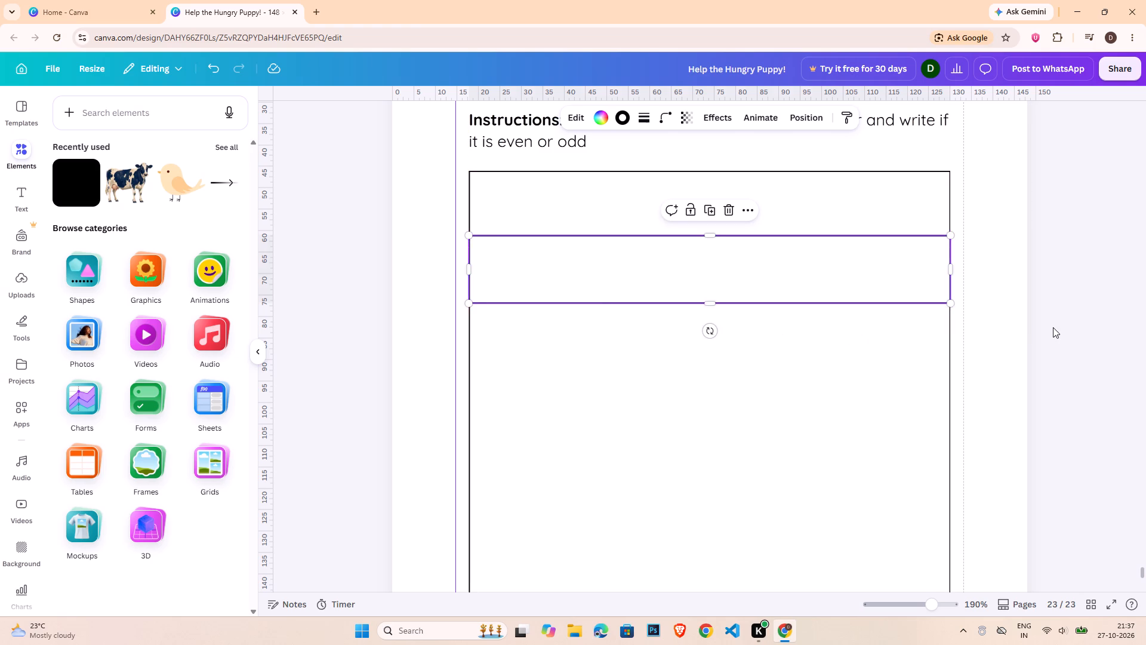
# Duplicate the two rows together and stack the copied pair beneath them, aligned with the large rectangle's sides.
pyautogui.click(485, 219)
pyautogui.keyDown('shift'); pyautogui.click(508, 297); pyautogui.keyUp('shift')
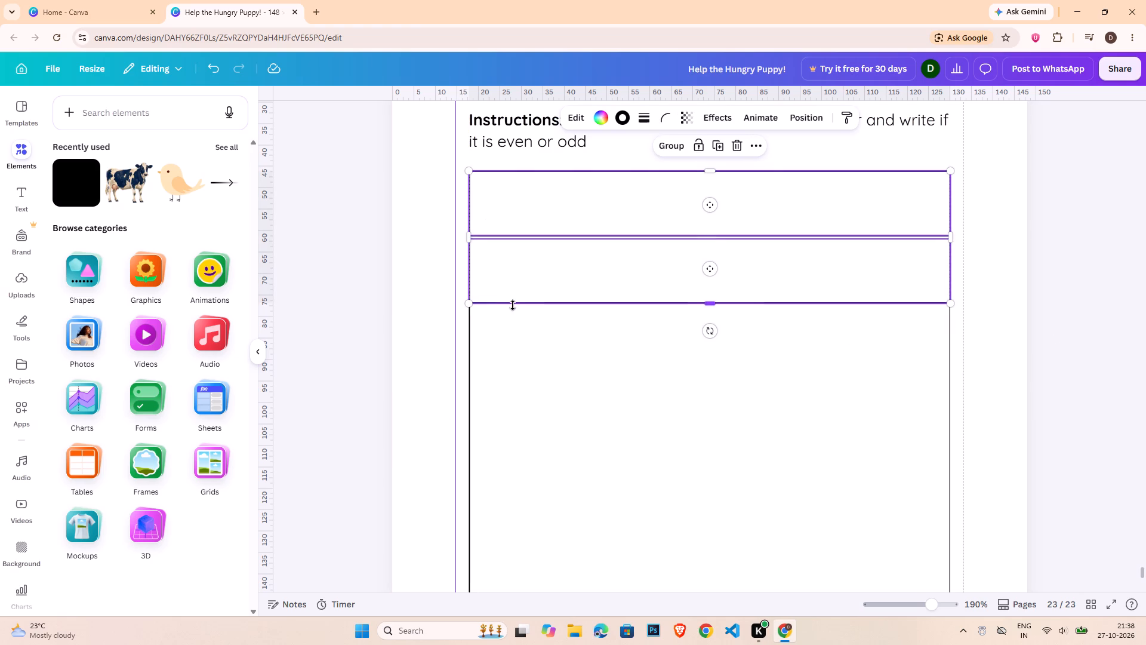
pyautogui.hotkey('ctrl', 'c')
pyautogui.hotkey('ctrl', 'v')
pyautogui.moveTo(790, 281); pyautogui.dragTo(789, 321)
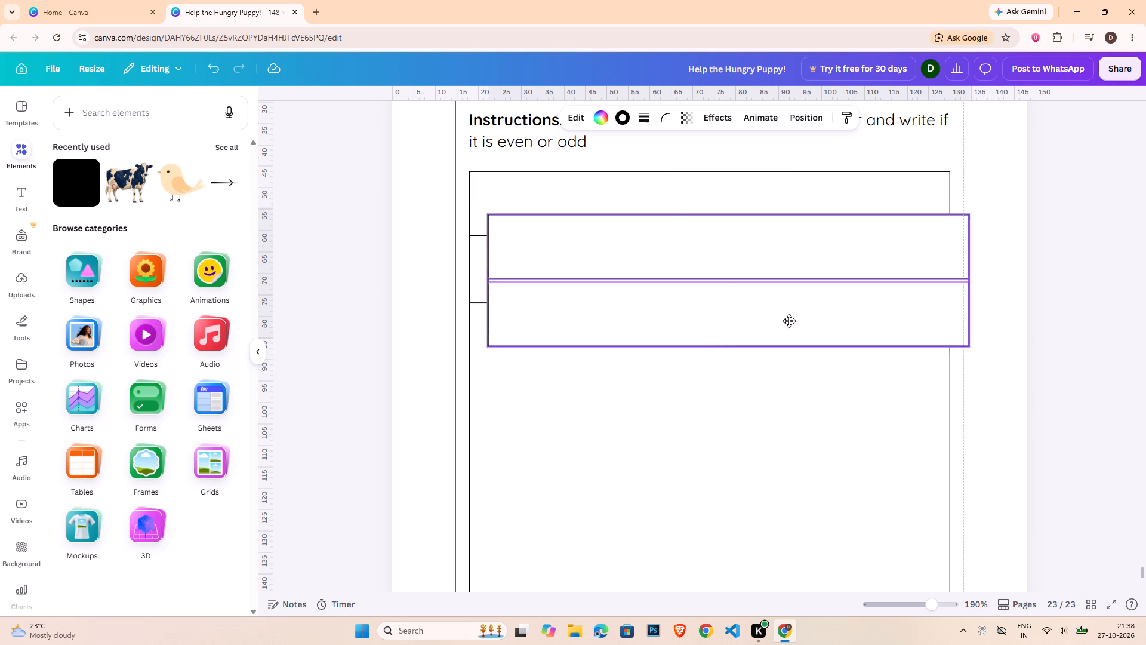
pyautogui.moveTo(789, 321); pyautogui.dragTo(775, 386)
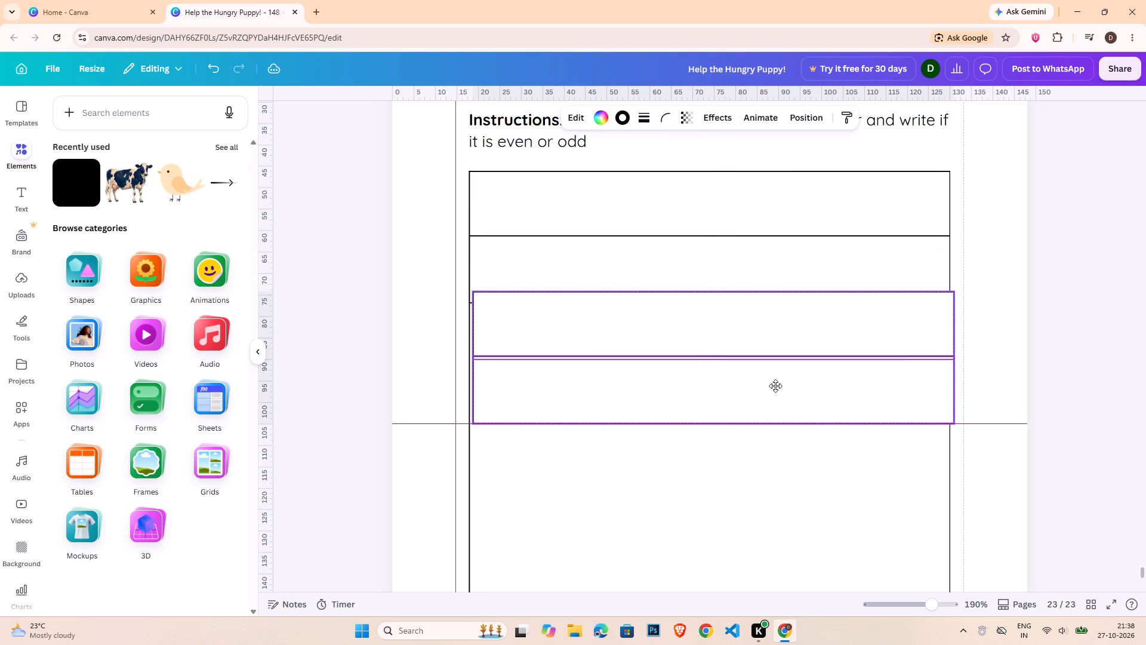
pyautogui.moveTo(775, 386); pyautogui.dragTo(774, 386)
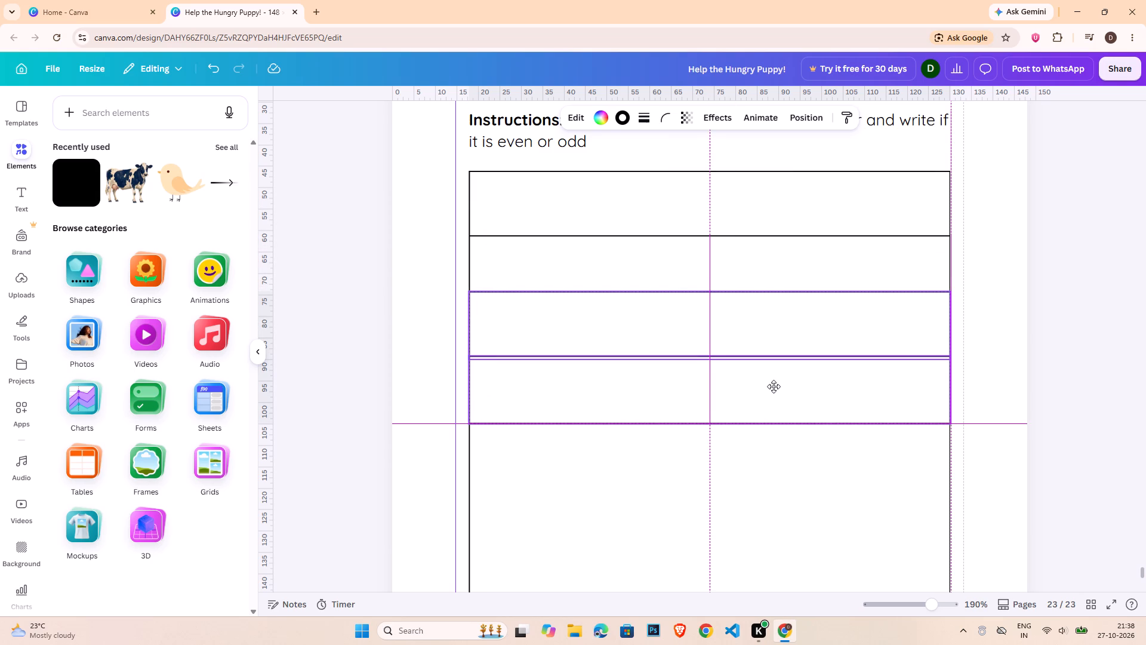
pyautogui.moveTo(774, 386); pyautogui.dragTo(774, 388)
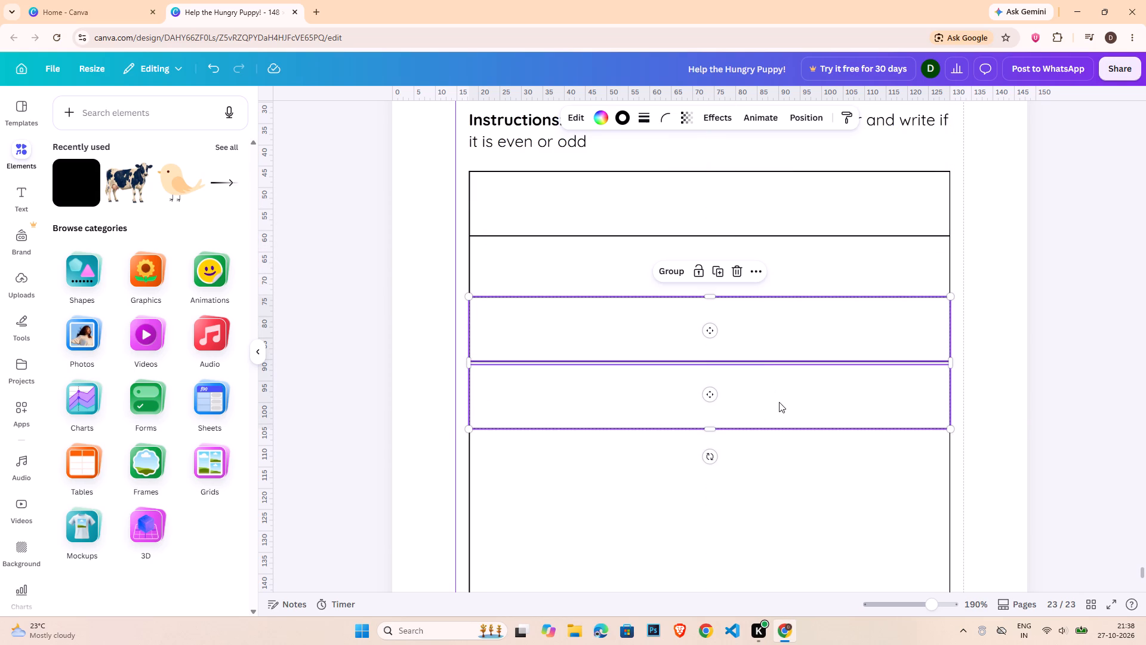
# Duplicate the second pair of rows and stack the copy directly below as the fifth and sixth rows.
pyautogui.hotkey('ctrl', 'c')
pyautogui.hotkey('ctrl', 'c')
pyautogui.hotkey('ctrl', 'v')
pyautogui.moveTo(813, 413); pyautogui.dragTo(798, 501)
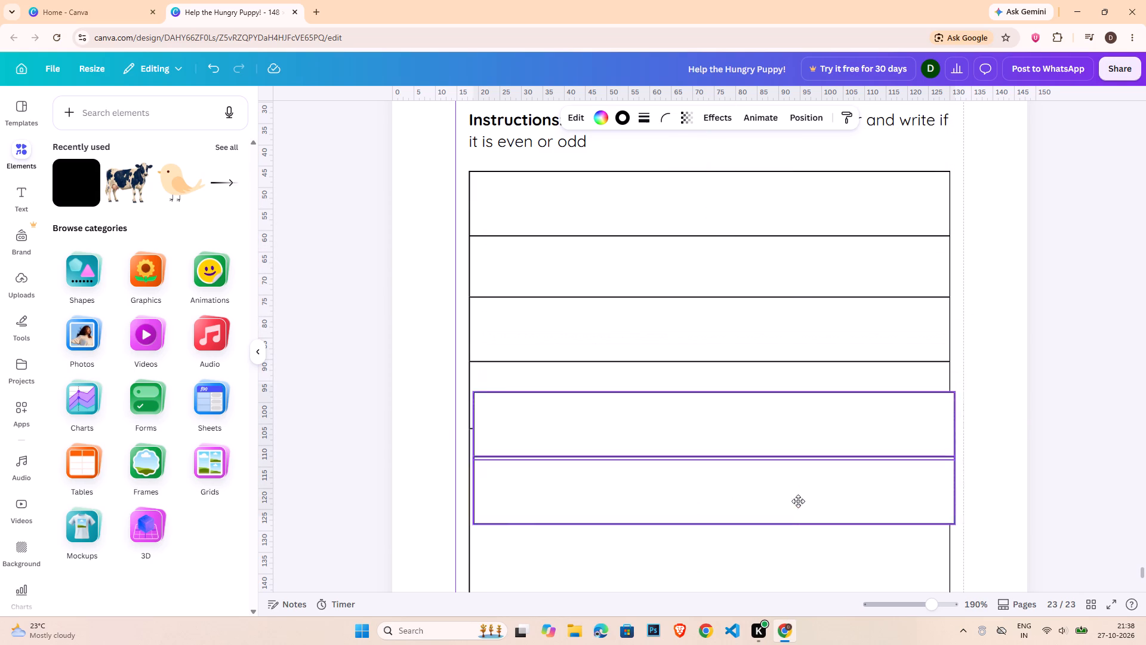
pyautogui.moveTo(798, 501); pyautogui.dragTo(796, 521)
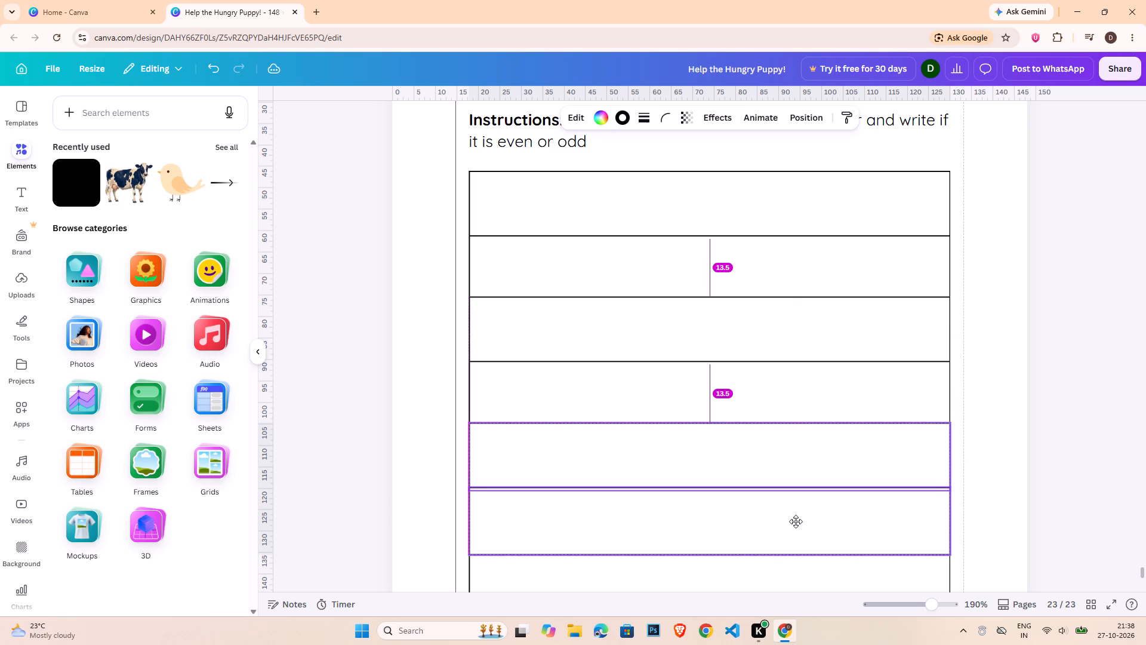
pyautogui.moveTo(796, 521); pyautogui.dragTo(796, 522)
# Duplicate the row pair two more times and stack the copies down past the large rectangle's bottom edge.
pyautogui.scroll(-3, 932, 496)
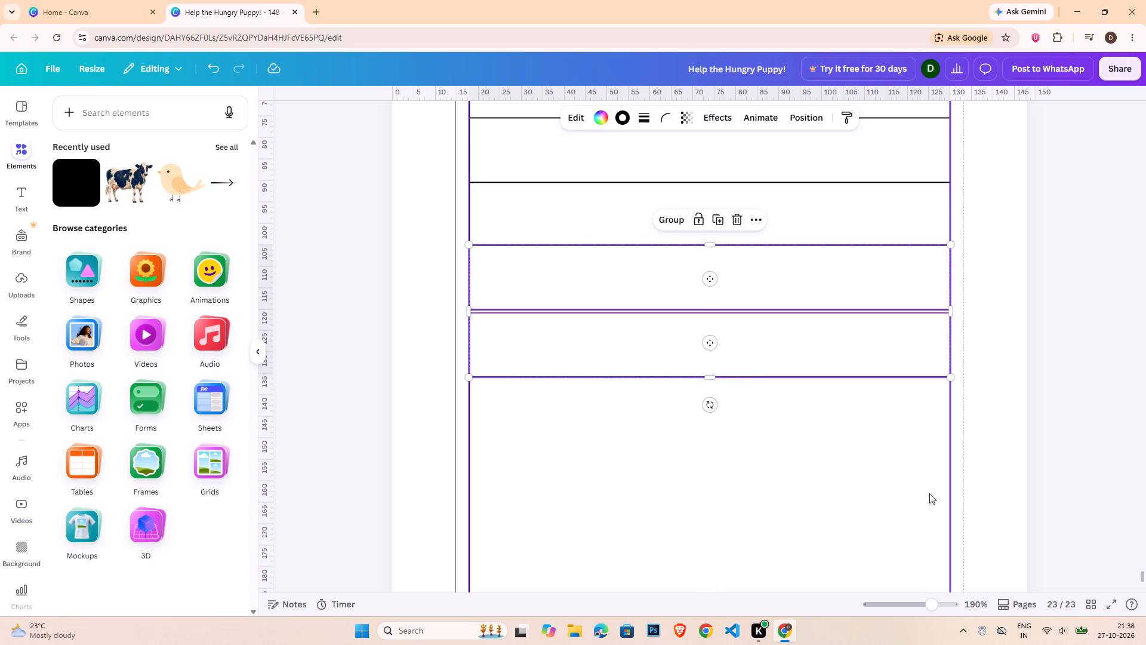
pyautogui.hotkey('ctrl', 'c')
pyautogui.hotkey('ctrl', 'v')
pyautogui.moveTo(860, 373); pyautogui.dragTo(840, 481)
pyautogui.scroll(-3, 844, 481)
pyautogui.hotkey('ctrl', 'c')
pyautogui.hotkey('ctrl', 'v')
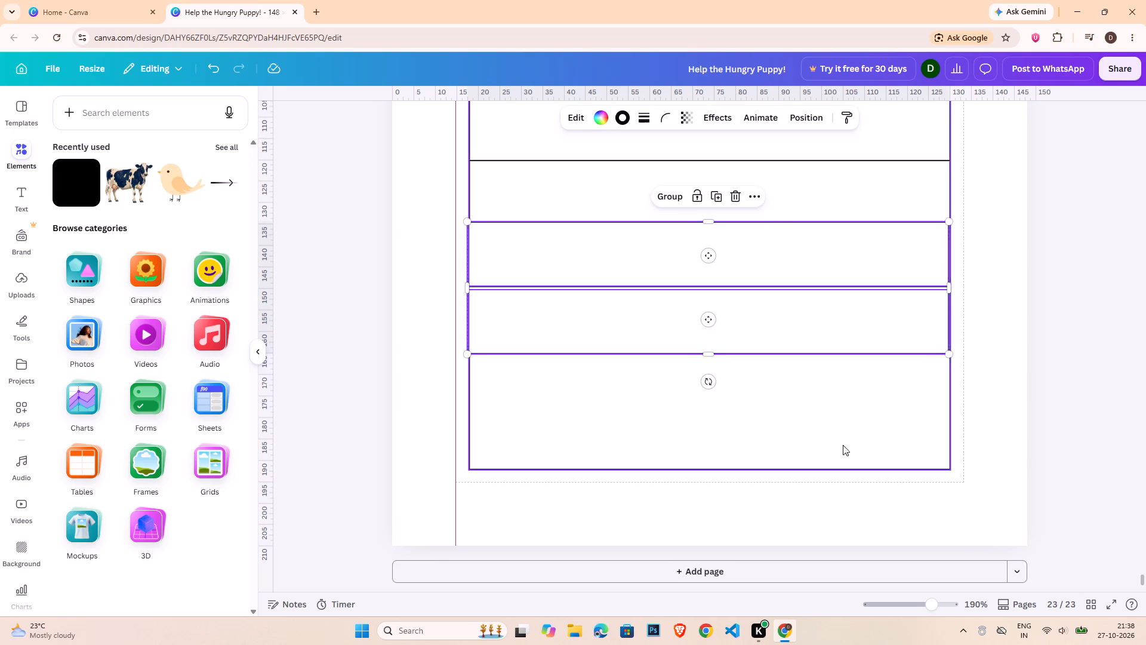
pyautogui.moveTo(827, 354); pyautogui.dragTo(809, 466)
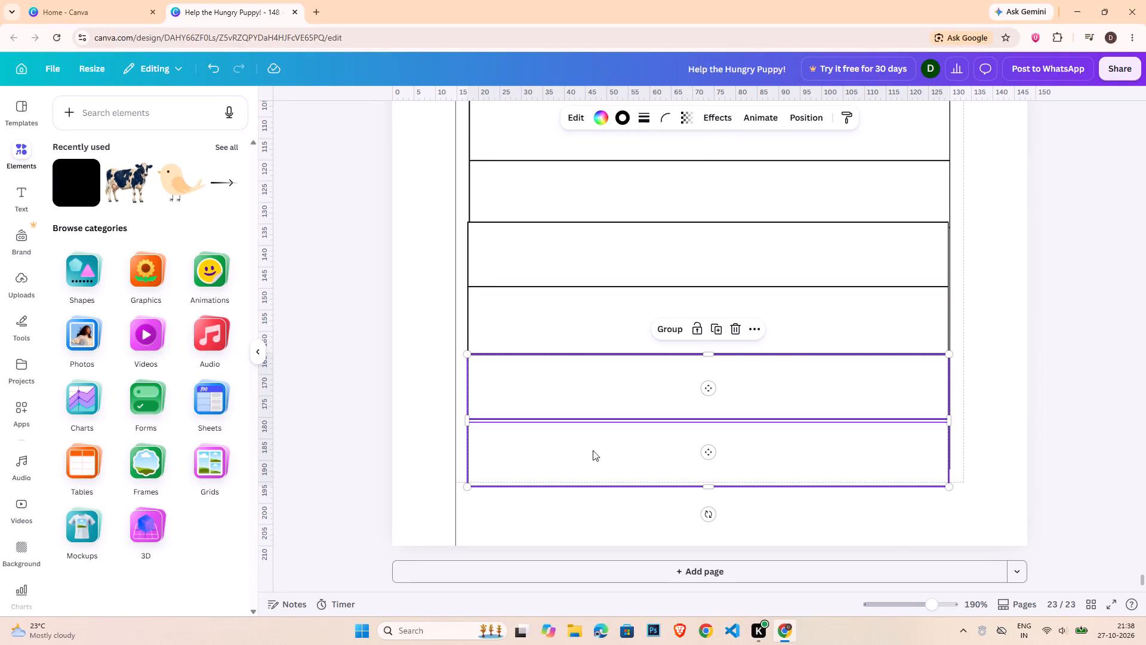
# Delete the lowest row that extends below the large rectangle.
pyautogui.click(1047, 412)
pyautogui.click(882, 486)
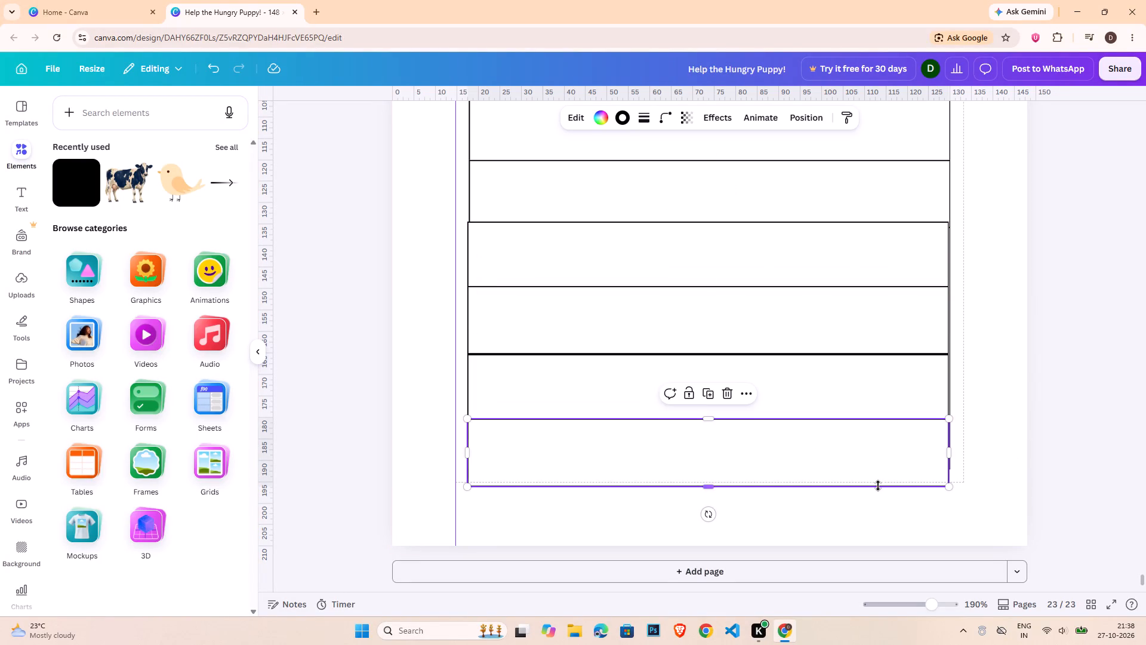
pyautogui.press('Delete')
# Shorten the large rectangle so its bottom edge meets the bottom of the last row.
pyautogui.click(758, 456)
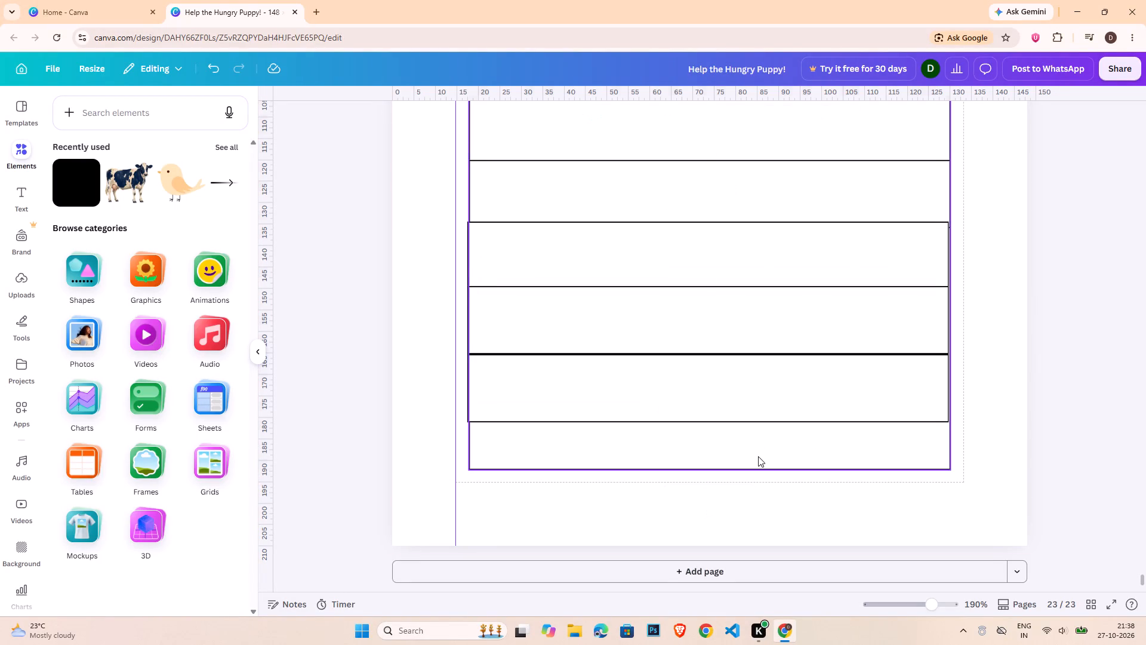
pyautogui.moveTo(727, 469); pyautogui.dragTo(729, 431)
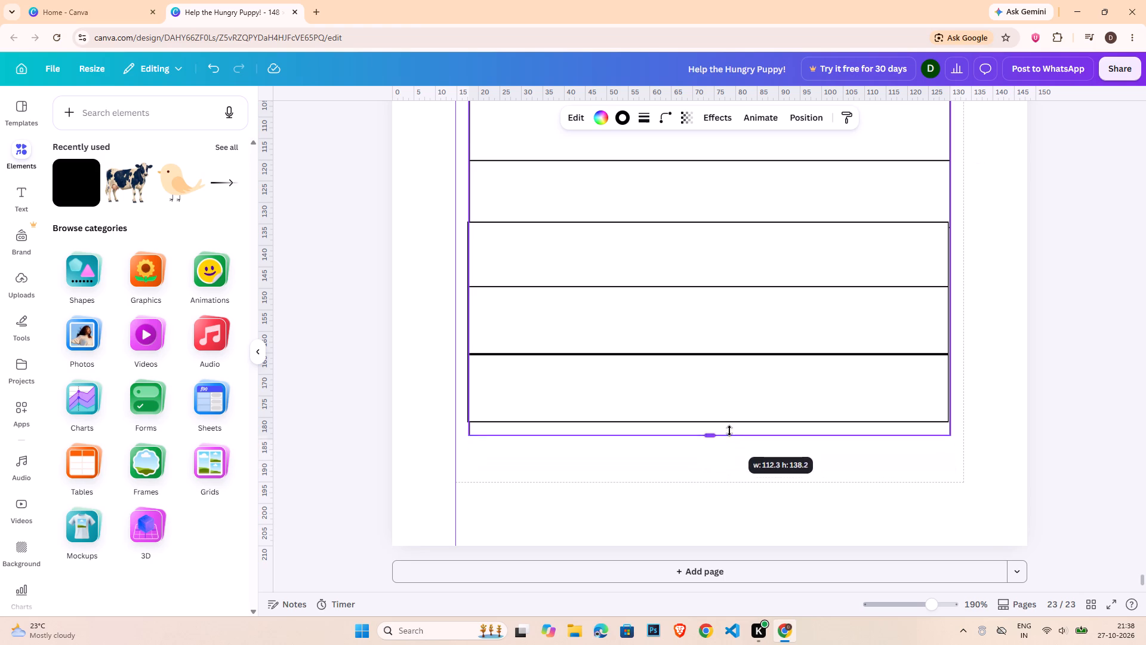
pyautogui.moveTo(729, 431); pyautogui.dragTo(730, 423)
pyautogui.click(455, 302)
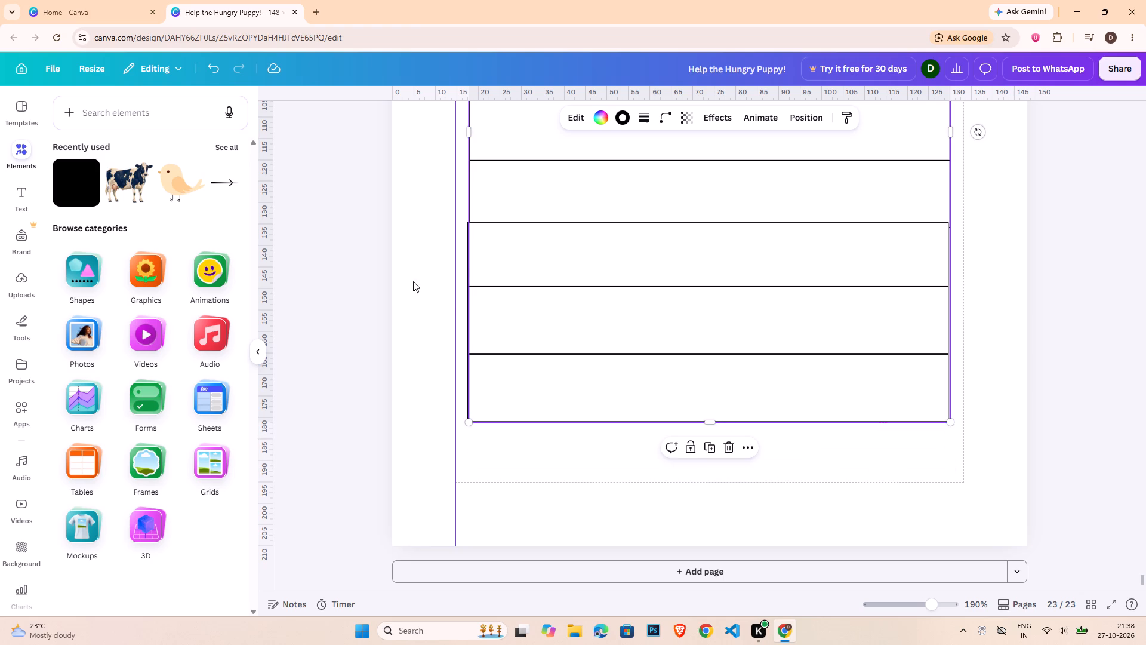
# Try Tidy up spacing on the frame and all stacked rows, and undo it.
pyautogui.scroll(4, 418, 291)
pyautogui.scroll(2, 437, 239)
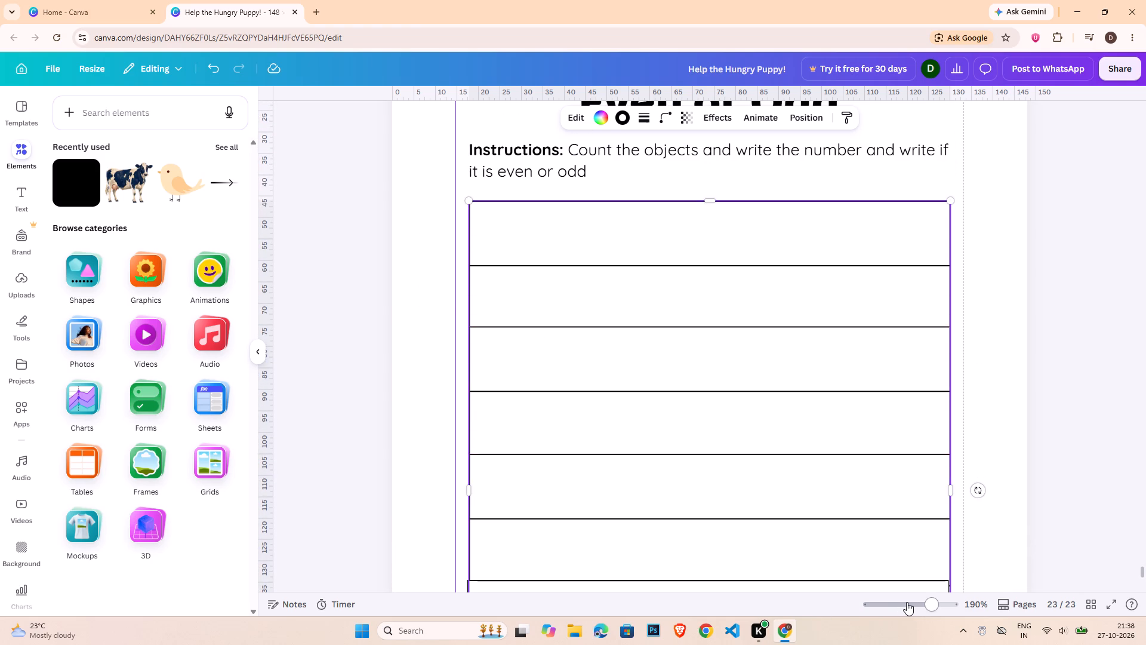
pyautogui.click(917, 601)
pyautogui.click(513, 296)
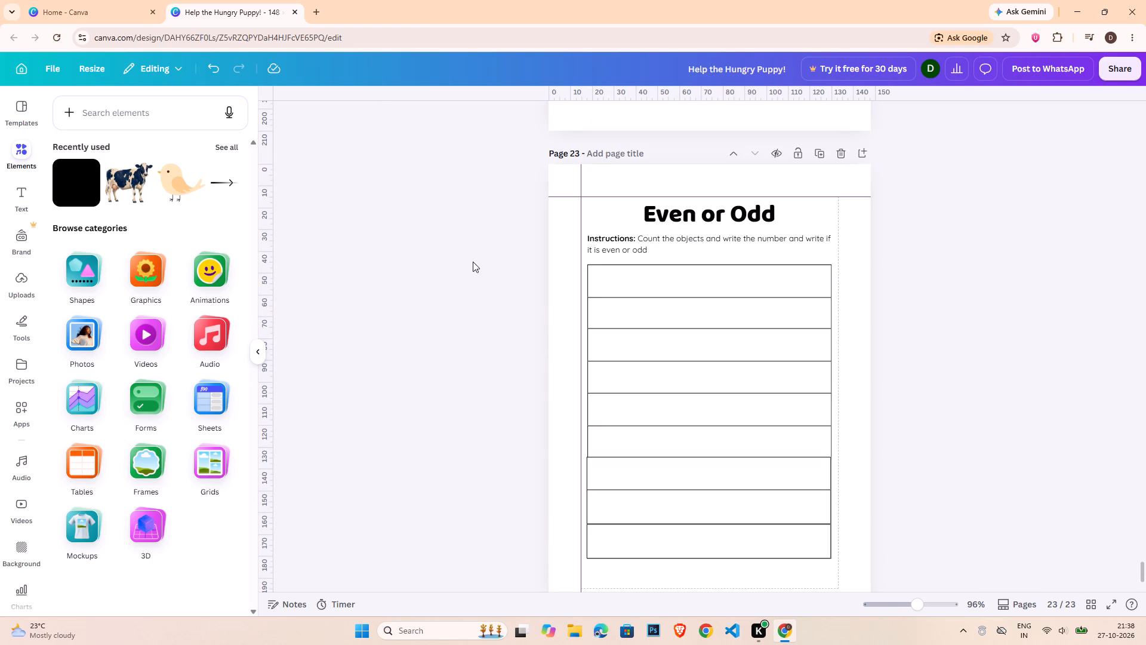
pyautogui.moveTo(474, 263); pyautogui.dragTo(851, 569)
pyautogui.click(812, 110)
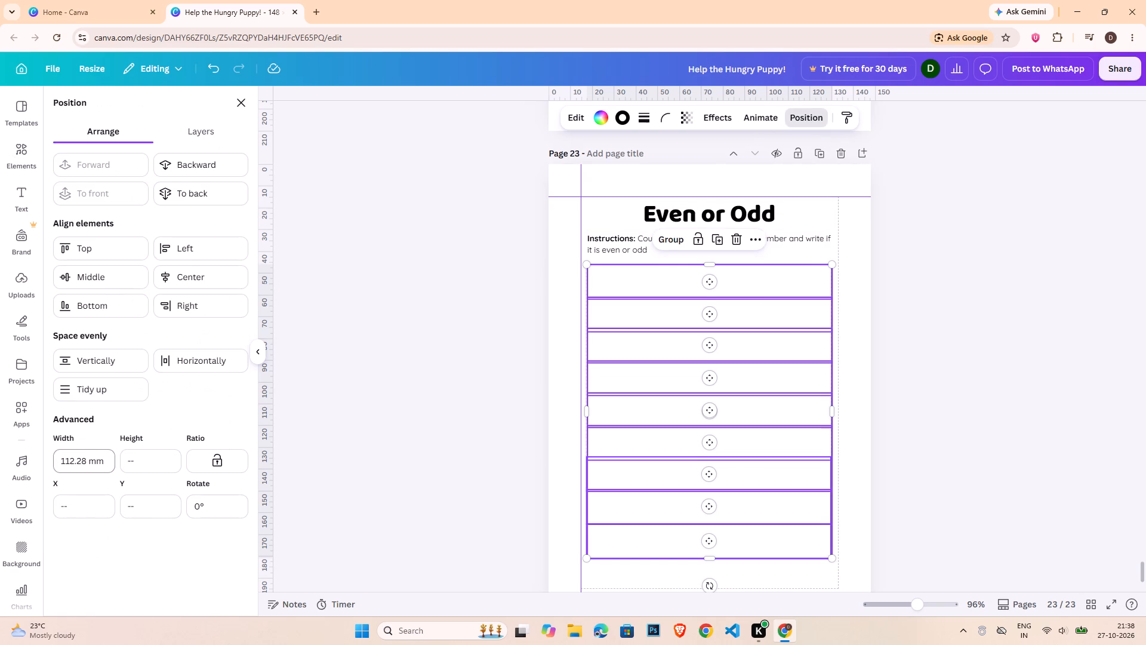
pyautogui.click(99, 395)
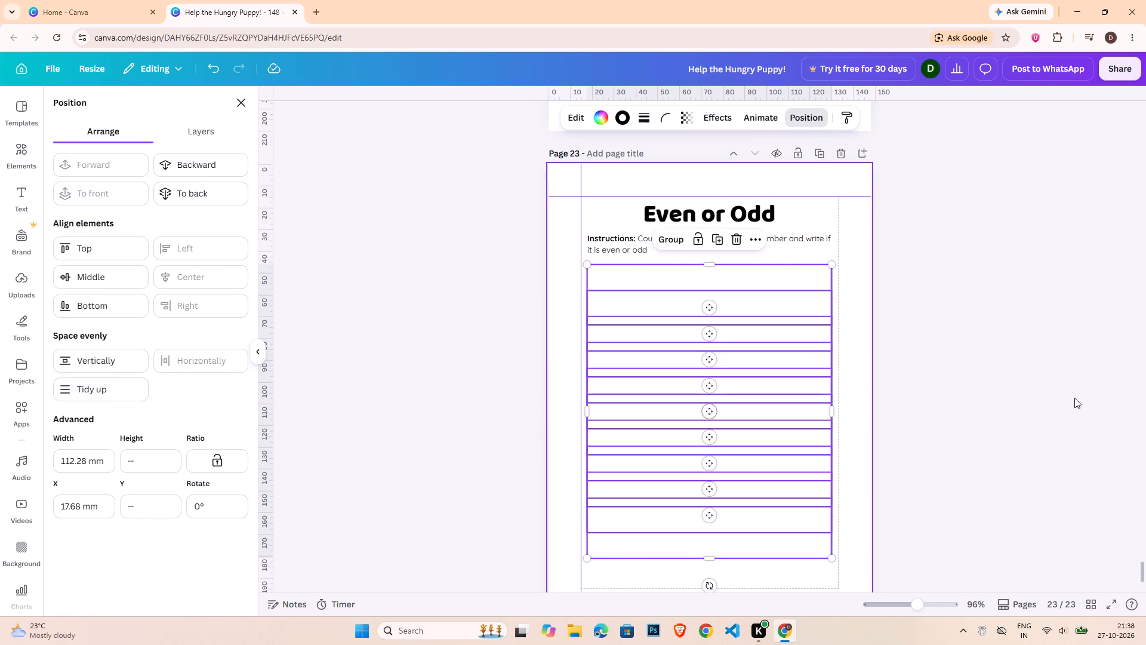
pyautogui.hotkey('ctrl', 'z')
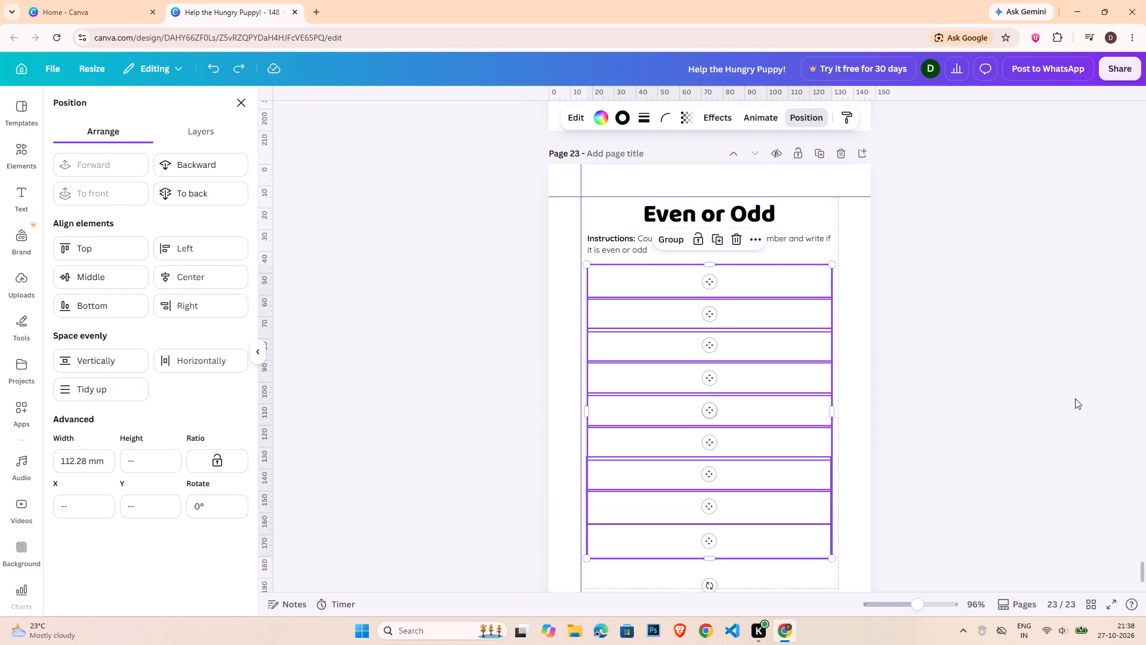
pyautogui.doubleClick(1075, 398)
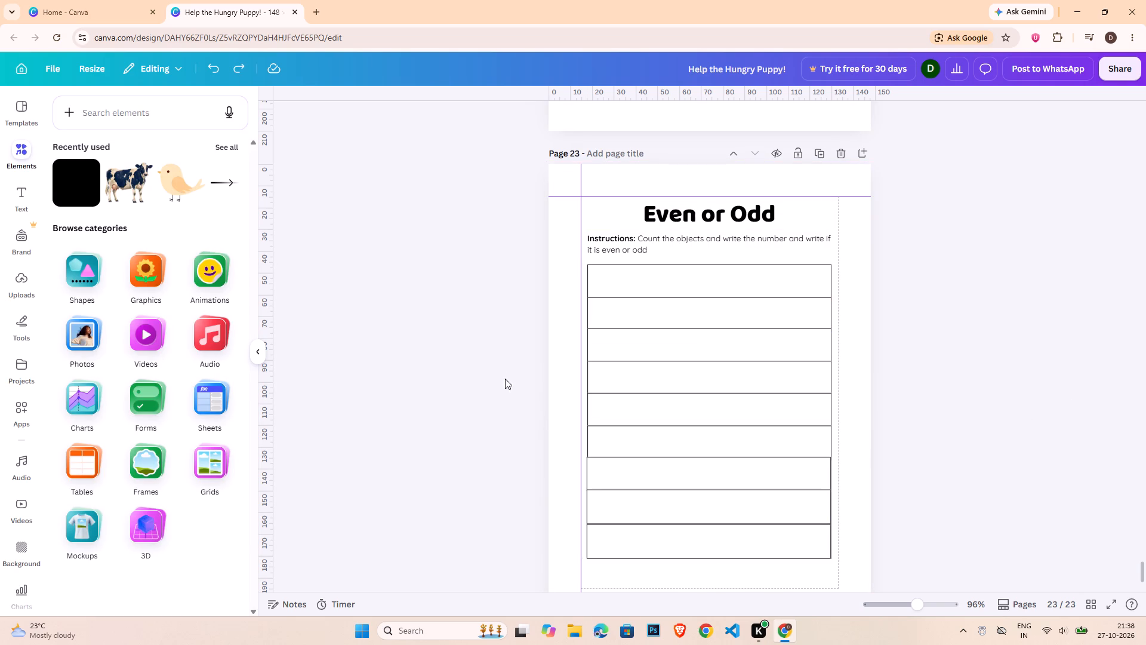
# Delete the large rectangle and all the stacked rows from the Even or Odd page.
pyautogui.moveTo(492, 287); pyautogui.dragTo(934, 549)
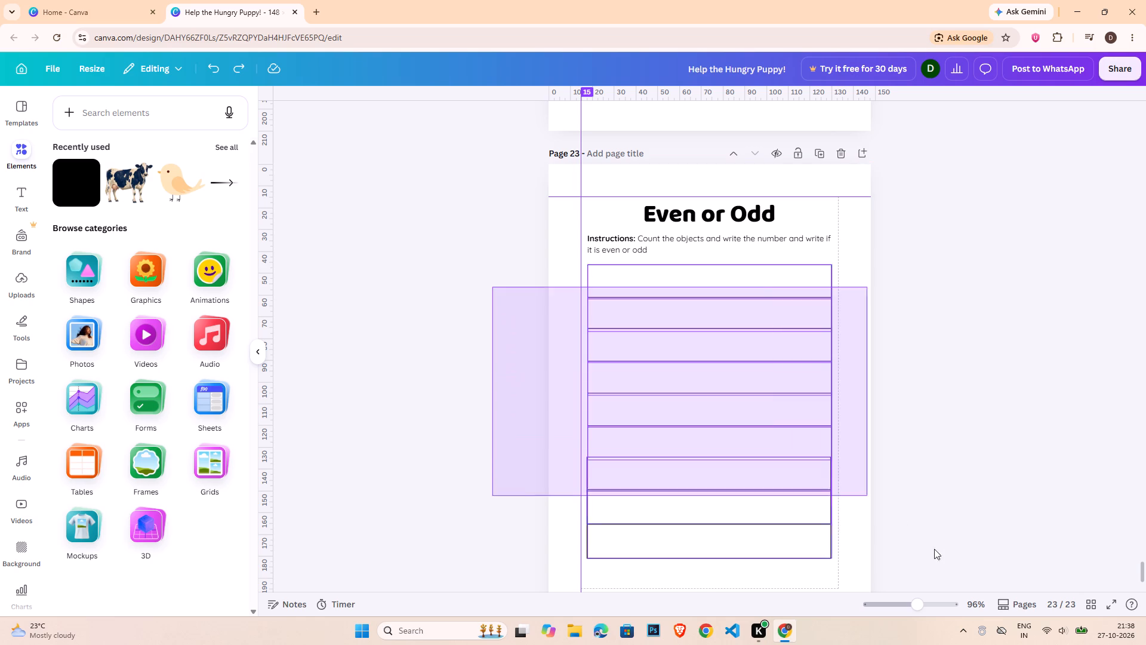
pyautogui.moveTo(934, 549); pyautogui.dragTo(939, 554)
pyautogui.press('Delete')
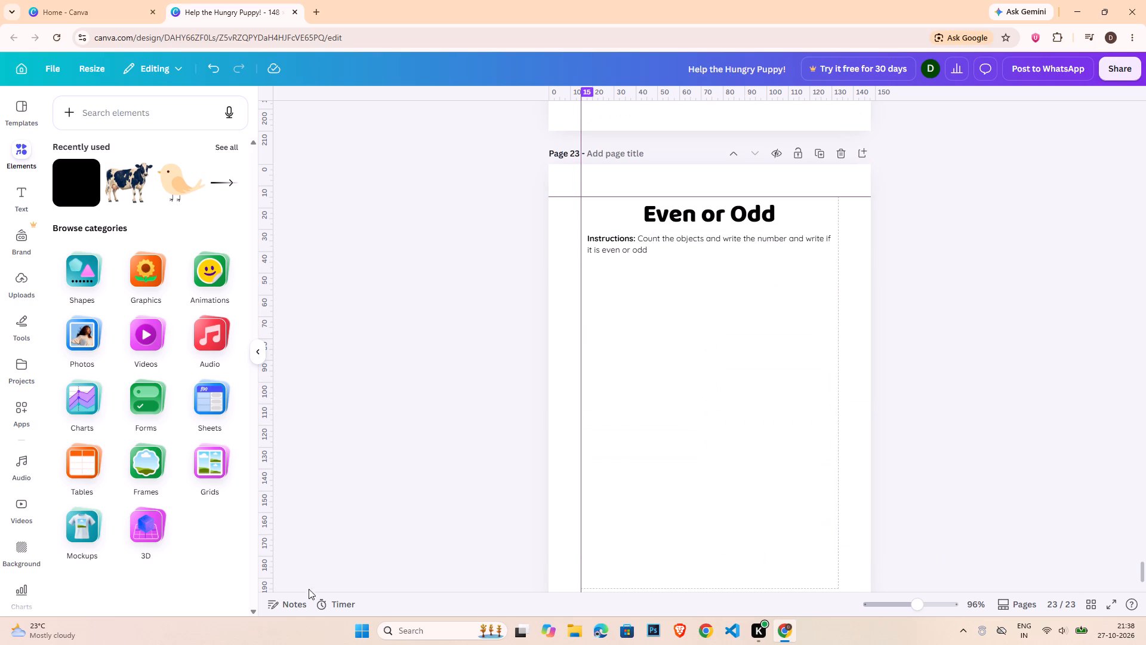
# Insert a plain table with three columns and four rows, and place it just below the instructions against their left edge.
pyautogui.click(80, 456)
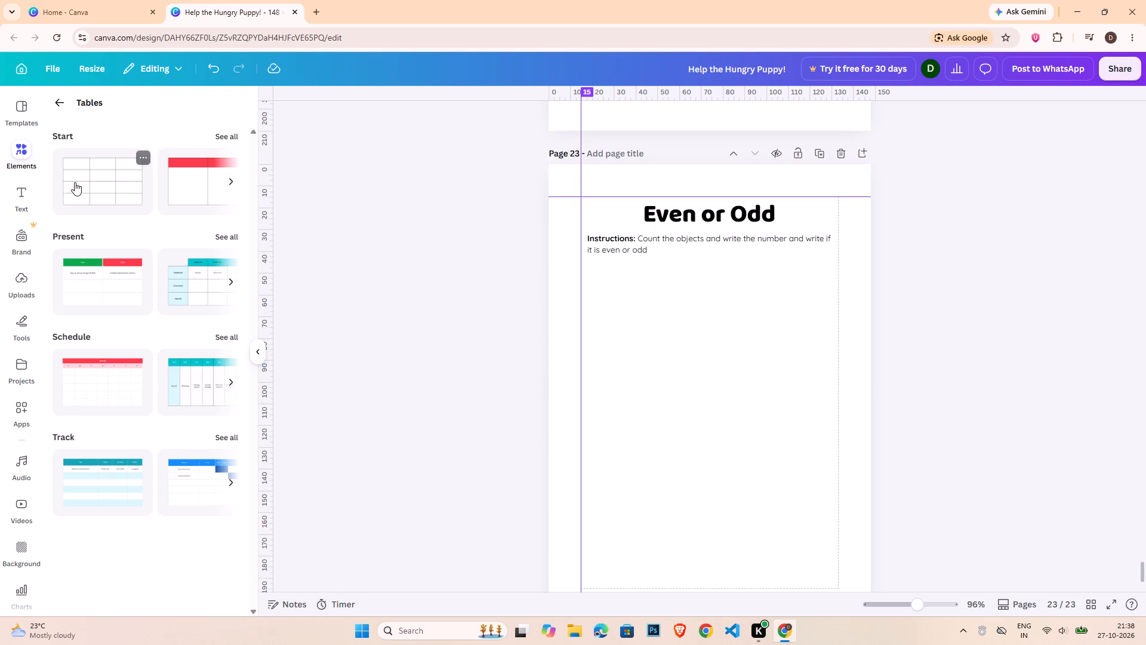
pyautogui.click(75, 182)
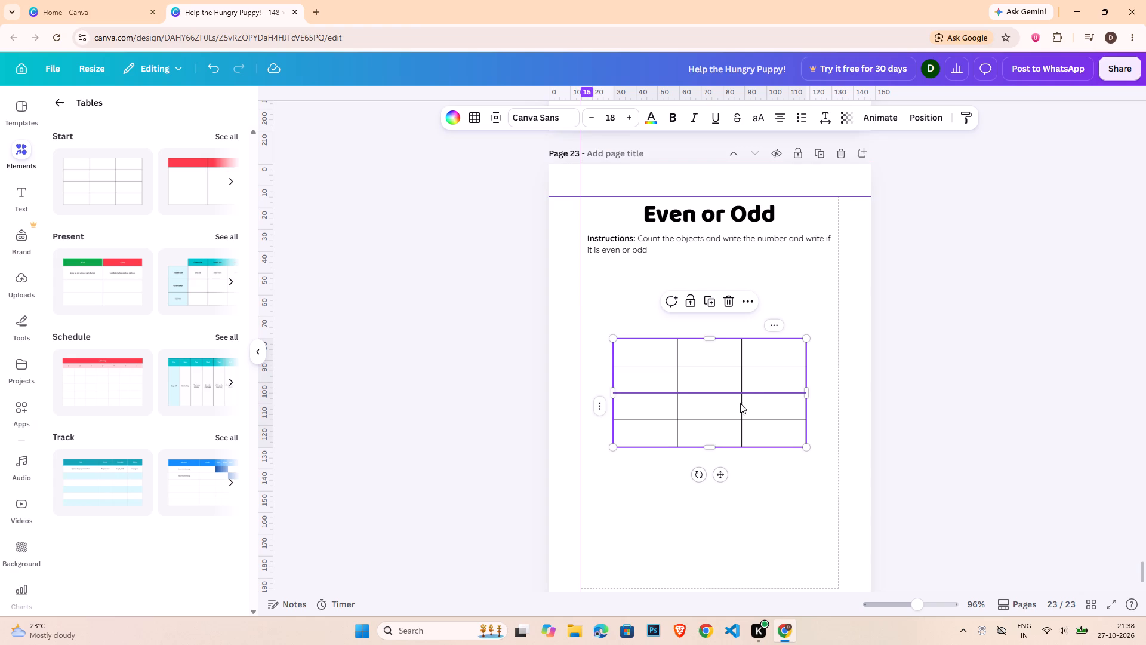
pyautogui.click(965, 403)
pyautogui.moveTo(651, 358); pyautogui.dragTo(624, 286)
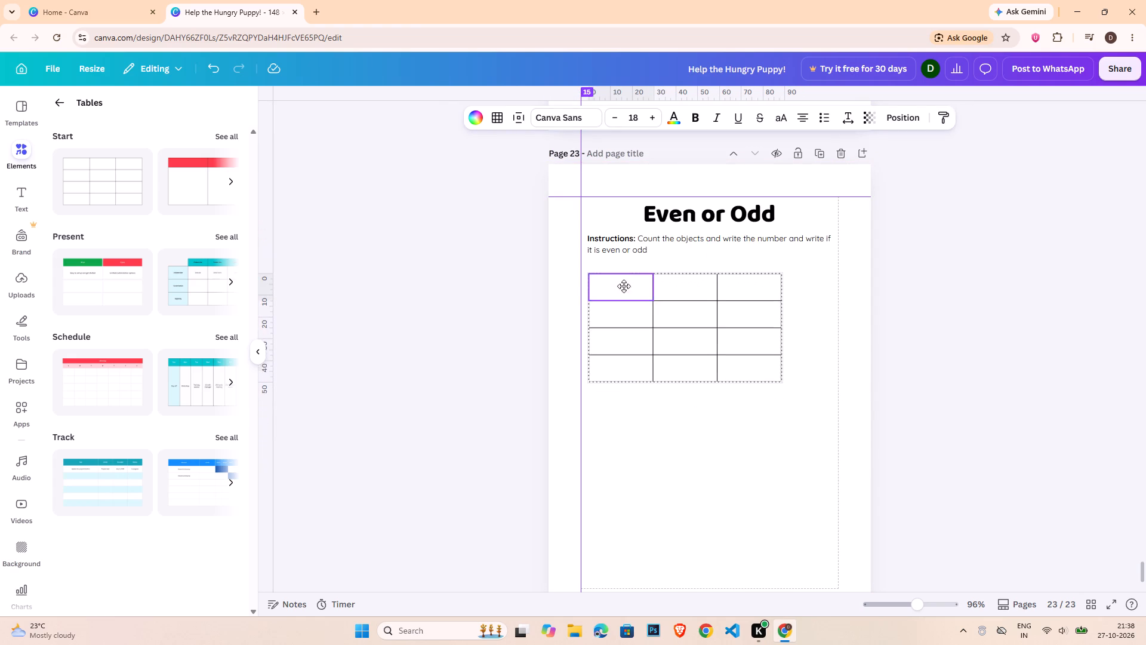
pyautogui.moveTo(624, 286); pyautogui.dragTo(624, 279)
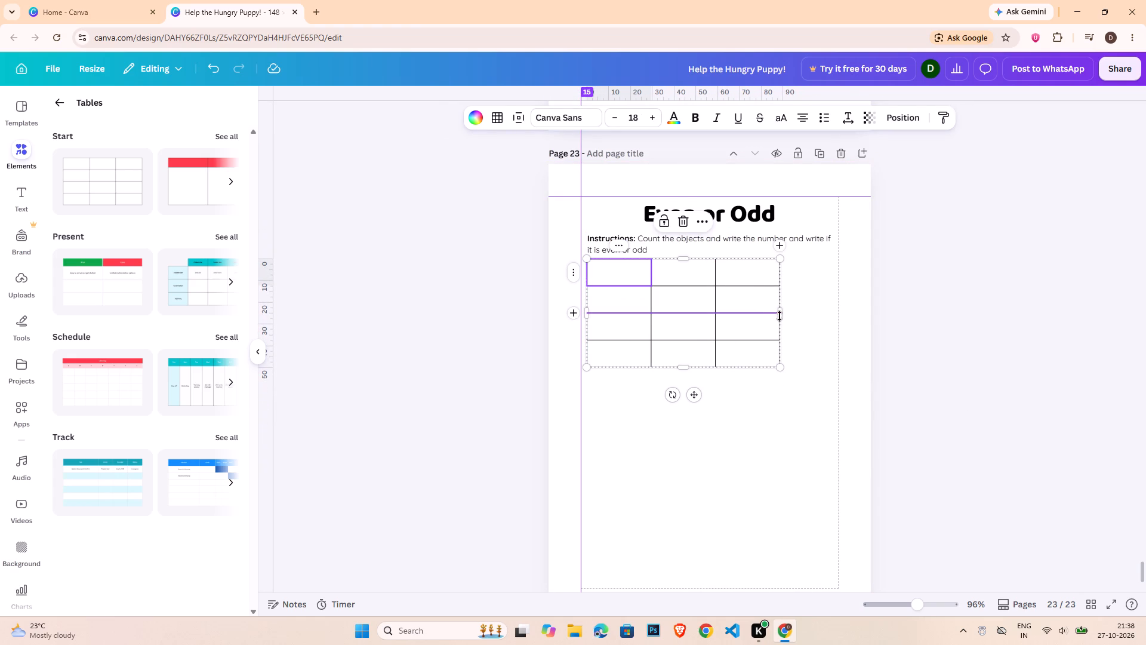
# Widen the table to the right edge of the instructions and stretch its last row down to the bottom page margin.
pyautogui.moveTo(783, 313); pyautogui.dragTo(838, 319)
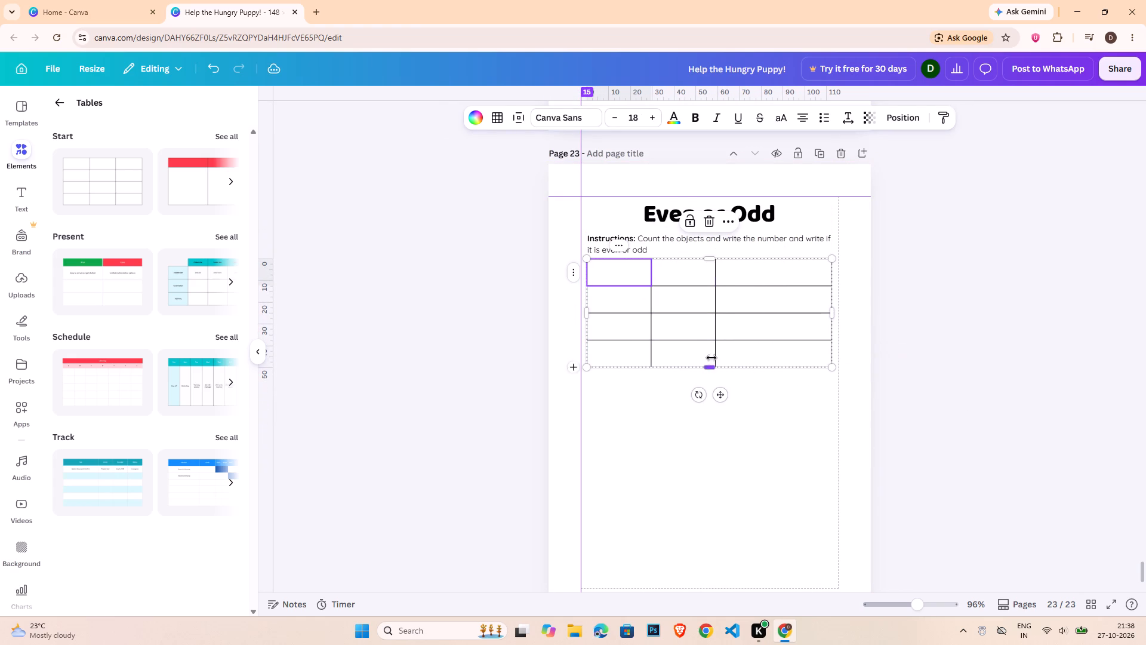
pyautogui.moveTo(713, 367); pyautogui.dragTo(720, 399)
pyautogui.moveTo(712, 370); pyautogui.dragTo(739, 585)
pyautogui.click(931, 461)
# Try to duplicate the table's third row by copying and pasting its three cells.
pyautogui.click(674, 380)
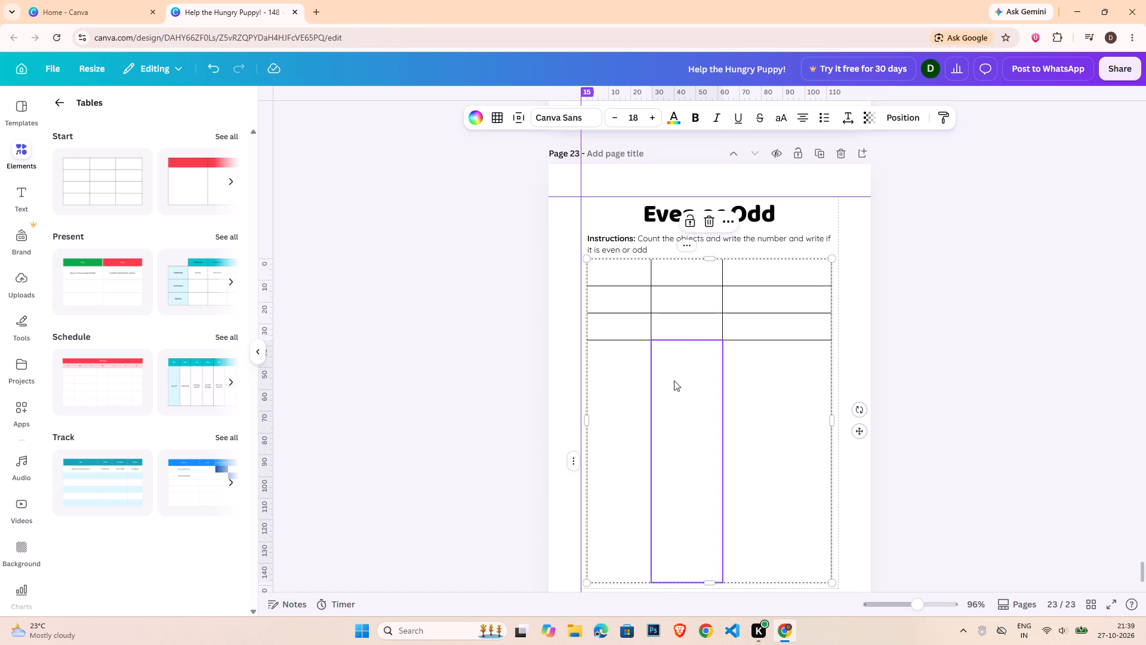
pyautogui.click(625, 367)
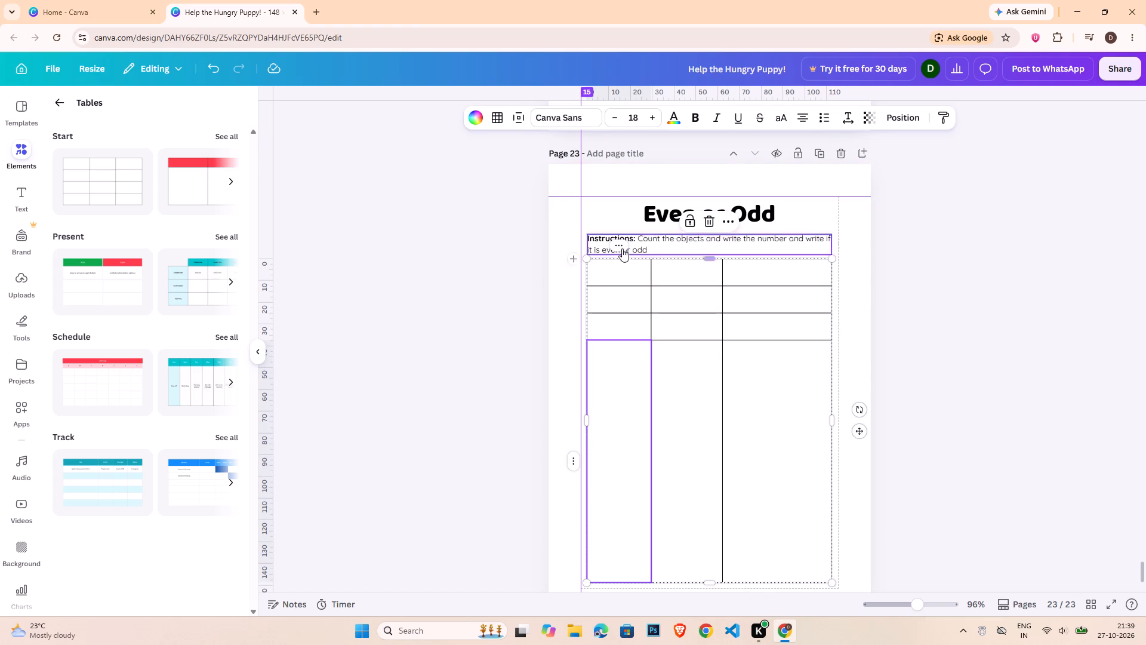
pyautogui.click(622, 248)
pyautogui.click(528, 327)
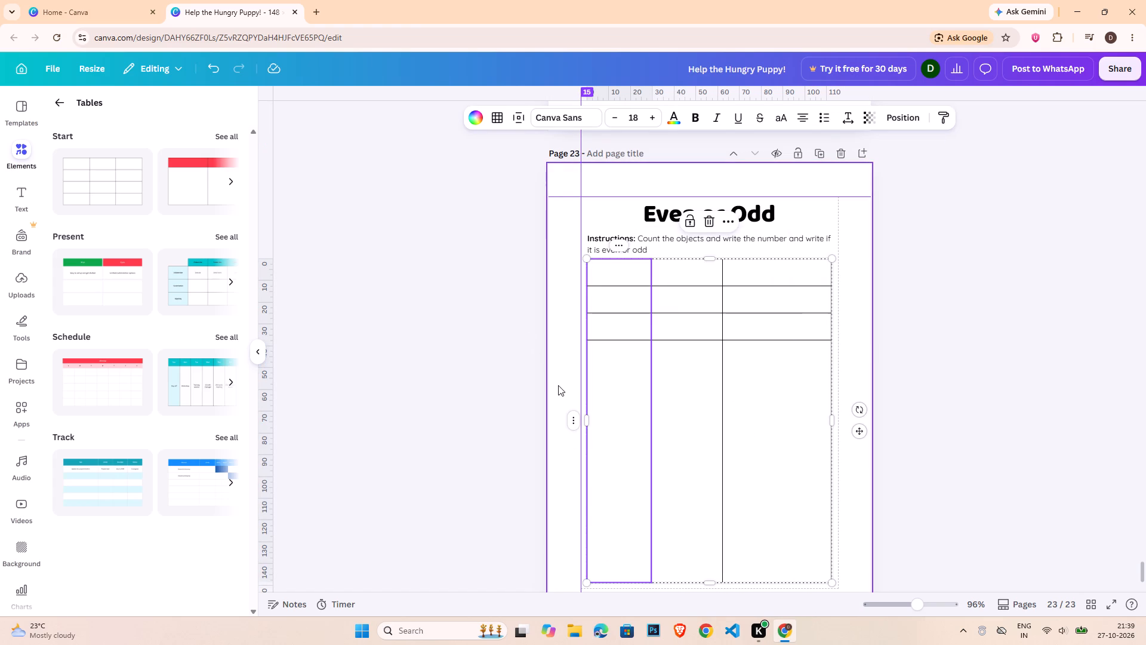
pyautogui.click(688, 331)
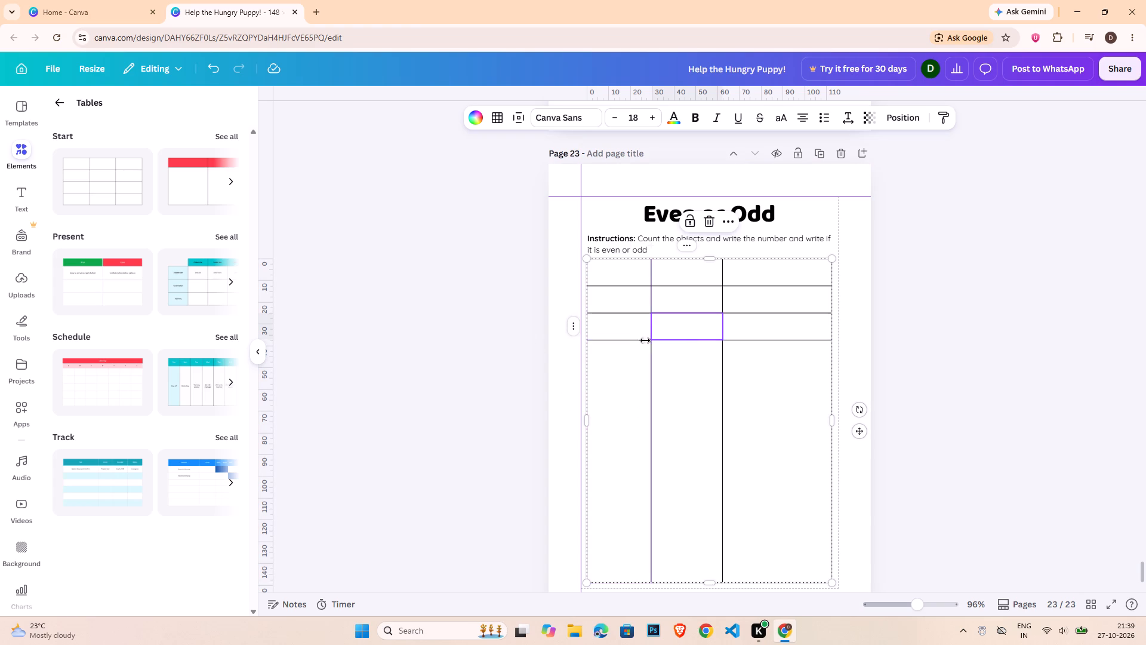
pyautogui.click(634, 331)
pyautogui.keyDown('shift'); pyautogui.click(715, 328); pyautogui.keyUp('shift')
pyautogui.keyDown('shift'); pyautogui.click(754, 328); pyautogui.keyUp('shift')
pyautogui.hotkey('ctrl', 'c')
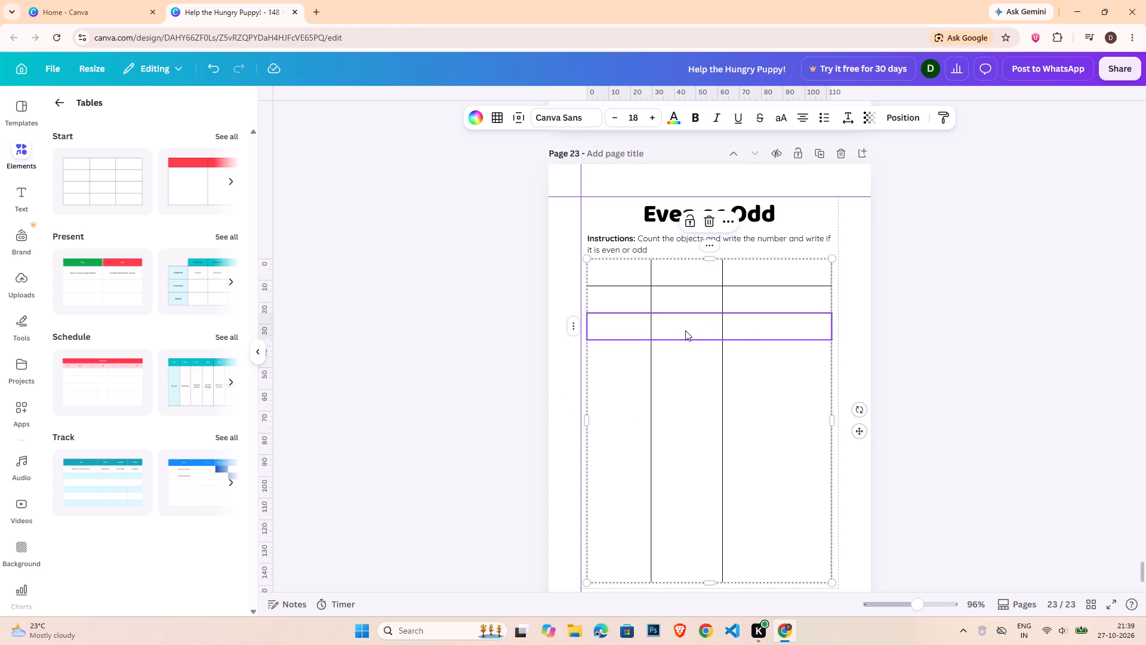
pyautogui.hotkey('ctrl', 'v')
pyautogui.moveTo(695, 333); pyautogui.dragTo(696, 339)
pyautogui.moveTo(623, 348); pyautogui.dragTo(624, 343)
# Add a new row below the table's third row.
pyautogui.click(577, 331)
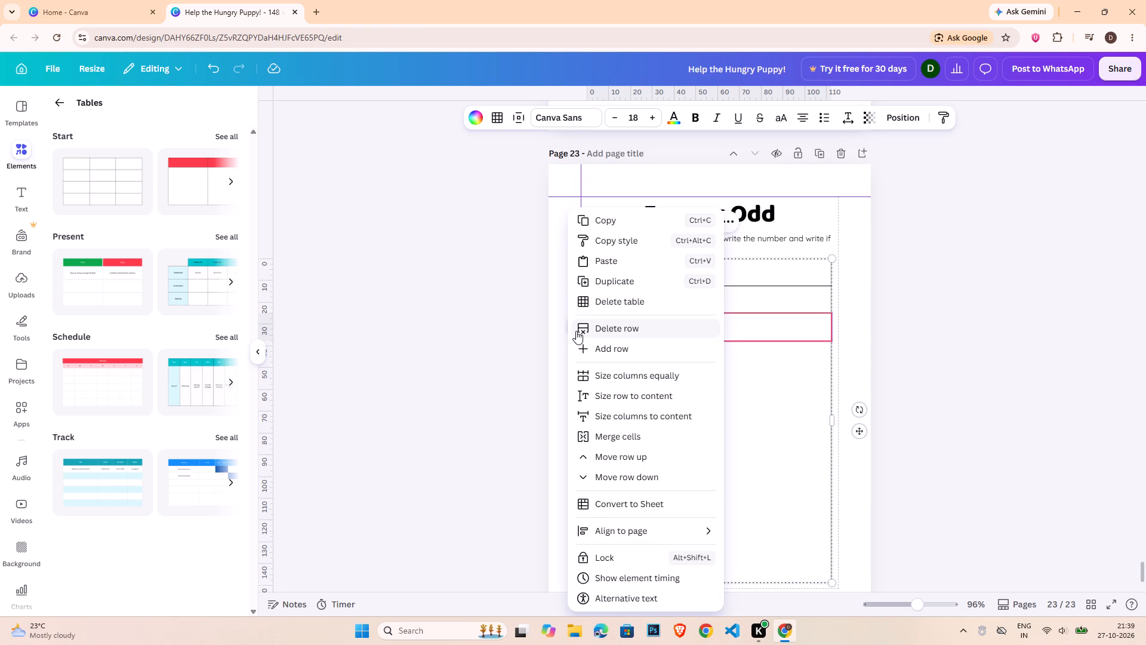
pyautogui.click(642, 358)
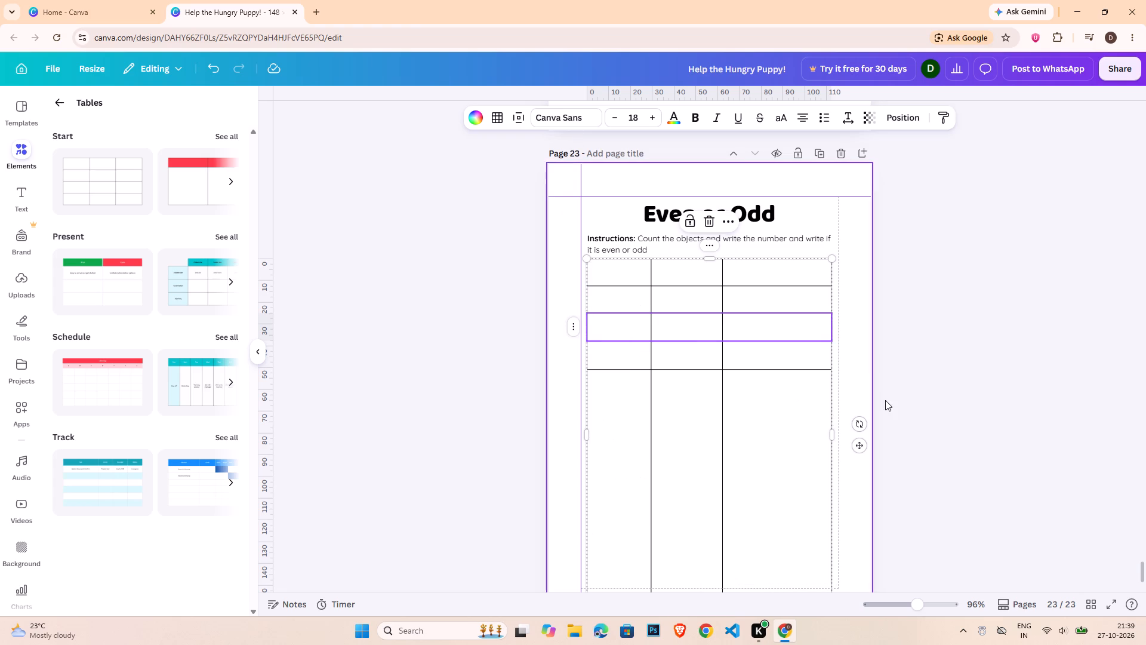
pyautogui.click(899, 397)
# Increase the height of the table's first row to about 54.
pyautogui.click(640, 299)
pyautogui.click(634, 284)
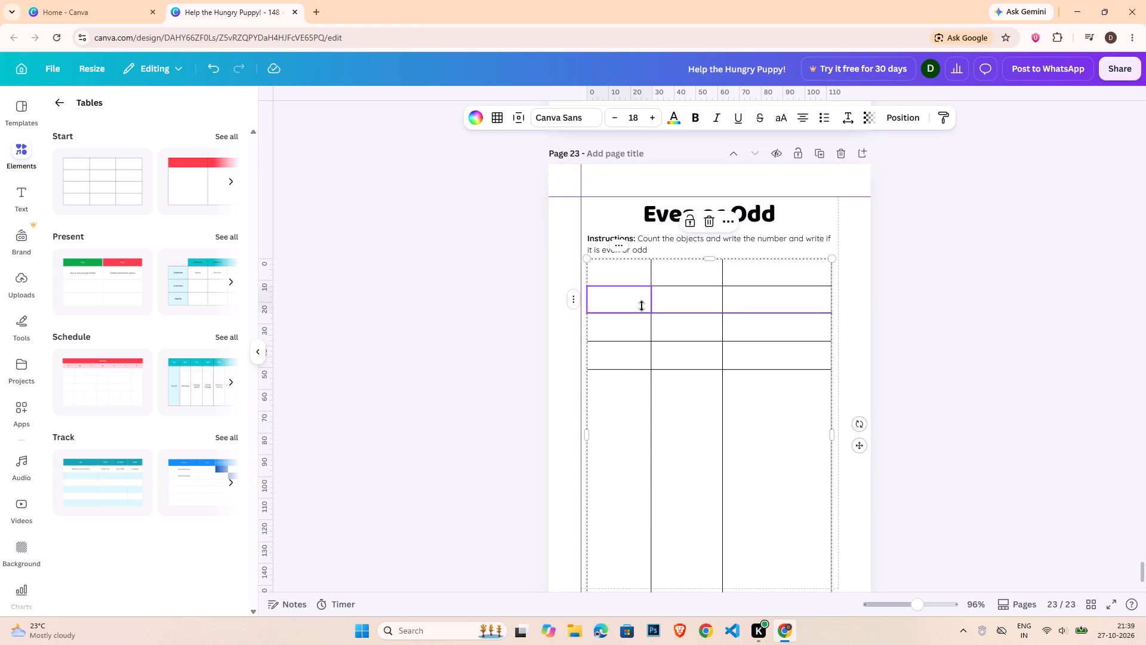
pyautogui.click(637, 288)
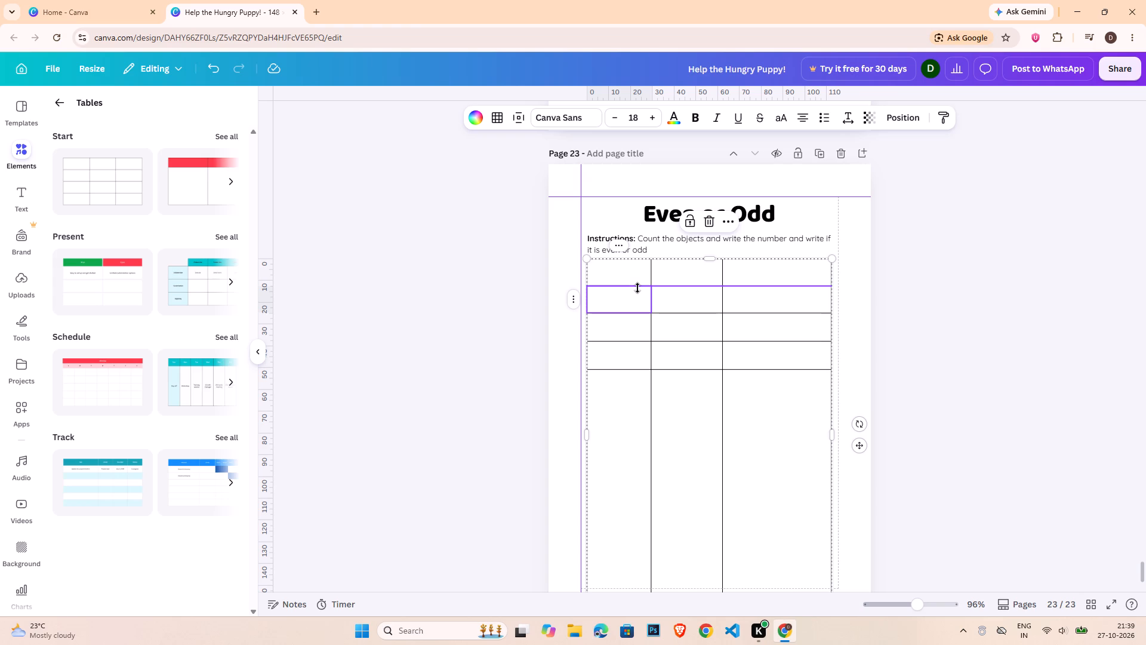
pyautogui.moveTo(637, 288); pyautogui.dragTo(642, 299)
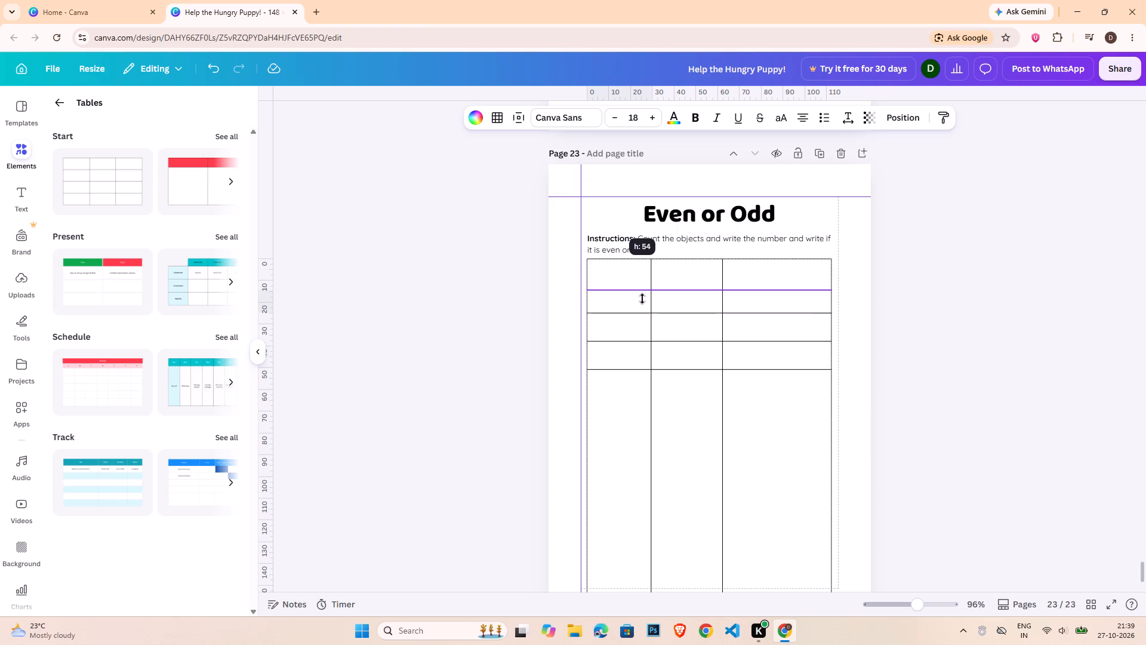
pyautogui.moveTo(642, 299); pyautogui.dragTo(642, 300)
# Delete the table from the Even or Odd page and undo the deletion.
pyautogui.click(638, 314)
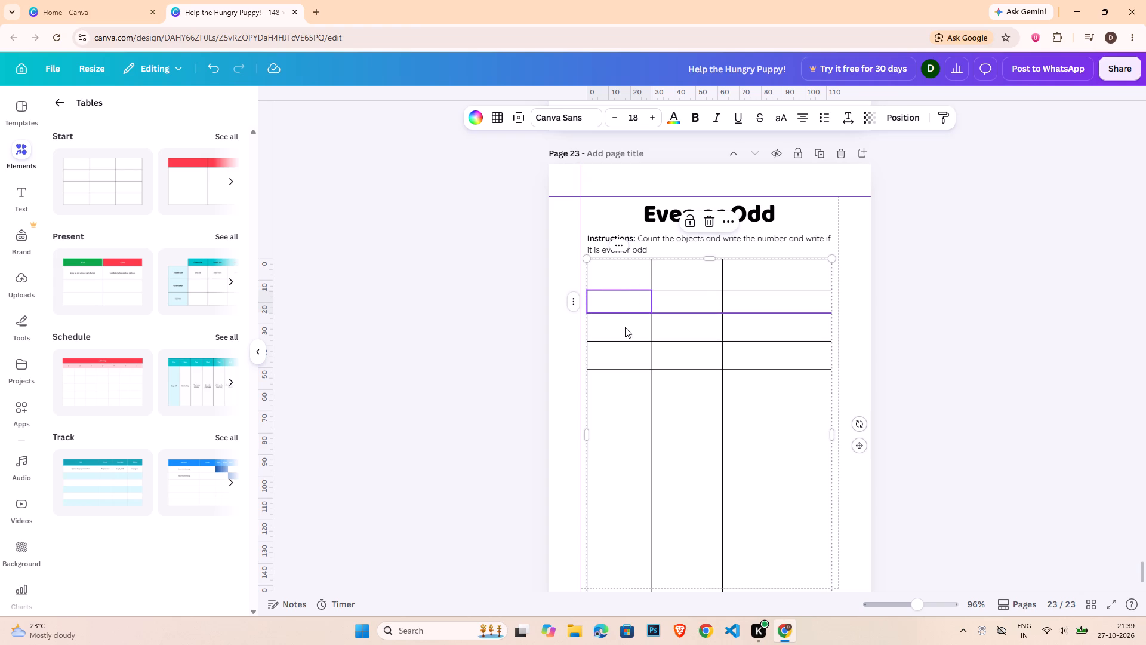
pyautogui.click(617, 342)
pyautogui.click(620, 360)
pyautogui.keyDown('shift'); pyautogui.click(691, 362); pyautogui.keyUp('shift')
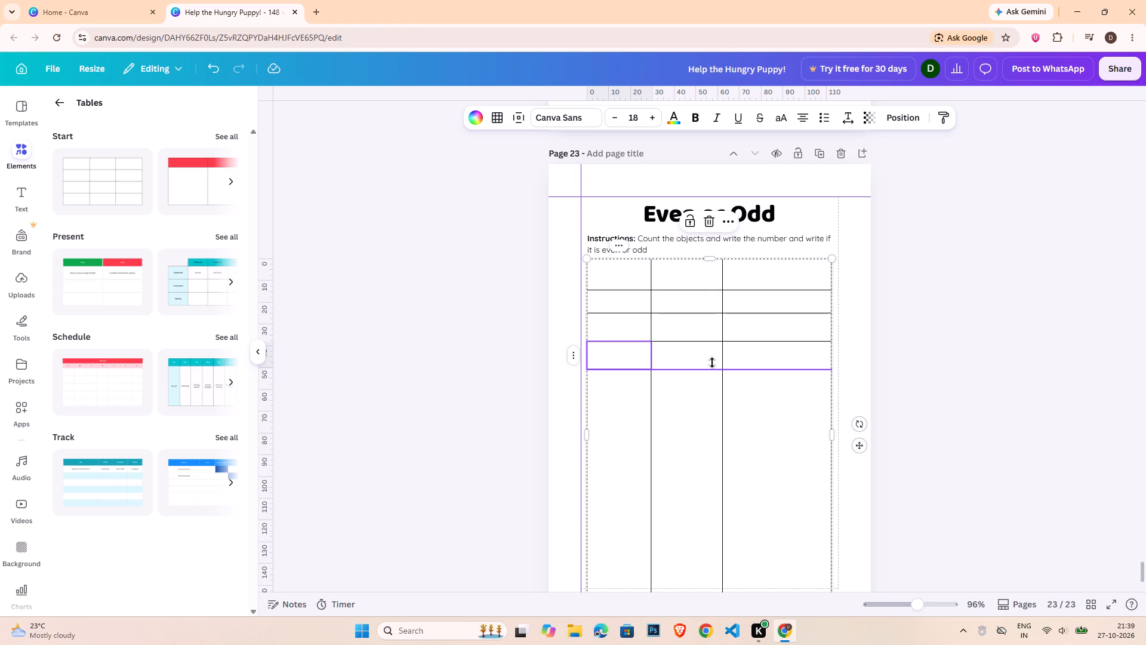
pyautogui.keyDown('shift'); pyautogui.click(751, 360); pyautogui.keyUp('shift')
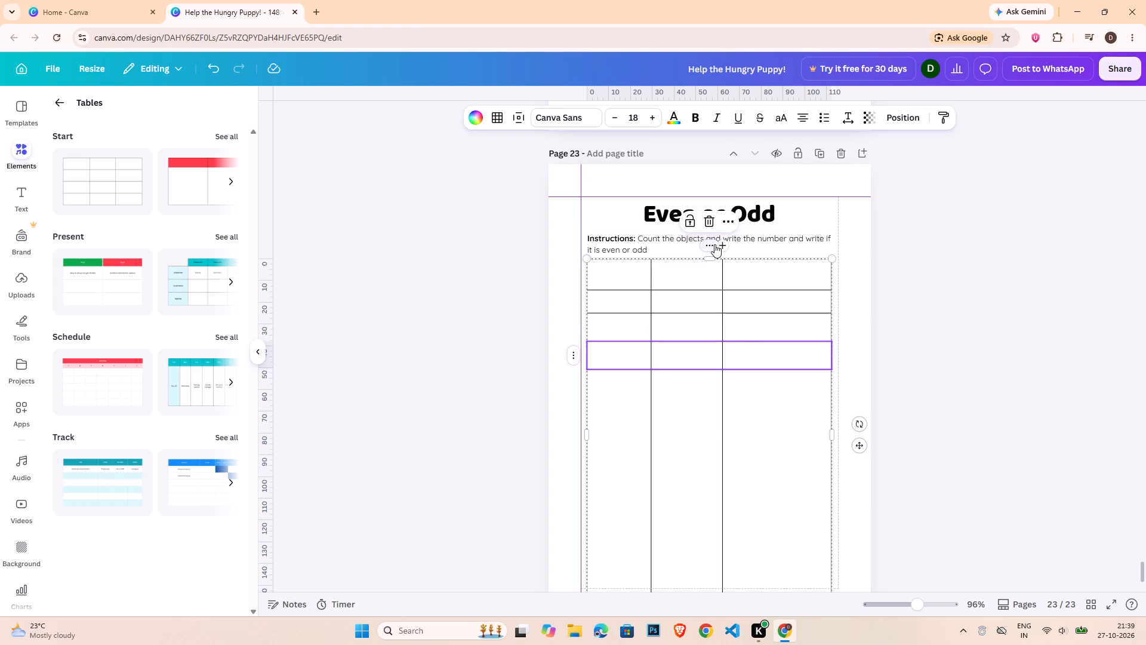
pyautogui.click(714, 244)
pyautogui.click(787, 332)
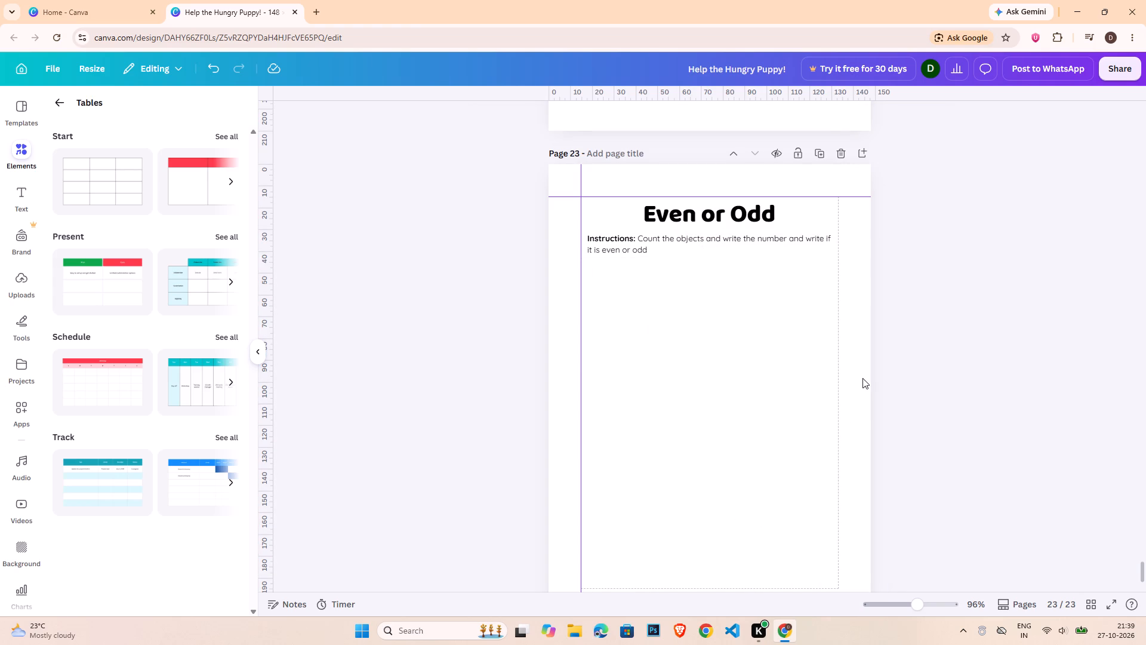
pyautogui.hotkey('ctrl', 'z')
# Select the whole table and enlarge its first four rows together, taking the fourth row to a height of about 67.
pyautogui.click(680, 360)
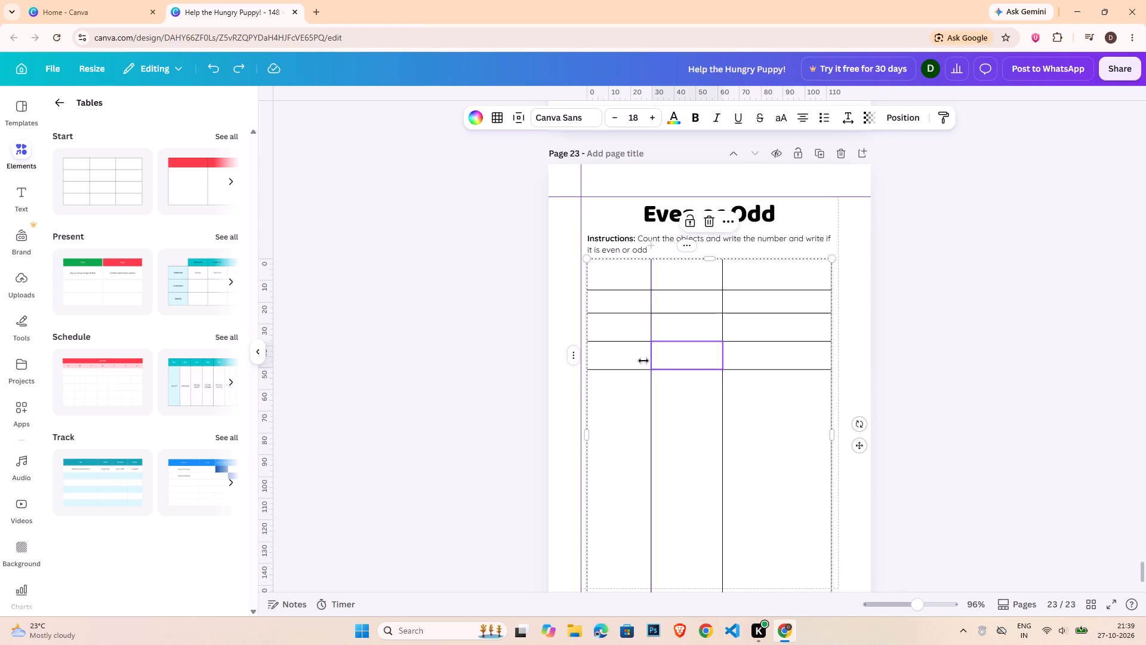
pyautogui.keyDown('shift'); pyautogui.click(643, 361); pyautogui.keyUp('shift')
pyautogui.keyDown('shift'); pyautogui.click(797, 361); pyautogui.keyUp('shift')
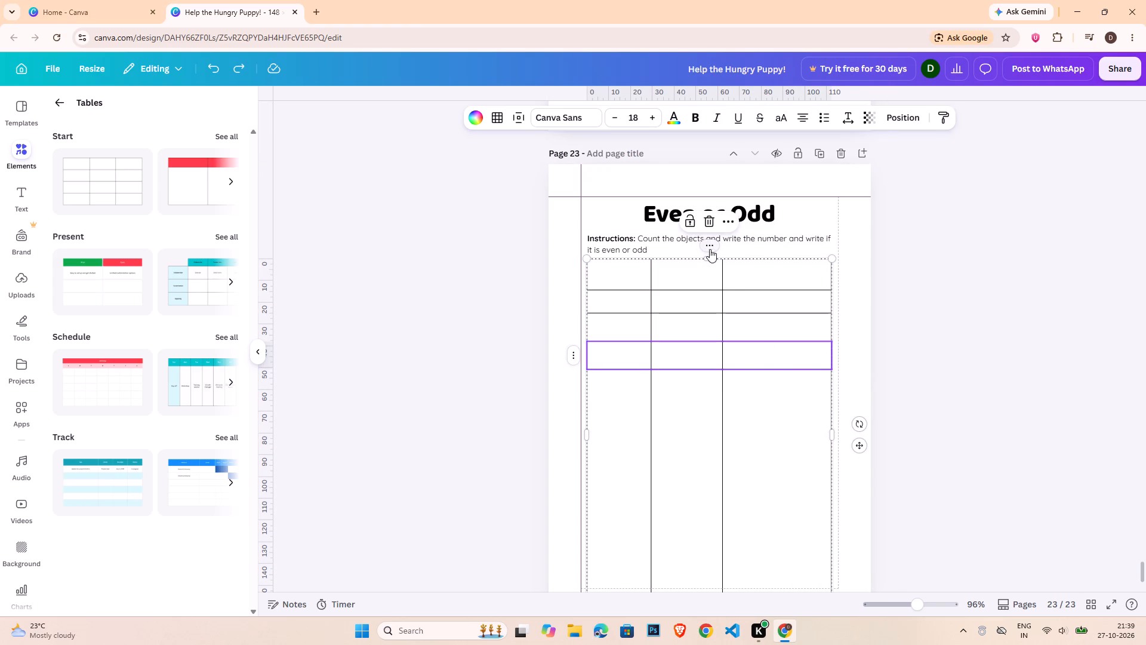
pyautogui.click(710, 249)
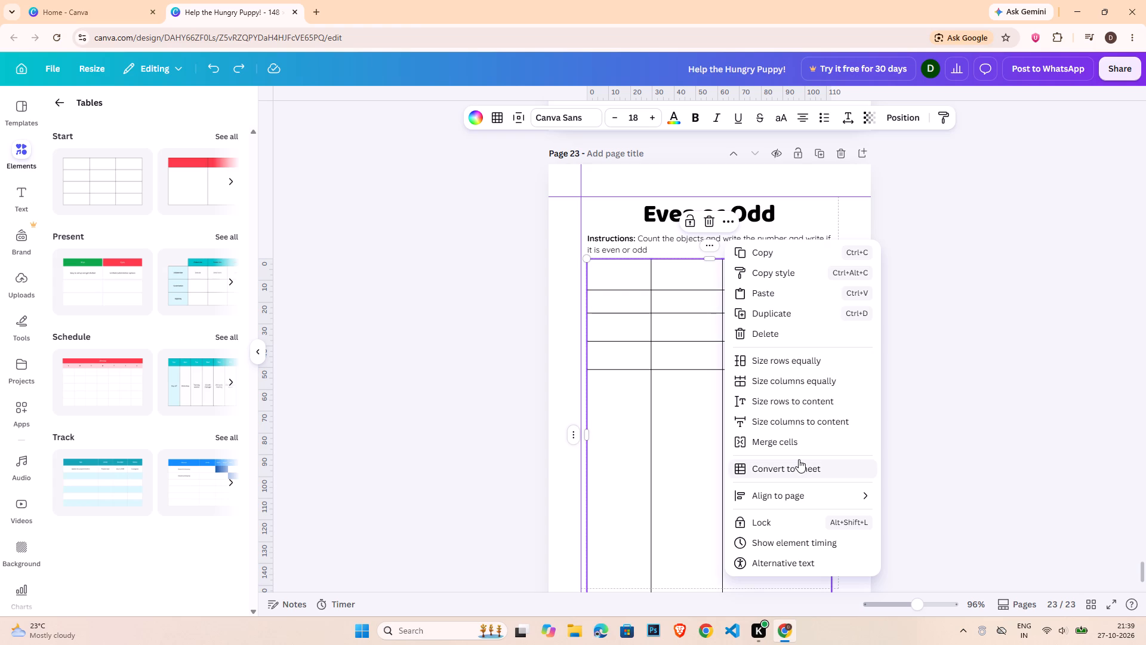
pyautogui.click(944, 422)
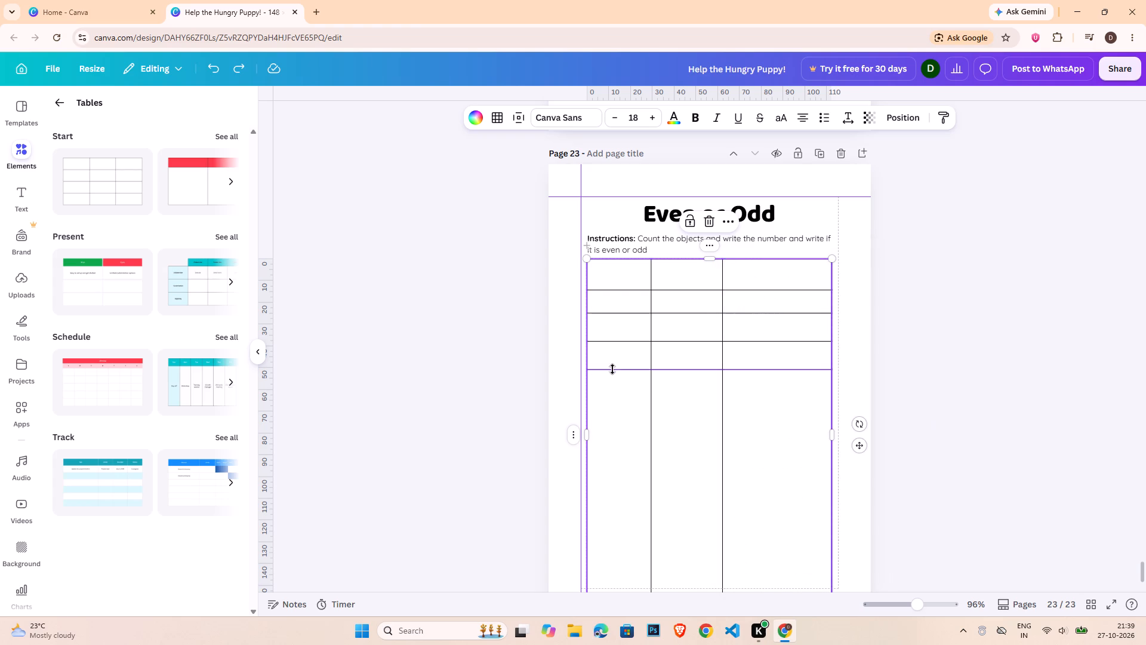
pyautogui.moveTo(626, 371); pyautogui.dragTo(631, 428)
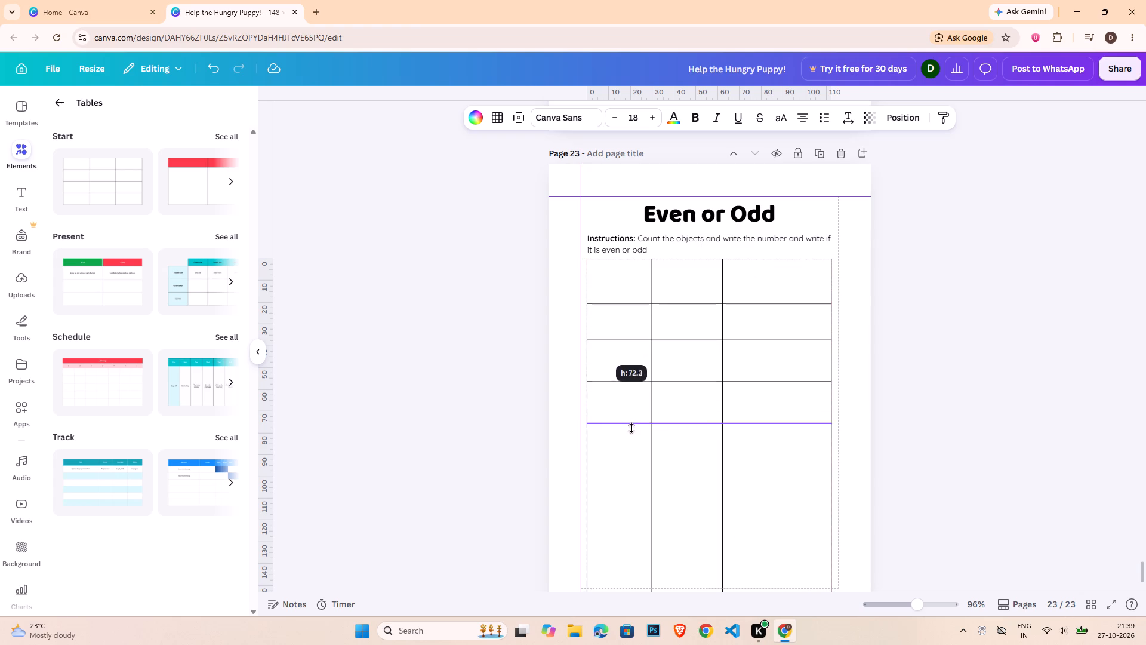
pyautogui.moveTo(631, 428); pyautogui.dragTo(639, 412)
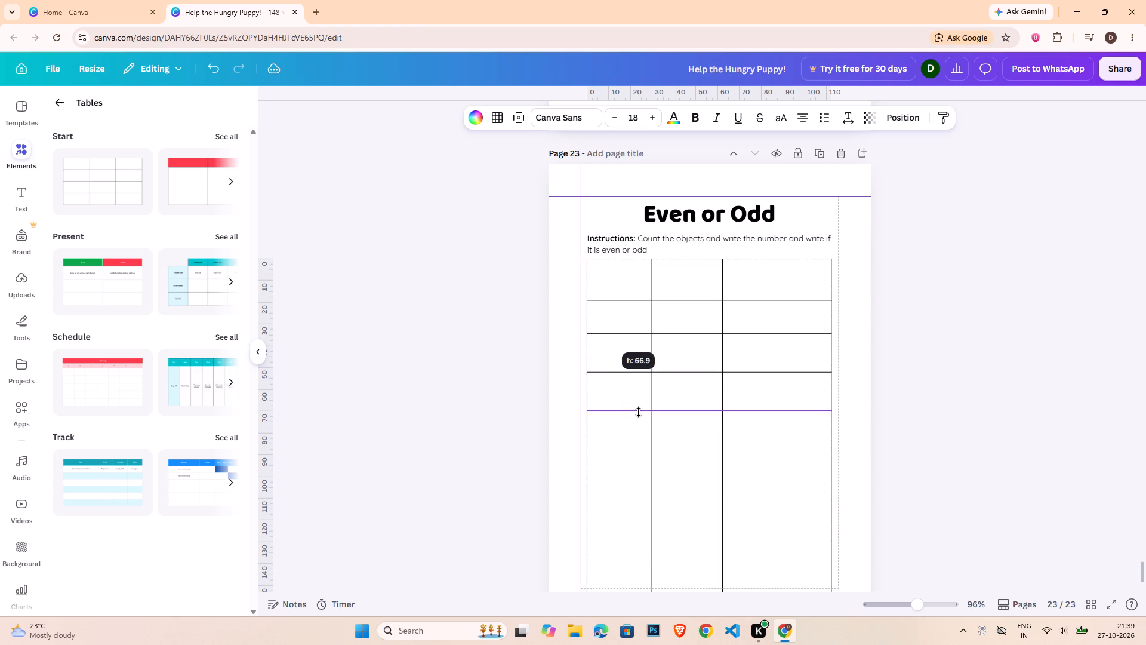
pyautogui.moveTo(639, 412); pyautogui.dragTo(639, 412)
# Shorten the table from its bottom edge so that it ends just inside the bottom page margin.
pyautogui.scroll(-1, 640, 413)
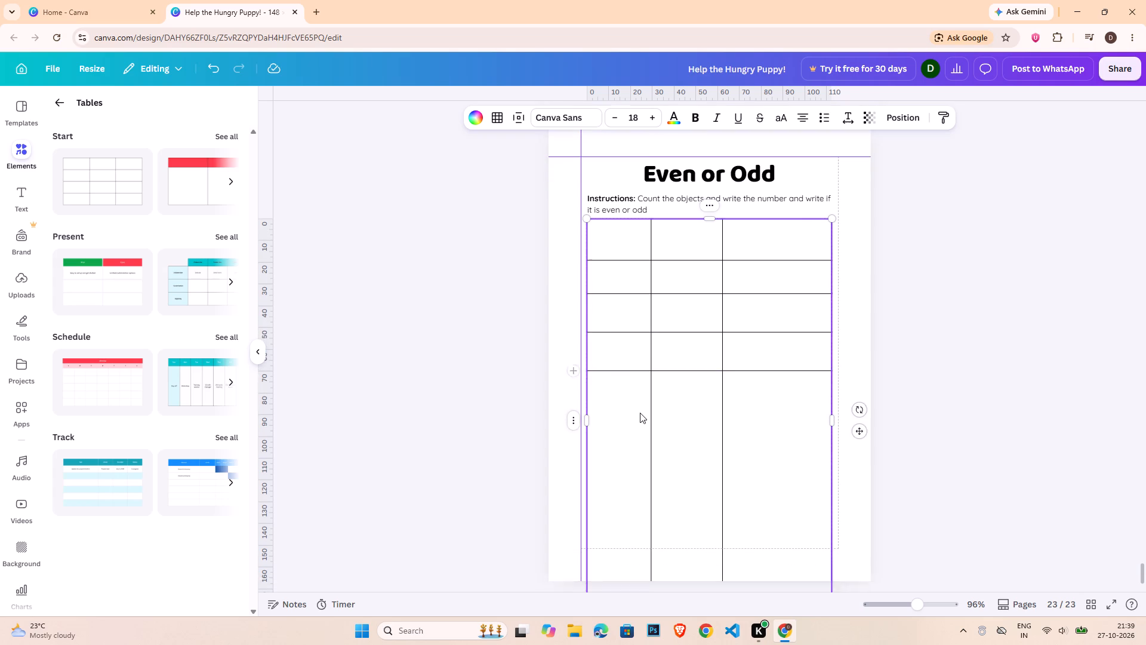
pyautogui.click(634, 348)
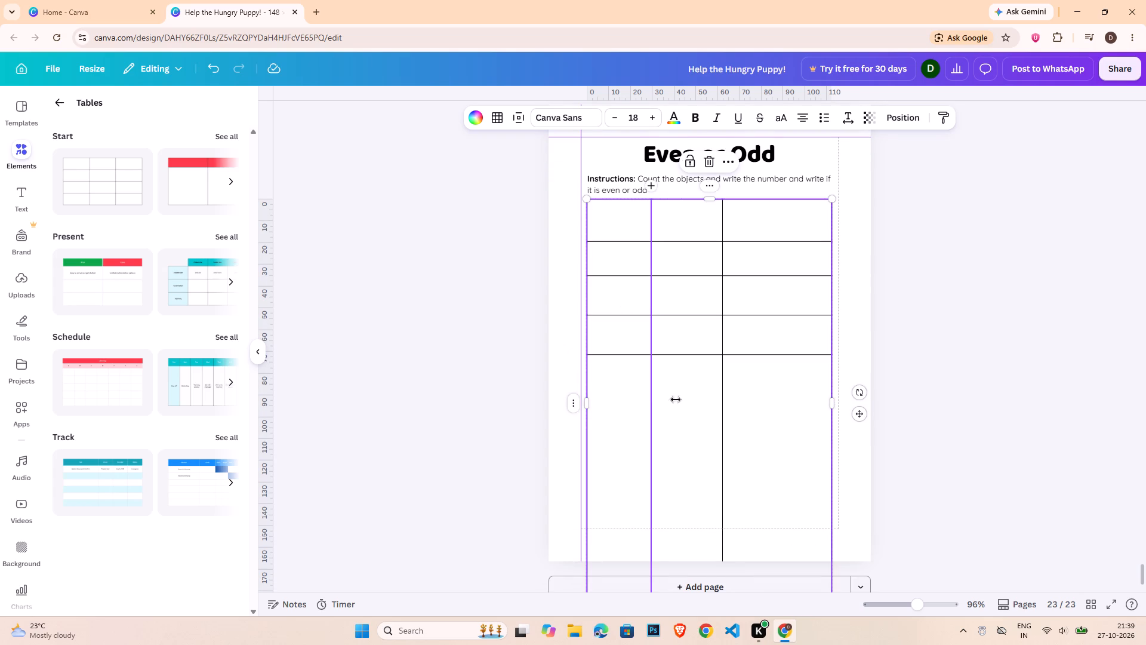
pyautogui.scroll(-2, 775, 441)
pyautogui.moveTo(714, 565); pyautogui.dragTo(709, 518)
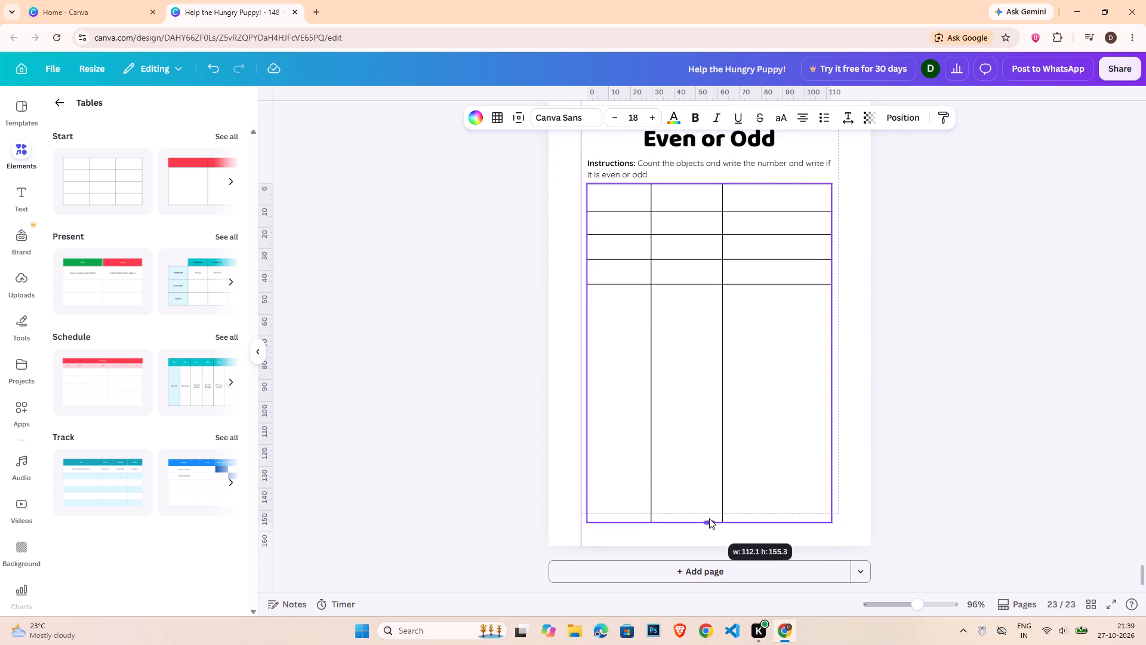
pyautogui.moveTo(709, 518); pyautogui.dragTo(710, 503)
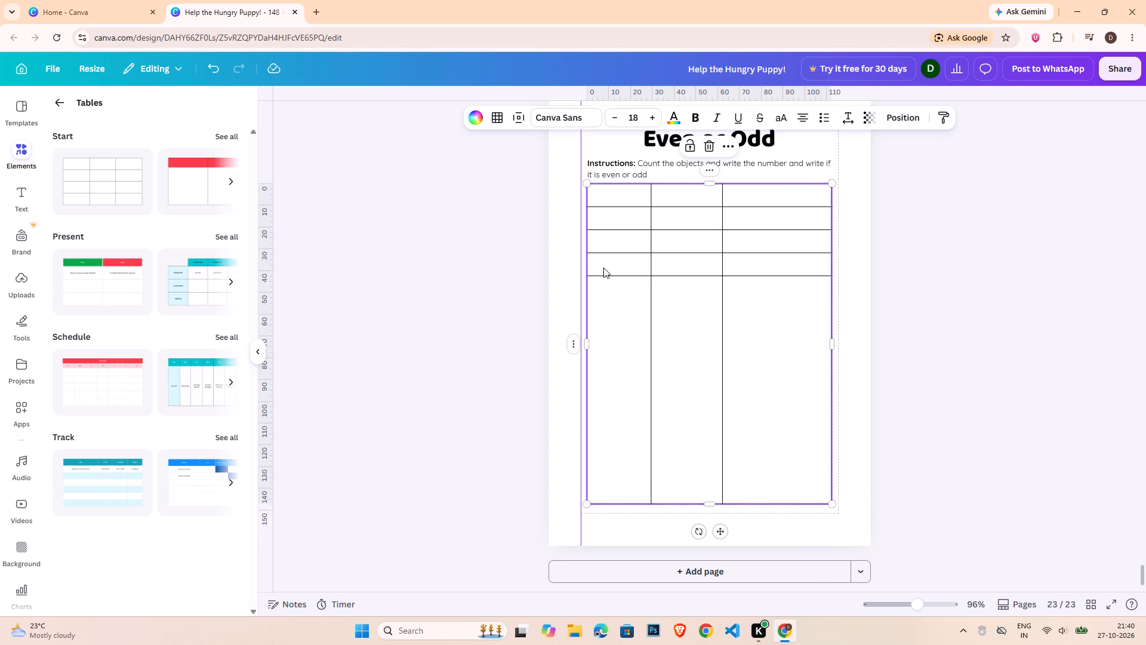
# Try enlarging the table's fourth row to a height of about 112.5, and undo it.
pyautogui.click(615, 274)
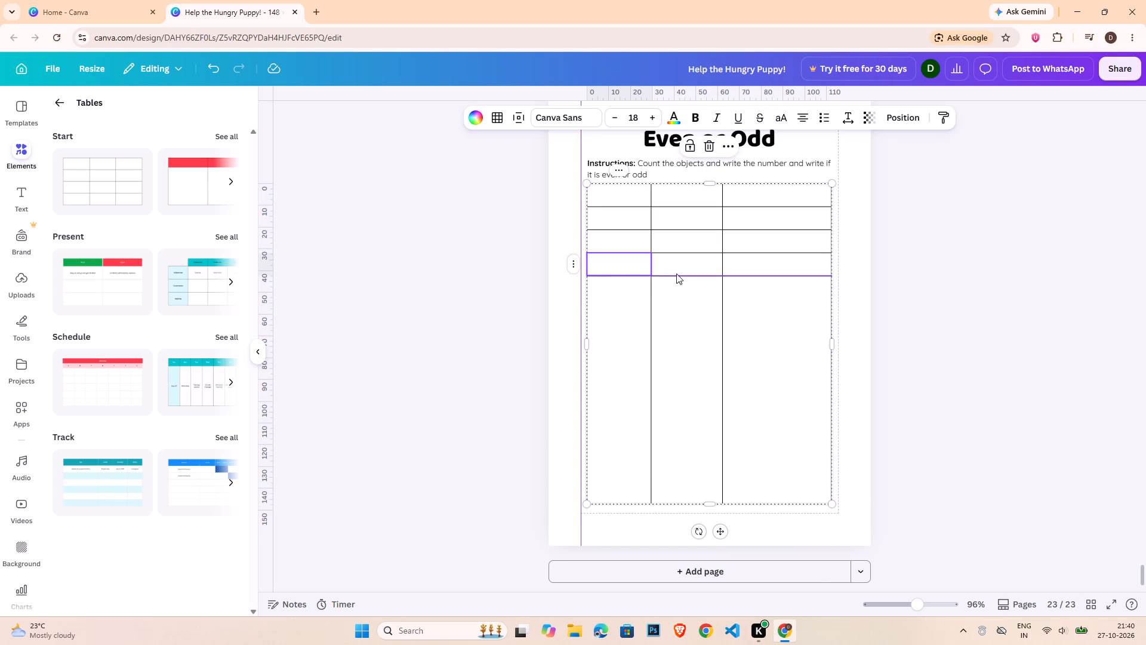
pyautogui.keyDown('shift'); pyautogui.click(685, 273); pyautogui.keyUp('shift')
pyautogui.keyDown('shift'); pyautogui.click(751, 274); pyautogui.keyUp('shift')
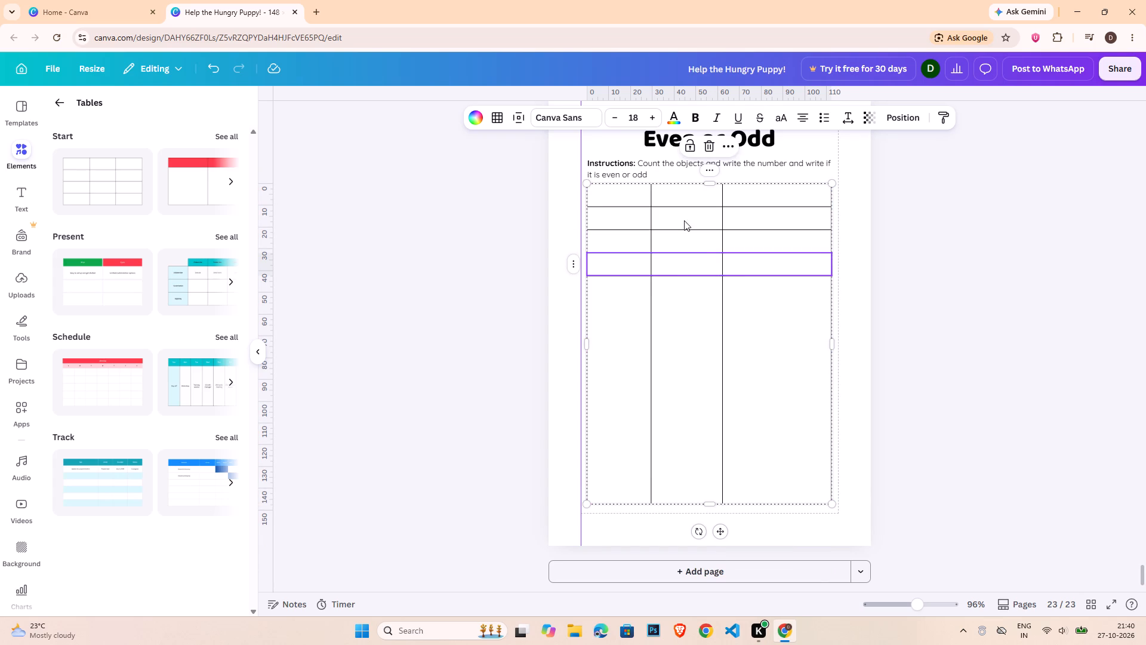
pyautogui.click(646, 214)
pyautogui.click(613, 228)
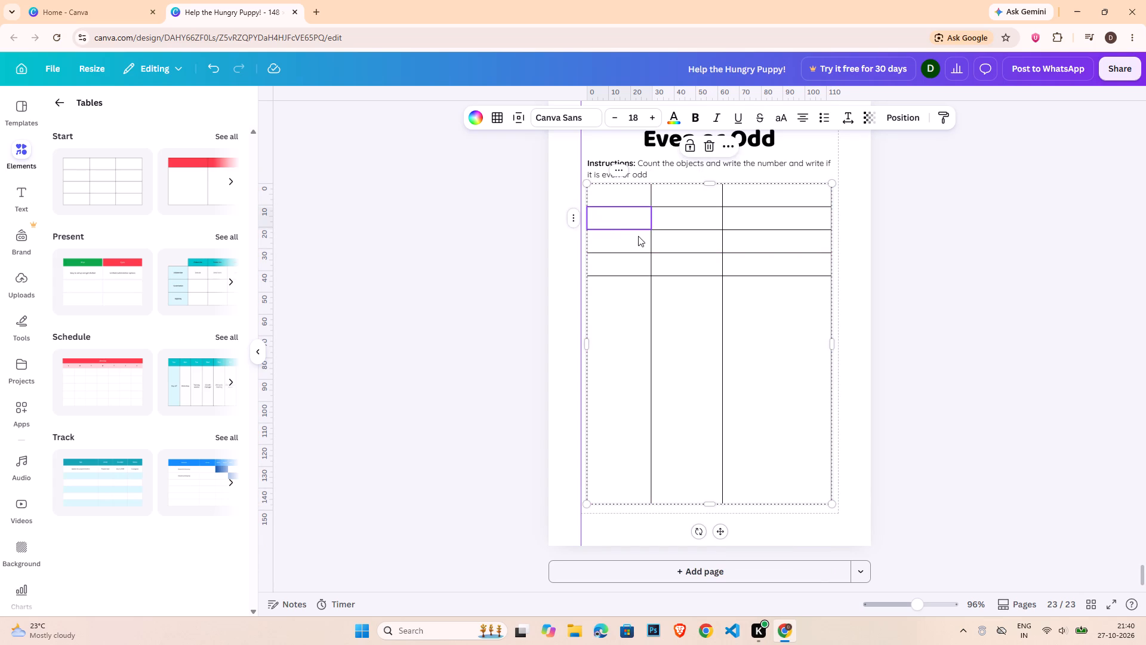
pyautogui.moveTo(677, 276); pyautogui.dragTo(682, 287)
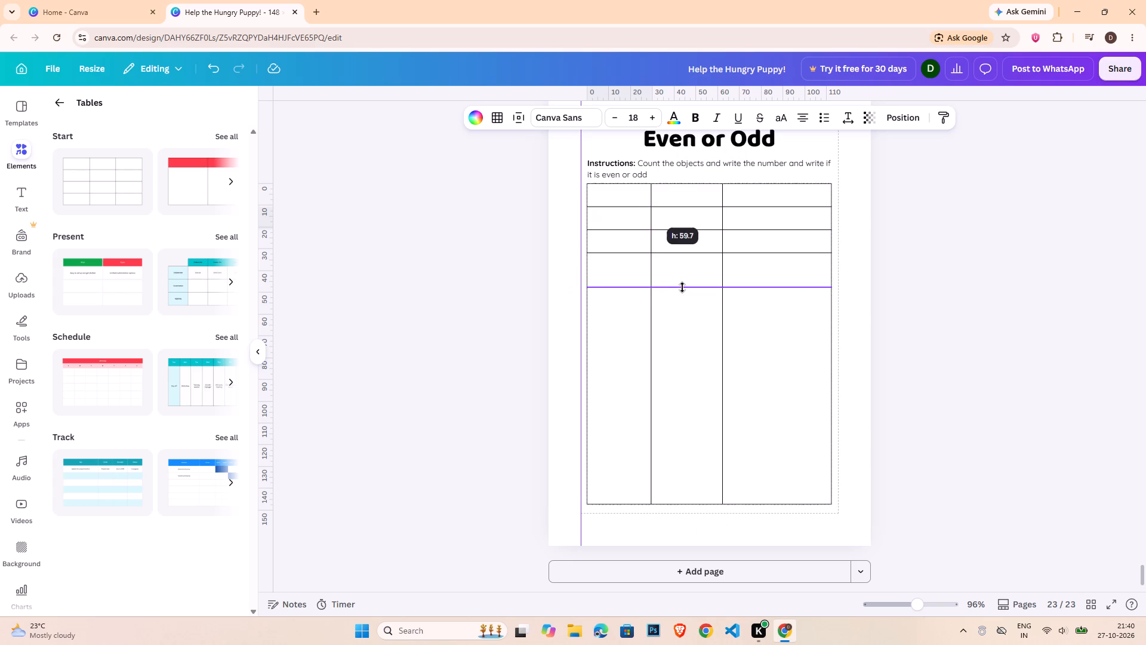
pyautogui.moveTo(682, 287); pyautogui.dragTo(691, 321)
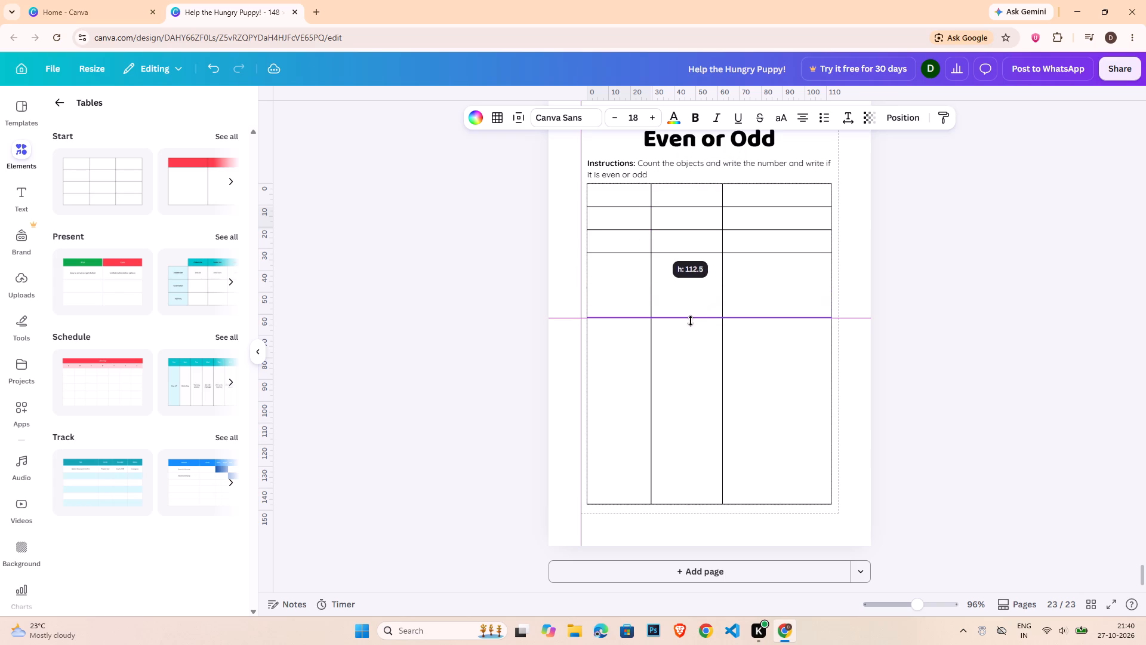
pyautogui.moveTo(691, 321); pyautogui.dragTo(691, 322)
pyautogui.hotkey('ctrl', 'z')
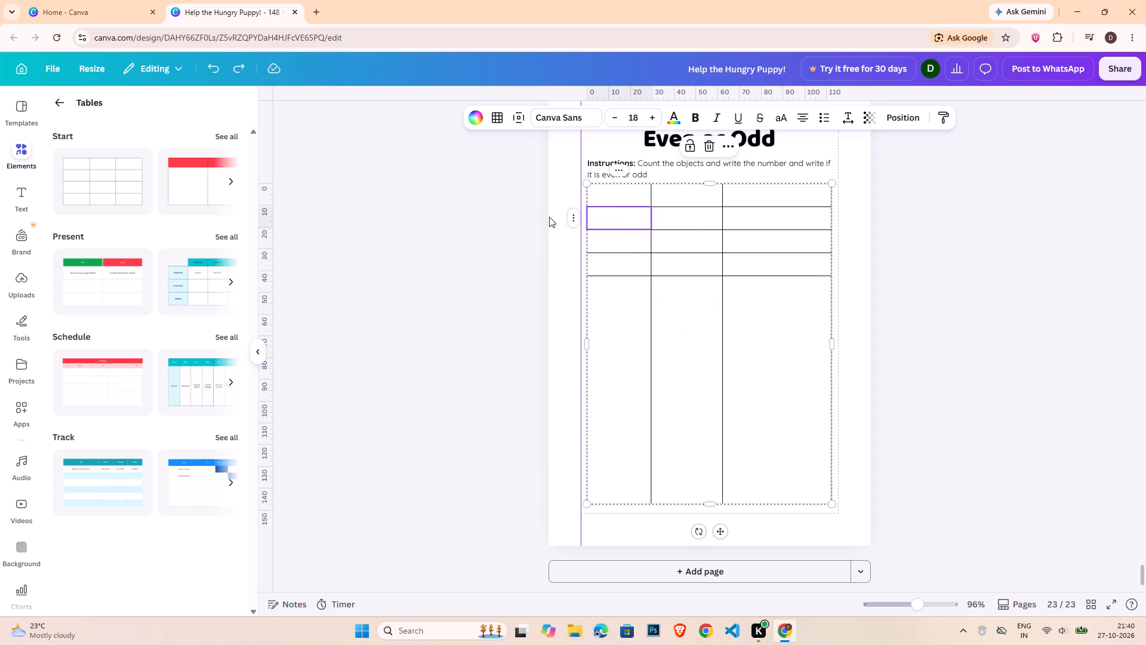
# Add another row to the table between its third and fourth rows.
pyautogui.click(573, 249)
pyautogui.click(633, 295)
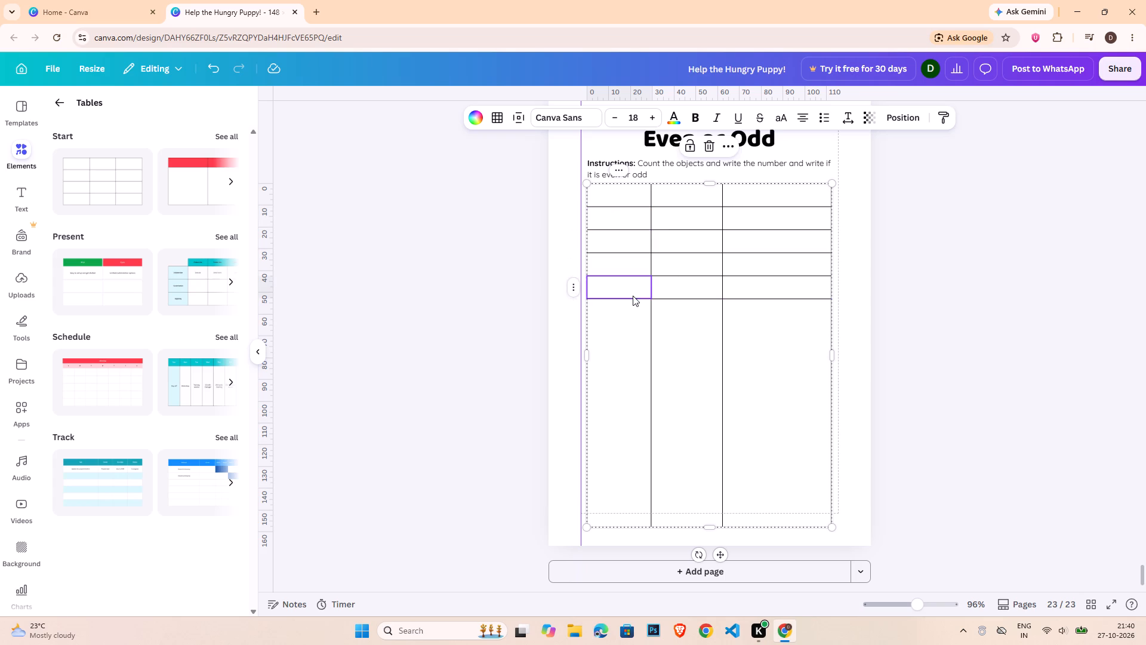
pyautogui.click(694, 292)
pyautogui.keyDown('shift'); pyautogui.click(759, 290); pyautogui.keyUp('shift')
pyautogui.keyDown('shift'); pyautogui.click(629, 290); pyautogui.keyUp('shift')
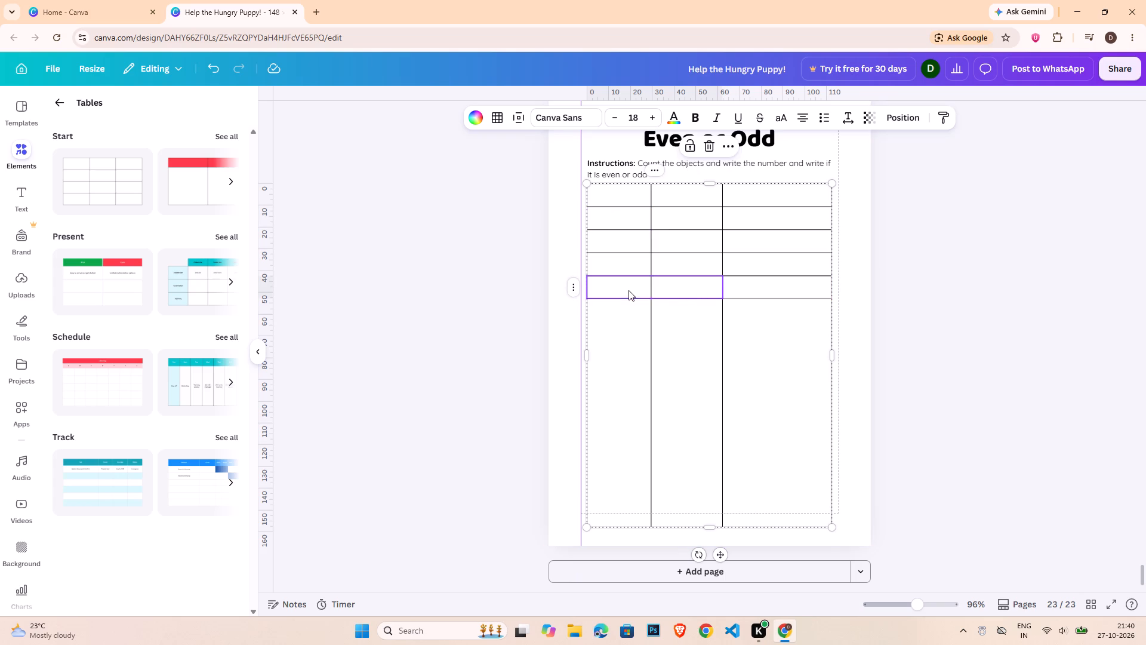
pyautogui.scroll(-2, 886, 418)
pyautogui.click(968, 397)
pyautogui.click(700, 515)
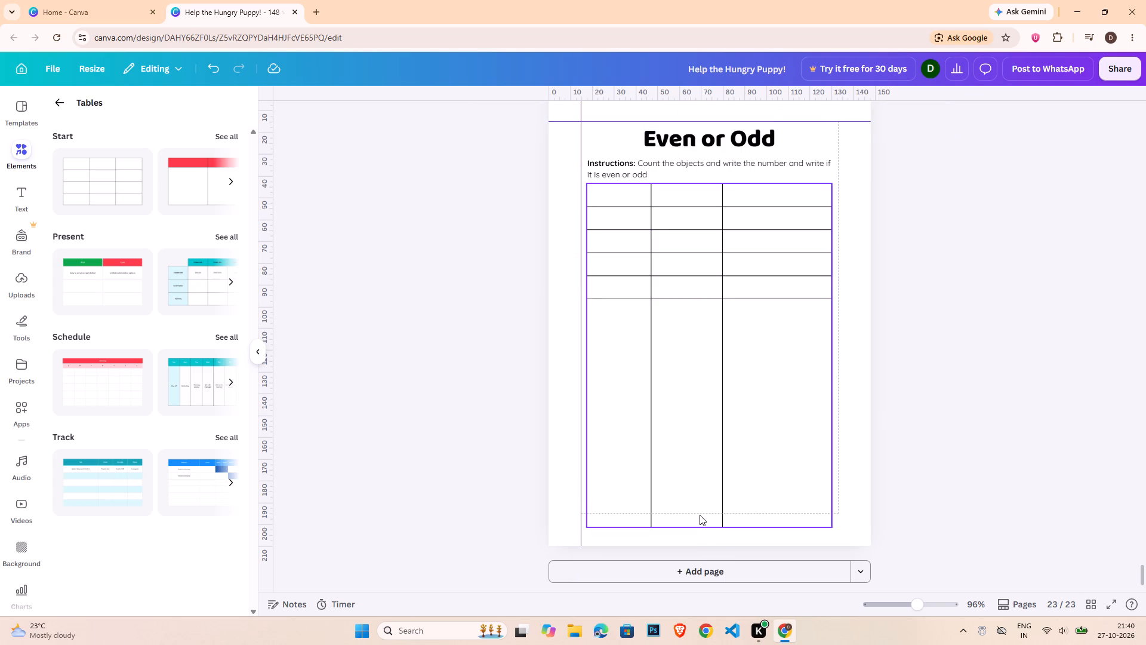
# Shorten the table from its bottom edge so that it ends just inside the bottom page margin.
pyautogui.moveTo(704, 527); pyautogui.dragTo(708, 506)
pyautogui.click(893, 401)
# Delete the table from the "Even or Odd" page.
pyautogui.click(594, 202)
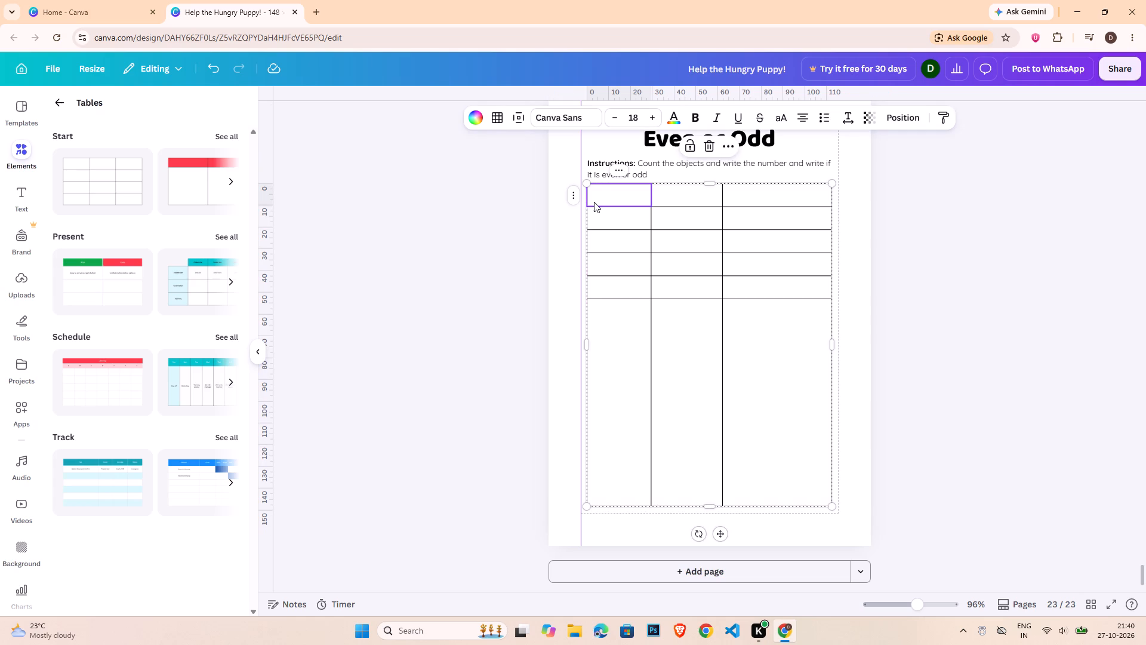
pyautogui.press('Delete')
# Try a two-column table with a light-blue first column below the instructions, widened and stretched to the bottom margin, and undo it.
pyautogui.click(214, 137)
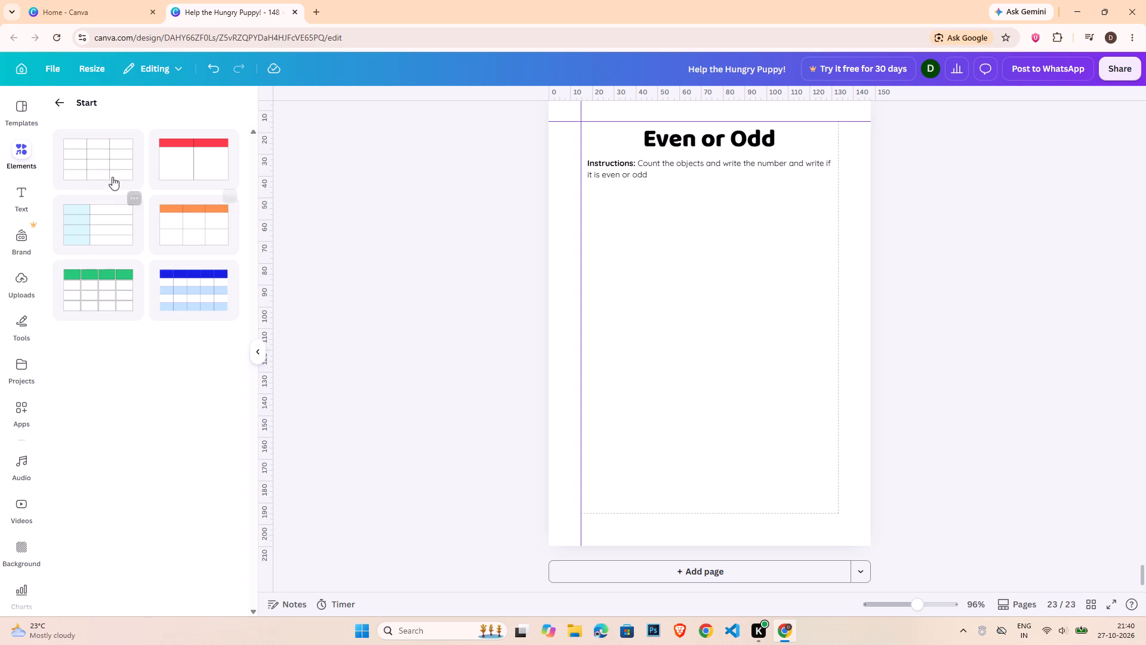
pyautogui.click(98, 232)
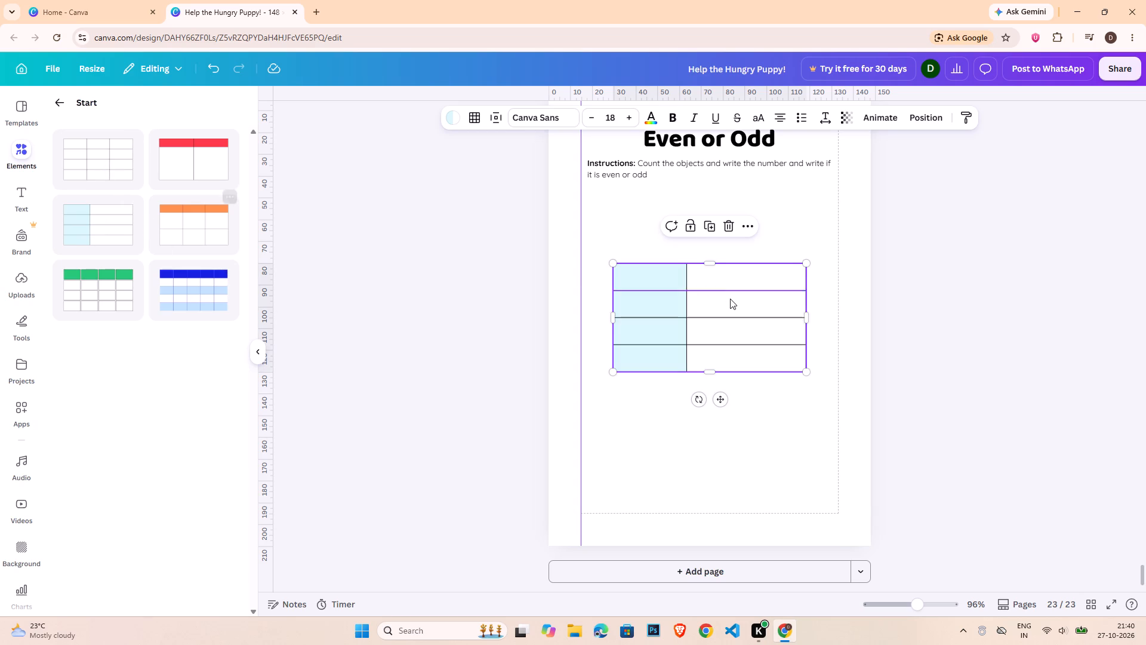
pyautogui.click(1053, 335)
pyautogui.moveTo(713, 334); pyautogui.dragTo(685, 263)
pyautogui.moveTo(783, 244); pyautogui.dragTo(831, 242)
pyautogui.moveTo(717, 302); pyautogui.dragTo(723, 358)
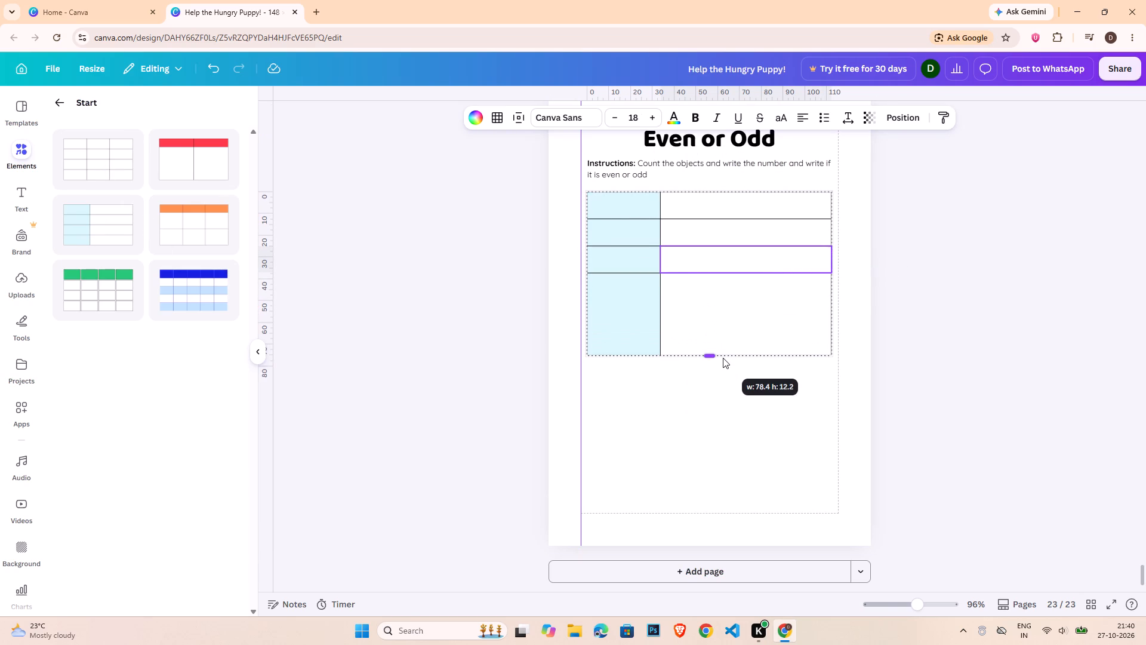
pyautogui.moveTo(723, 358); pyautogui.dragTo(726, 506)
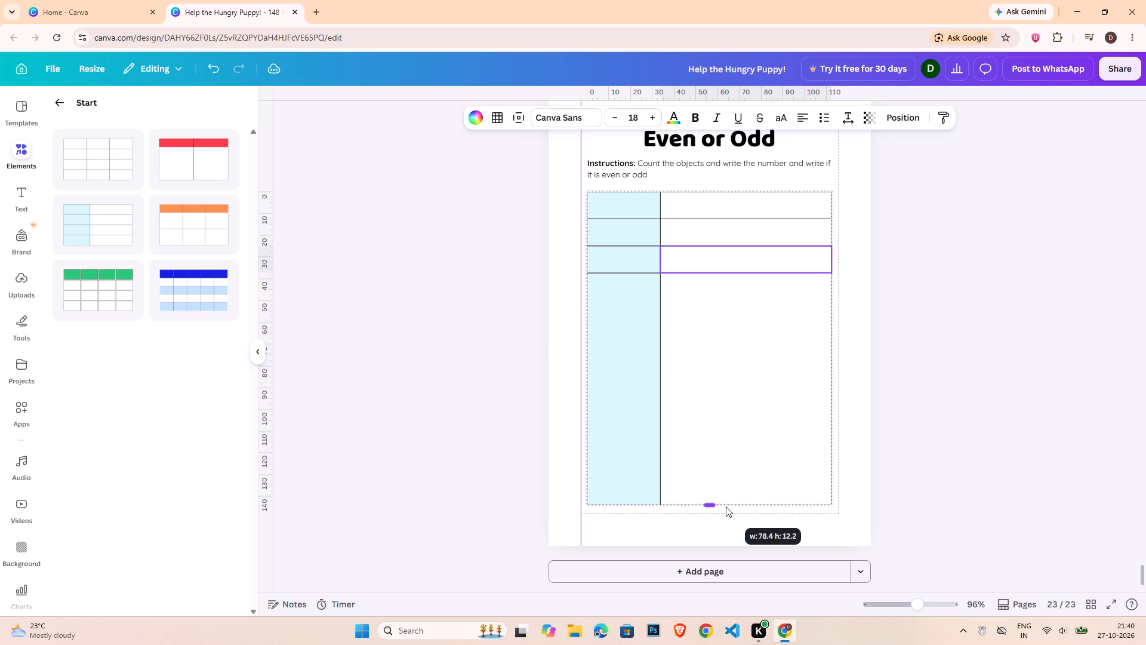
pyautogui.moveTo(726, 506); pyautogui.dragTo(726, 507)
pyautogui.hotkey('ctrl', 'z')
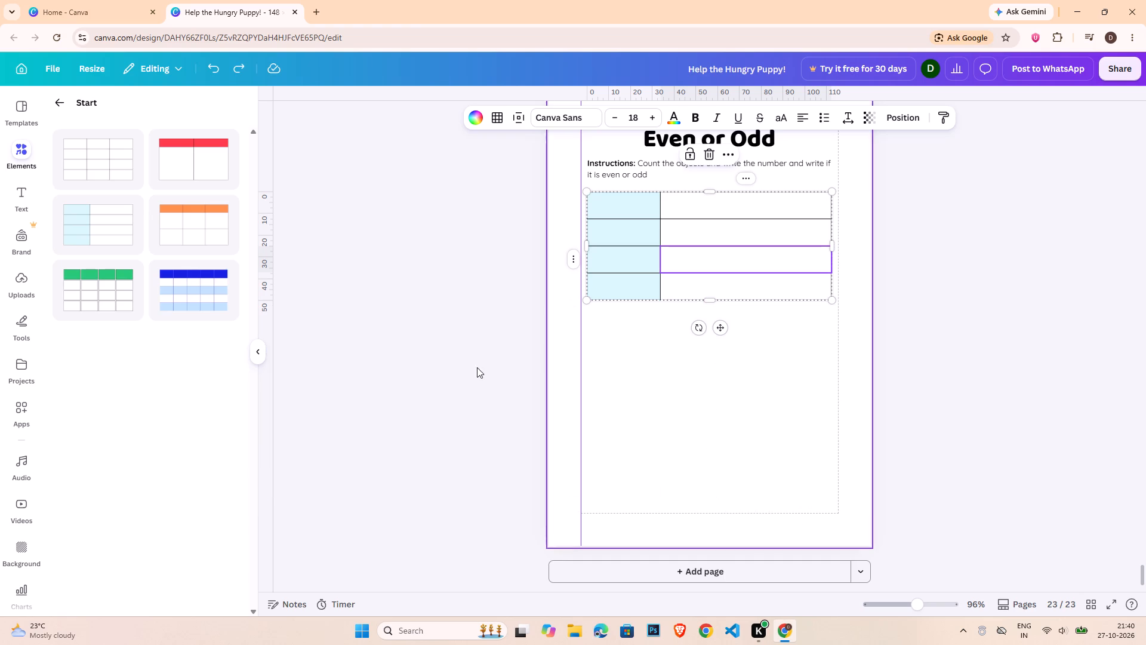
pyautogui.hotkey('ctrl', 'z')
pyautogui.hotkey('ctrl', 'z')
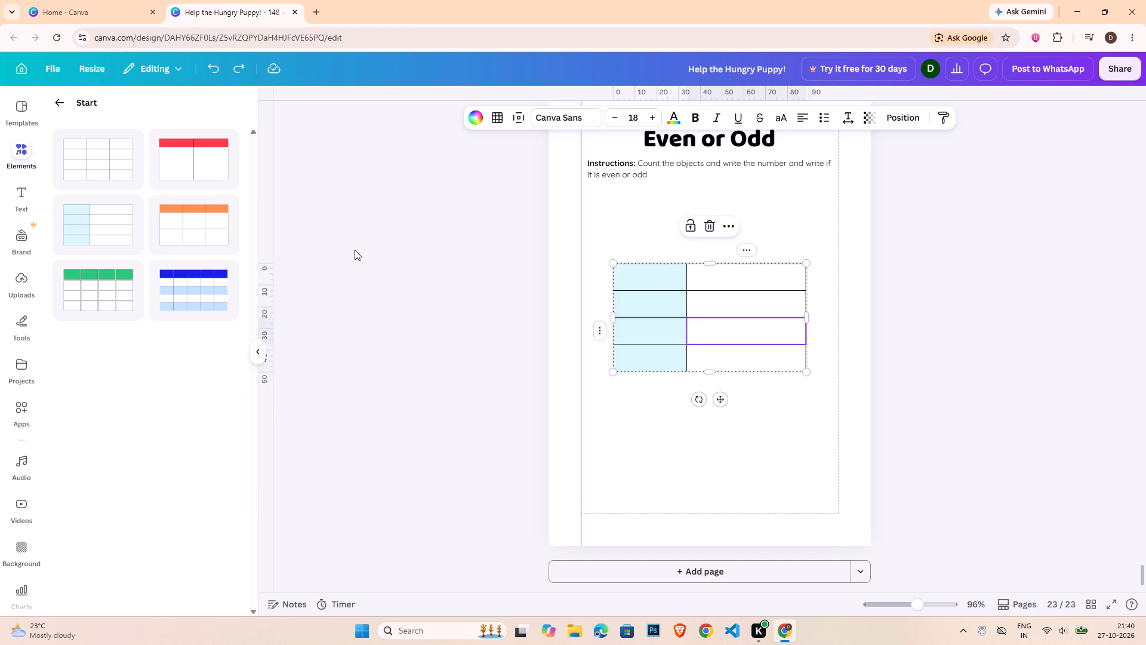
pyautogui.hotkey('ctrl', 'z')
# Insert a plain table of three columns and four rows below the instructions, enlarged within the margins to cells about 37 wide and 34 high.
pyautogui.click(116, 162)
pyautogui.click(883, 322)
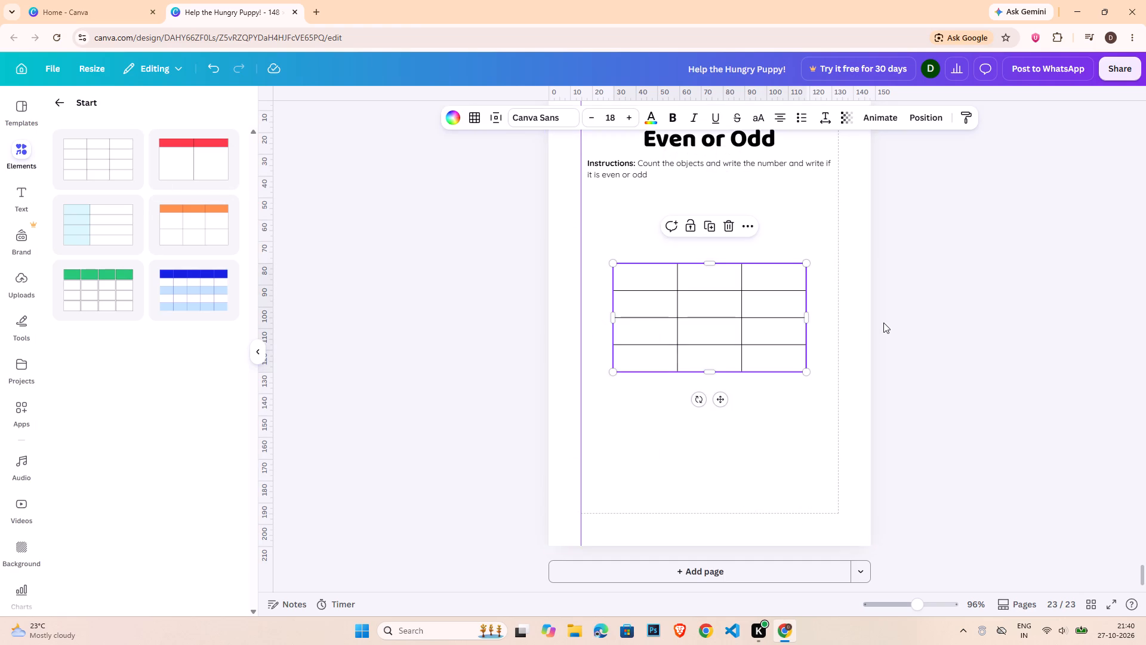
pyautogui.moveTo(737, 306); pyautogui.dragTo(711, 240)
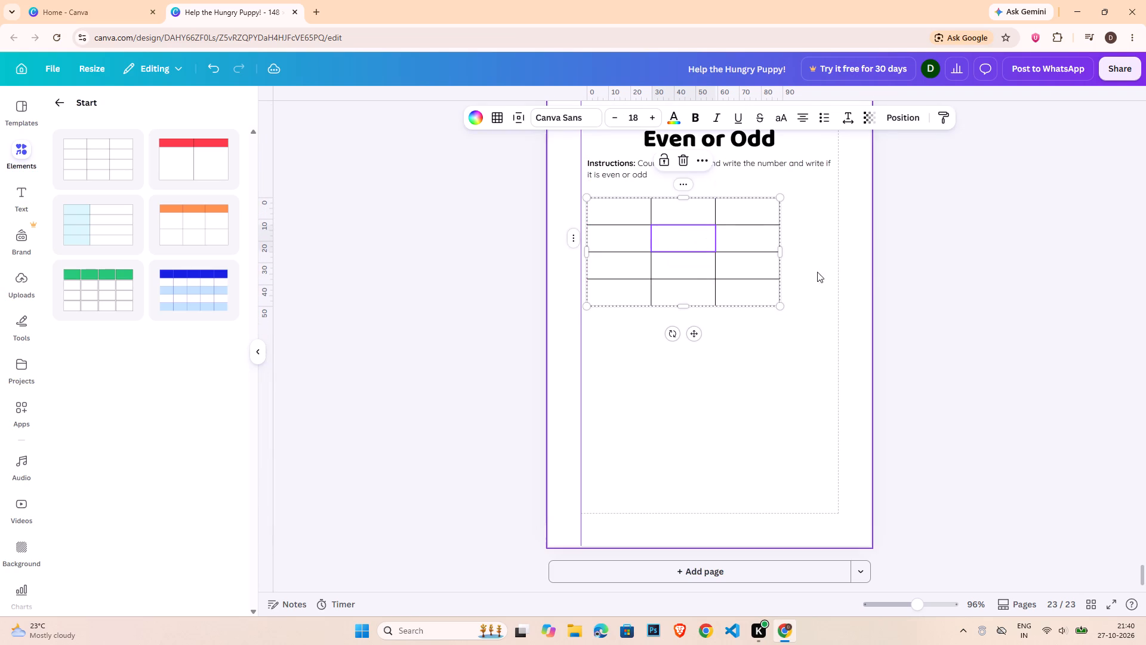
pyautogui.moveTo(776, 302); pyautogui.dragTo(810, 381)
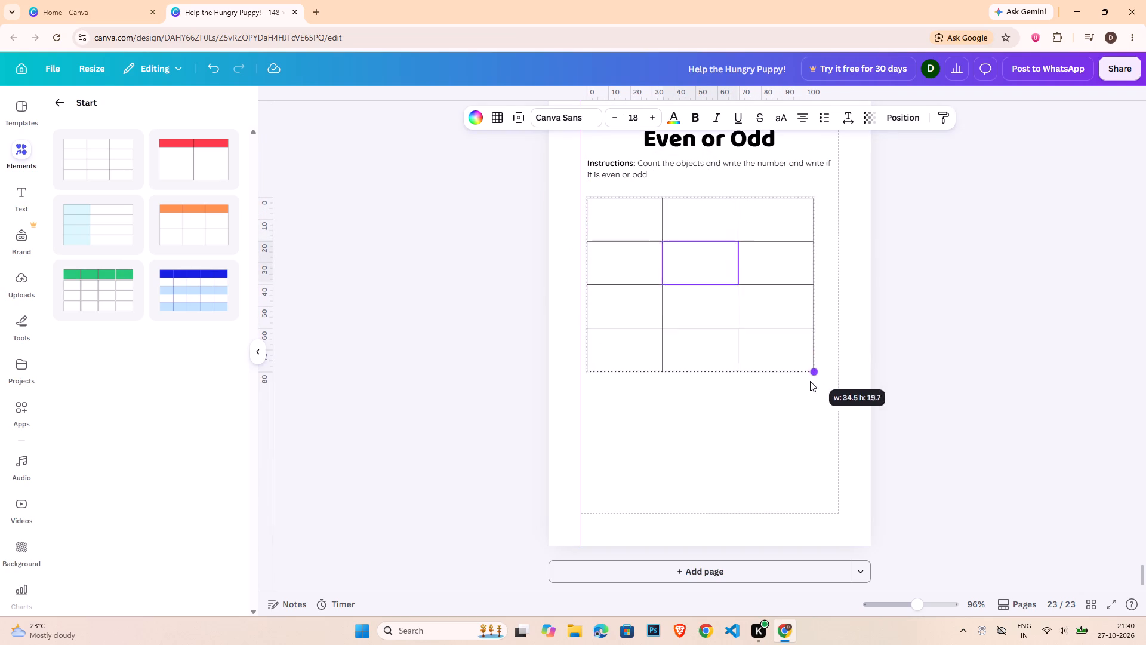
pyautogui.moveTo(810, 381); pyautogui.dragTo(828, 497)
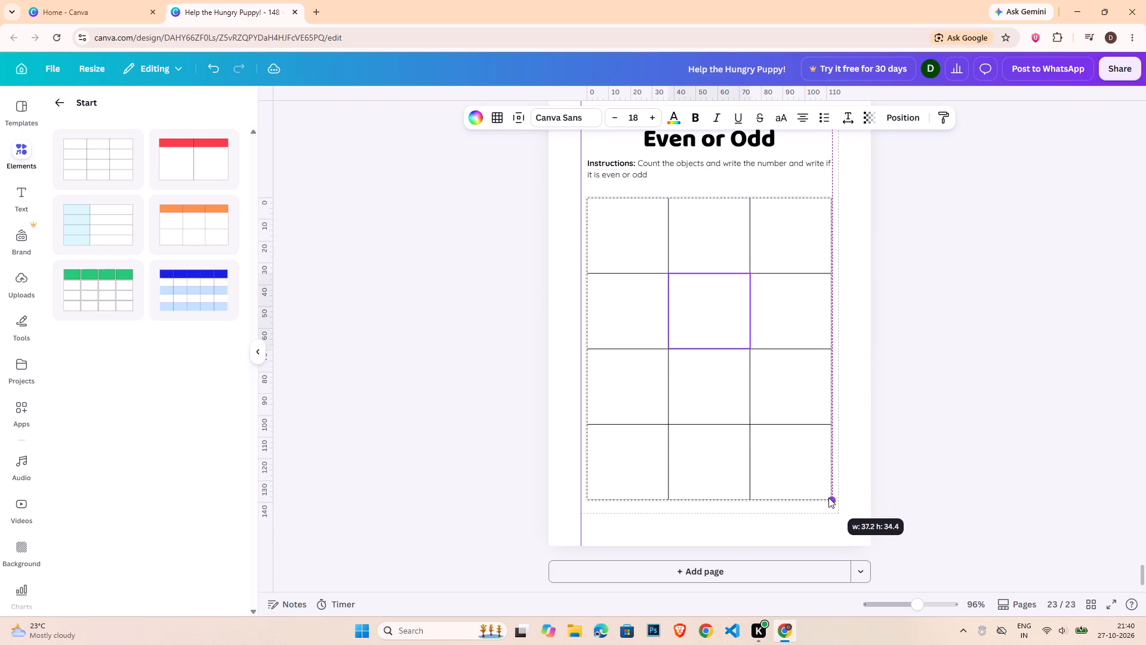
pyautogui.moveTo(828, 497); pyautogui.dragTo(829, 500)
# Shorten the table's first three rows, making the third row match the second row's height.
pyautogui.moveTo(631, 274); pyautogui.dragTo(632, 238)
pyautogui.moveTo(631, 349); pyautogui.dragTo(629, 283)
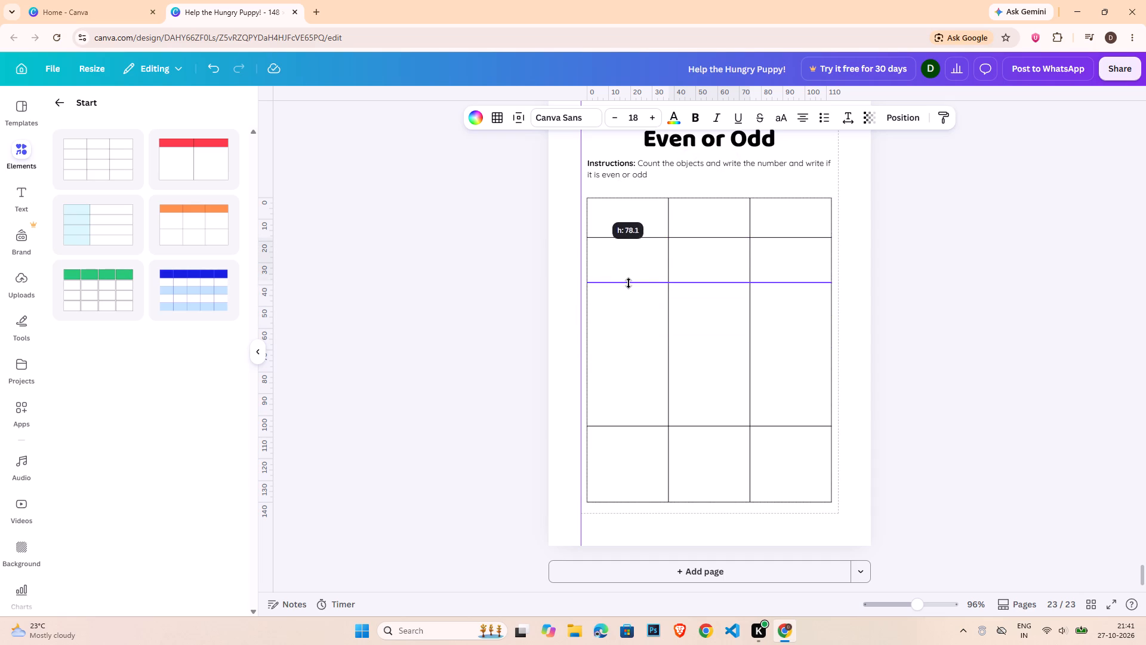
pyautogui.moveTo(629, 283); pyautogui.dragTo(629, 284)
pyautogui.moveTo(634, 426); pyautogui.dragTo(634, 324)
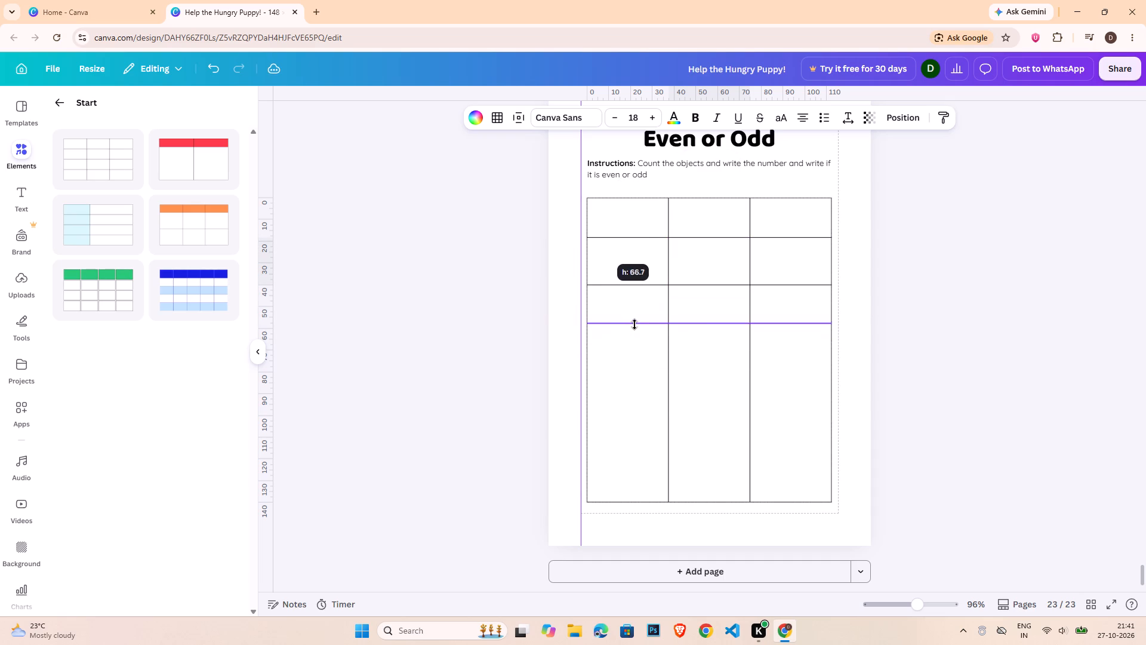
pyautogui.moveTo(634, 324); pyautogui.dragTo(639, 334)
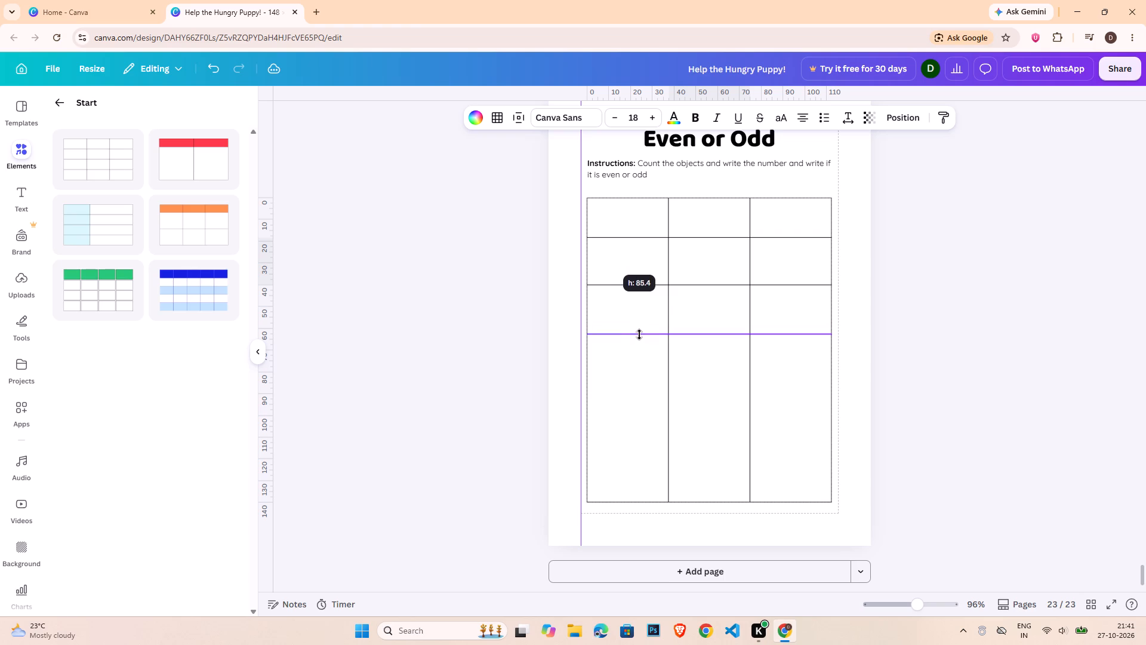
pyautogui.moveTo(639, 334); pyautogui.dragTo(640, 333)
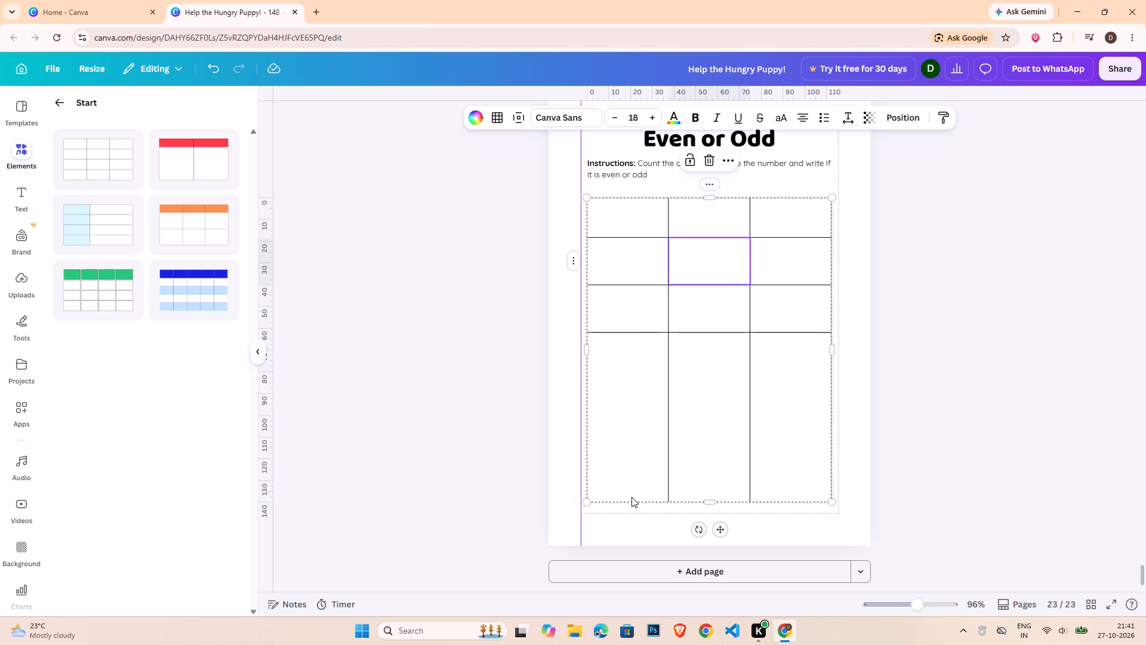
# Add a row below the table's fourth row and reduce the fourth row's height to about 82.
pyautogui.click(618, 370)
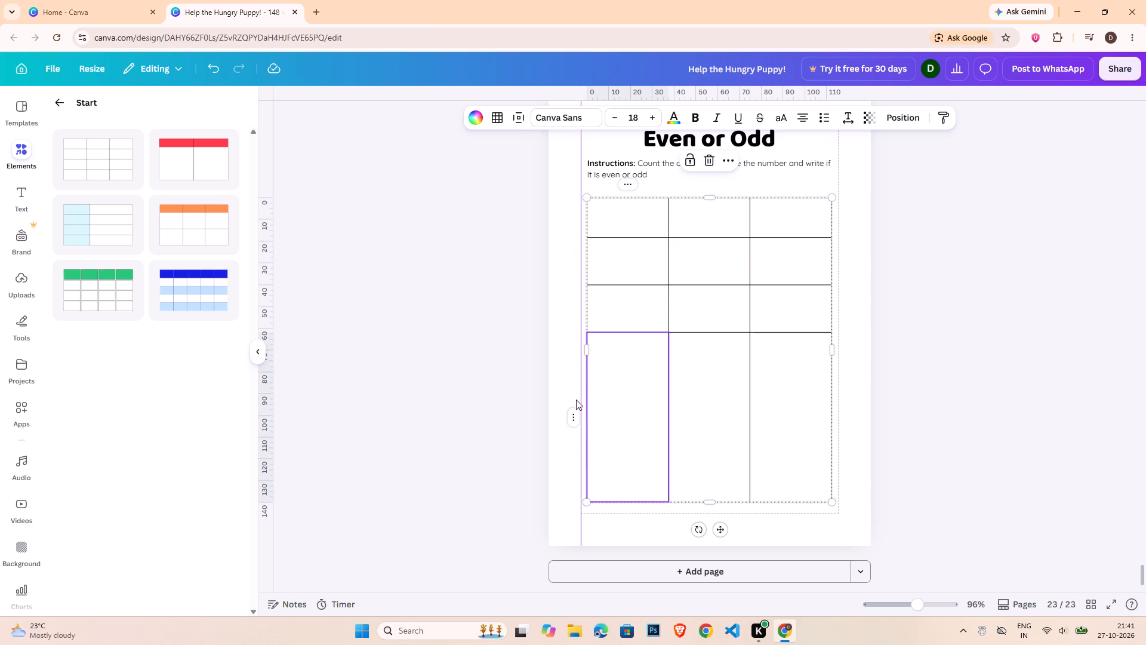
pyautogui.click(572, 414)
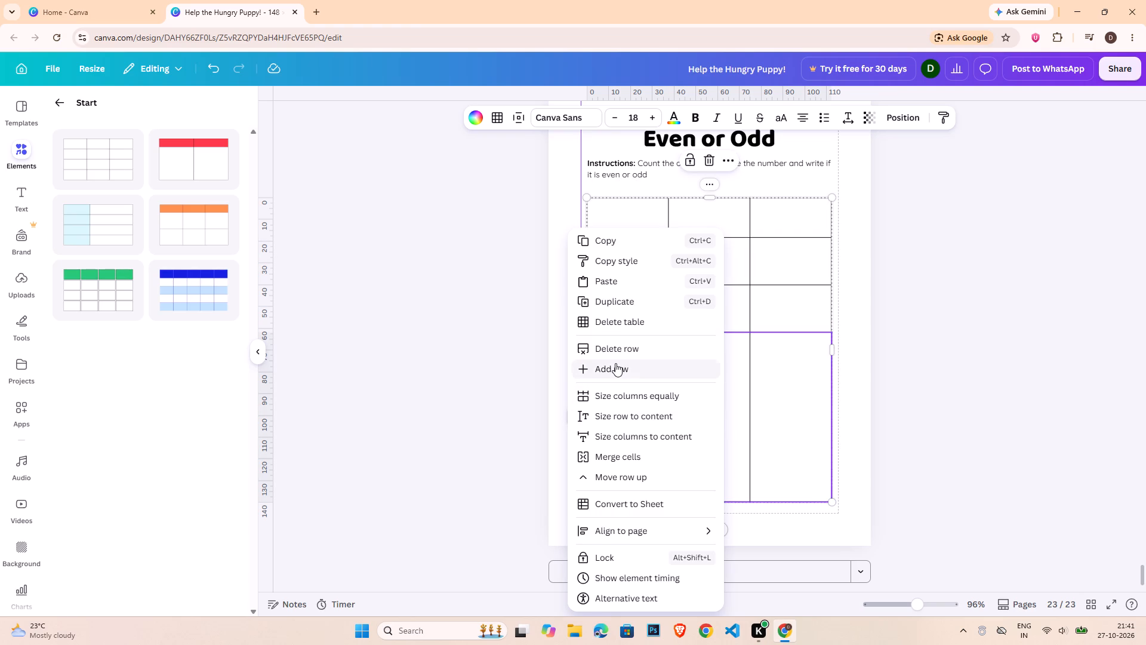
pyautogui.click(615, 363)
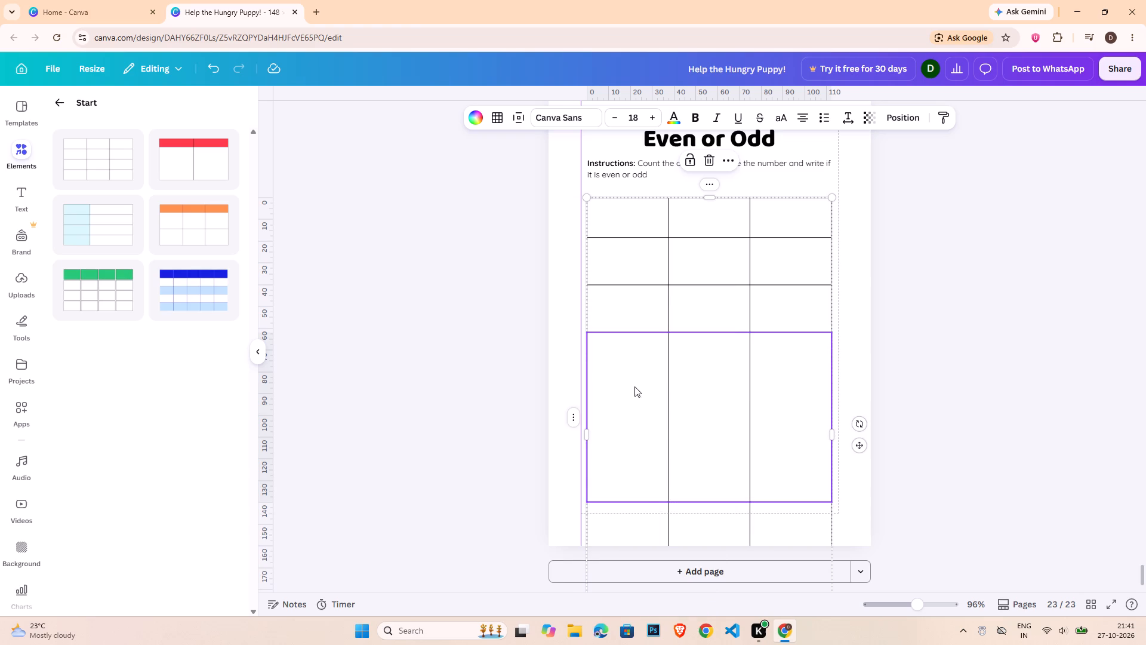
pyautogui.moveTo(642, 502); pyautogui.dragTo(652, 388)
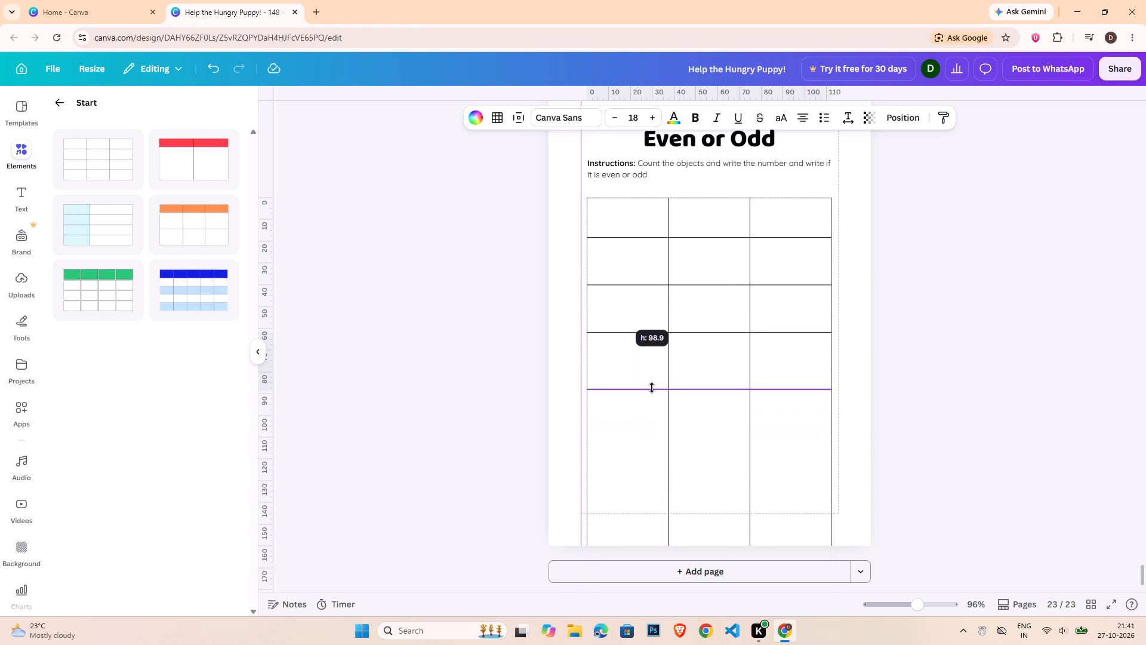
pyautogui.moveTo(652, 388); pyautogui.dragTo(652, 380)
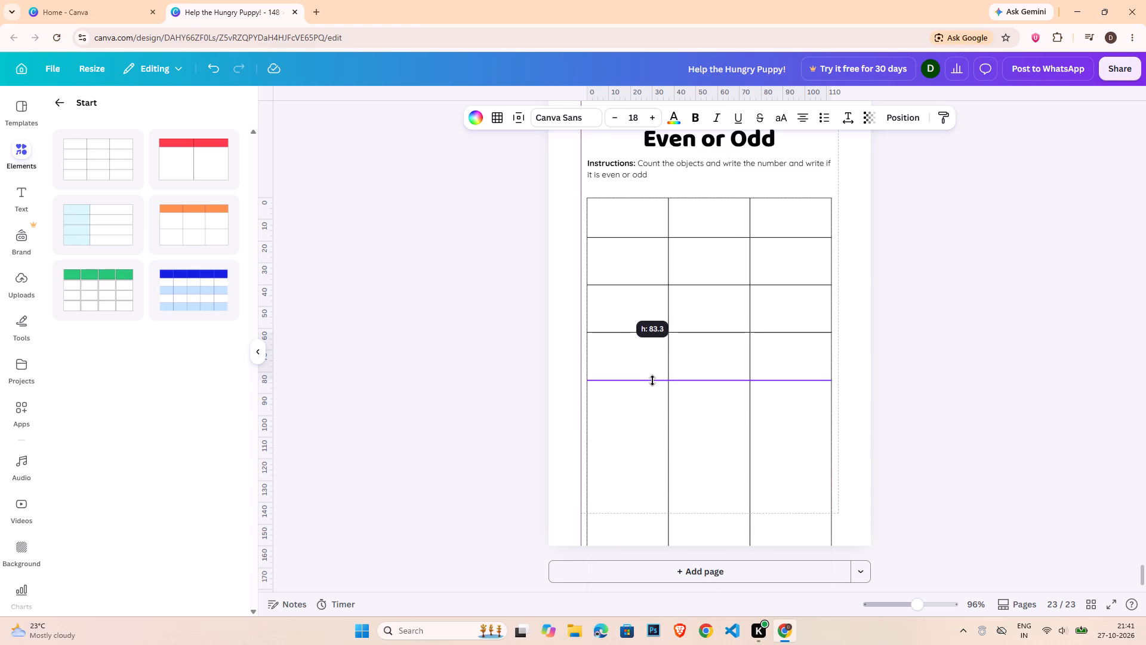
pyautogui.moveTo(652, 380); pyautogui.dragTo(654, 380)
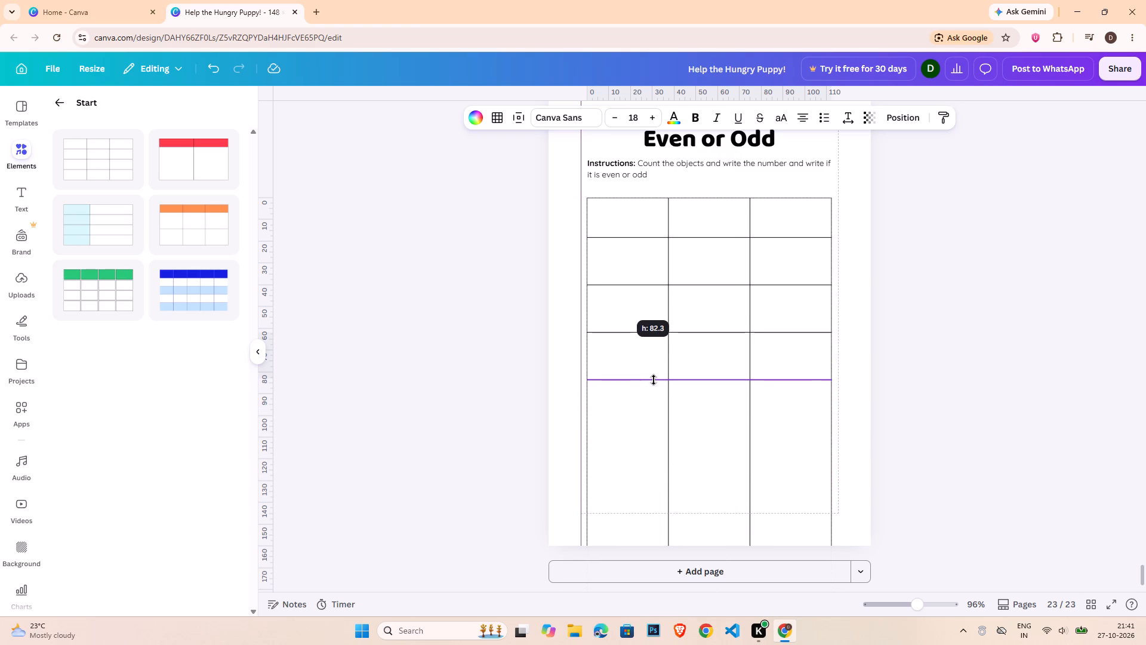
pyautogui.moveTo(654, 380); pyautogui.dragTo(654, 380)
# Add a row below the table's fifth row and shorten the fifth row to match the rows above it.
pyautogui.click(612, 449)
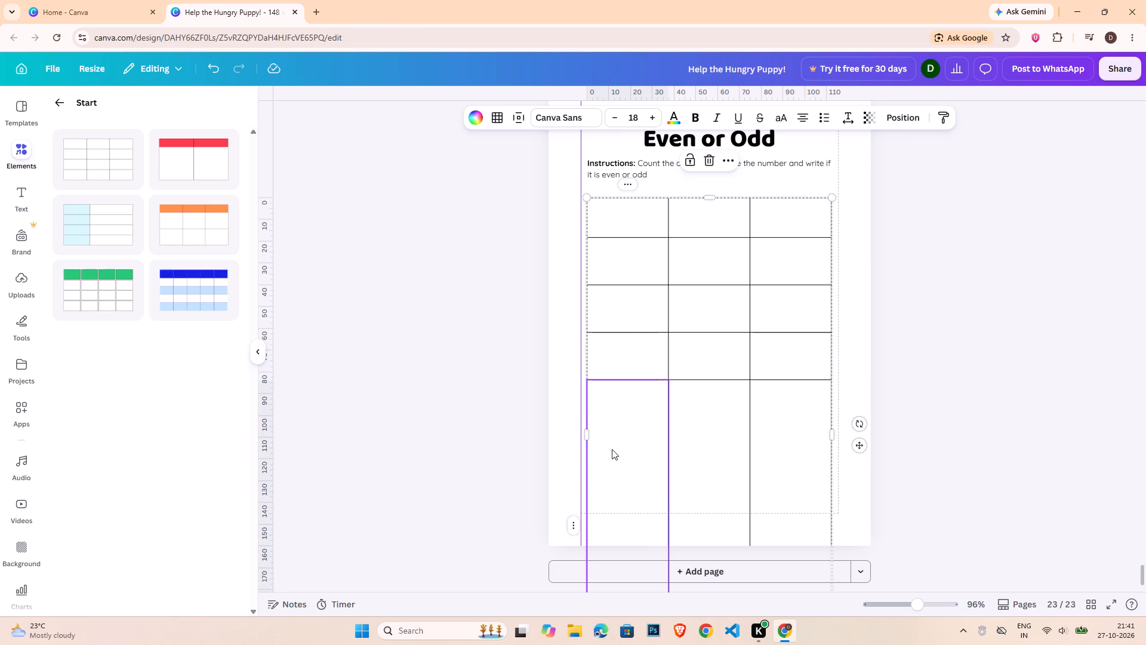
pyautogui.click(576, 418)
pyautogui.click(599, 435)
pyautogui.click(569, 526)
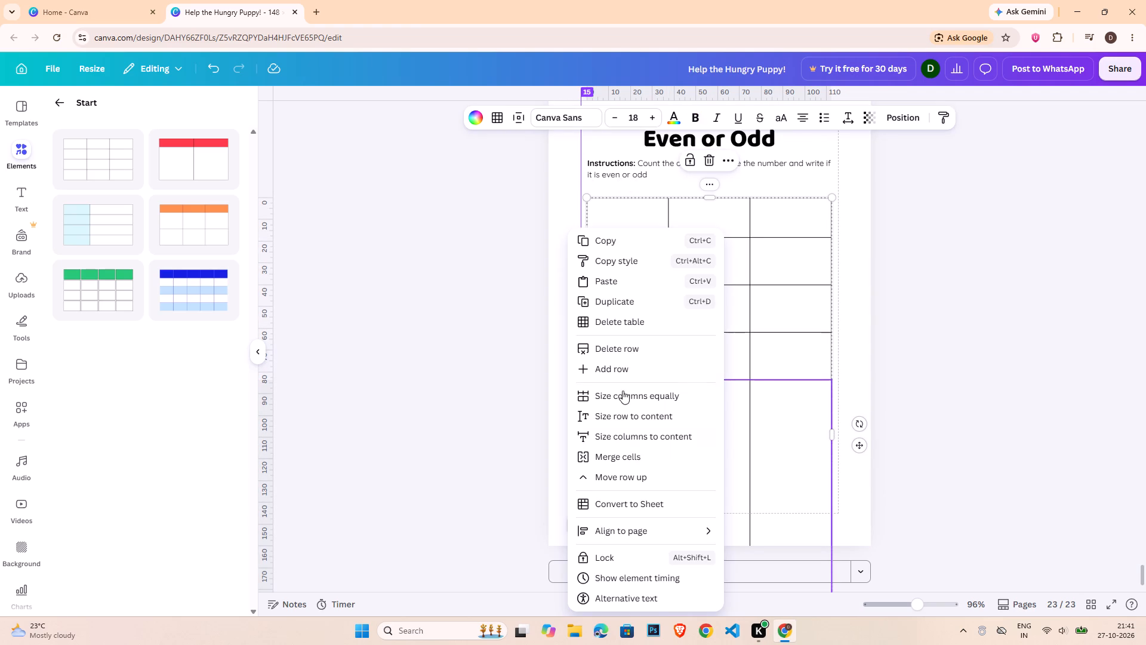
pyautogui.click(623, 364)
pyautogui.scroll(-2, 694, 497)
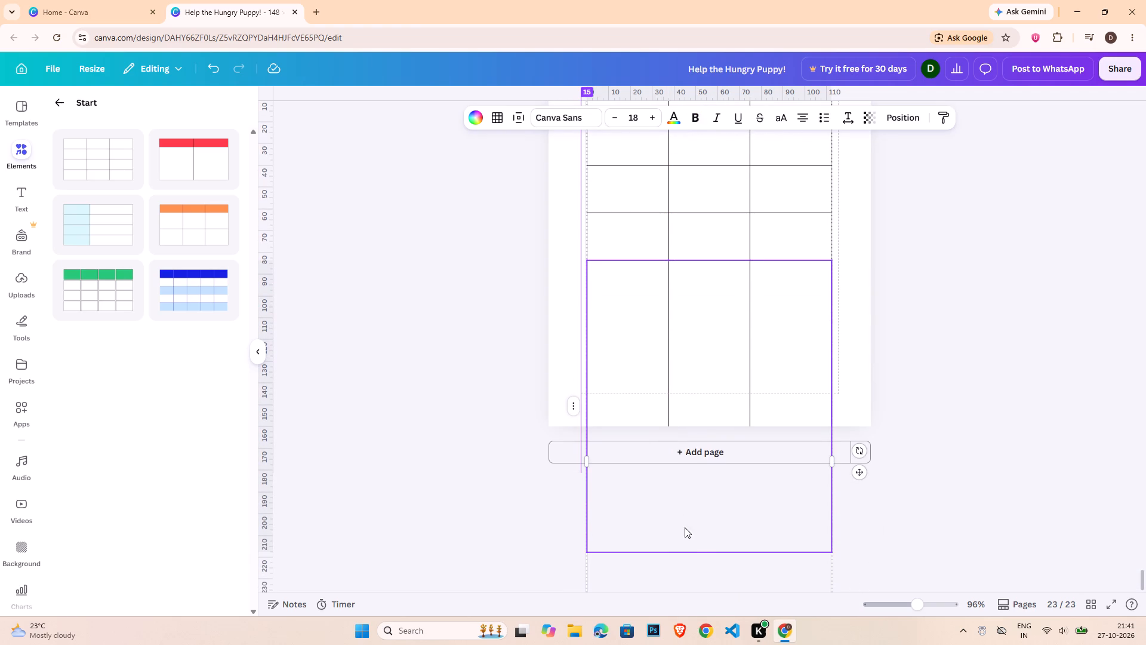
pyautogui.moveTo(700, 552); pyautogui.dragTo(703, 334)
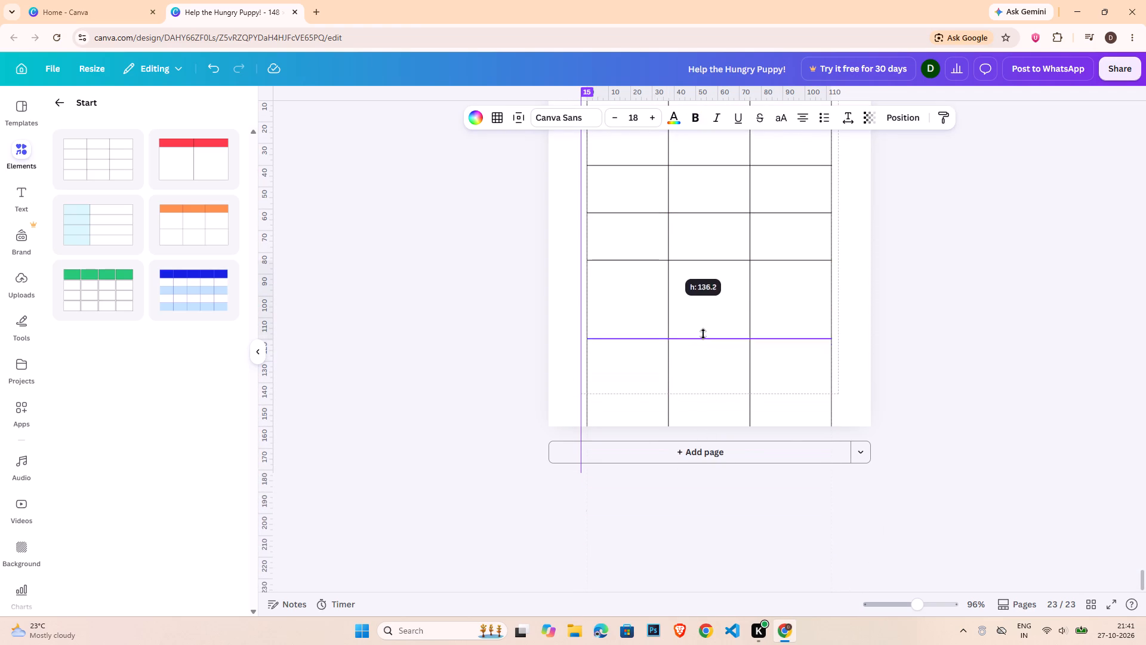
pyautogui.moveTo(703, 334); pyautogui.dragTo(707, 313)
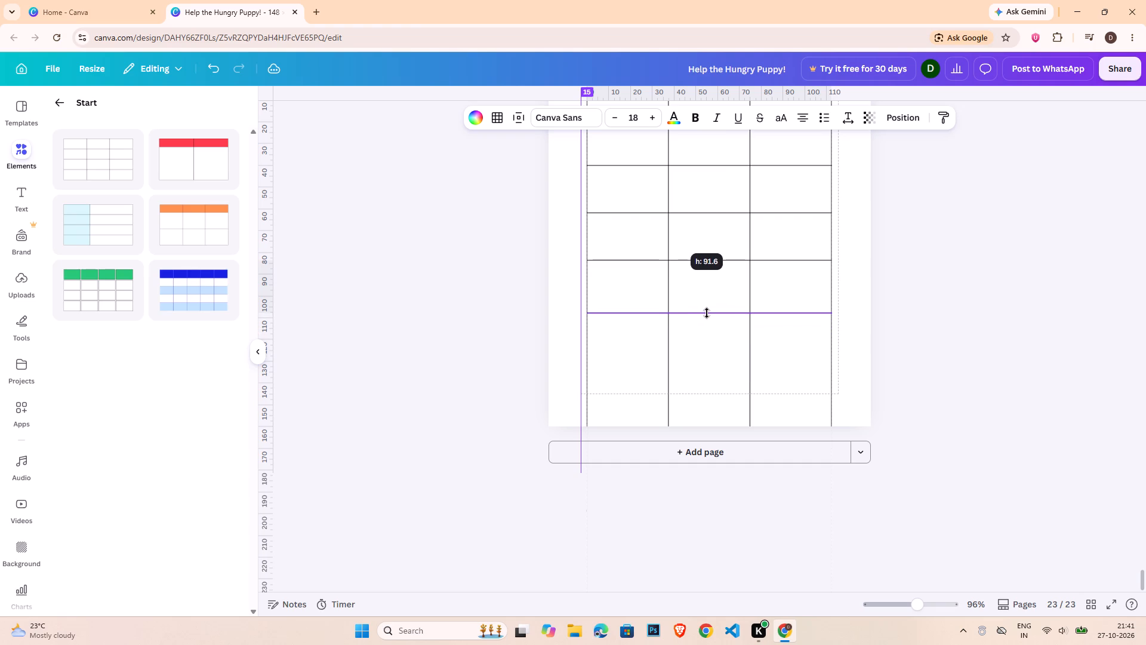
pyautogui.moveTo(707, 313); pyautogui.dragTo(708, 308)
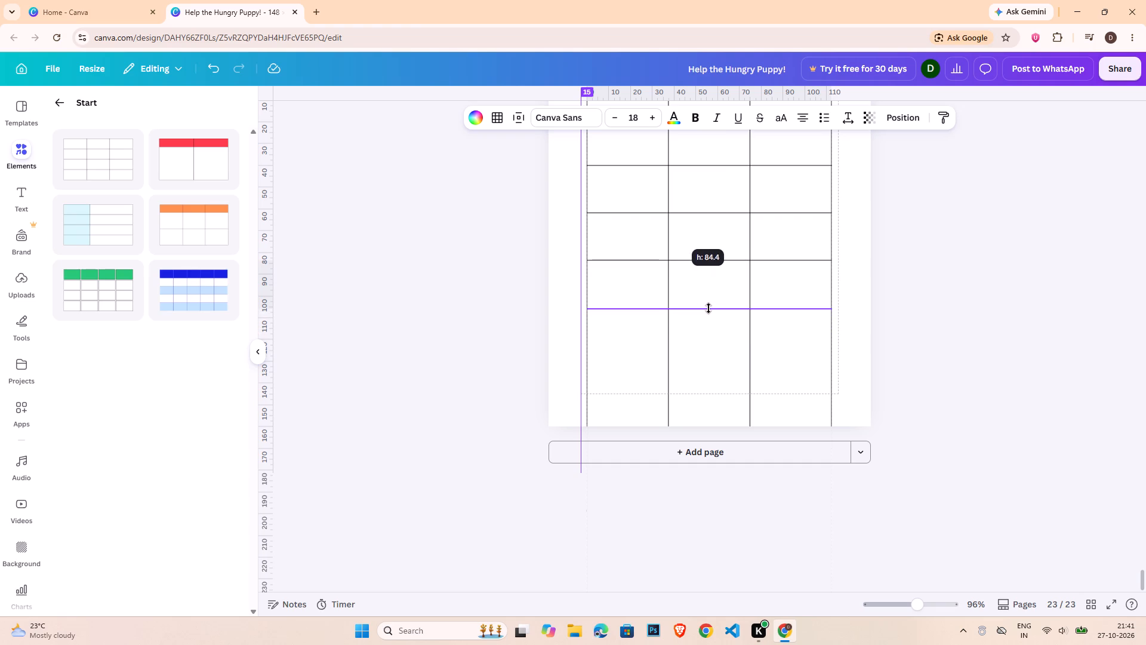
pyautogui.moveTo(708, 308); pyautogui.dragTo(710, 310)
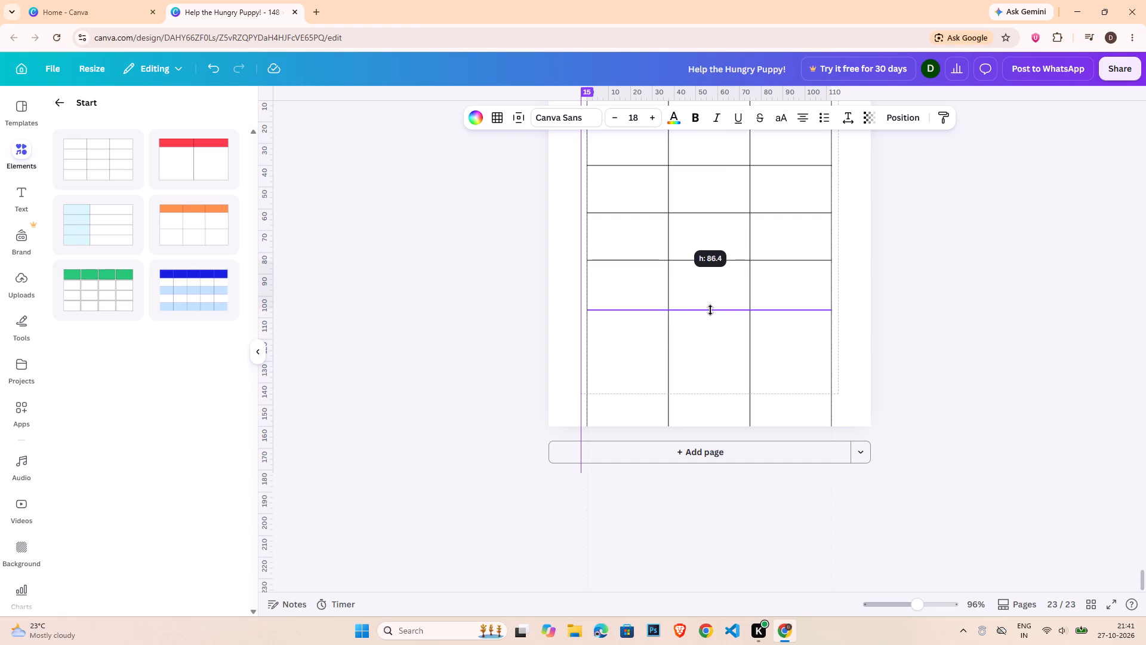
pyautogui.moveTo(710, 310); pyautogui.dragTo(711, 308)
pyautogui.scroll(3, 942, 388)
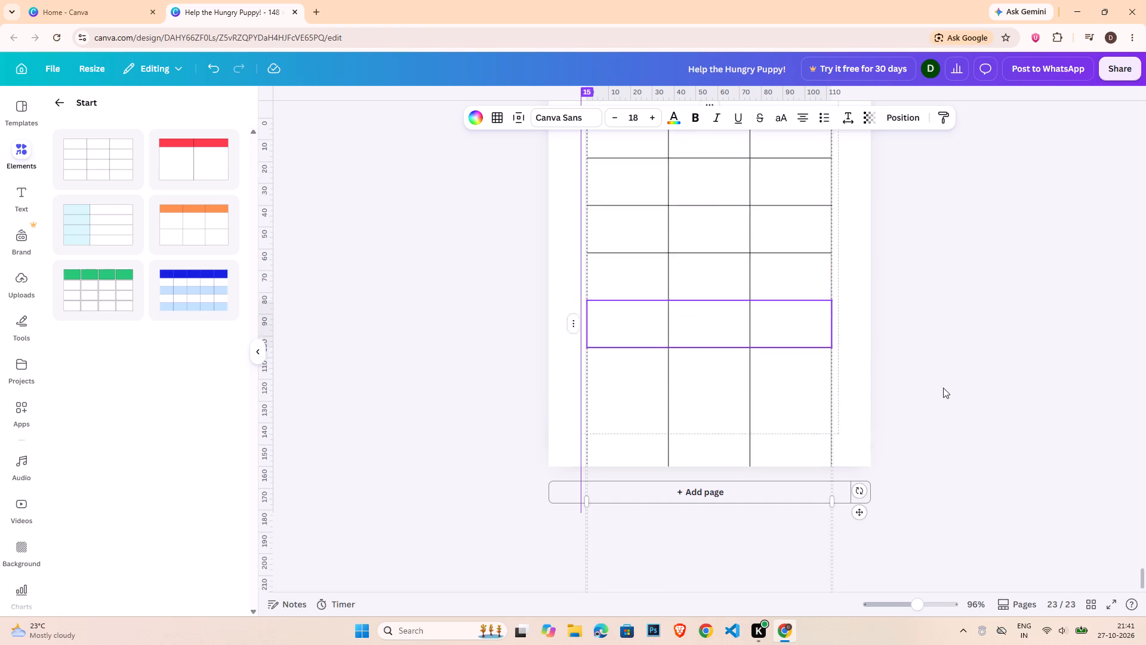
pyautogui.click(945, 382)
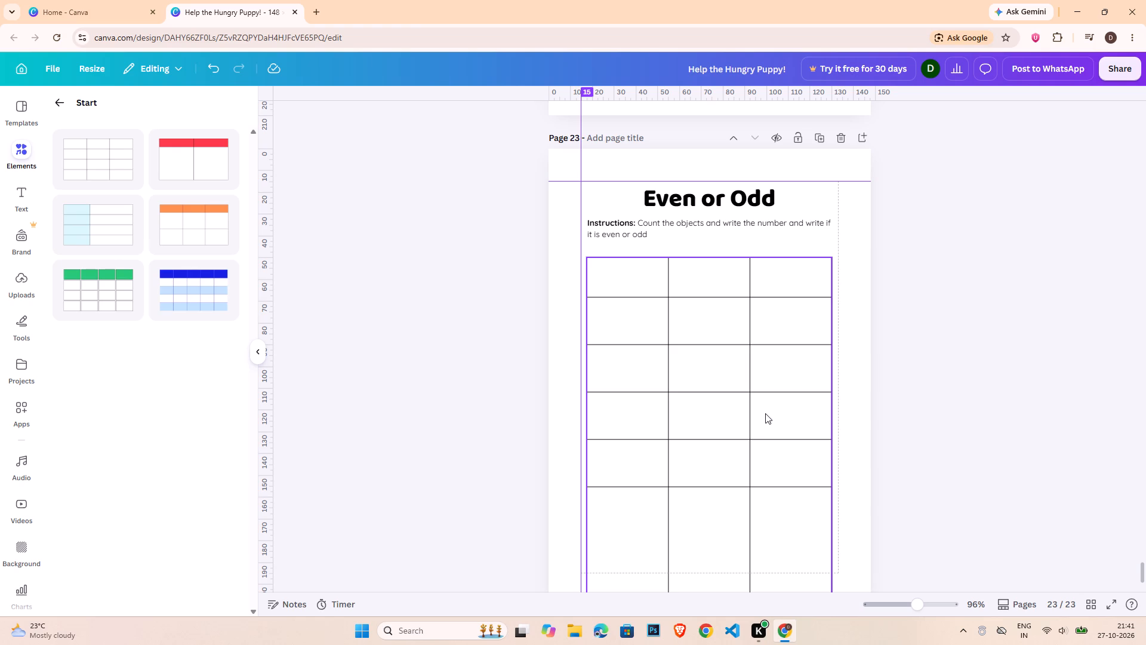
# Shorten the table's sixth row so the table ends just inside the page's bottom margin.
pyautogui.scroll(-2, 764, 410)
pyautogui.click(655, 302)
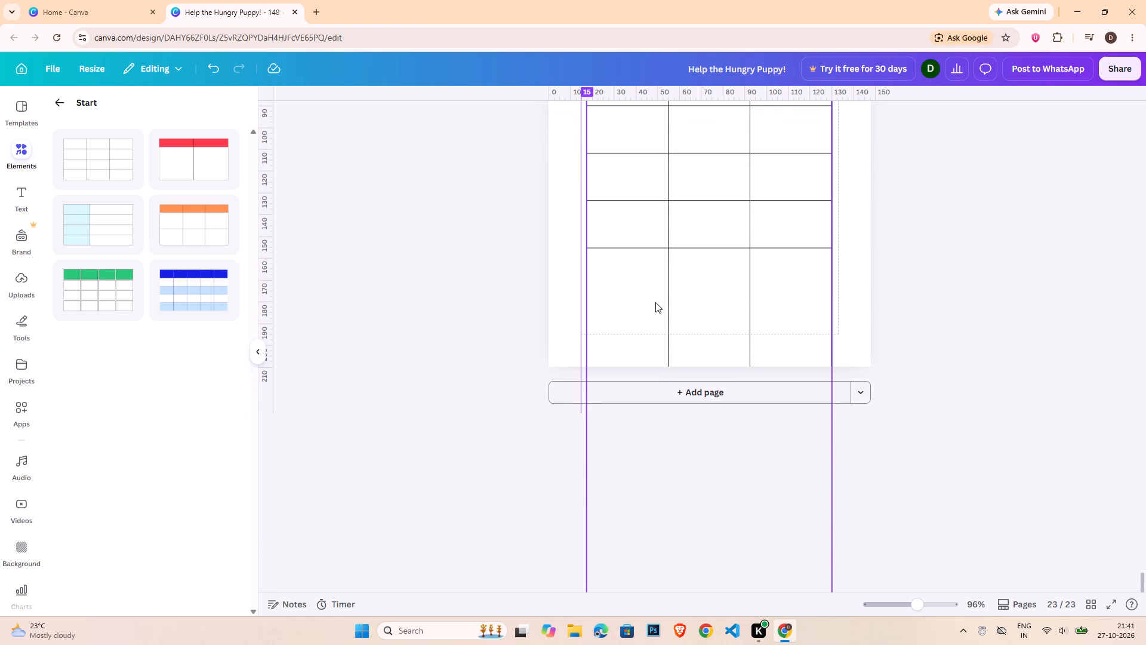
pyautogui.scroll(-8, 744, 474)
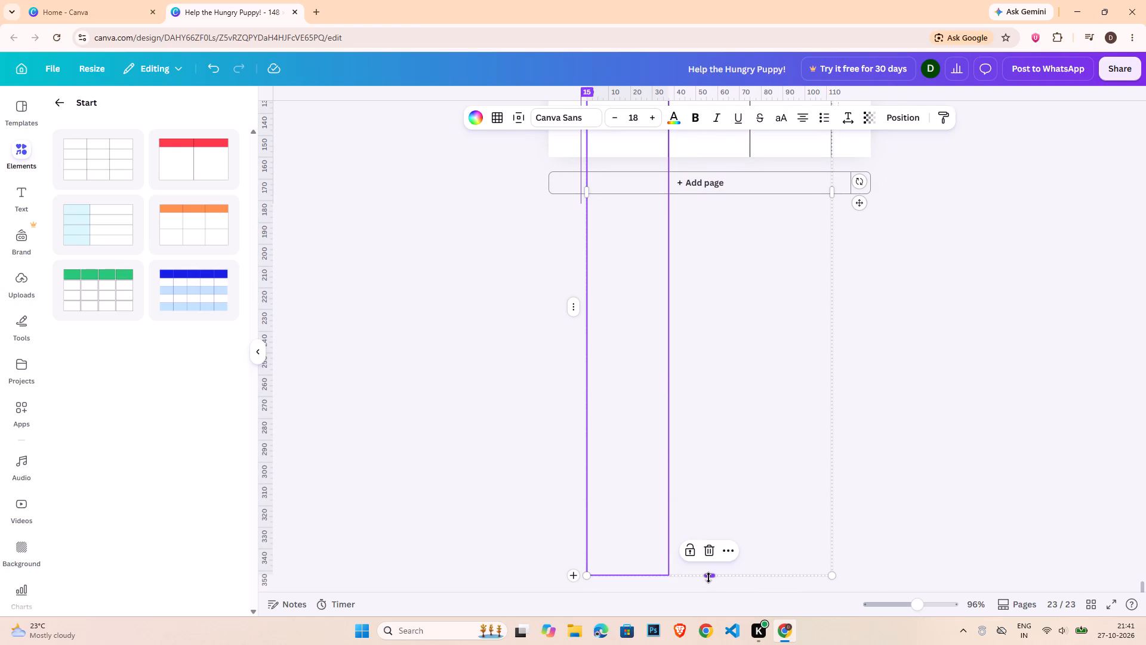
pyautogui.keyDown('shift'); pyautogui.moveTo(708, 578); pyautogui.dragTo(715, 305); pyautogui.keyUp('shift')
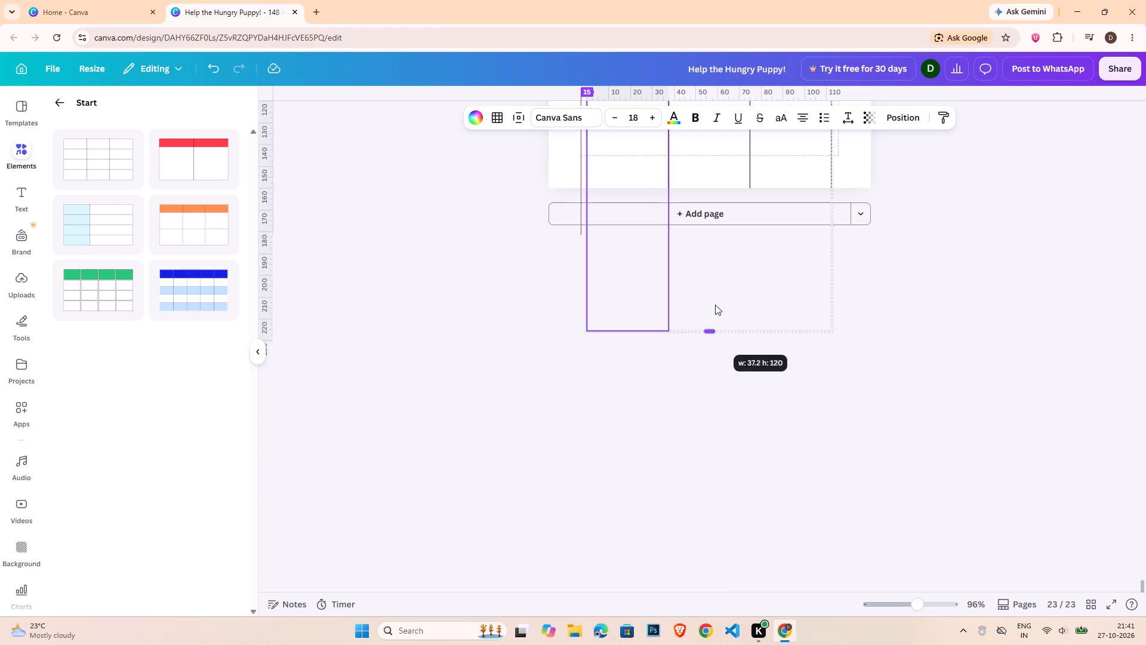
pyautogui.keyDown('shift'); pyautogui.moveTo(715, 305); pyautogui.dragTo(716, 180); pyautogui.keyUp('shift')
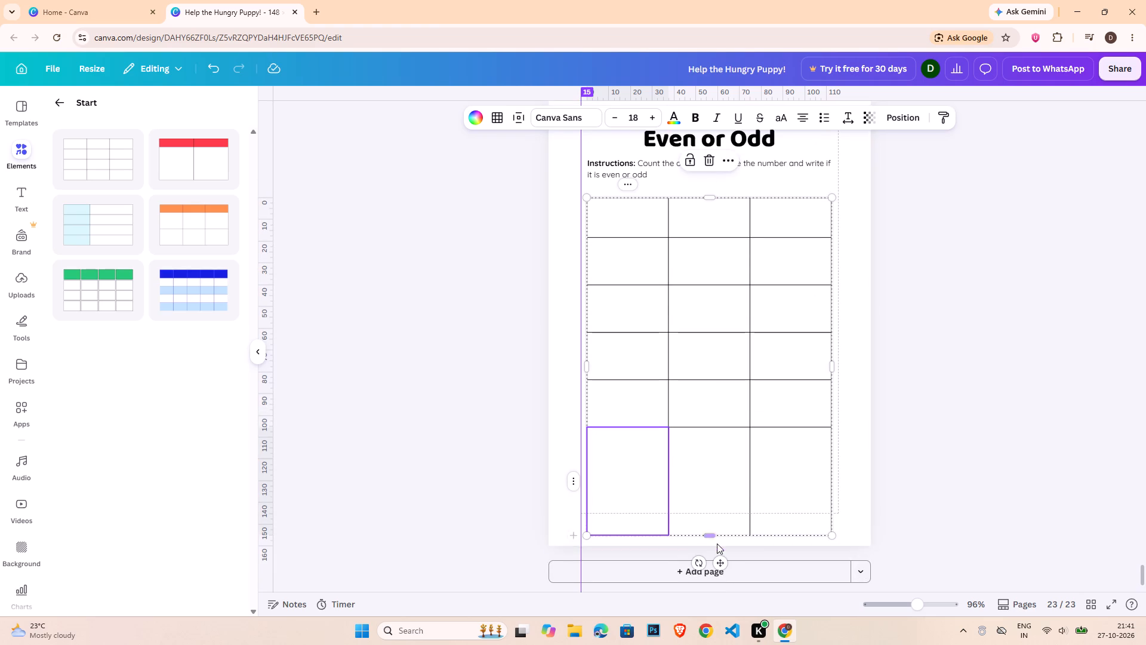
pyautogui.keyDown('shift'); pyautogui.moveTo(714, 539); pyautogui.dragTo(719, 479); pyautogui.keyUp('shift')
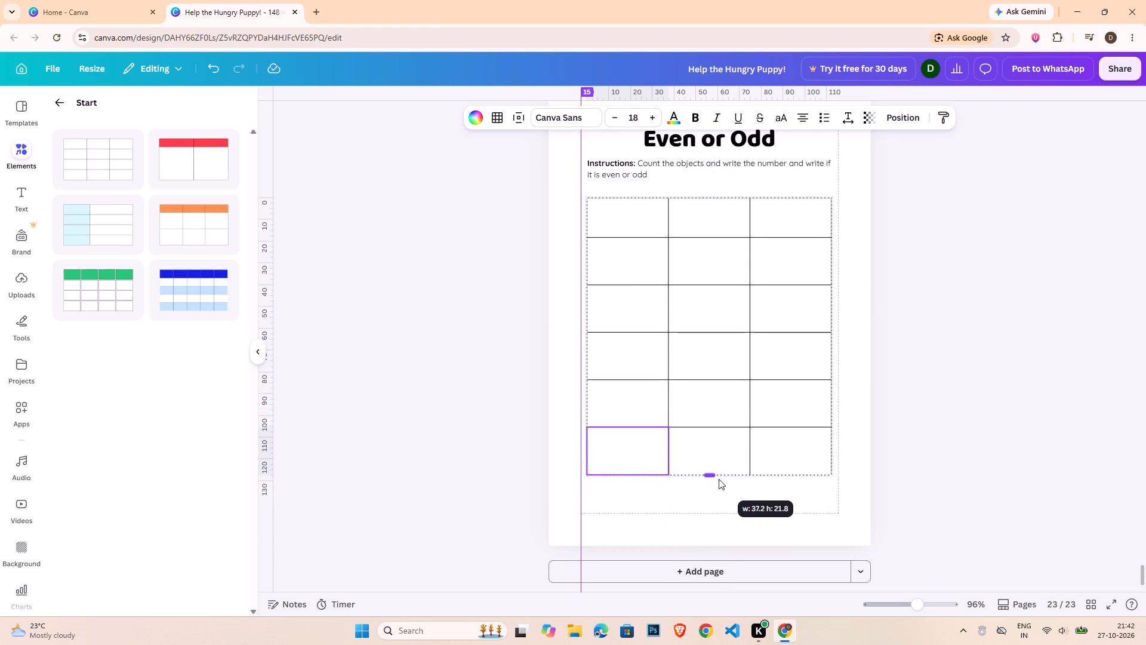
pyautogui.keyDown('shift'); pyautogui.moveTo(719, 479); pyautogui.dragTo(722, 506); pyautogui.keyUp('shift')
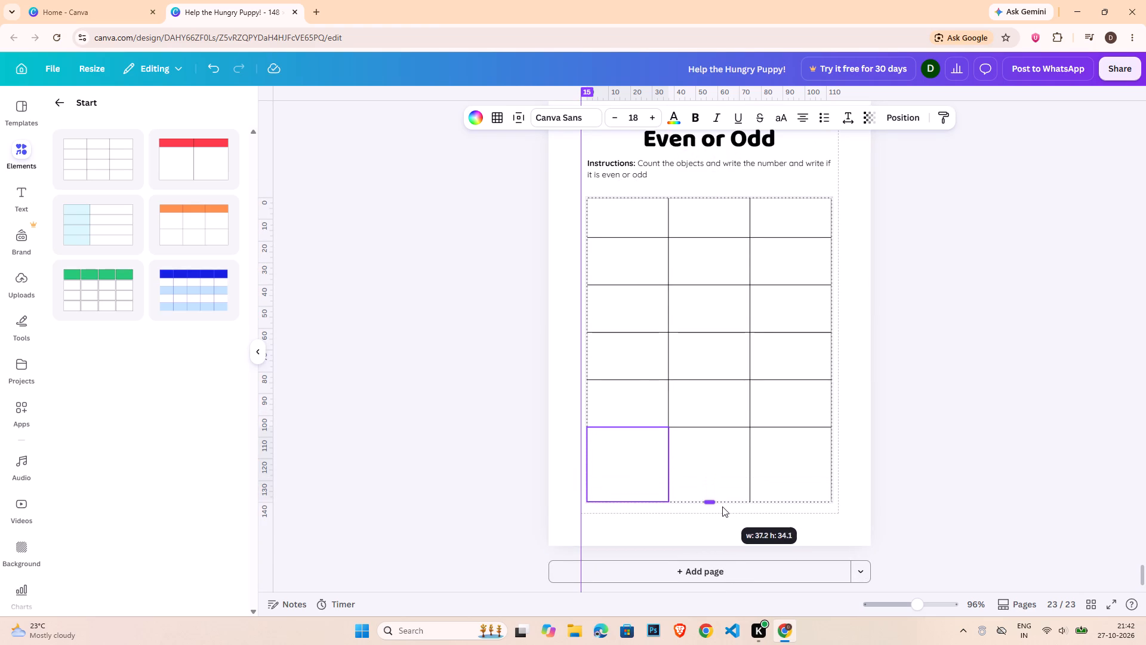
pyautogui.keyDown('shift'); pyautogui.moveTo(722, 506); pyautogui.dragTo(722, 509); pyautogui.keyUp('shift')
pyautogui.click(911, 437)
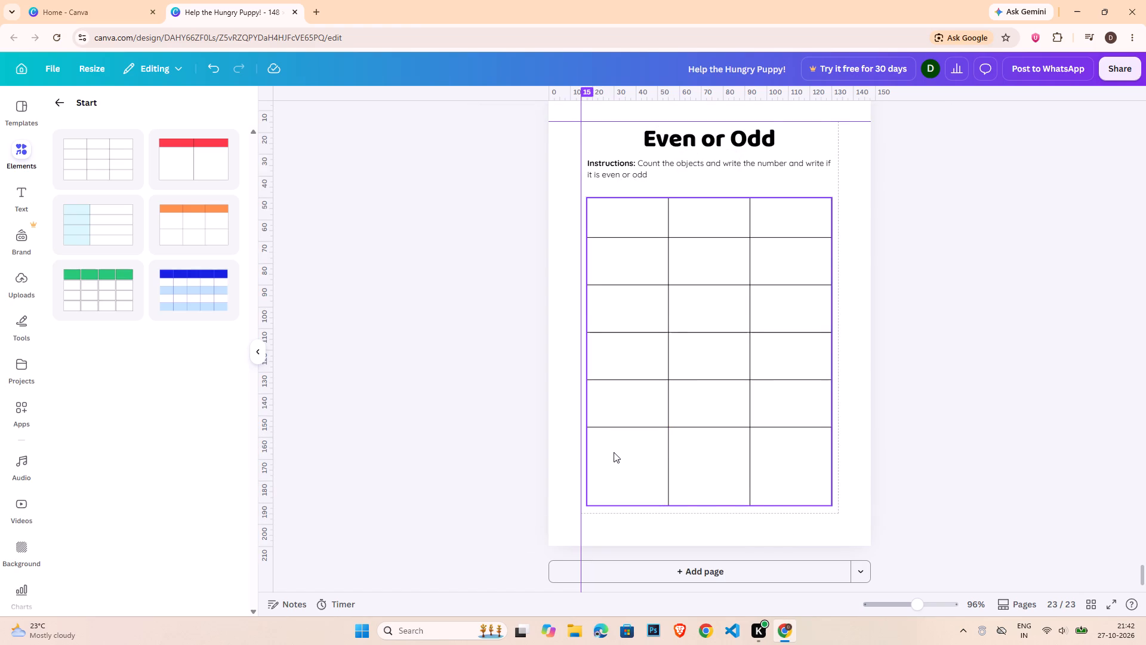
# Add a row below the table's sixth row and shorten the sixth row to match the rows above it.
pyautogui.click(613, 452)
pyautogui.click(571, 465)
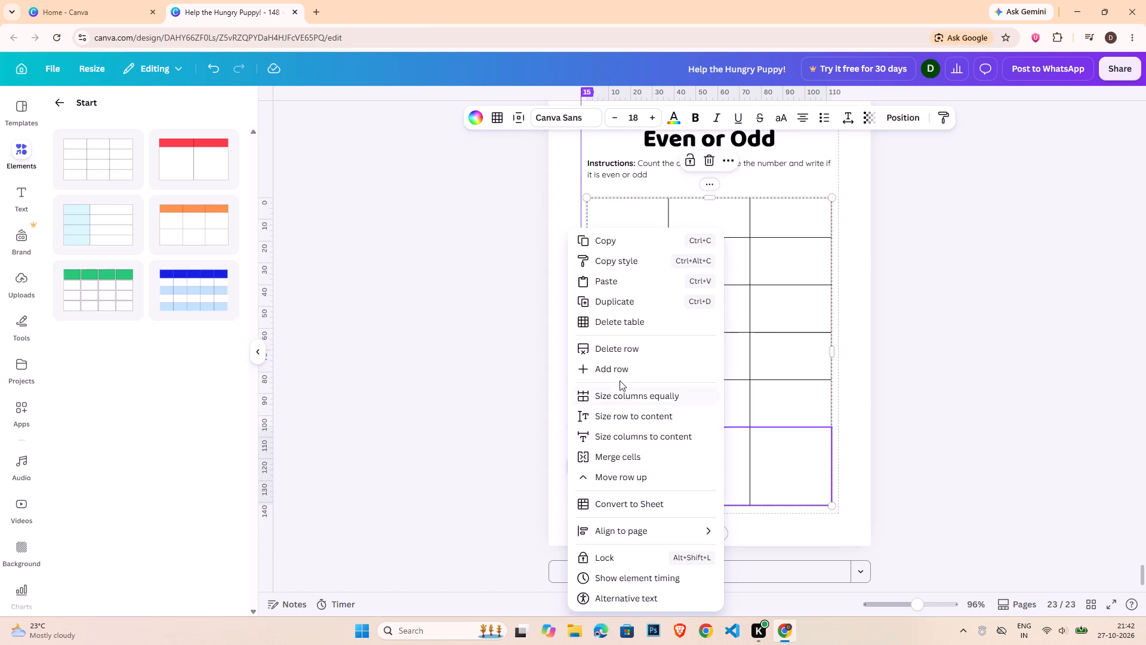
pyautogui.click(619, 373)
pyautogui.moveTo(713, 583); pyautogui.dragTo(716, 568)
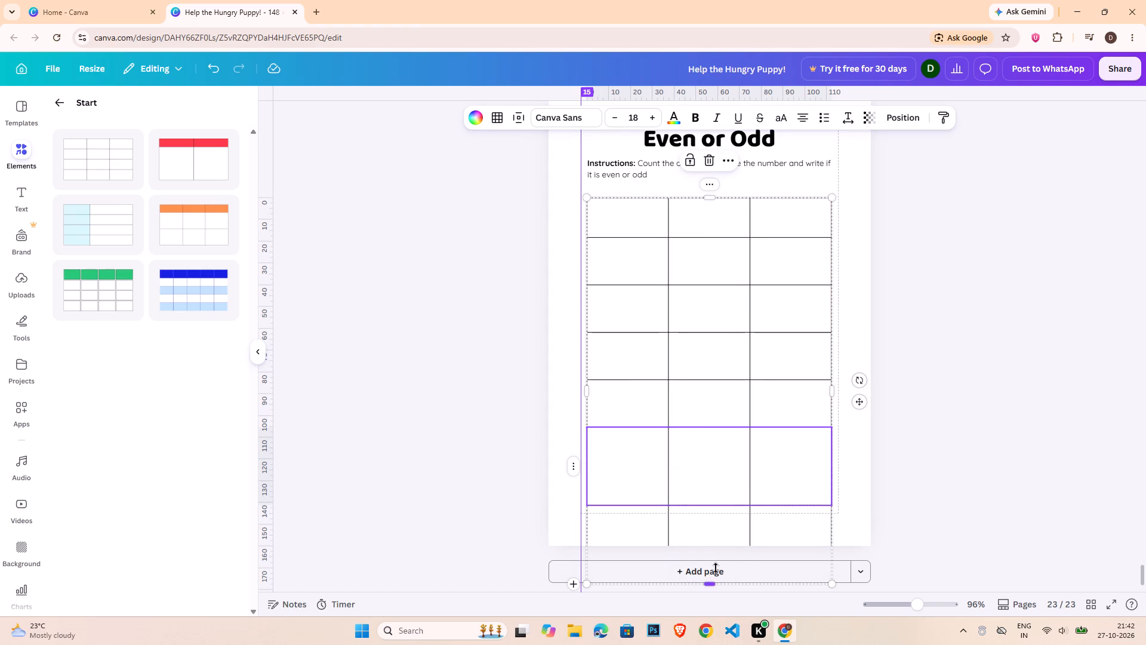
pyautogui.moveTo(716, 568); pyautogui.dragTo(712, 536)
pyautogui.moveTo(711, 508); pyautogui.dragTo(711, 506)
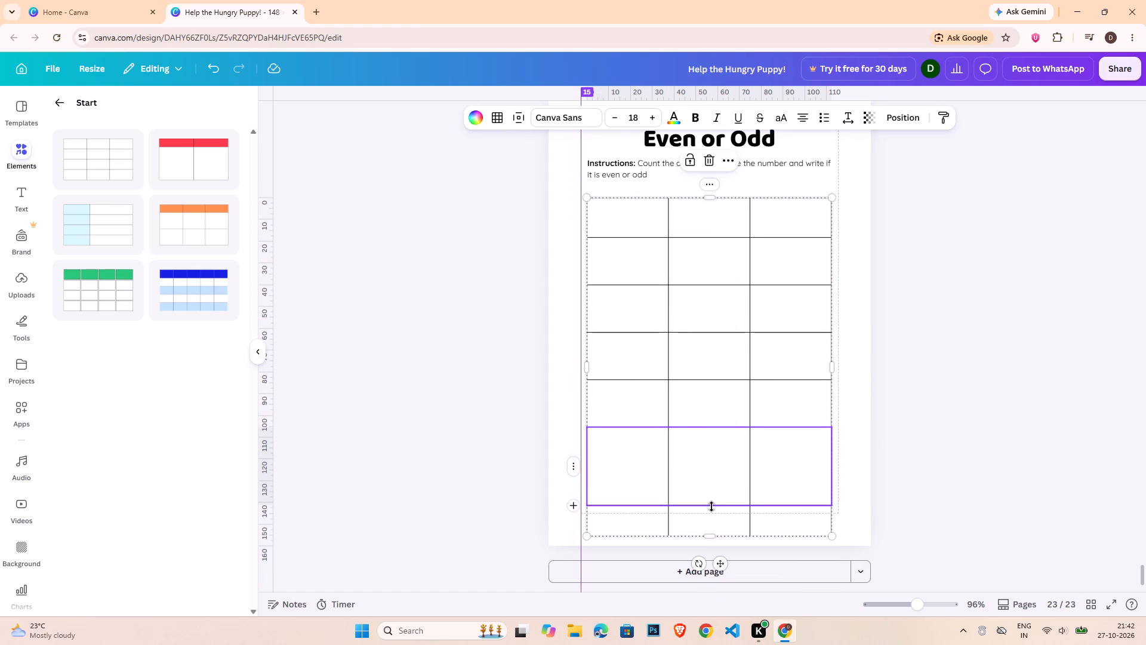
pyautogui.moveTo(711, 506); pyautogui.dragTo(717, 478)
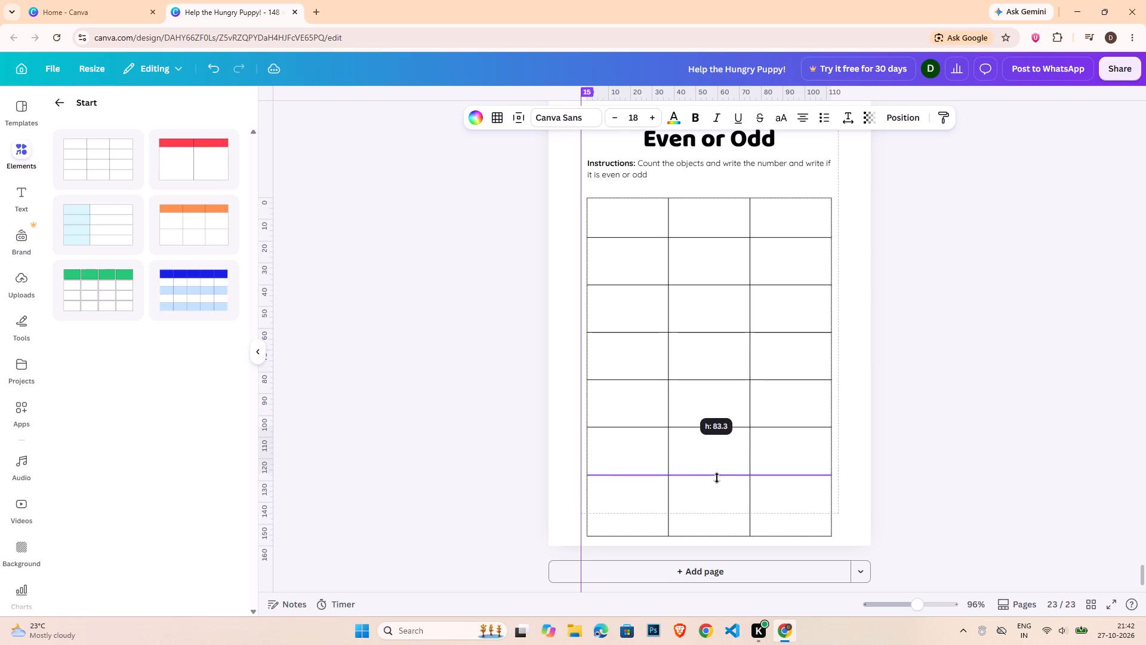
pyautogui.moveTo(717, 478); pyautogui.dragTo(717, 477)
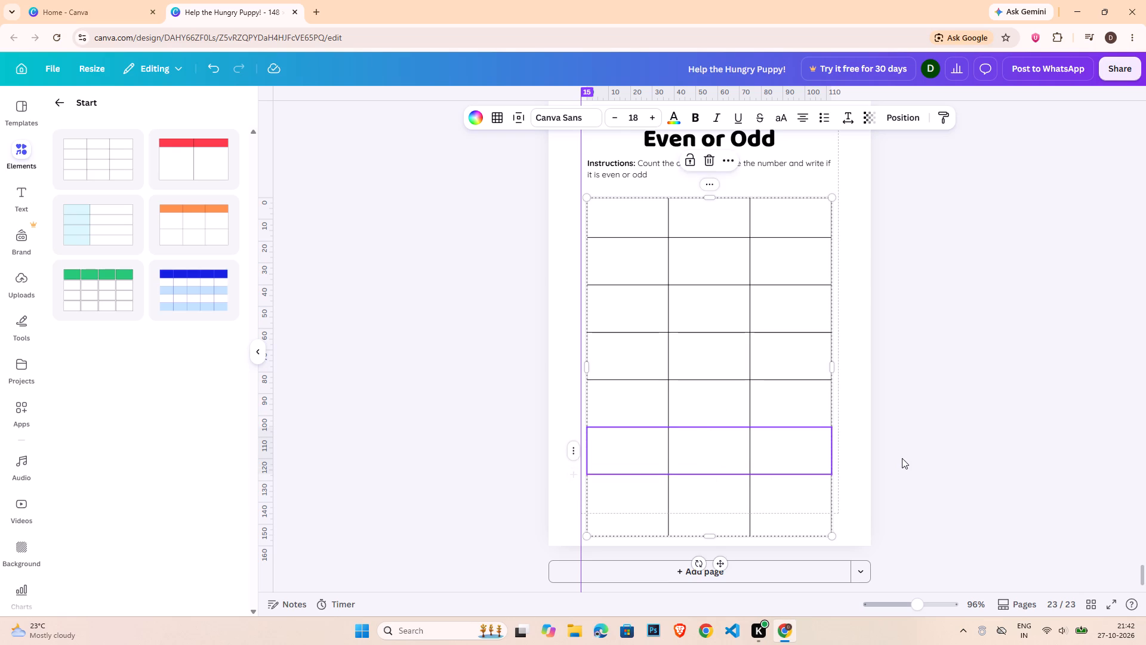
pyautogui.click(902, 458)
# Shorten the table's seventh row to about 15 high so it fits inside the bottom margin.
pyautogui.click(719, 513)
pyautogui.moveTo(712, 536); pyautogui.dragTo(721, 507)
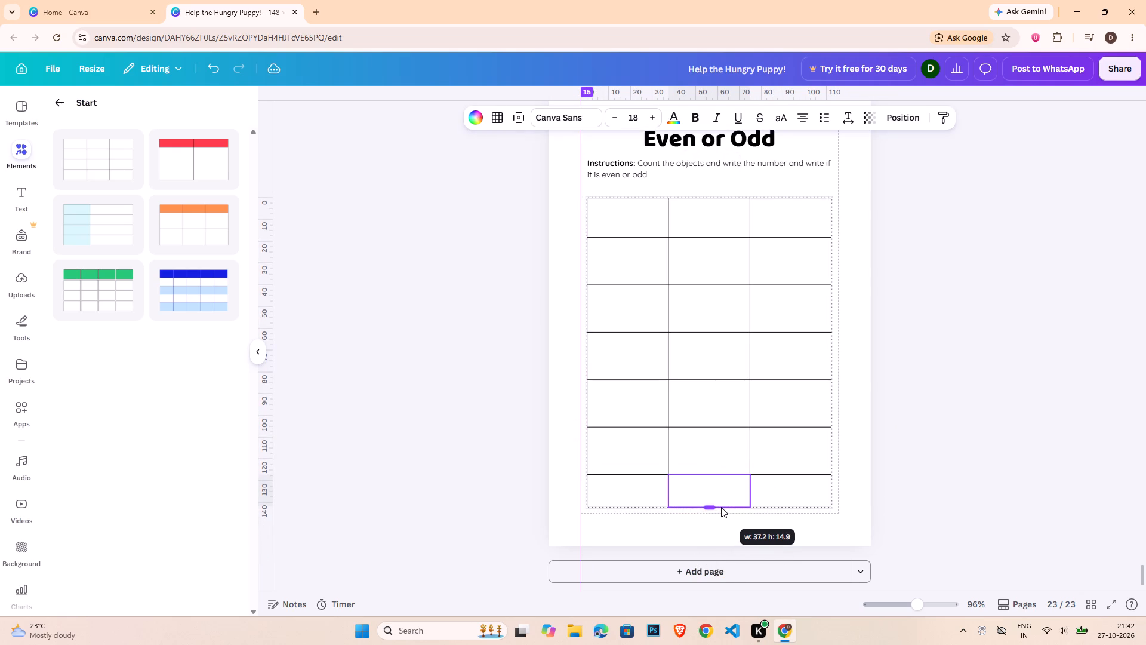
pyautogui.moveTo(721, 507); pyautogui.dragTo(721, 508)
pyautogui.click(906, 426)
# Move the table up close beneath the instructions and extend its last row down to just inside the bottom margin.
pyautogui.moveTo(781, 417); pyautogui.dragTo(781, 407)
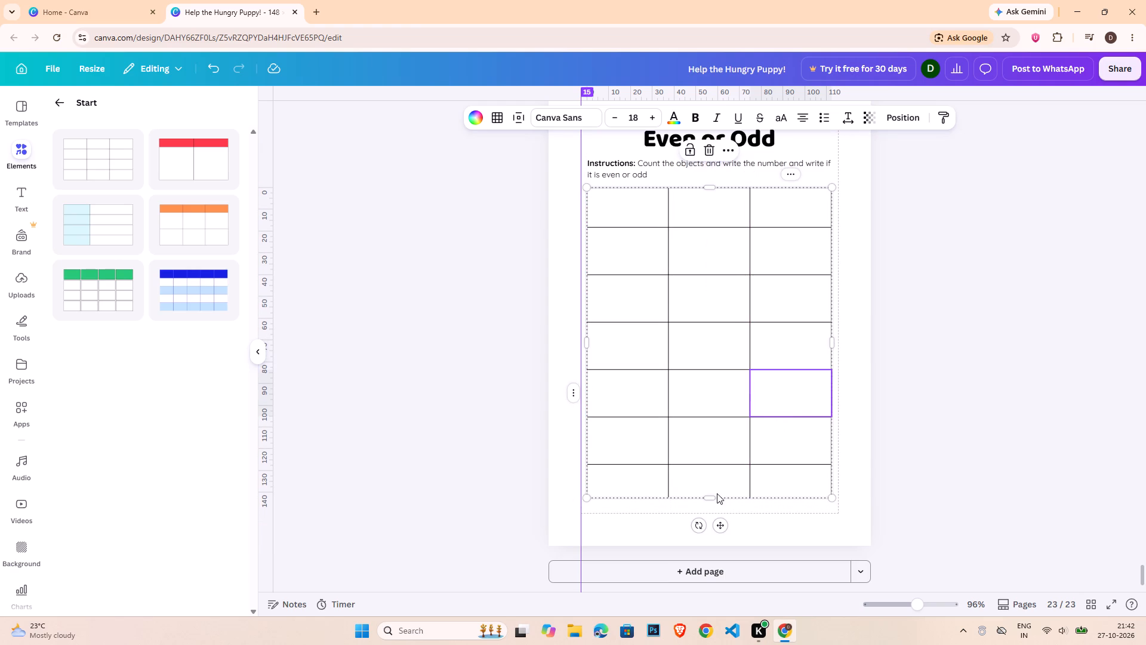
pyautogui.moveTo(713, 496); pyautogui.dragTo(716, 500)
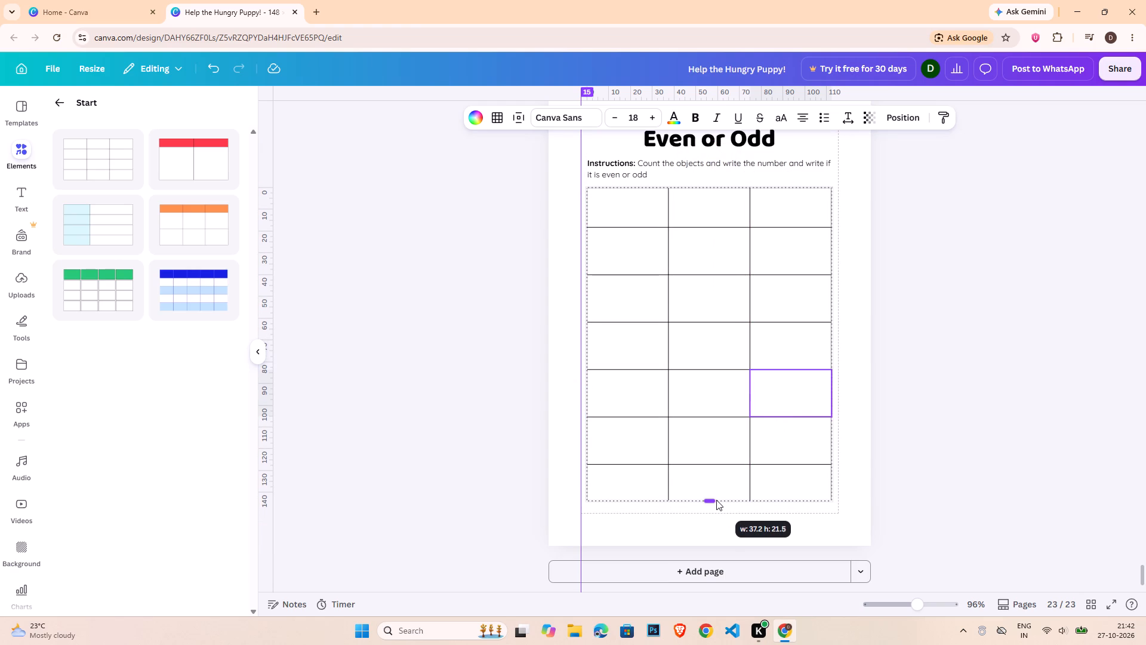
pyautogui.moveTo(716, 500); pyautogui.dragTo(720, 508)
pyautogui.click(932, 469)
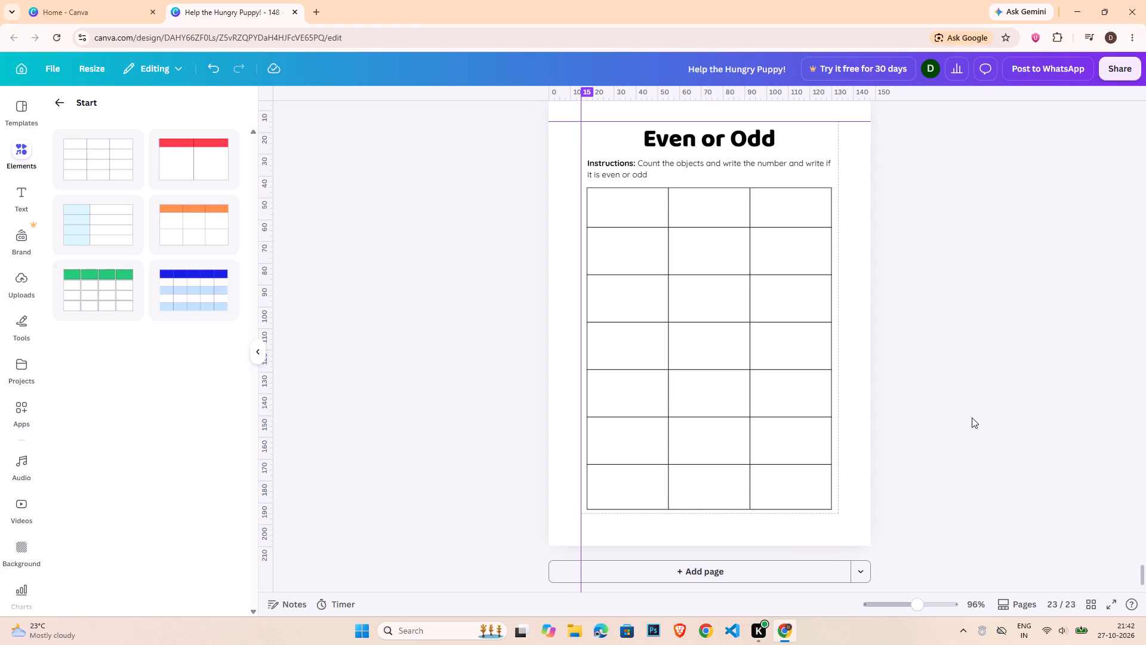
pyautogui.click(932, 365)
# Add a heading reading "How Many" over the table and scale it down to font size 22.
pyautogui.click(730, 222)
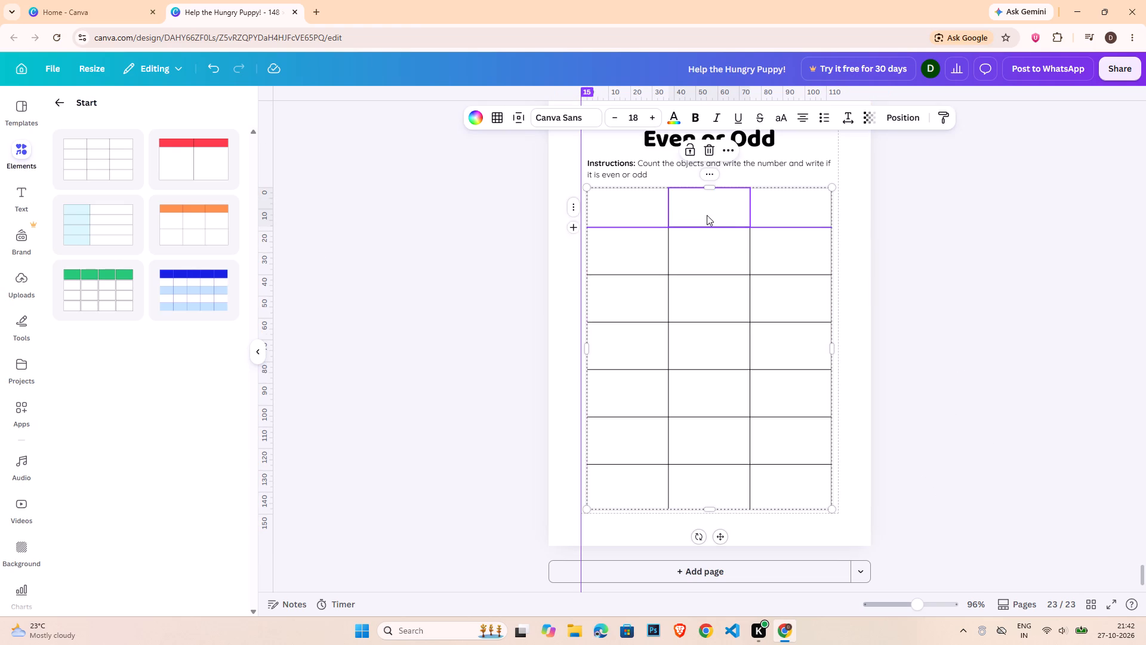
pyautogui.click(33, 192)
pyautogui.click(147, 315)
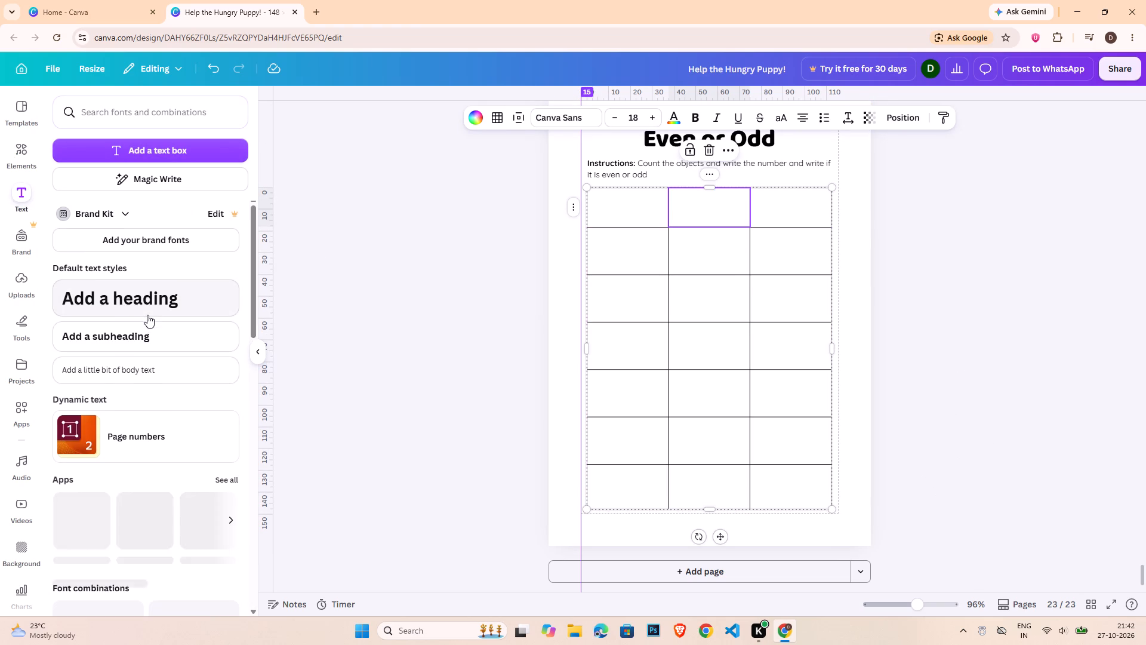
pyautogui.tripleClick(781, 321)
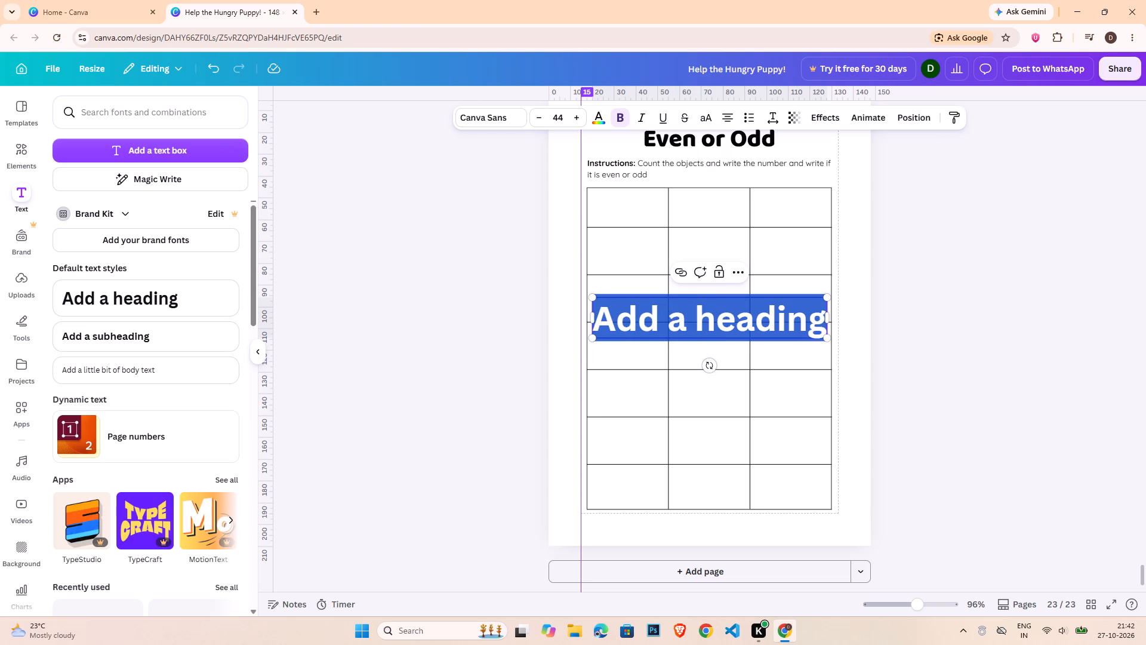
pyautogui.write('How Ma')
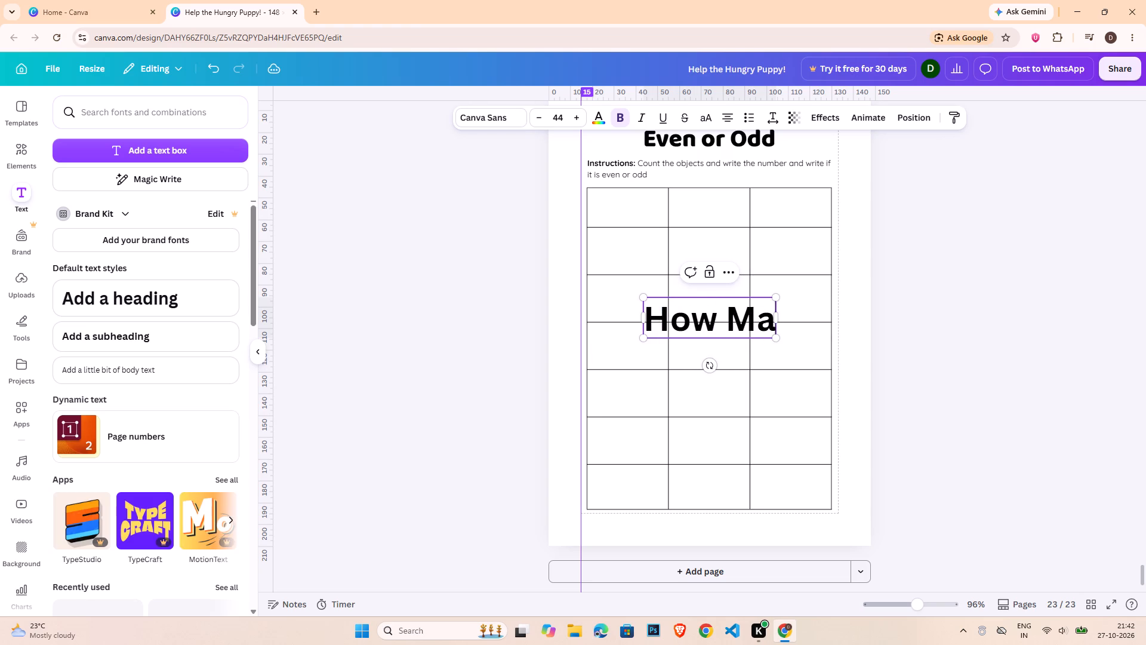
pyautogui.write('ny')
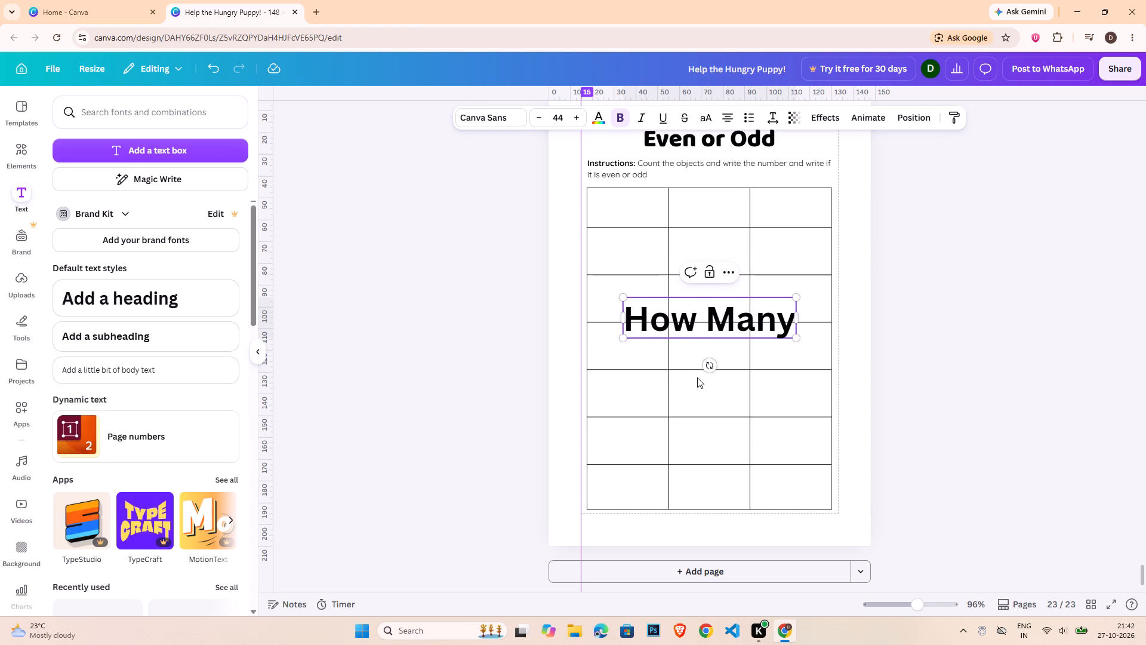
pyautogui.moveTo(797, 337); pyautogui.dragTo(726, 305)
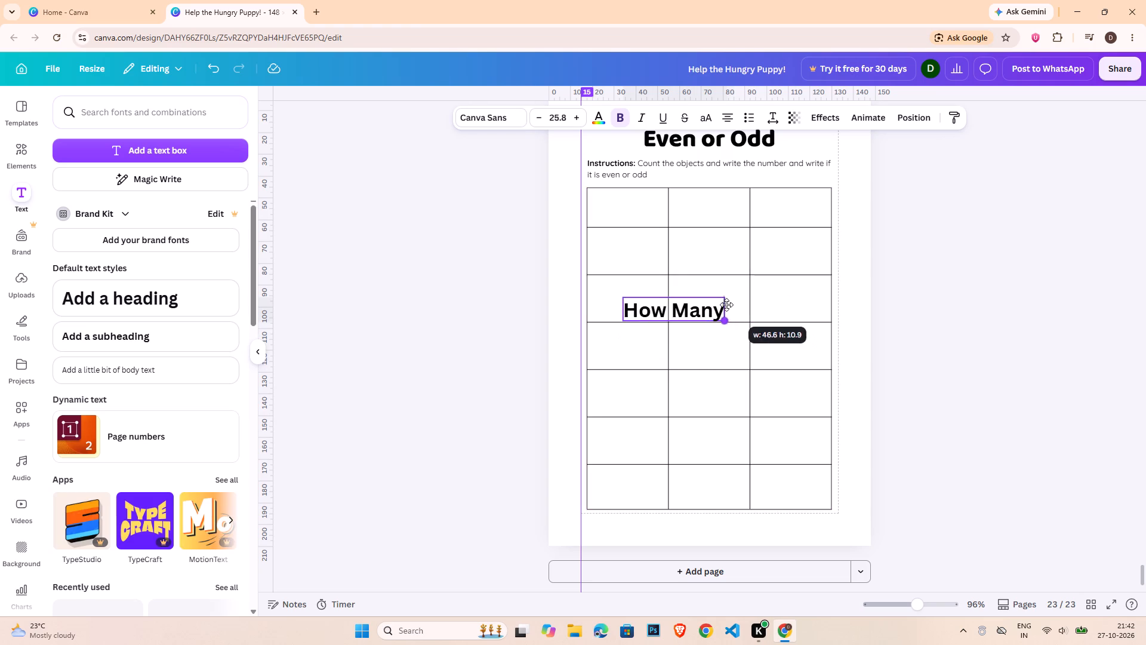
pyautogui.moveTo(726, 305); pyautogui.dragTo(716, 301)
# Place the "How Many" heading in the first row's middle cell and scale it to size 17.8 on one line.
pyautogui.moveTo(673, 347); pyautogui.dragTo(704, 270)
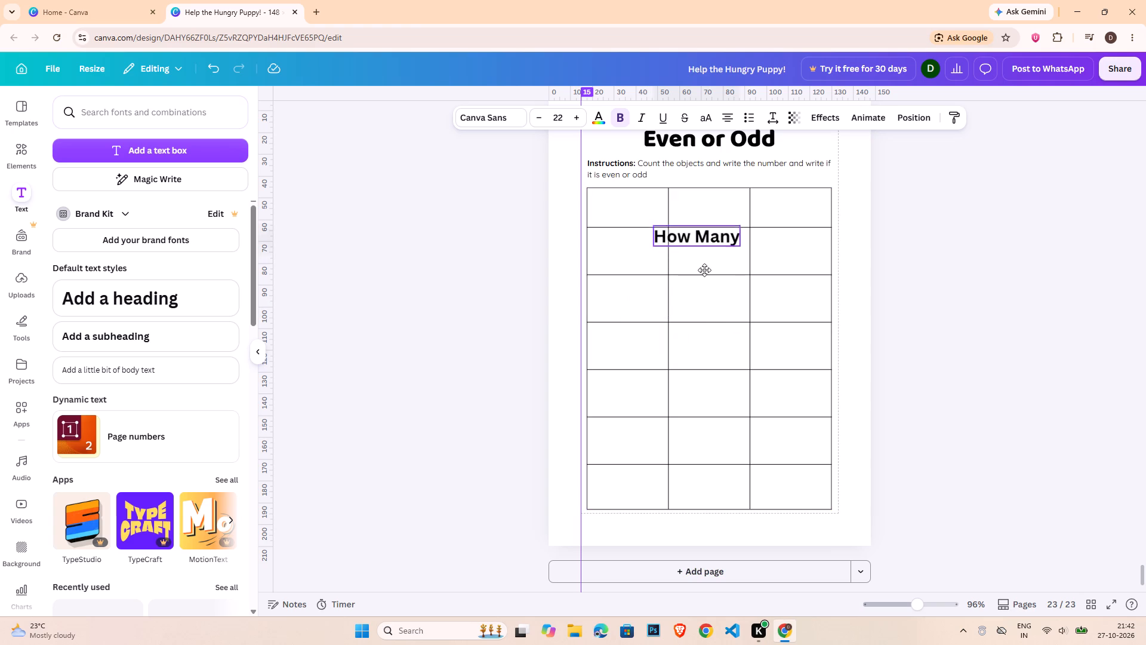
pyautogui.moveTo(704, 270); pyautogui.dragTo(721, 244)
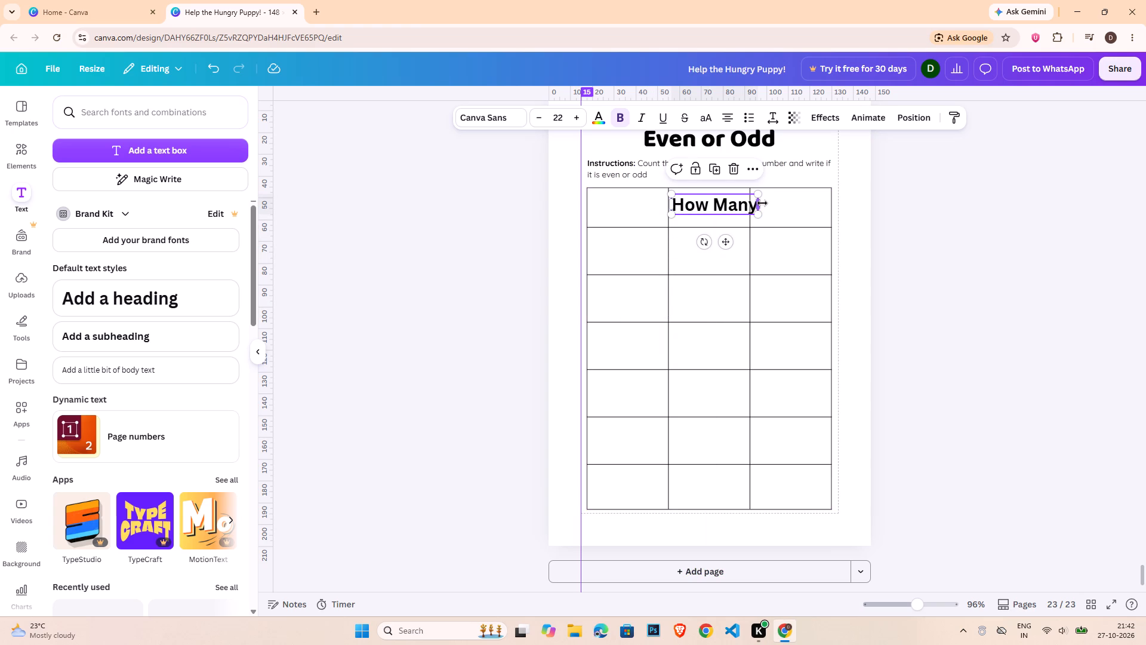
pyautogui.moveTo(762, 203); pyautogui.dragTo(752, 205)
pyautogui.moveTo(750, 238); pyautogui.dragTo(748, 236)
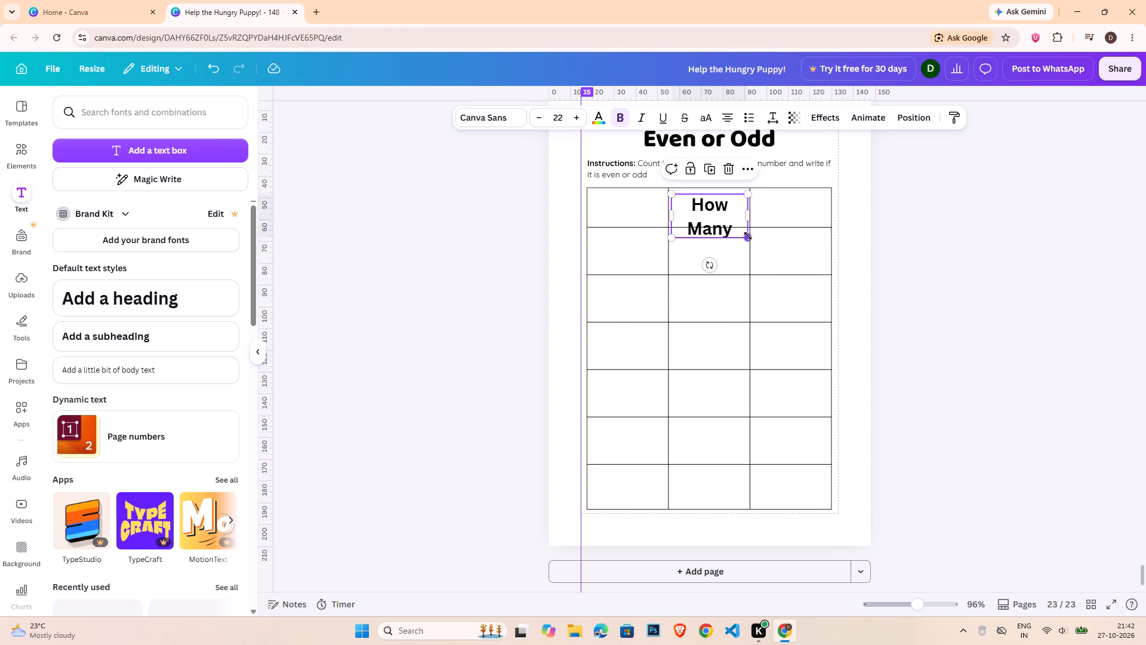
pyautogui.moveTo(748, 236); pyautogui.dragTo(745, 231)
pyautogui.moveTo(742, 216); pyautogui.dragTo(754, 212)
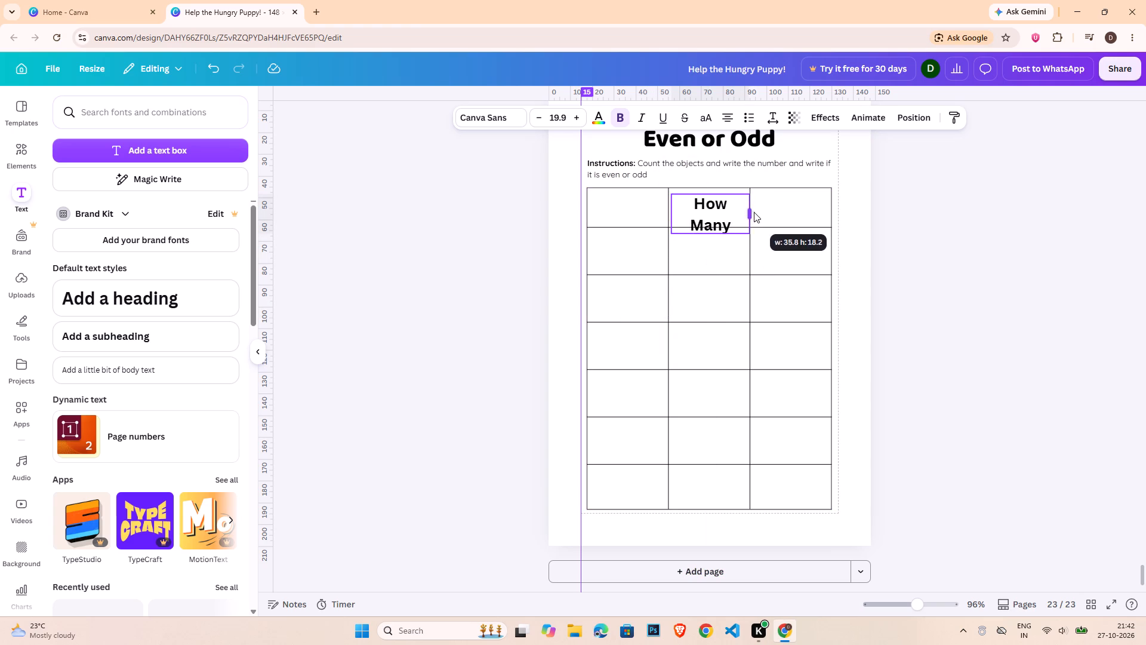
pyautogui.moveTo(754, 212); pyautogui.dragTo(754, 212)
pyautogui.click(754, 212)
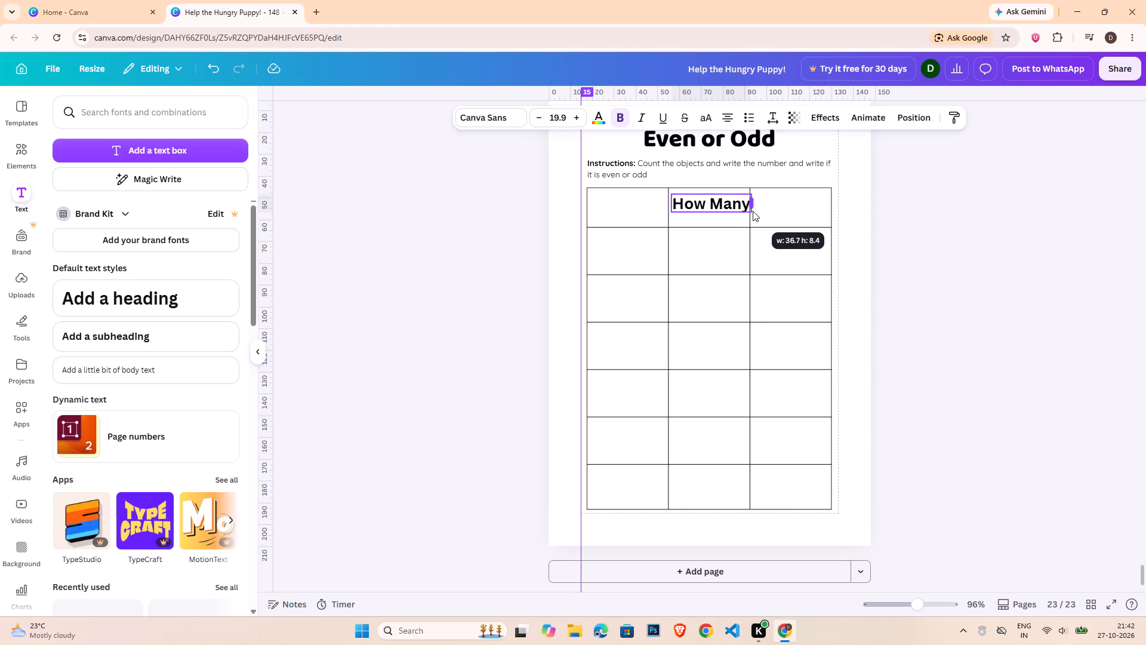
pyautogui.click(753, 212)
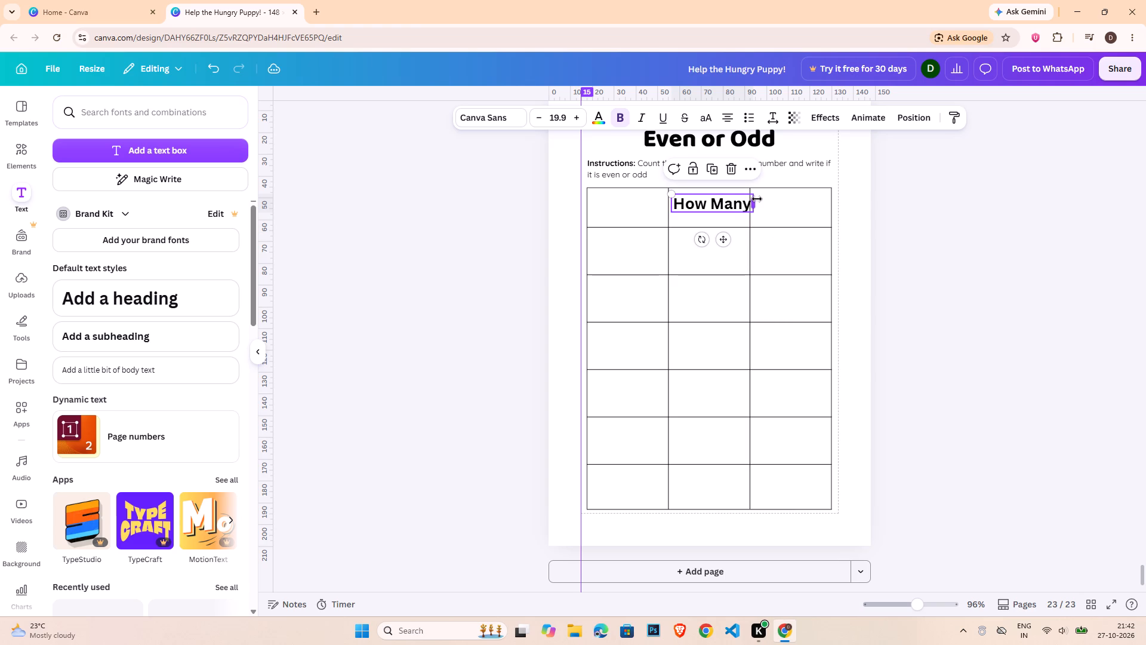
pyautogui.moveTo(754, 193); pyautogui.dragTo(745, 195)
pyautogui.click(1011, 285)
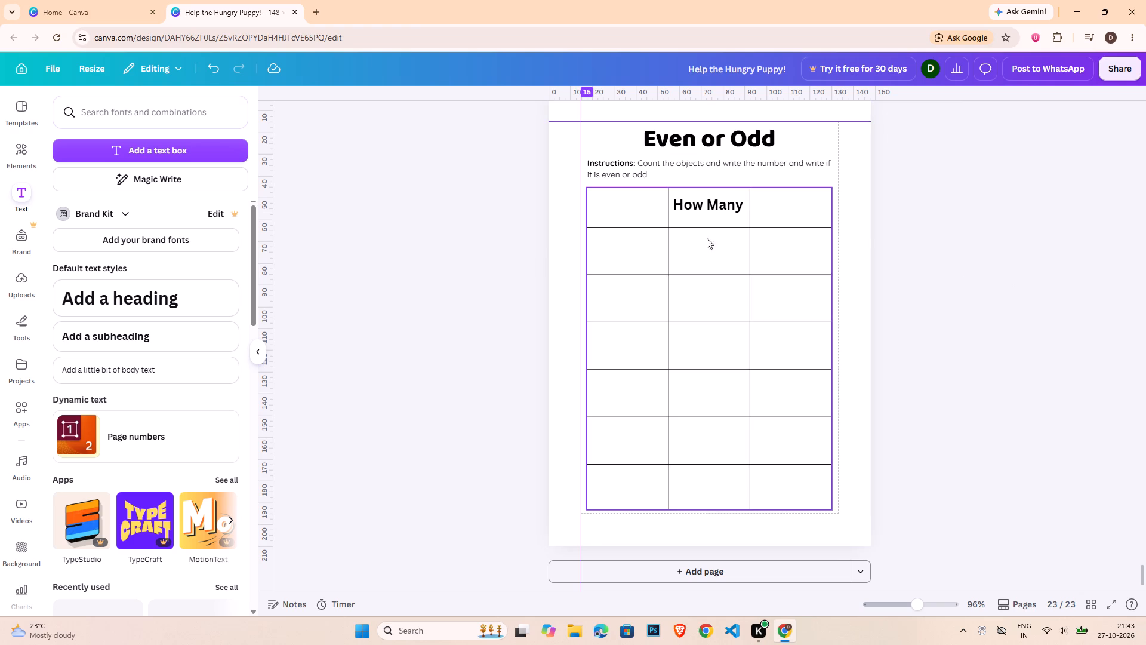
# Widen the table's first column by narrowing the middle column.
pyautogui.click(667, 201)
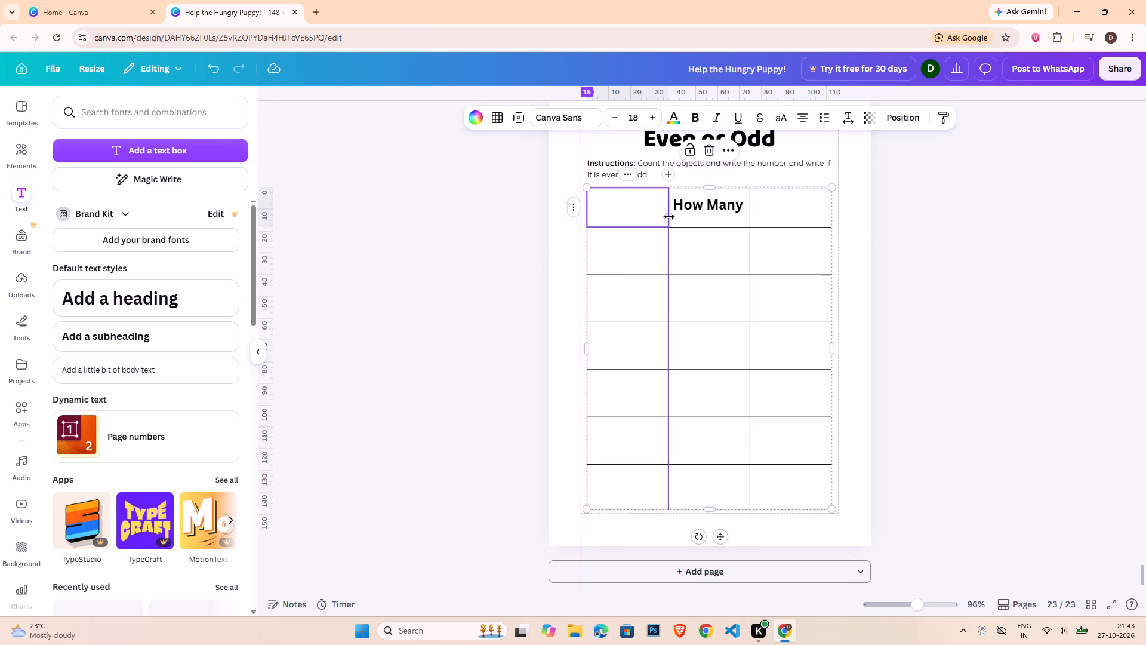
pyautogui.moveTo(669, 218); pyautogui.dragTo(693, 218)
# Fit the "How Many" heading inside the narrowed middle header cell, split over two lines in a narrower text box.
pyautogui.moveTo(717, 204); pyautogui.dragTo(738, 201)
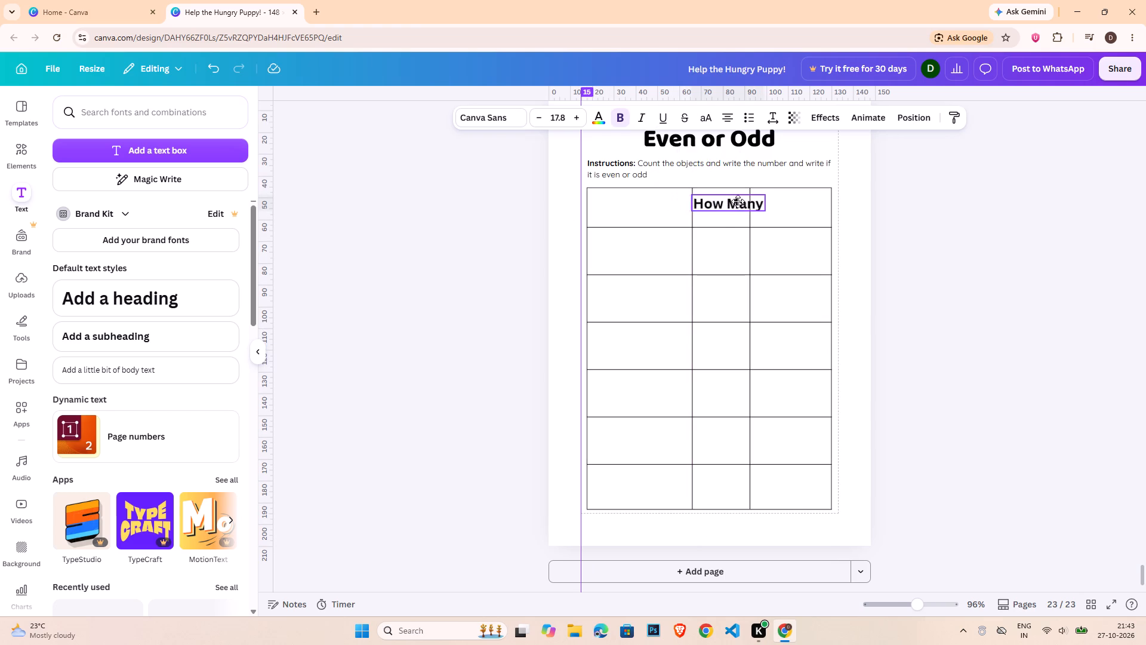
pyautogui.moveTo(738, 201); pyautogui.dragTo(740, 199)
pyautogui.click(728, 195)
pyautogui.click(728, 194)
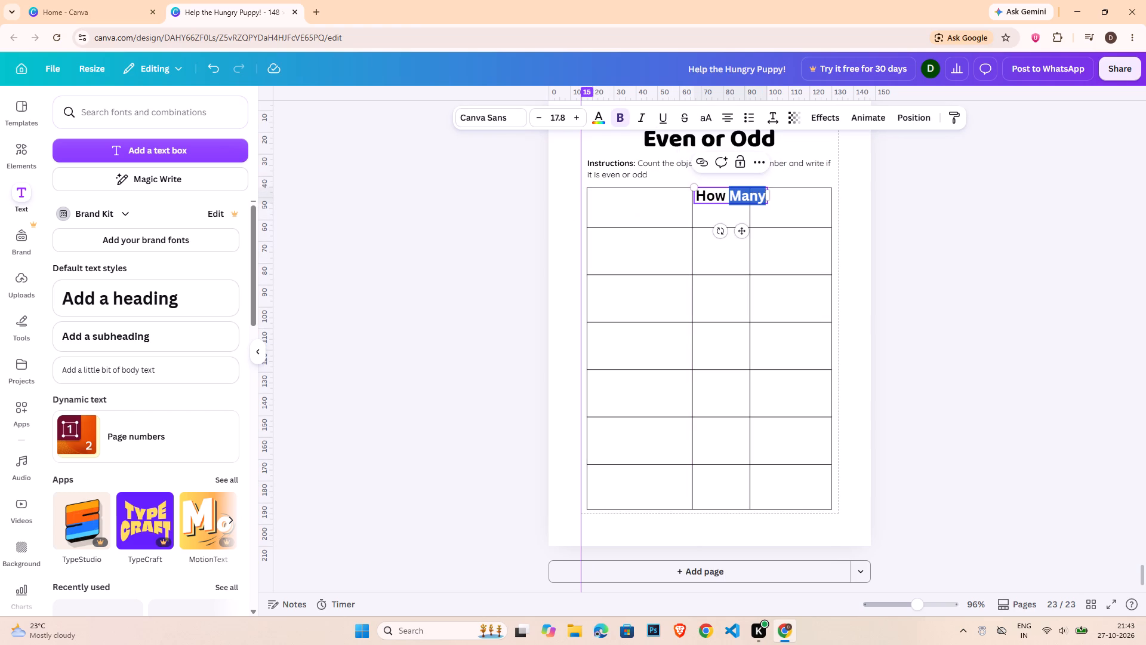
pyautogui.click(728, 194)
pyautogui.press('Return')
pyautogui.moveTo(768, 206); pyautogui.dragTo(757, 207)
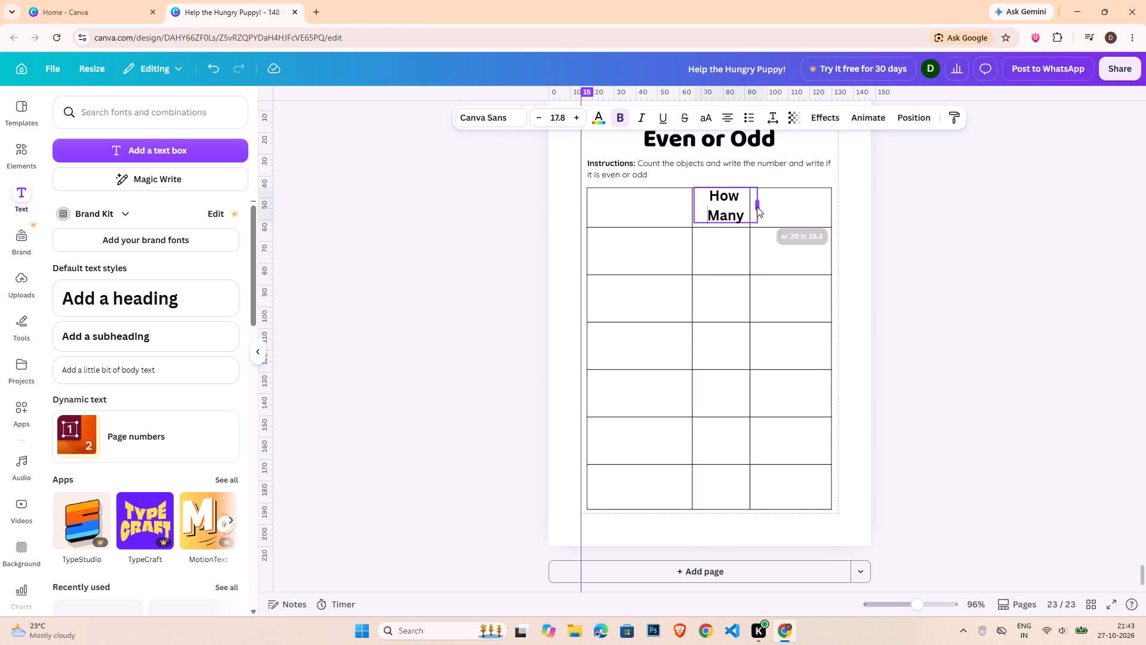
pyautogui.moveTo(757, 207); pyautogui.dragTo(745, 207)
pyautogui.click(740, 213)
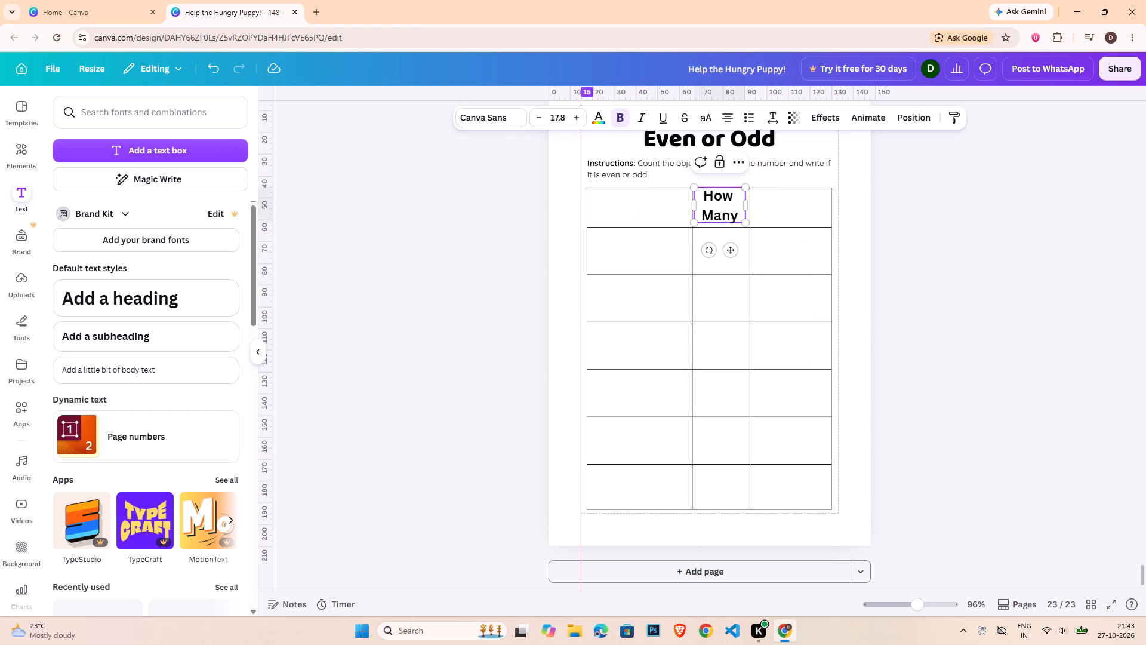
# Add a question mark so the heading reads "How Many?" and nudge it to the centre of the middle header cell.
pyautogui.hotkey('shift', '?')
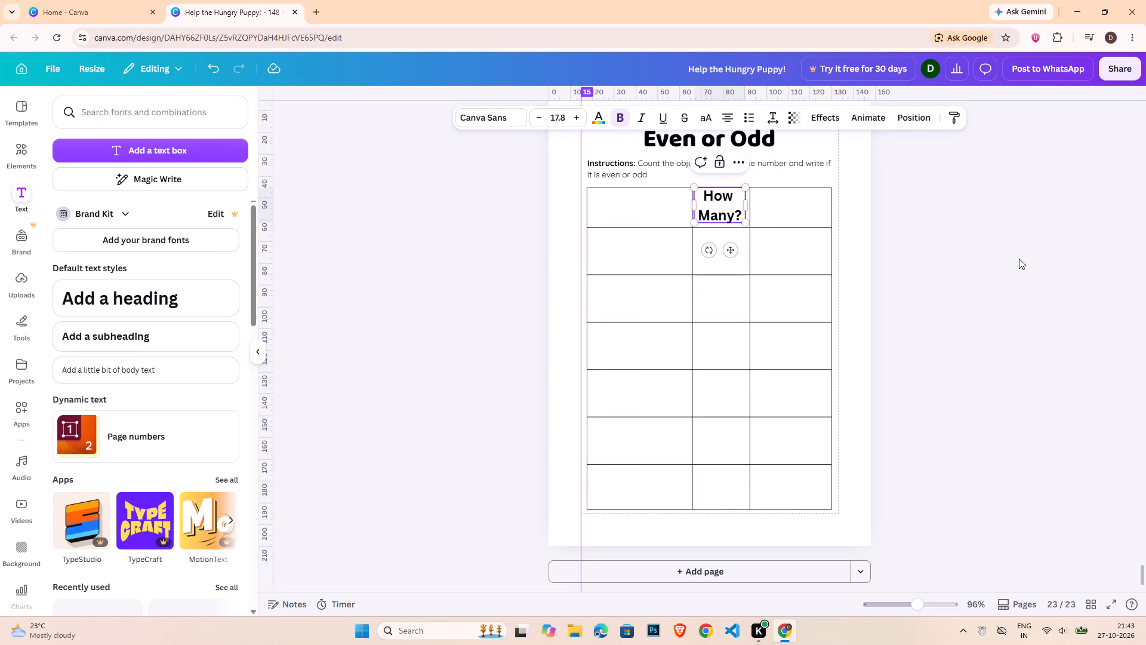
pyautogui.click(1019, 259)
pyautogui.click(723, 213)
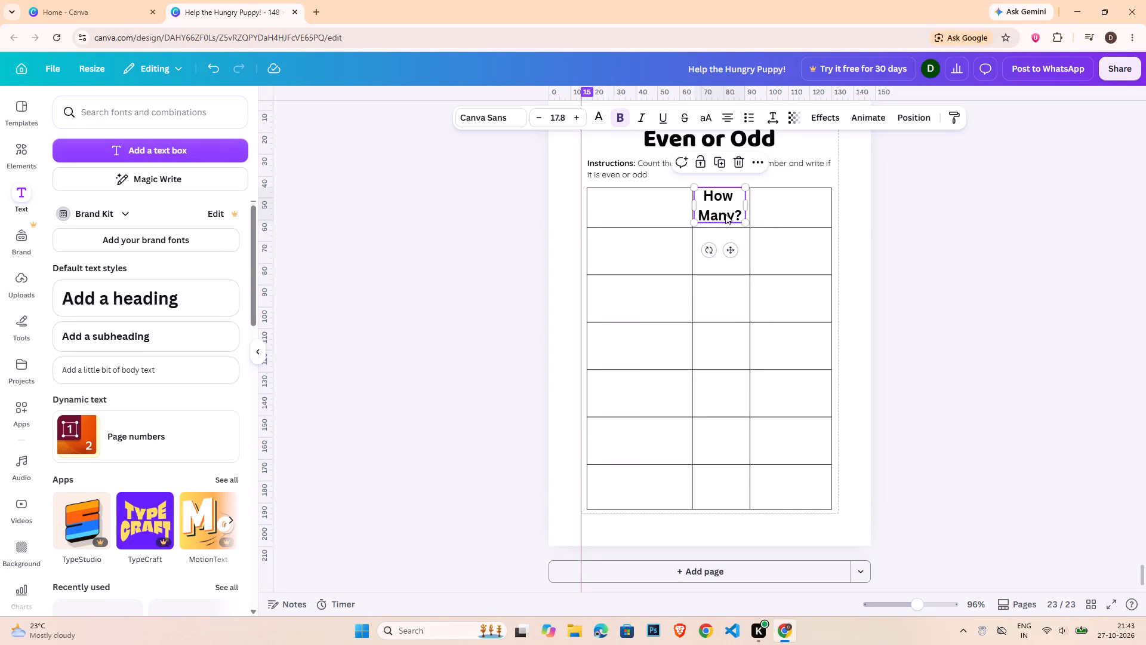
pyautogui.press('Down')
pyautogui.press('Right')
pyautogui.click(873, 222)
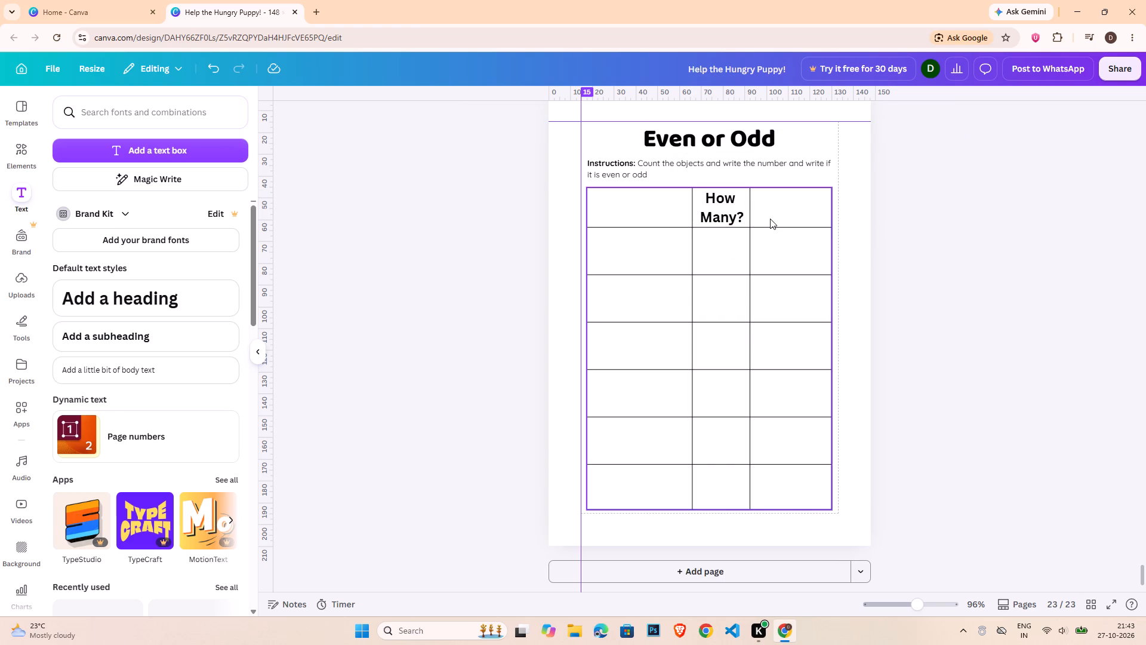
# Duplicate the "How Many?" heading into the third header cell and change the copy's text to "Even or Odd?".
pyautogui.click(709, 207)
pyautogui.hotkey('ctrl', 'c')
pyautogui.hotkey('ctrl', 'v')
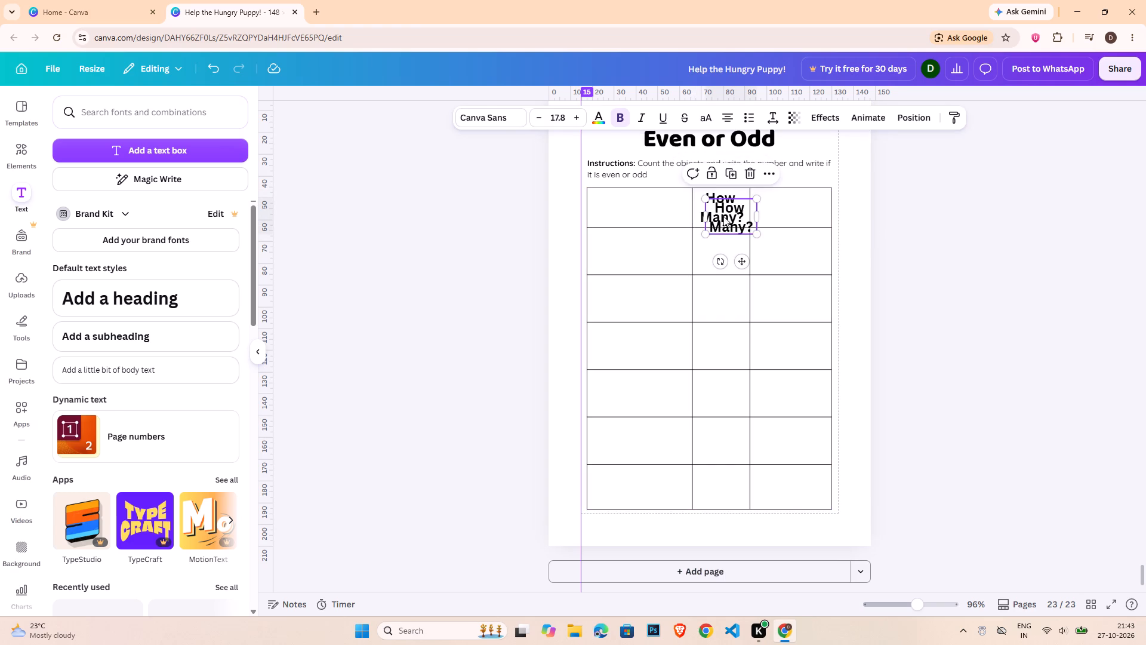
pyautogui.moveTo(726, 219); pyautogui.dragTo(763, 210)
pyautogui.moveTo(766, 210); pyautogui.dragTo(776, 210)
pyautogui.click(776, 210)
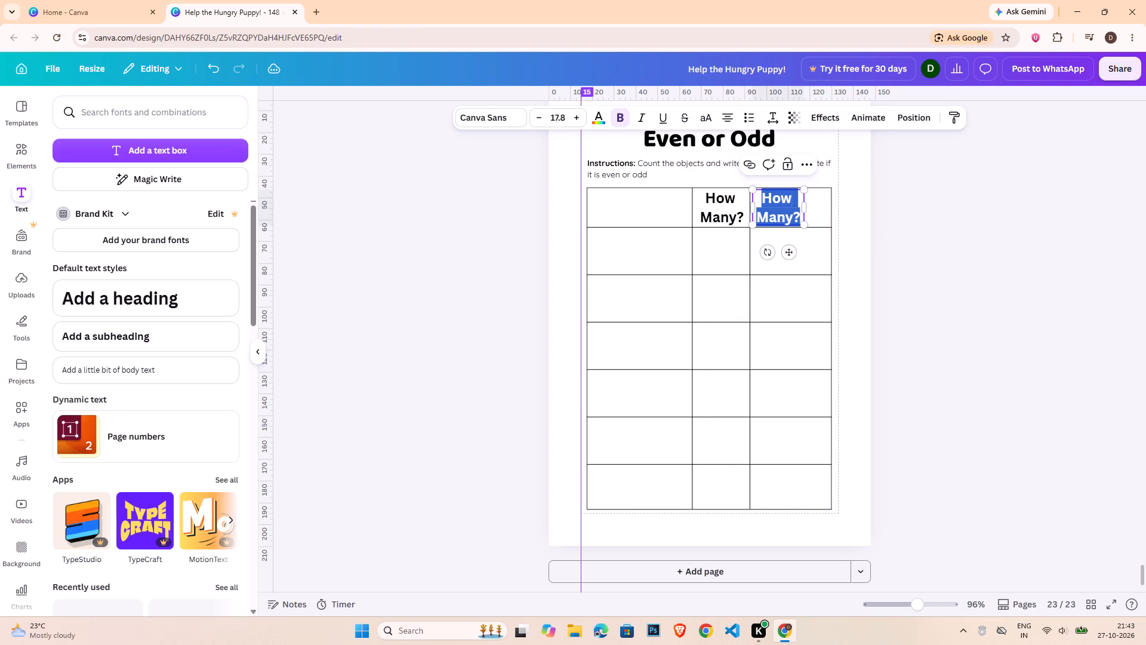
pyautogui.hotkey('shift', 'e')
pyautogui.write('ven or Odd')
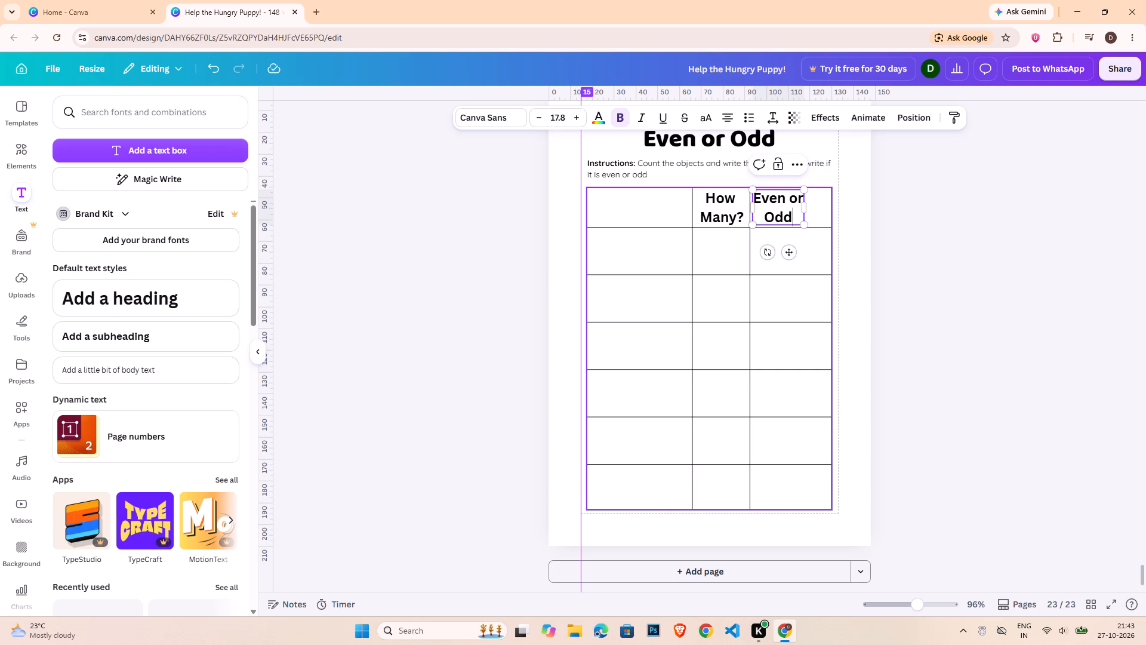
pyautogui.hotkey('shift', '?')
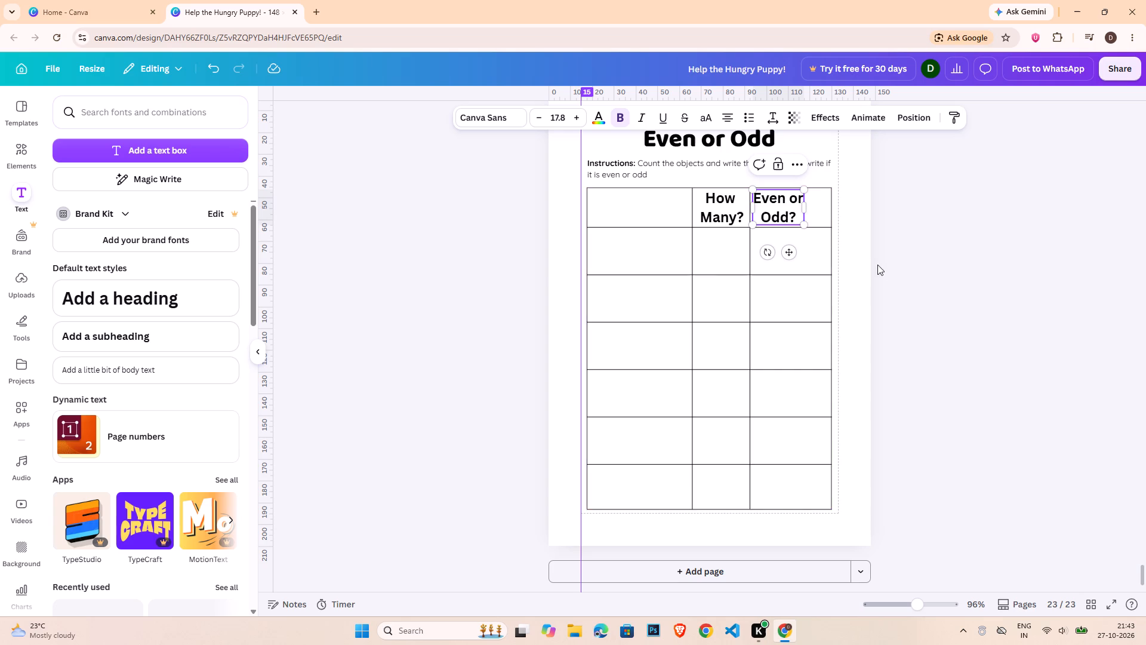
pyautogui.click(891, 272)
# Shift the "Even or Odd?" heading toward the table's outer edge and narrow the third column to fit it.
pyautogui.moveTo(768, 211); pyautogui.dragTo(784, 210)
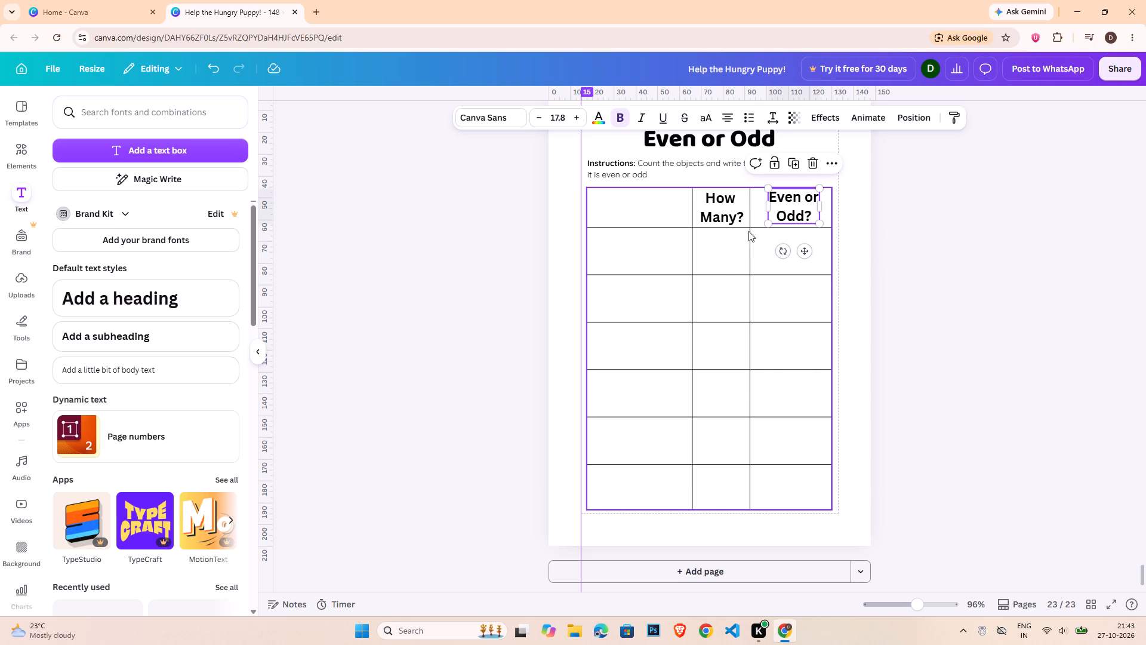
pyautogui.click(750, 204)
pyautogui.moveTo(750, 205); pyautogui.dragTo(767, 207)
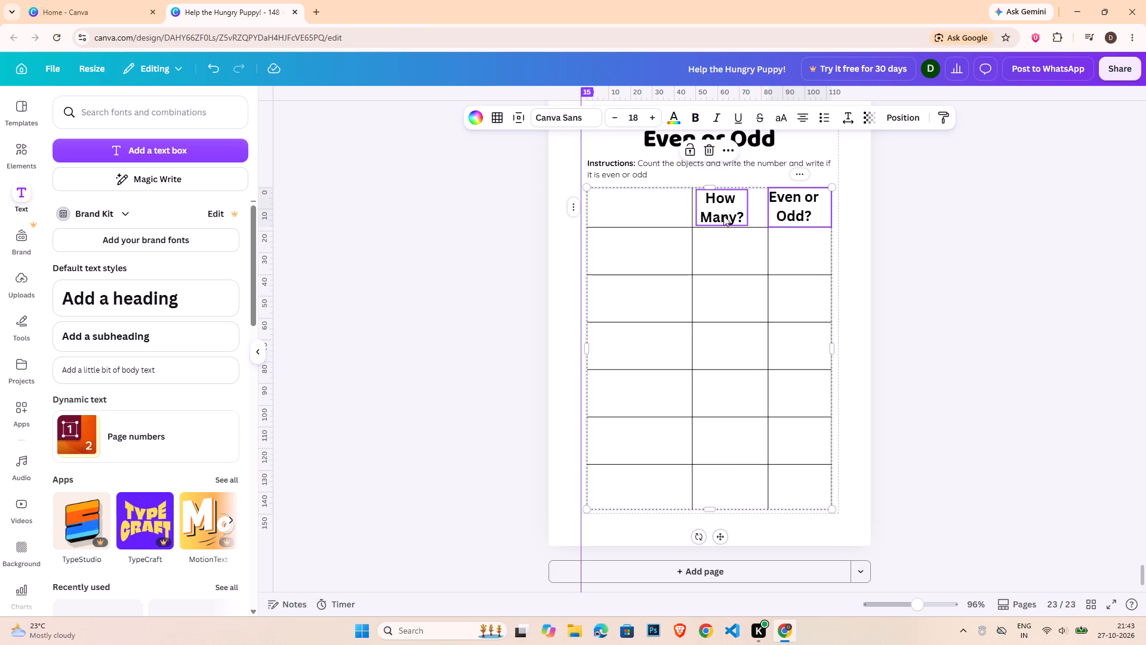
# Move the "How Many?" heading against the third column and widen the first column up to it, about 226 wide.
pyautogui.moveTo(726, 215); pyautogui.dragTo(749, 214)
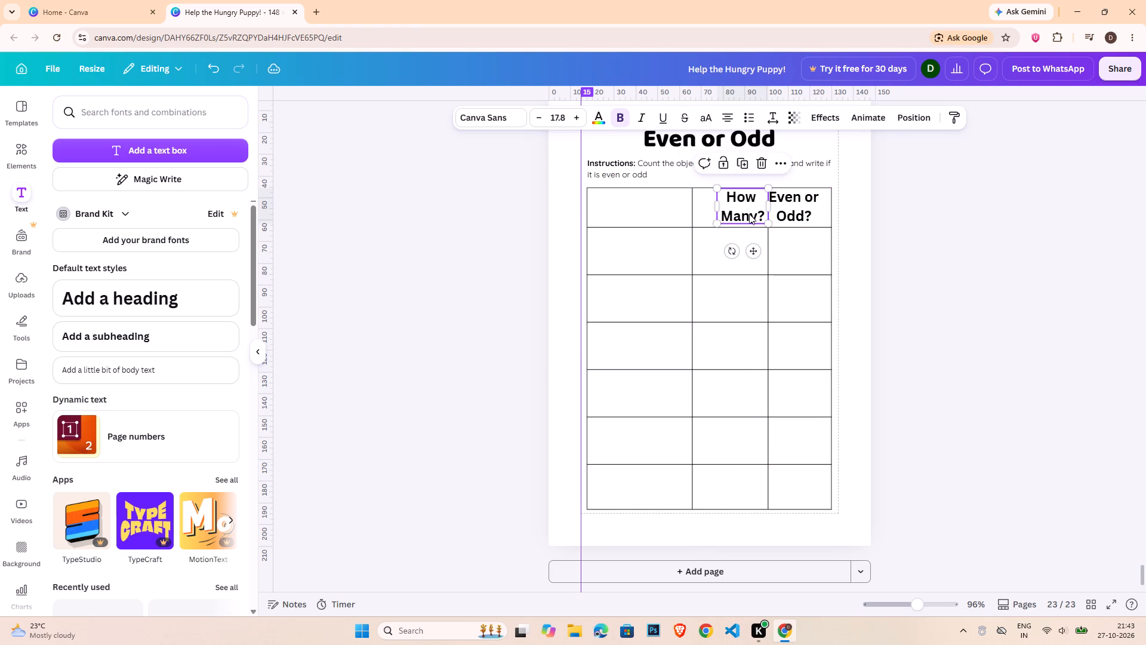
pyautogui.click(691, 211)
pyautogui.moveTo(692, 211); pyautogui.dragTo(692, 211)
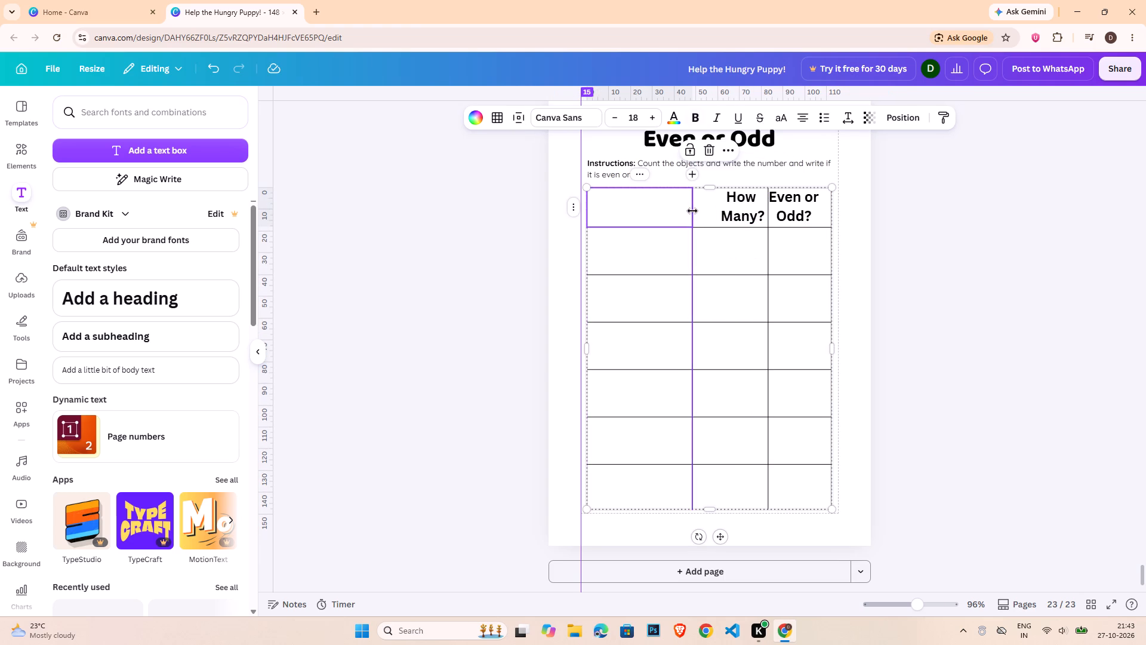
pyautogui.moveTo(692, 211); pyautogui.dragTo(716, 211)
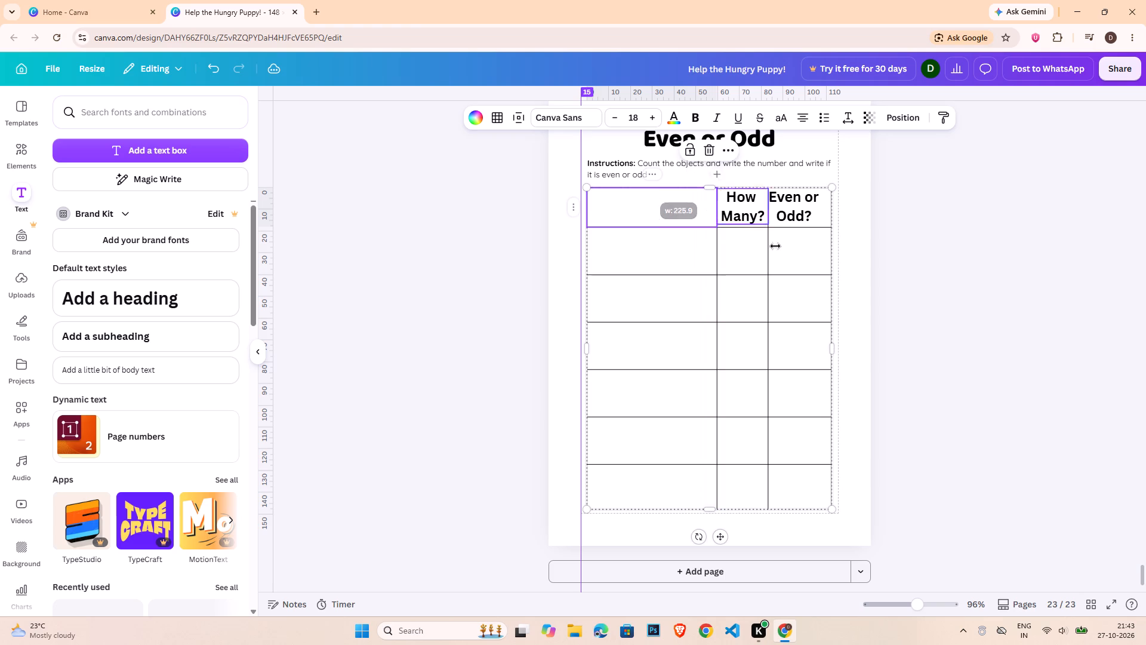
pyautogui.click(925, 274)
# Reposition the "Even or Odd?" heading near the outer edge of the third header cell and nudge it slightly lower.
pyautogui.click(802, 219)
pyautogui.click(796, 210)
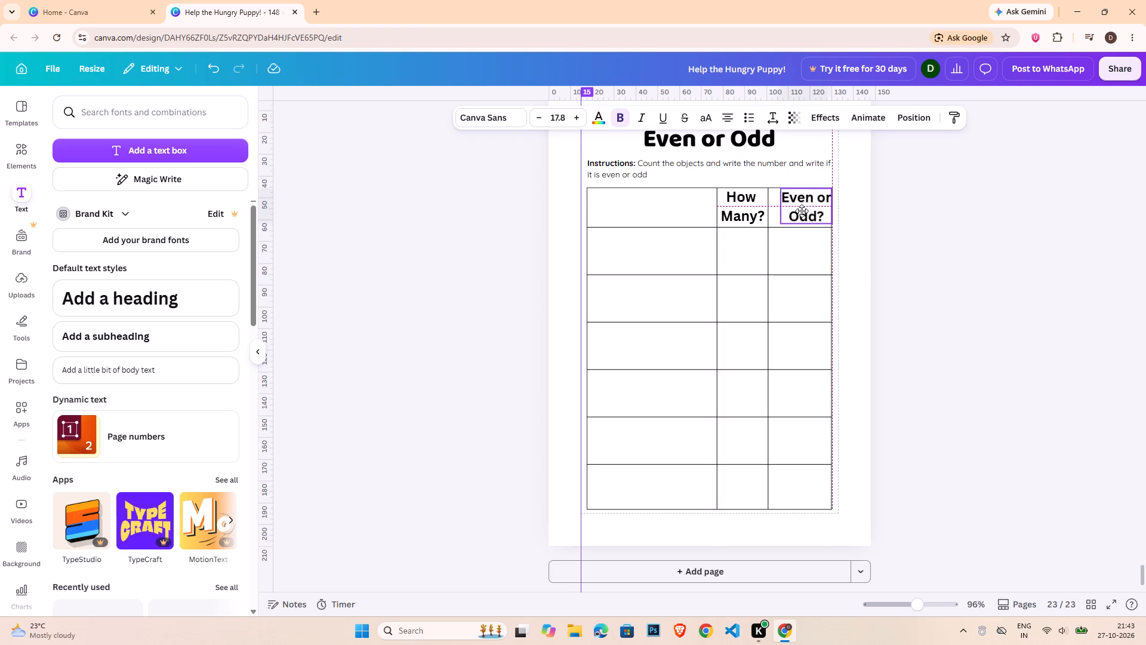
pyautogui.press('Right')
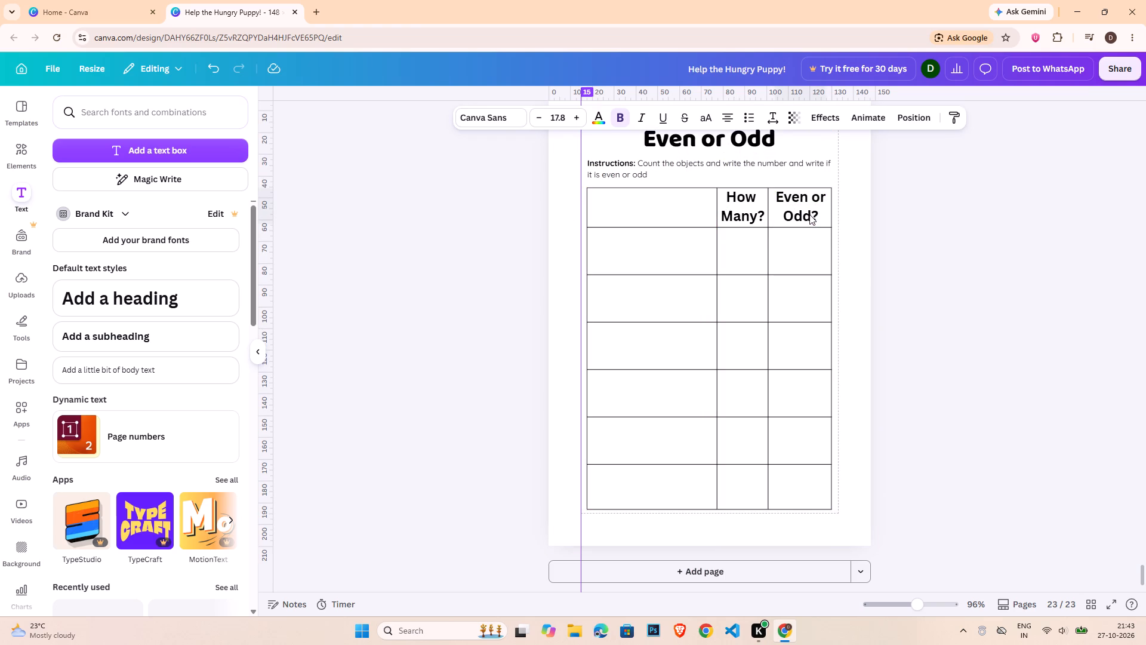
pyautogui.press('Right')
pyautogui.press('Right')
pyautogui.press('Down')
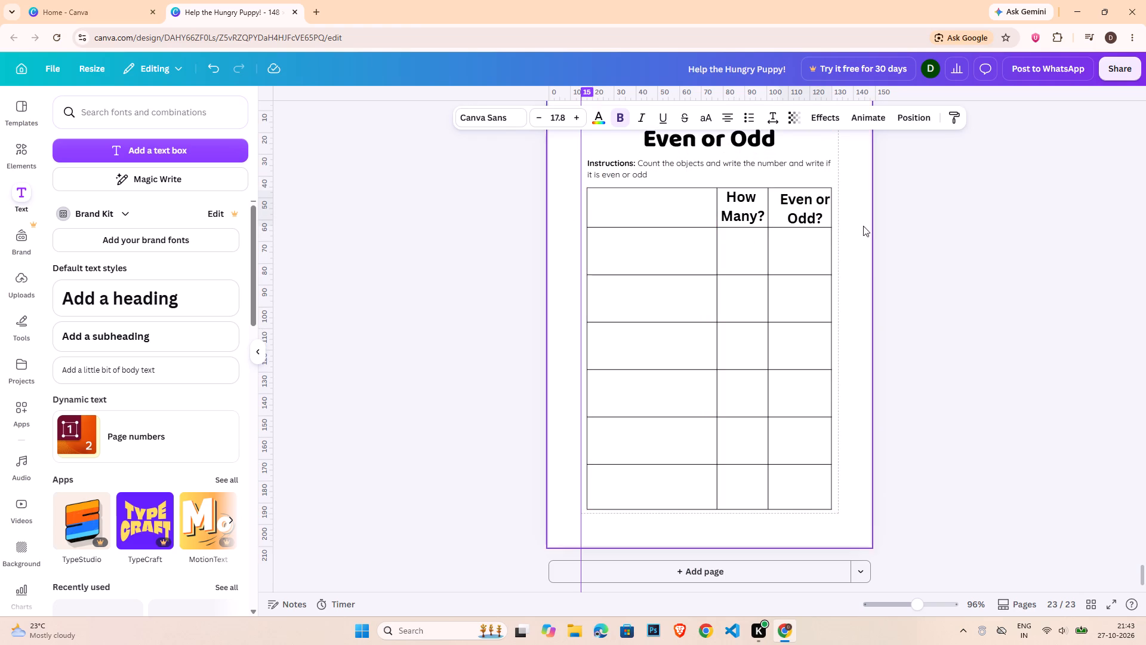
pyautogui.click(899, 233)
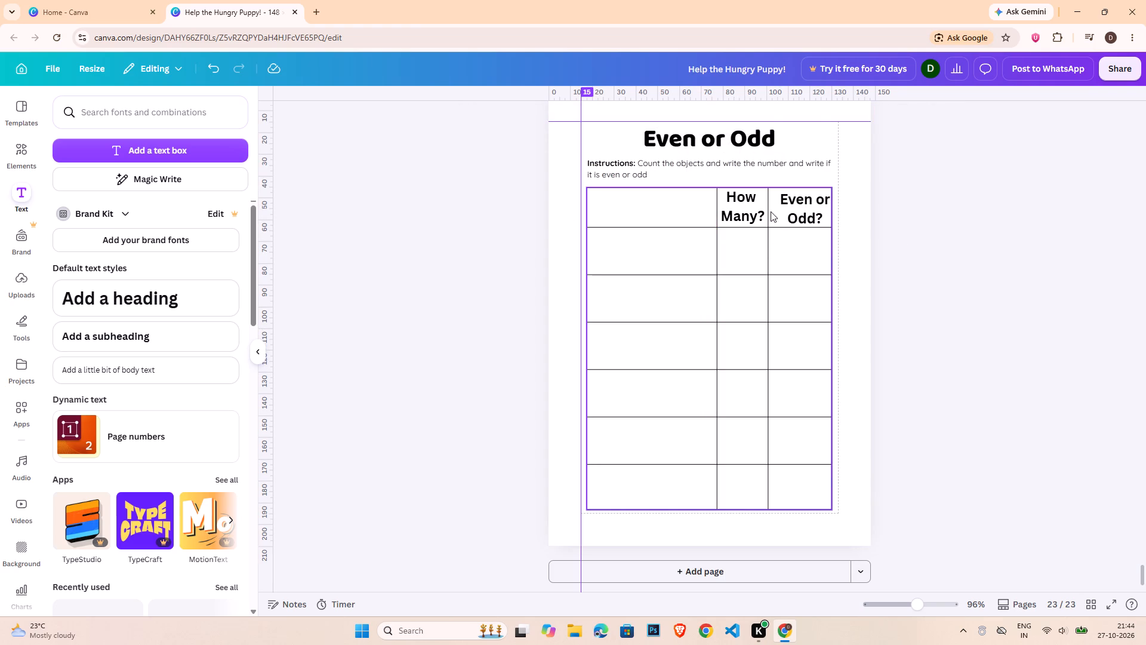
# Narrow the third column up to the "Even or Odd?" heading, making the middle column about 101 wide.
pyautogui.click(771, 211)
pyautogui.moveTo(769, 223); pyautogui.dragTo(779, 224)
pyautogui.click(785, 221)
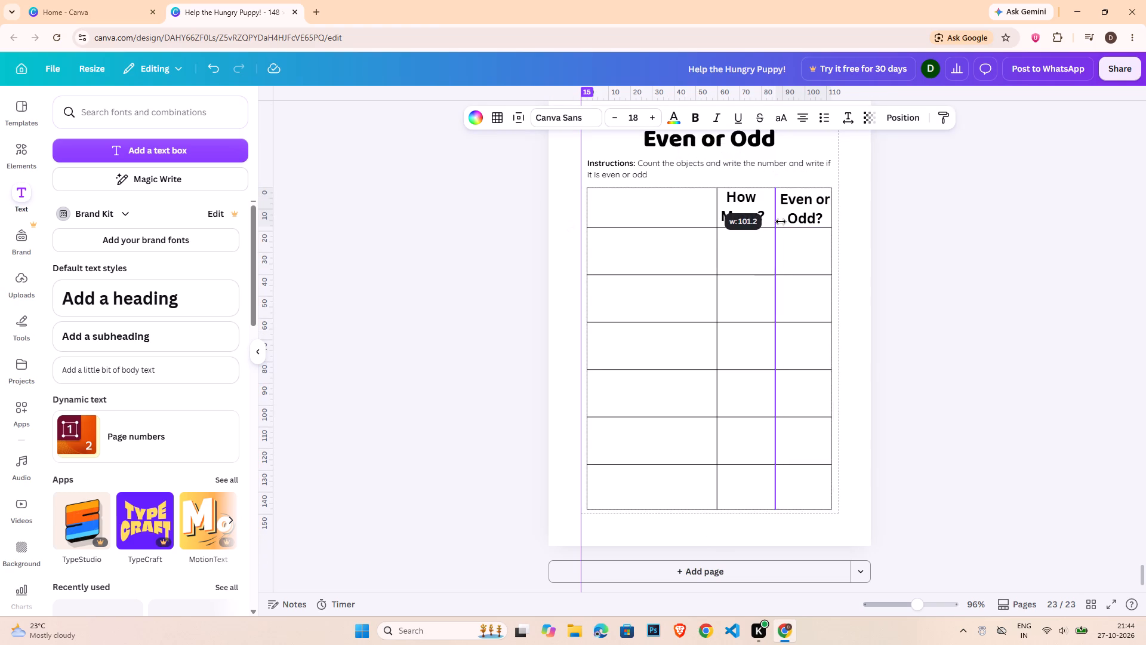
# Move the "How Many?" heading closer to the third column and widen the first column up to the heading.
pyautogui.moveTo(741, 216); pyautogui.dragTo(750, 214)
pyautogui.press('Left')
pyautogui.click(714, 217)
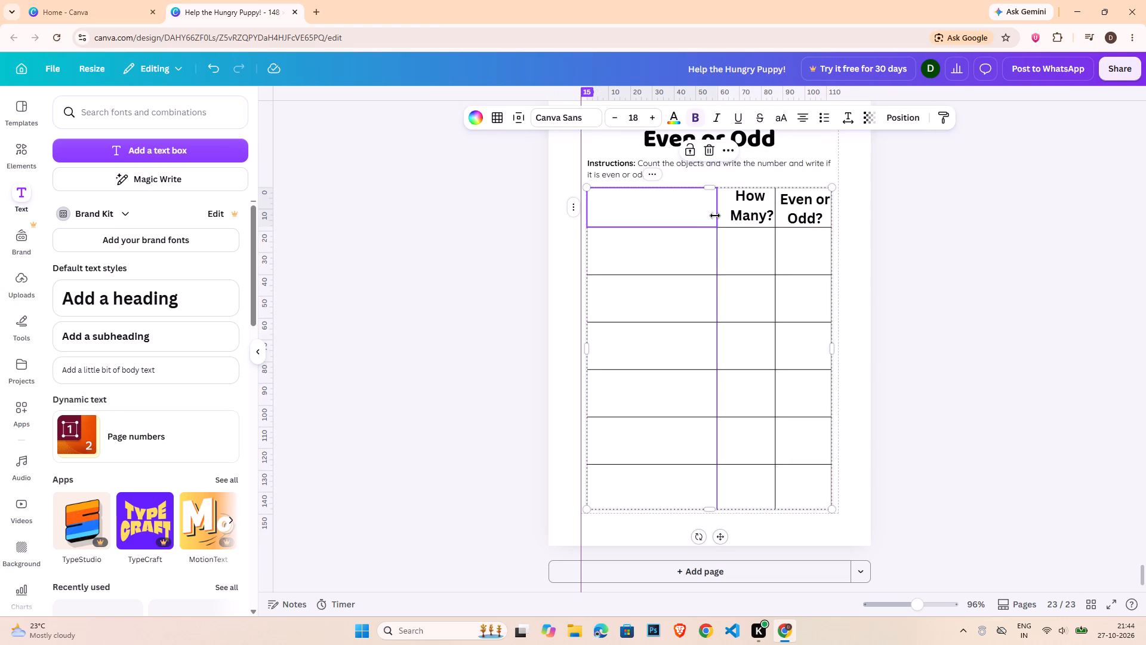
pyautogui.moveTo(721, 213); pyautogui.dragTo(728, 214)
pyautogui.click(938, 322)
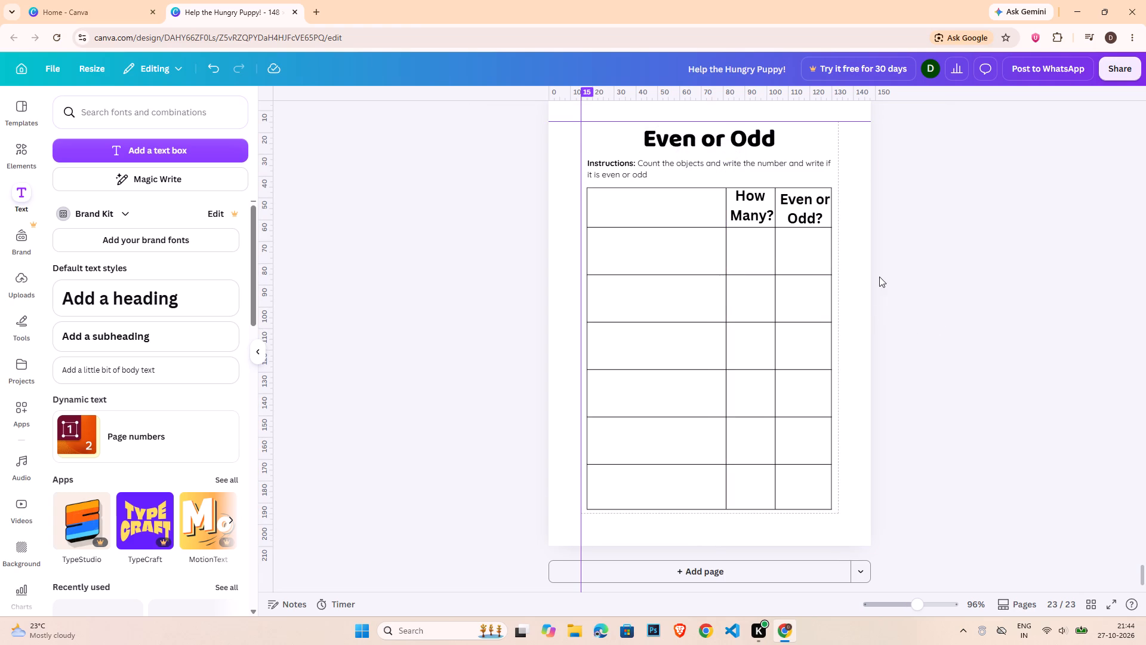
# Try the Baloo font on the "How Many?" heading, and settle on Source Sans 3 in bold.
pyautogui.click(757, 196)
pyautogui.click(472, 123)
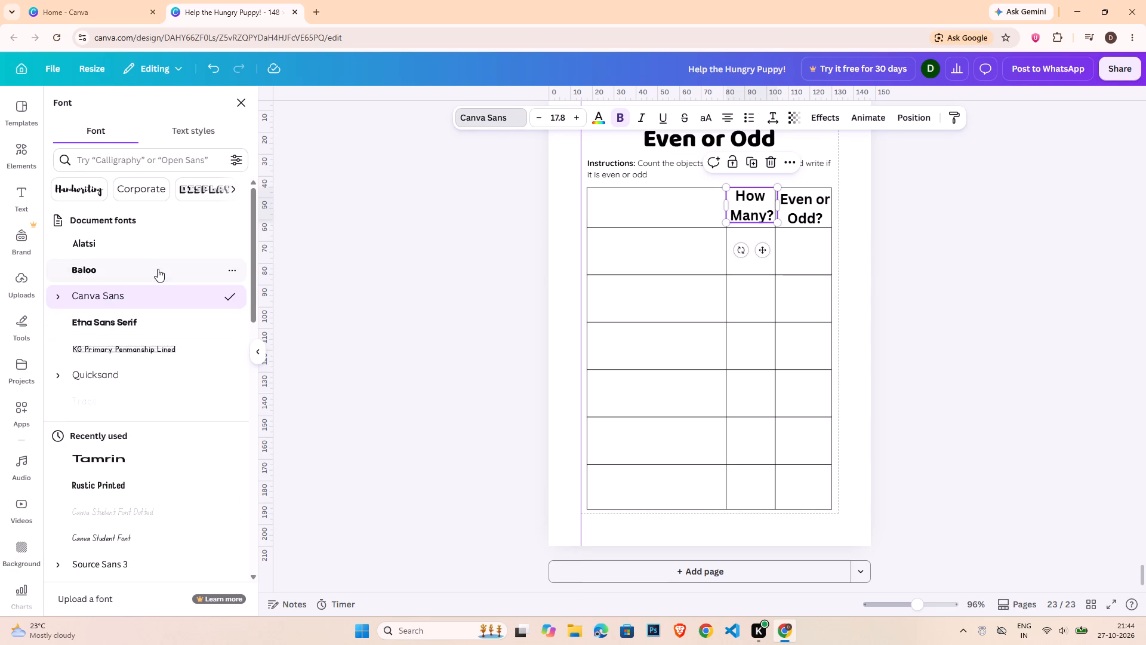
pyautogui.click(158, 269)
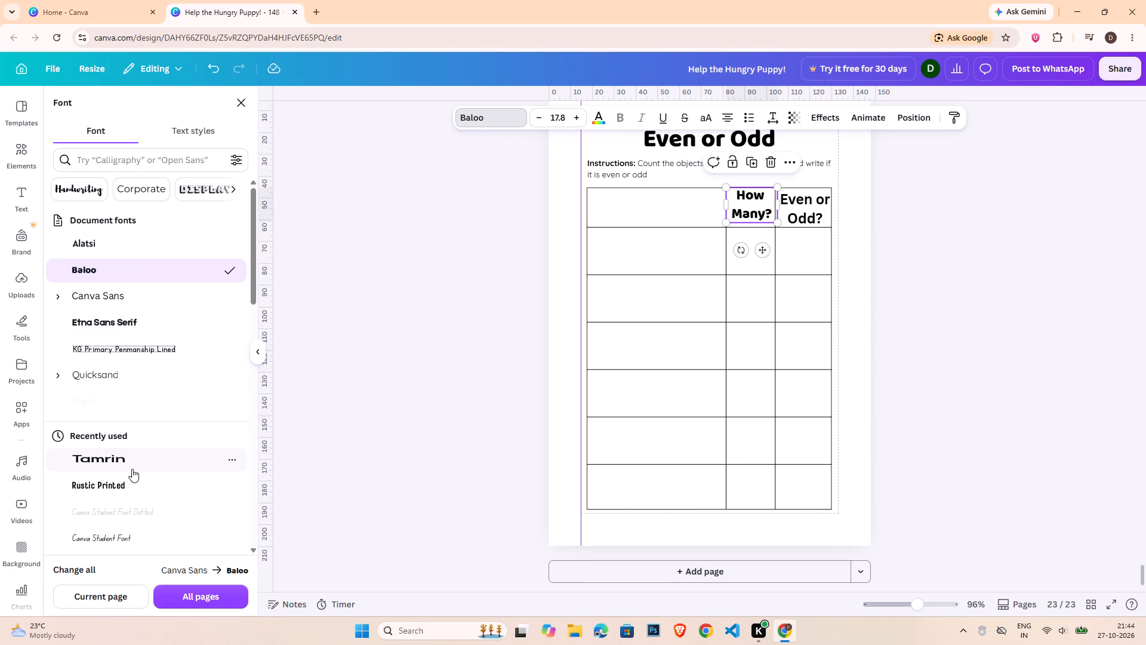
pyautogui.scroll(-3, 128, 486)
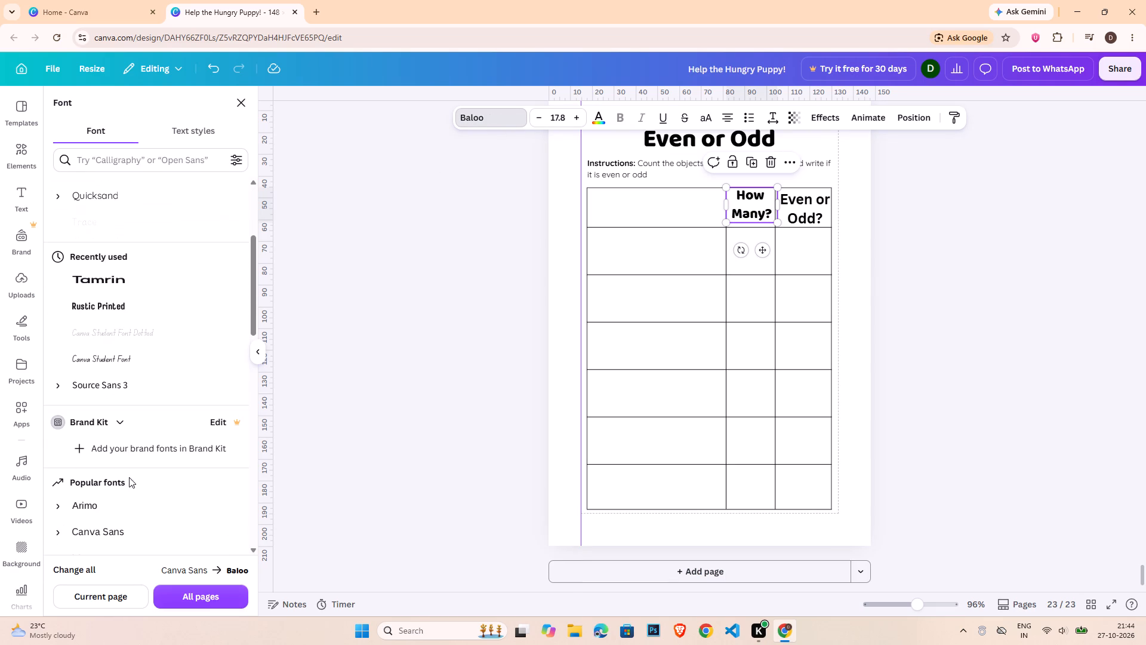
pyautogui.click(131, 386)
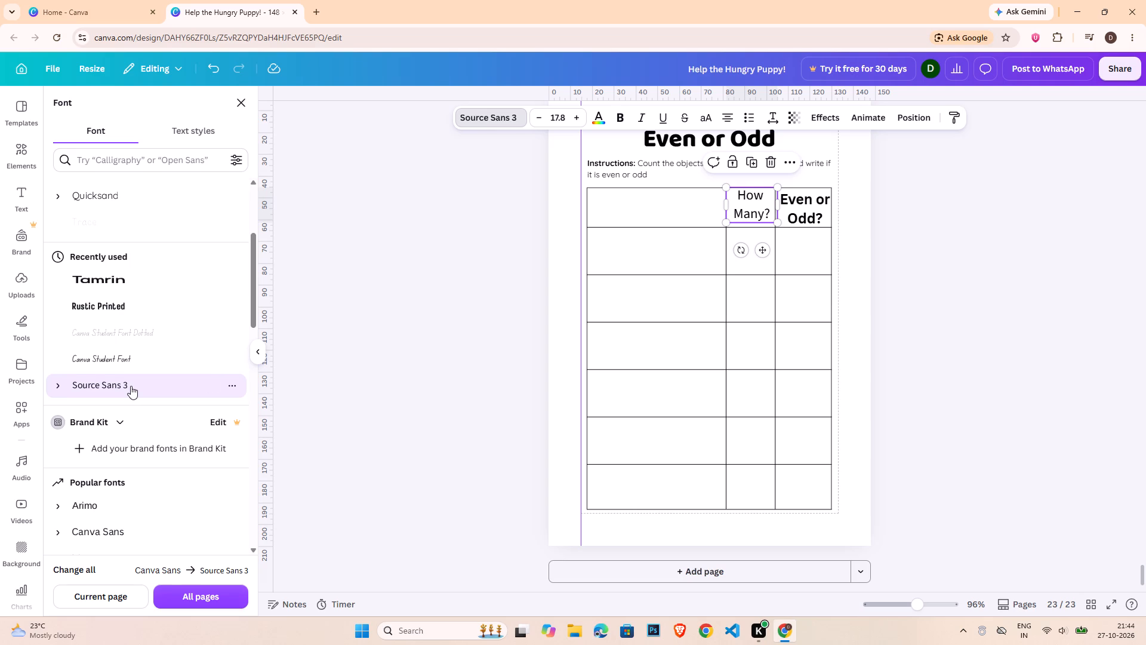
pyautogui.click(628, 117)
# Change the "Even or Odd?" heading's font to Source Sans 3, keeping it bold.
pyautogui.click(817, 216)
pyautogui.click(495, 112)
pyautogui.click(495, 112)
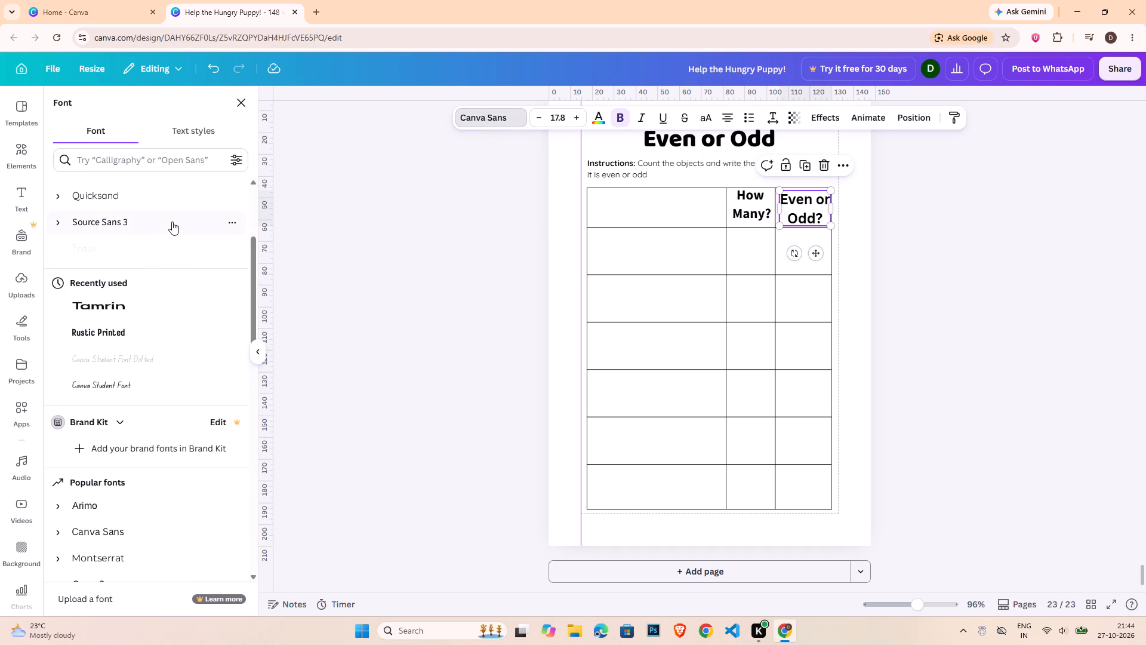
pyautogui.click(172, 222)
pyautogui.tripleClick(815, 221)
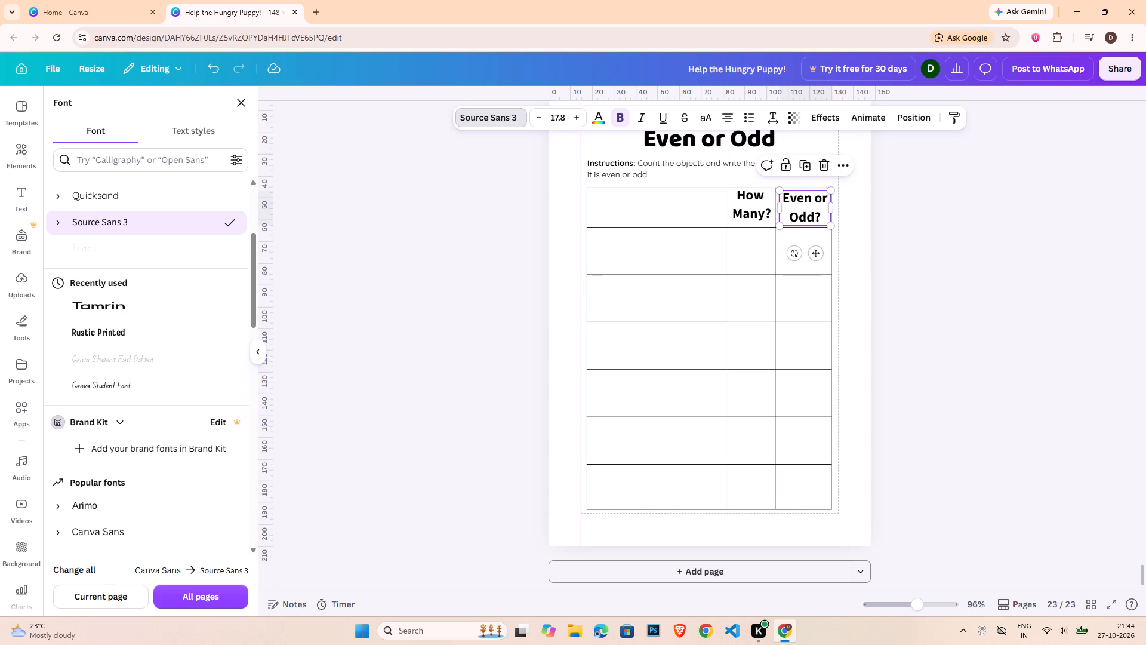
pyautogui.click(170, 226)
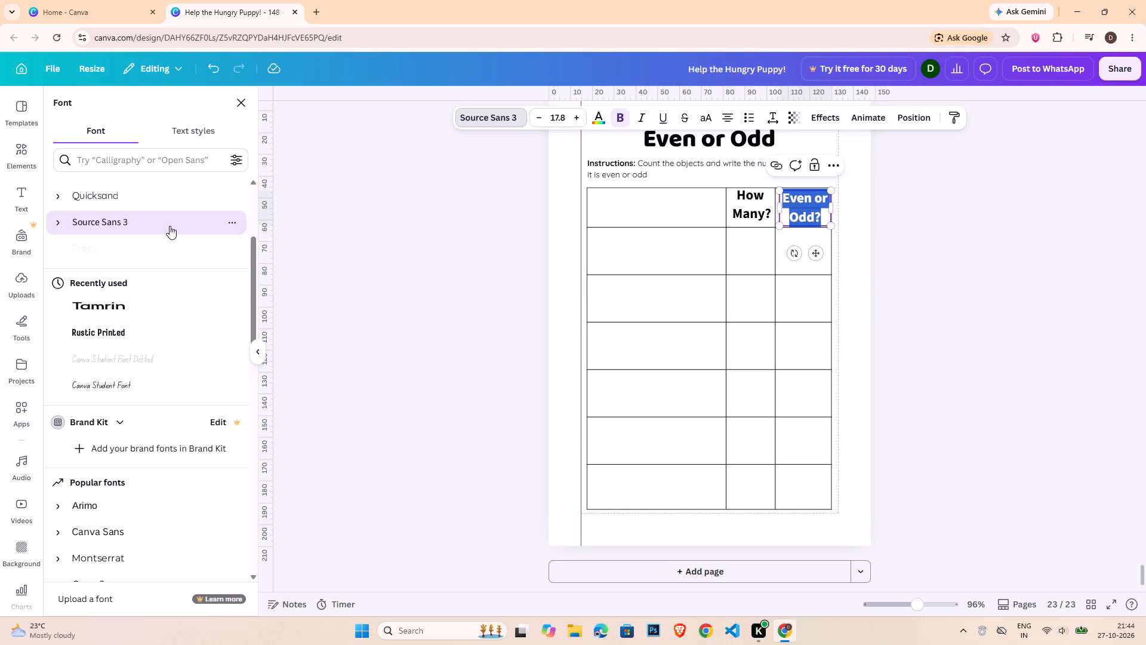
pyautogui.doubleClick(962, 265)
pyautogui.doubleClick(791, 201)
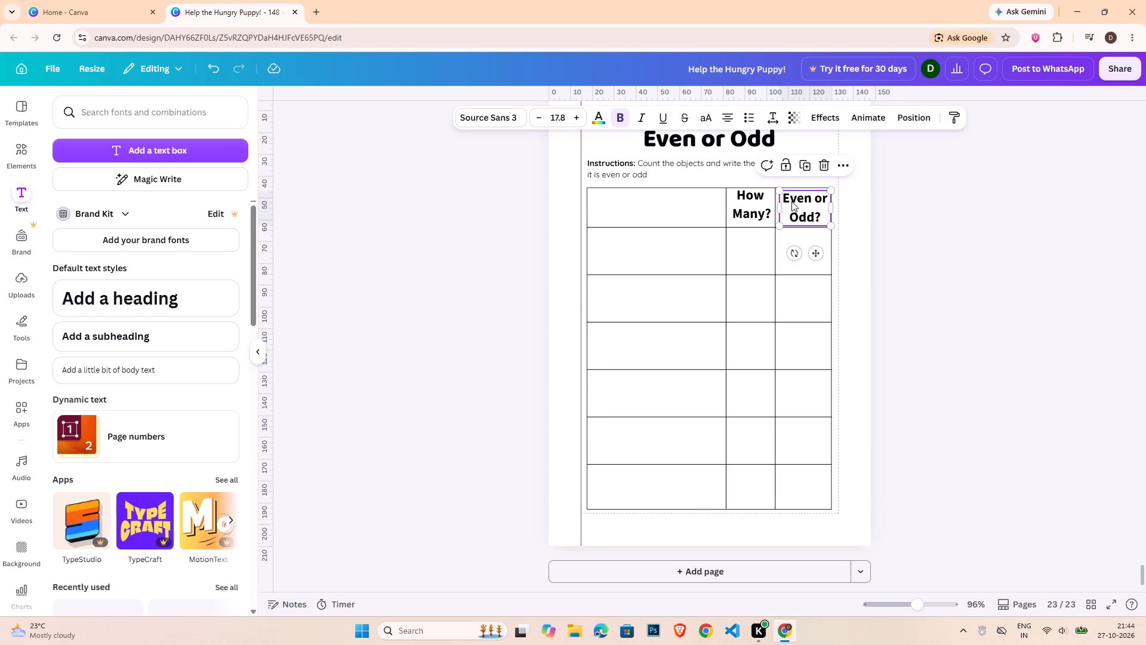
pyautogui.click(1005, 270)
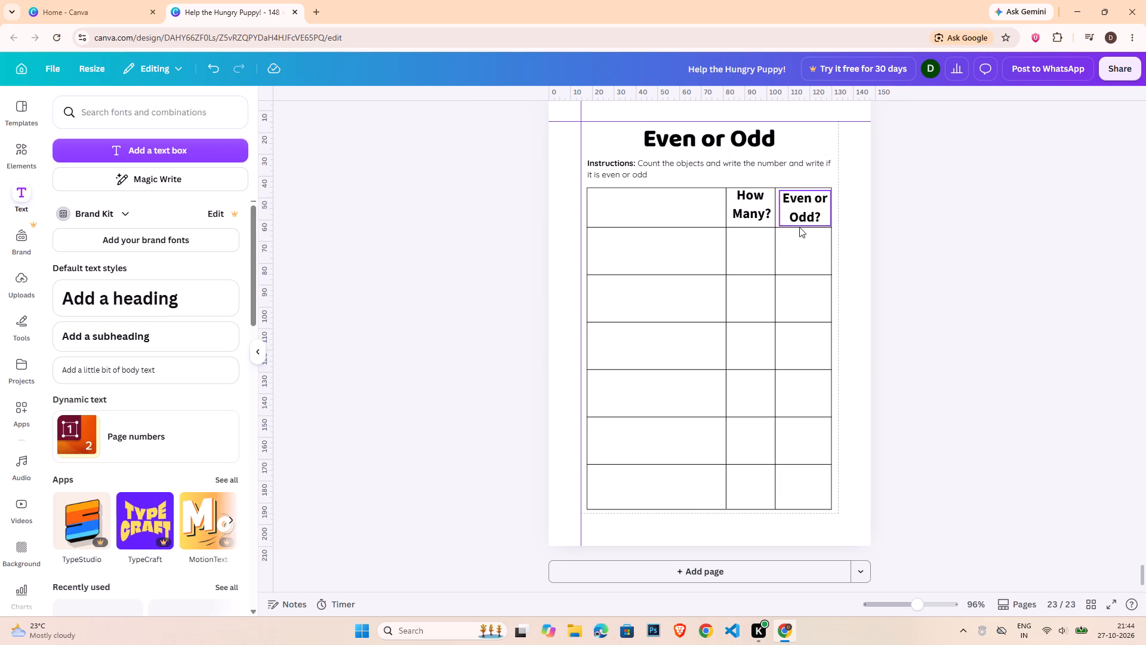
# Align the "How Many?" heading level with "Even or Odd?" and nudge it to the centre of the middle header cell.
pyautogui.click(769, 212)
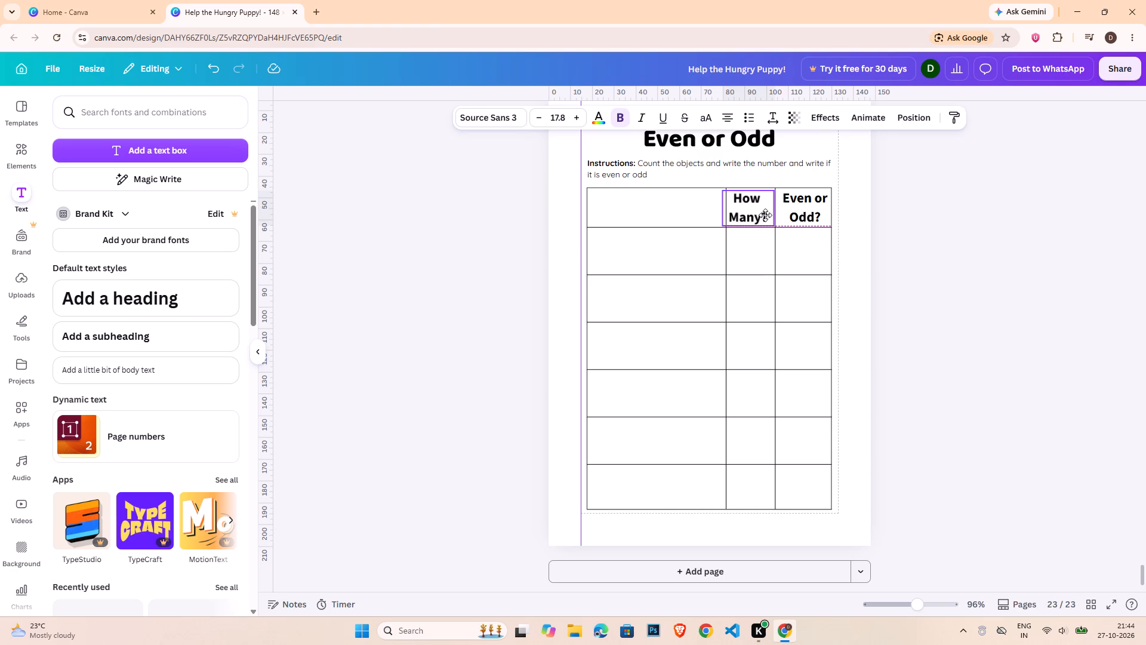
pyautogui.click(813, 214)
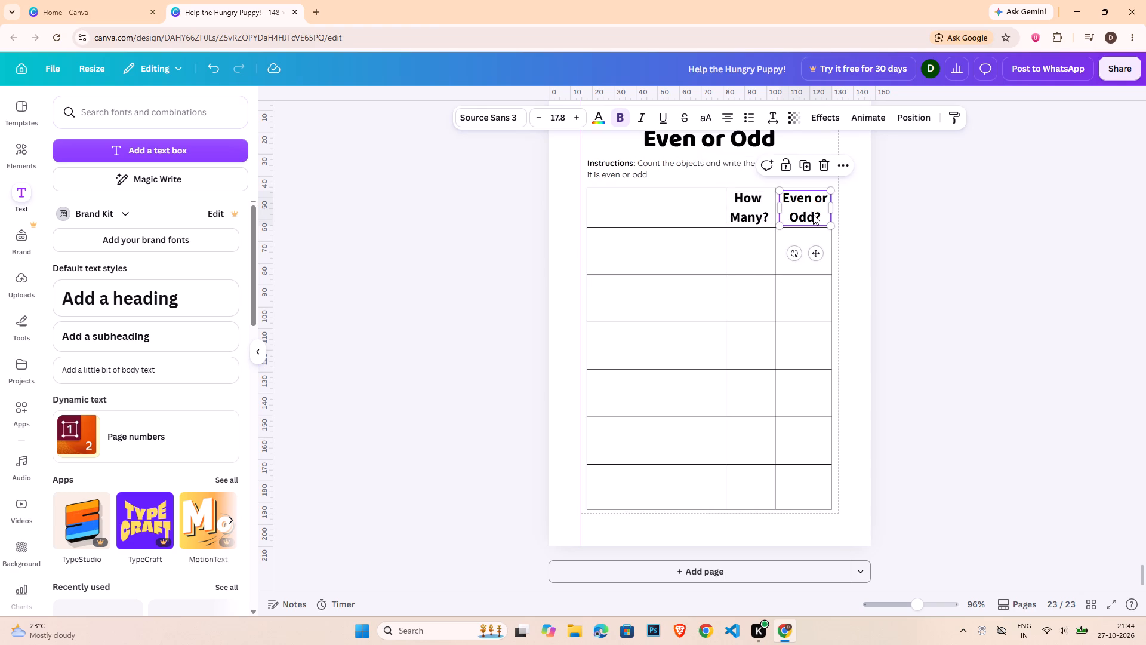
pyautogui.doubleClick(800, 205)
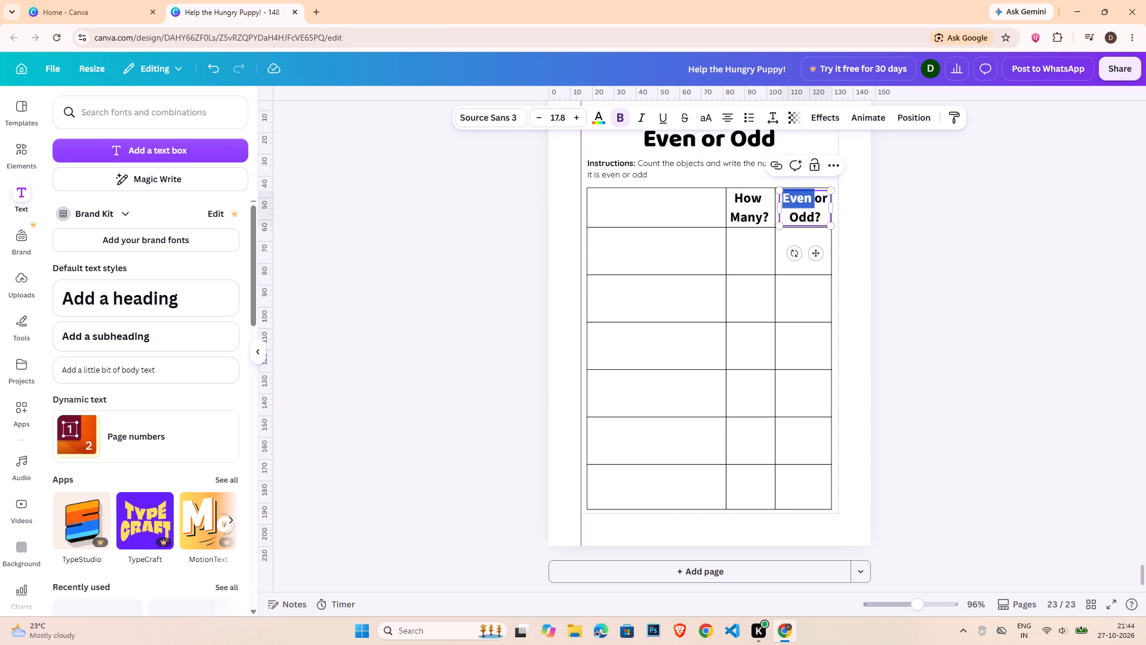
pyautogui.hotkey('ctrl', 'a')
pyautogui.click(902, 225)
pyautogui.doubleClick(770, 214)
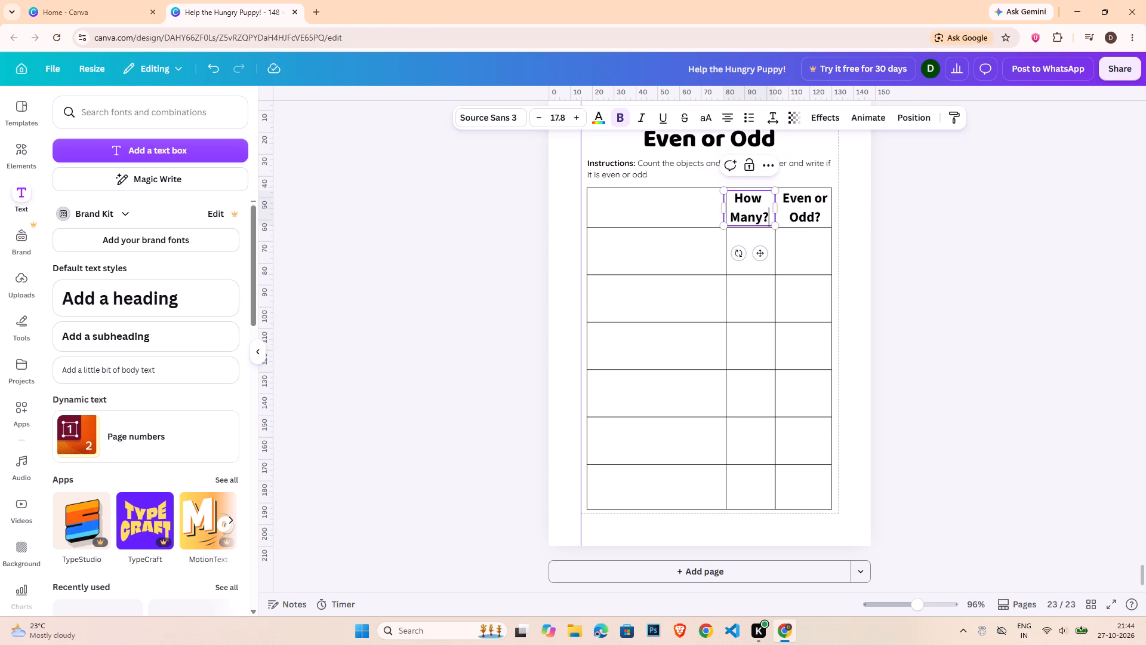
pyautogui.hotkey('ctrl', 'a')
pyautogui.click(925, 253)
pyautogui.click(757, 218)
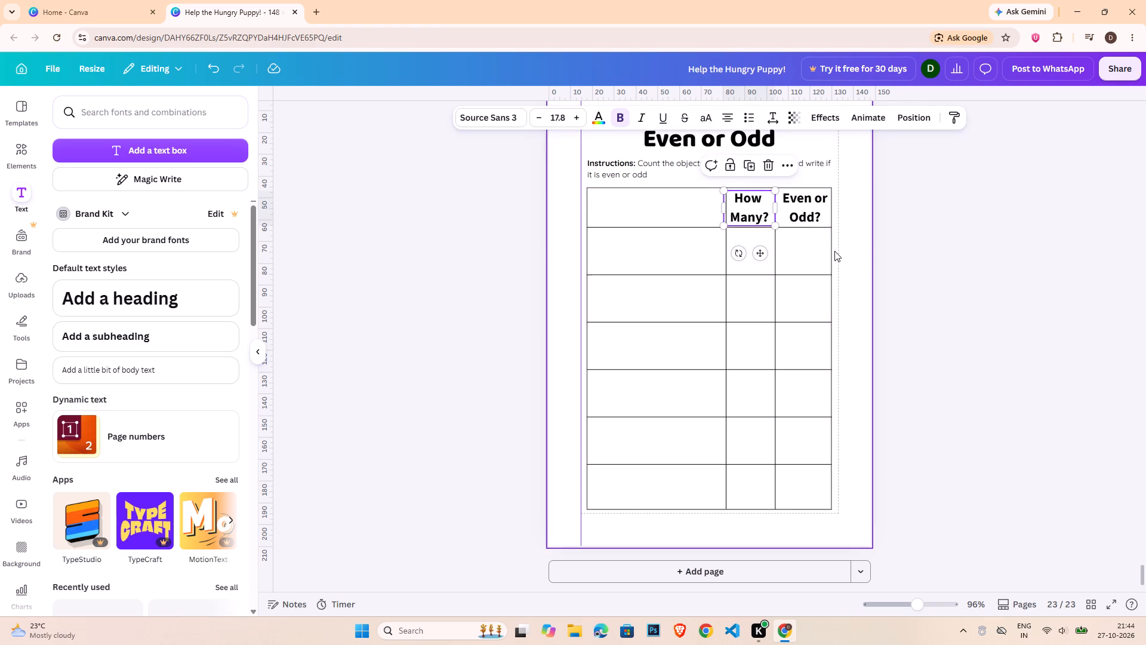
pyautogui.press('Right')
pyautogui.click(952, 300)
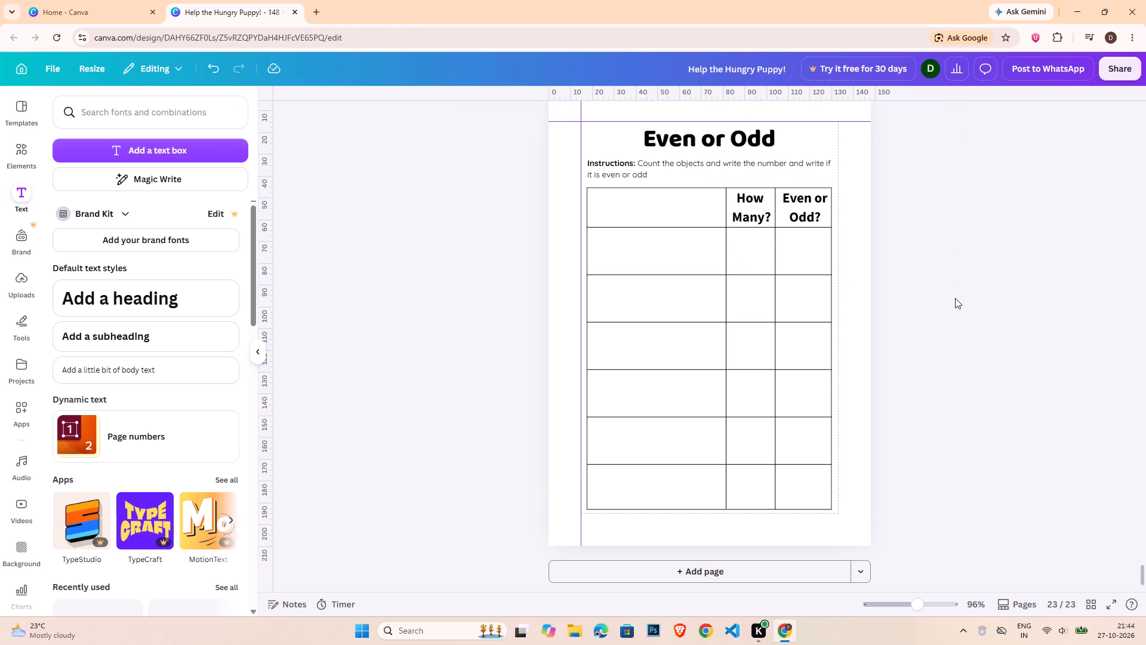
# Nudge the "Even or Odd?" heading slightly left to centre it in the third header cell.
pyautogui.click(804, 213)
pyautogui.press('Left')
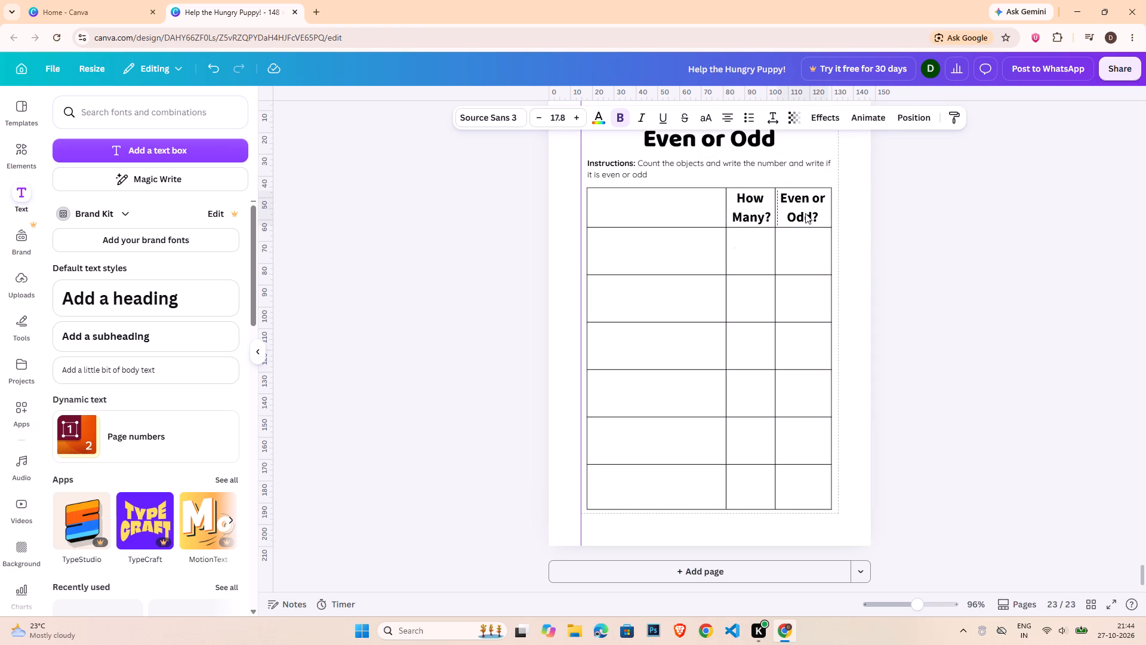
pyautogui.click(1011, 266)
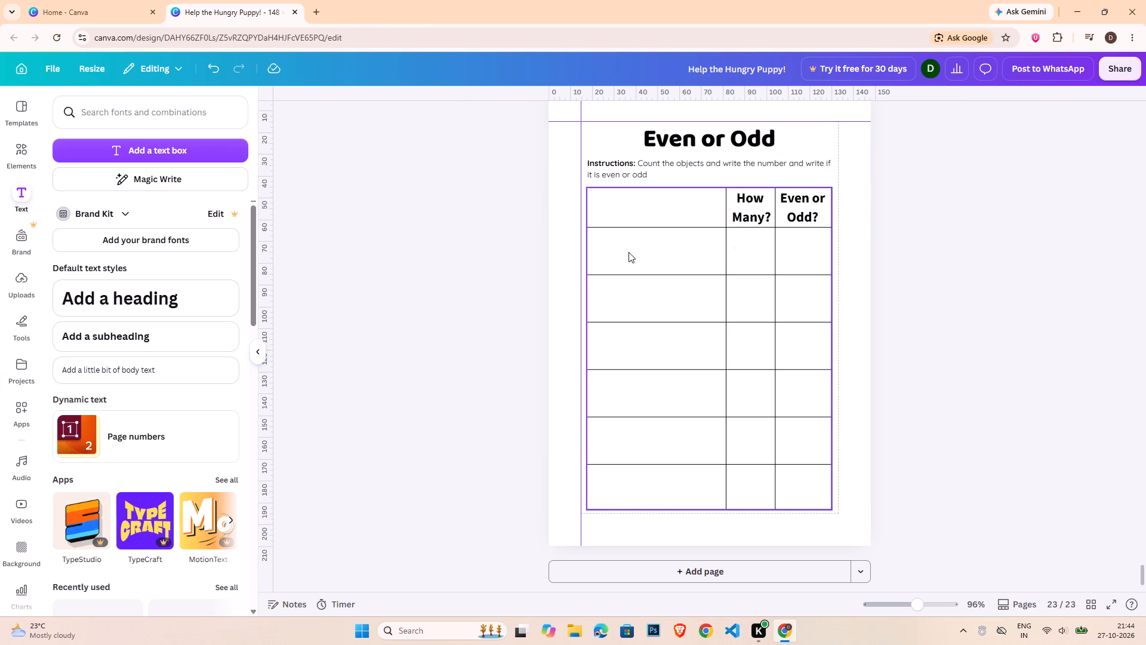
# Look through the shape elements, including the full set of recently used shapes.
pyautogui.click(26, 145)
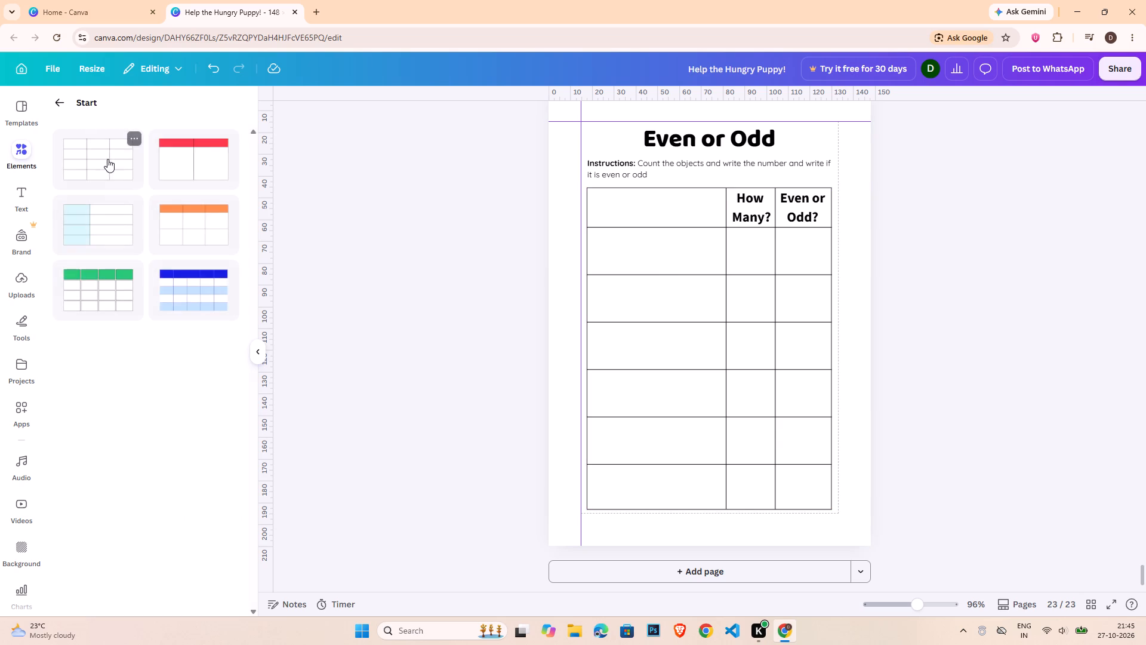
pyautogui.click(61, 100)
pyautogui.click(60, 97)
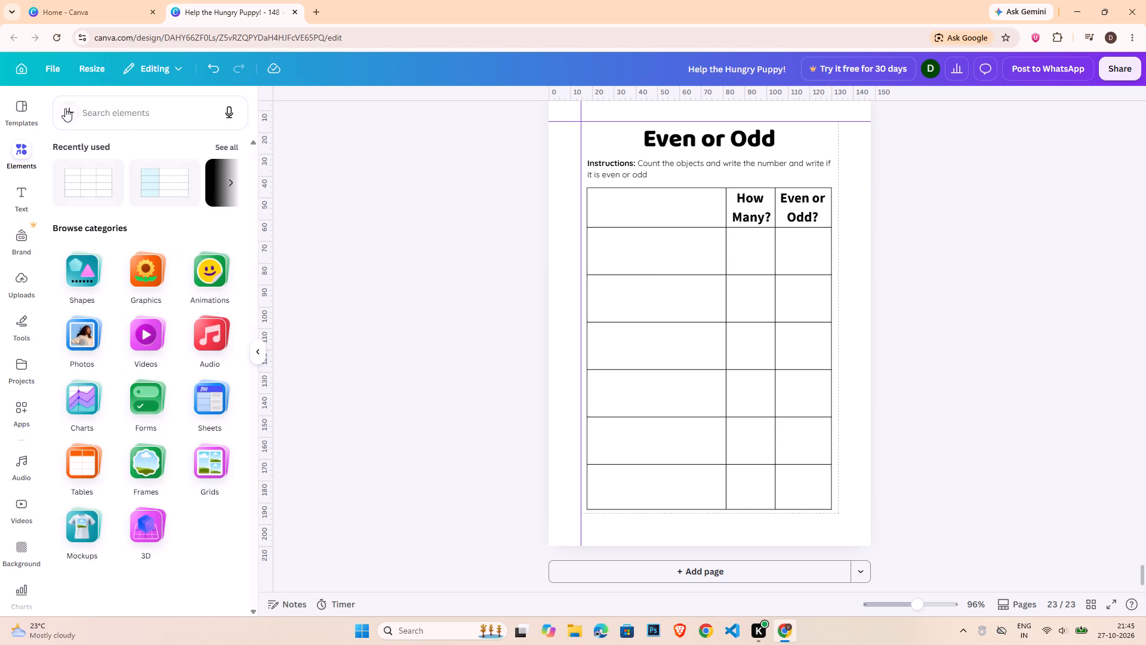
pyautogui.click(86, 280)
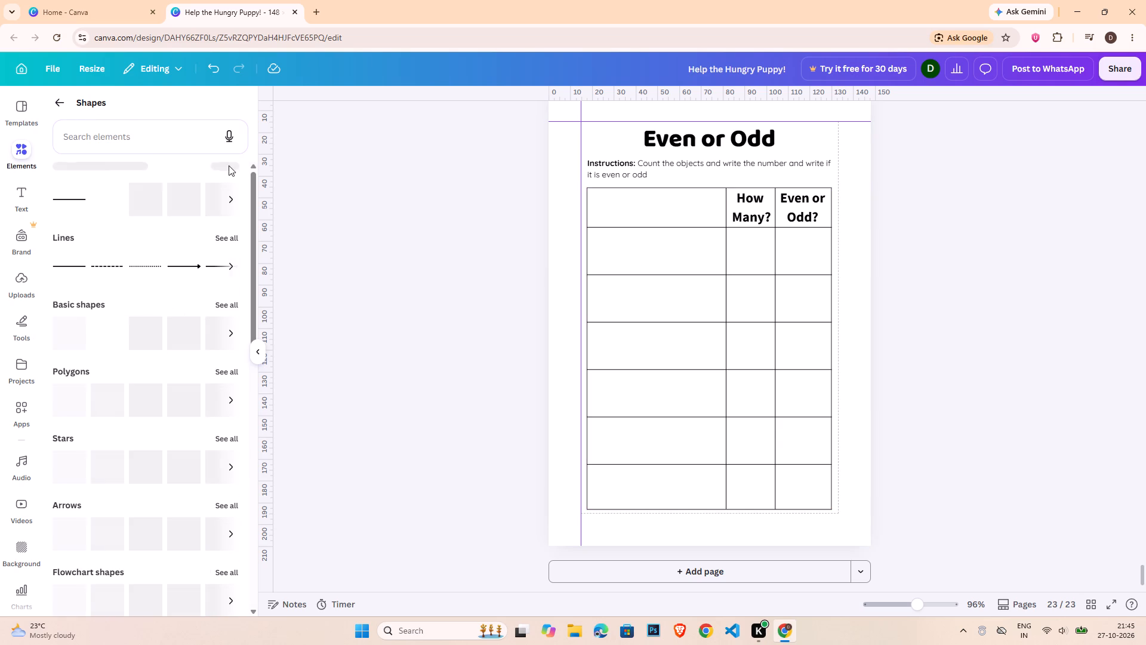
pyautogui.click(230, 175)
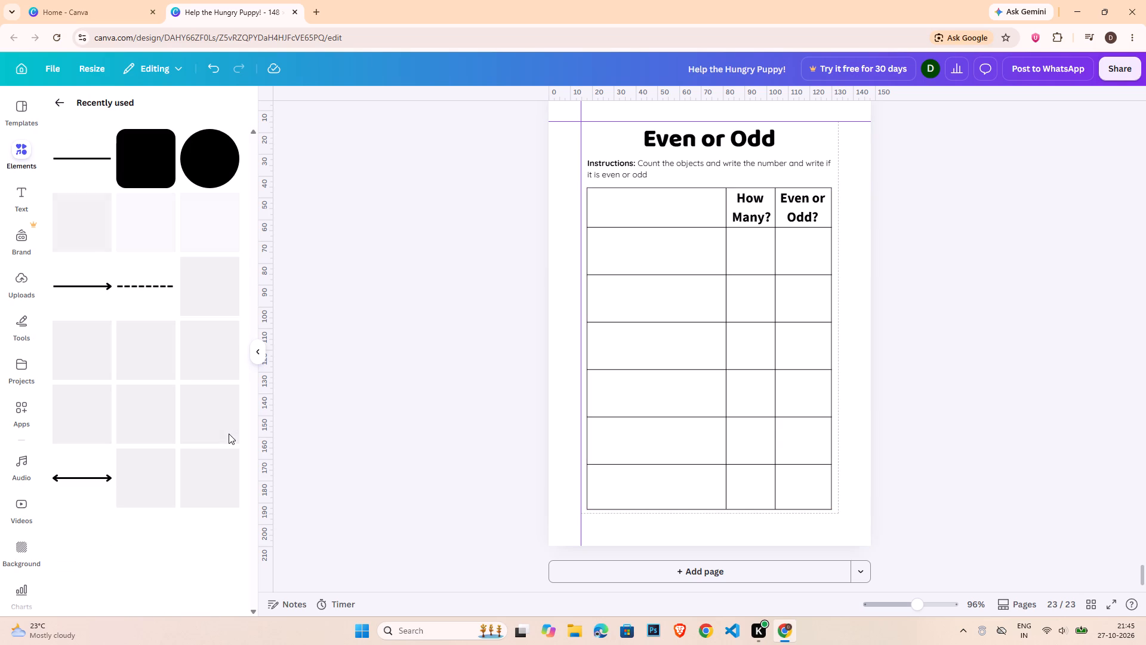
pyautogui.scroll(-4, 226, 523)
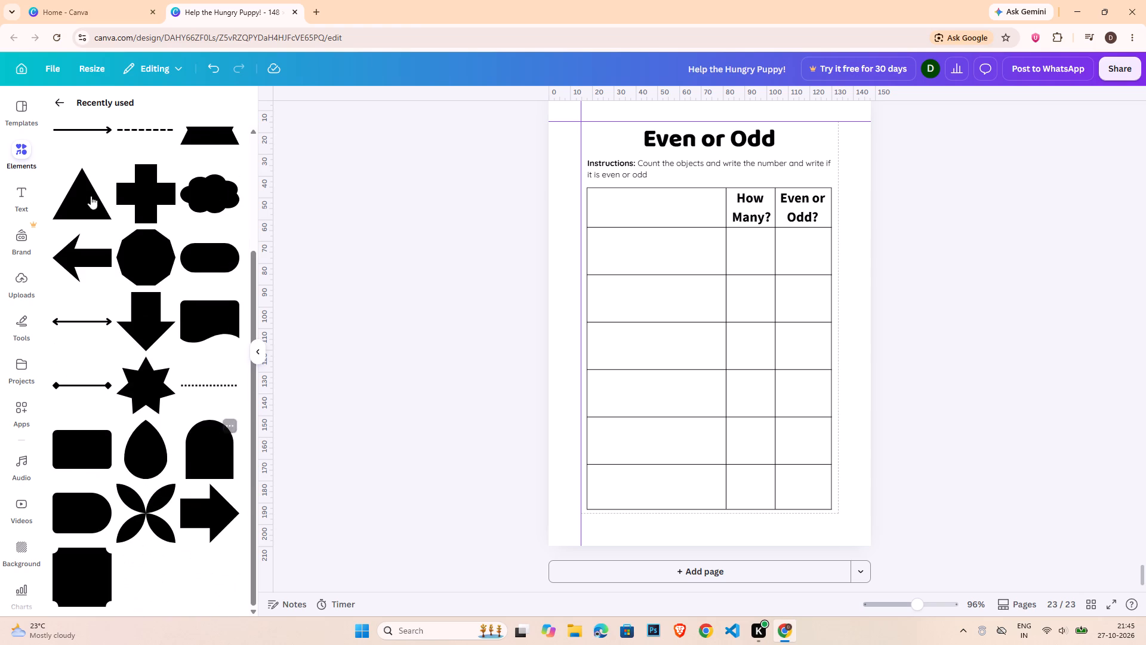
pyautogui.click(52, 98)
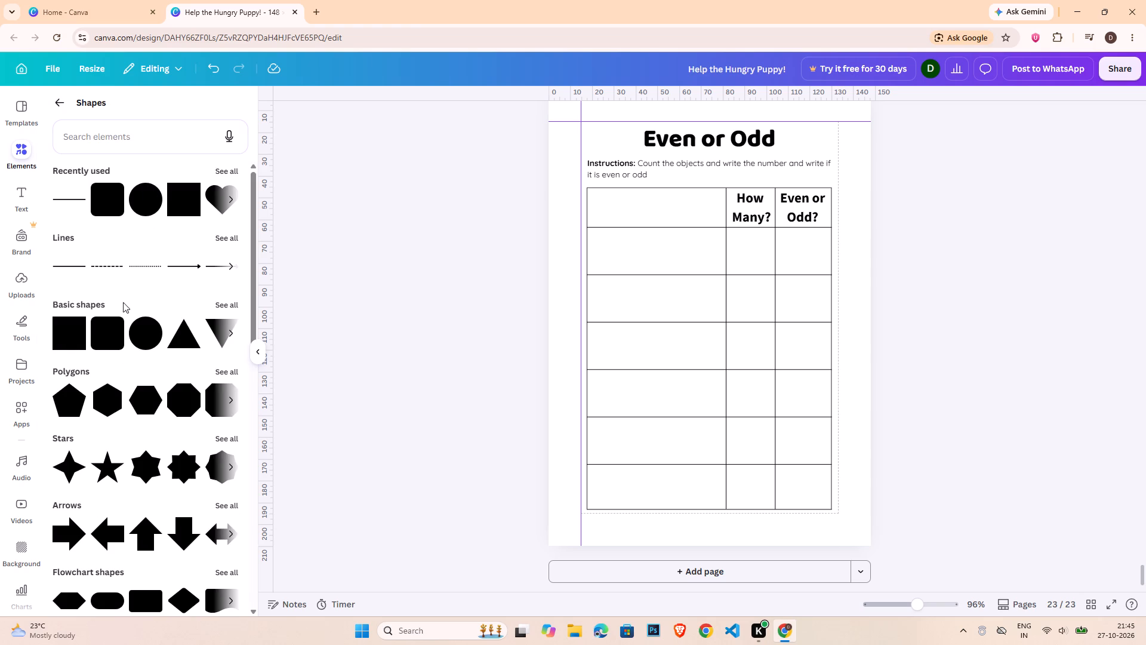
pyautogui.click(56, 101)
# Search the elements for "apple", add the black outline apple, and shrink it to fit within a table row.
pyautogui.click(105, 115)
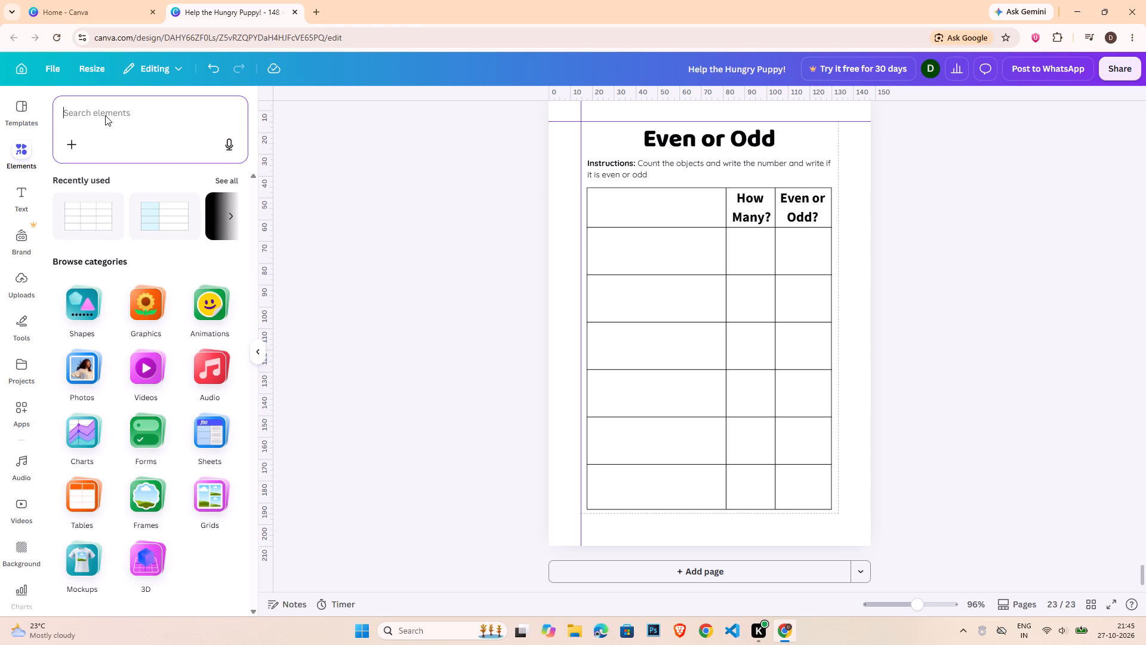
pyautogui.write('apple')
pyautogui.press('Return')
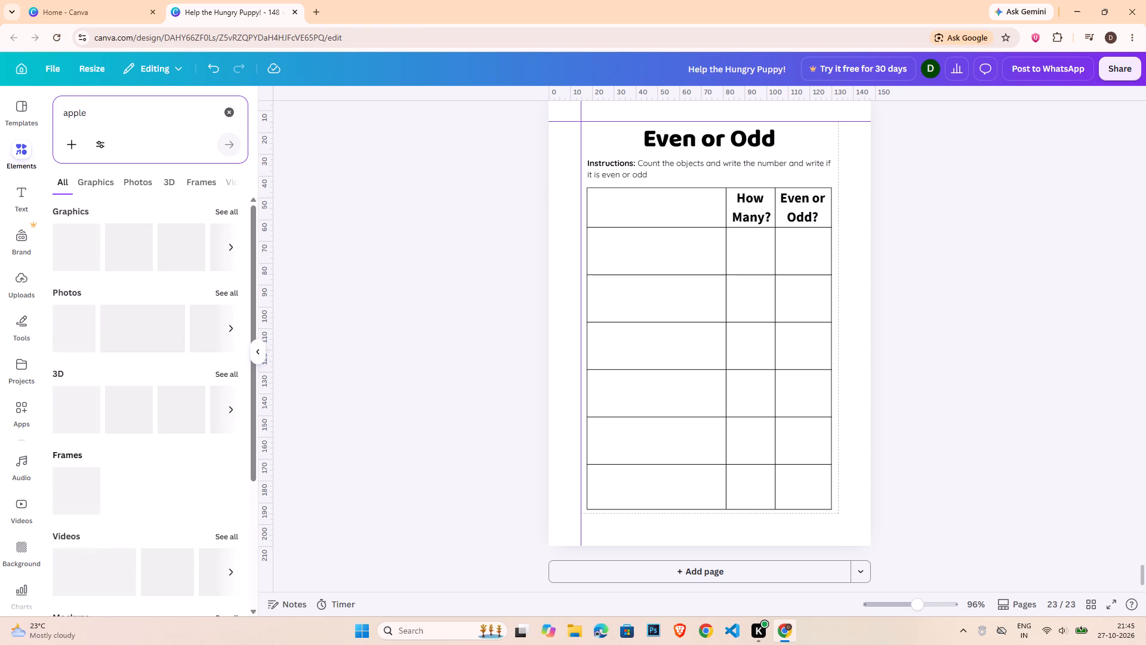
pyautogui.click(189, 264)
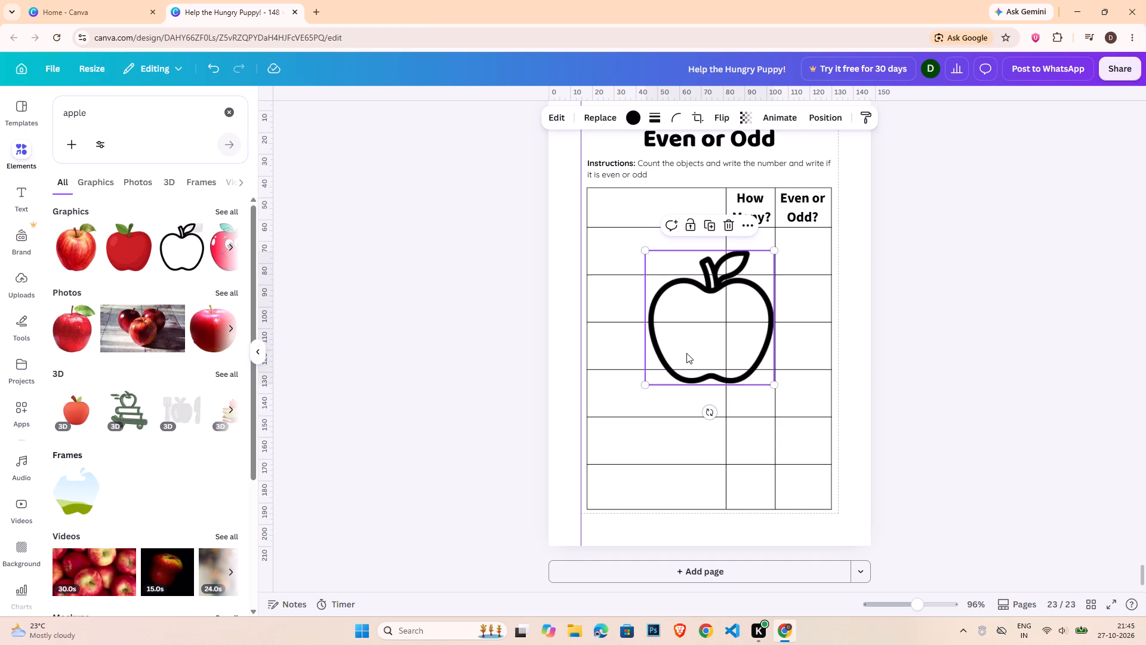
pyautogui.moveTo(642, 252); pyautogui.dragTo(750, 345)
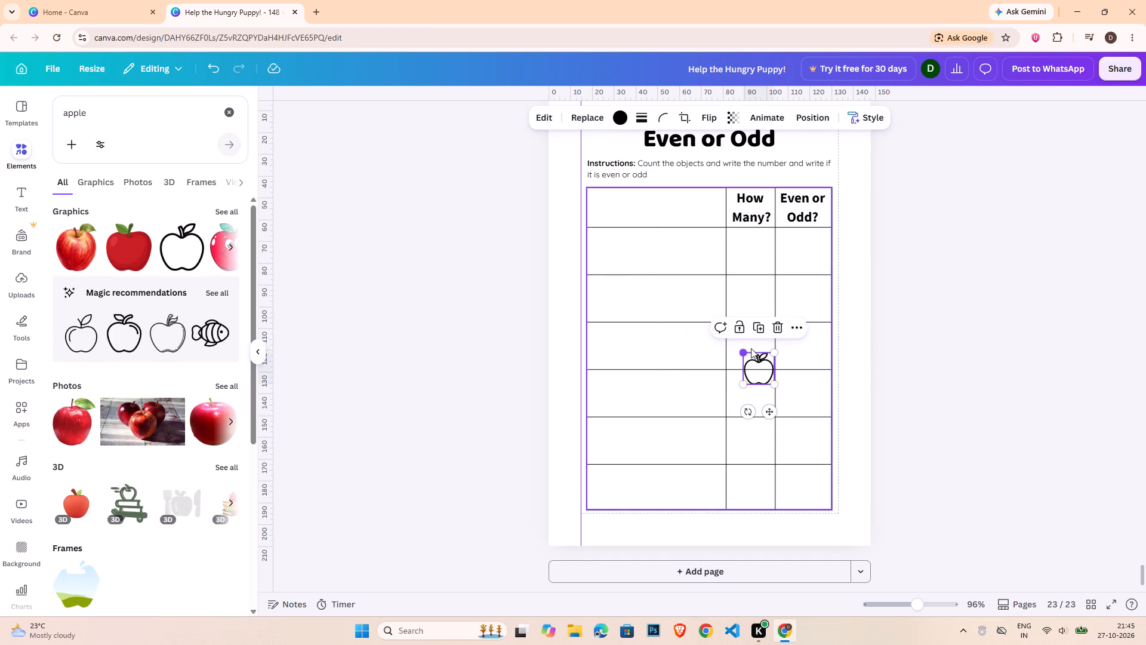
# Place the apple at the left end of the first column's cell in the first row below the headings.
pyautogui.moveTo(772, 414); pyautogui.dragTo(624, 295)
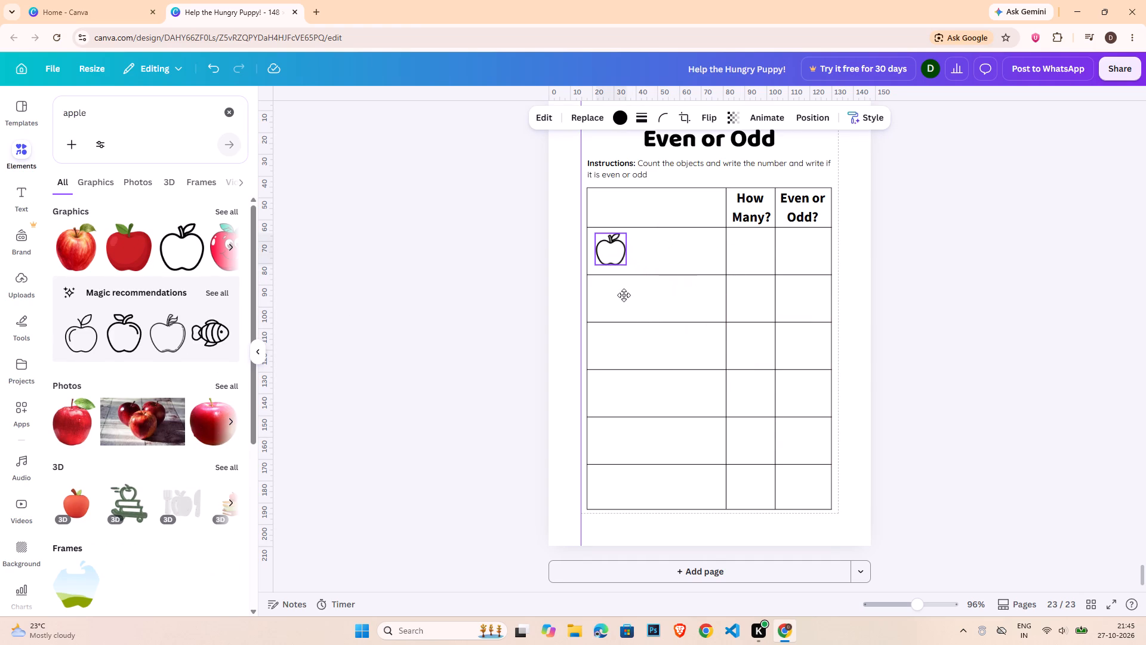
pyautogui.moveTo(624, 295); pyautogui.dragTo(623, 297)
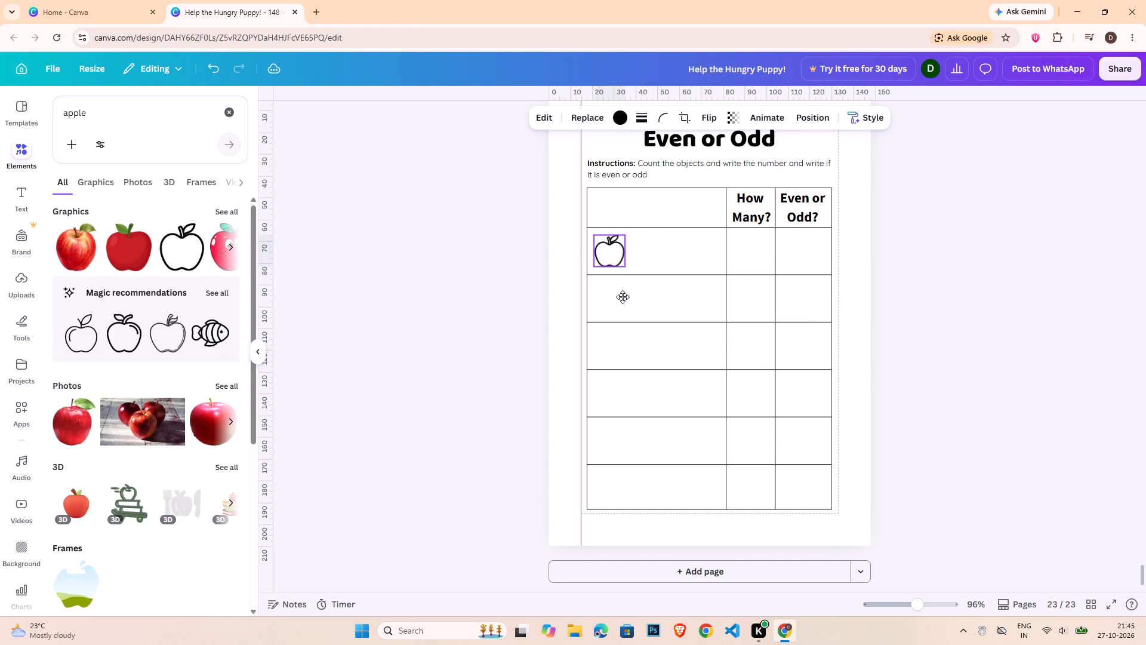
pyautogui.moveTo(623, 297); pyautogui.dragTo(621, 296)
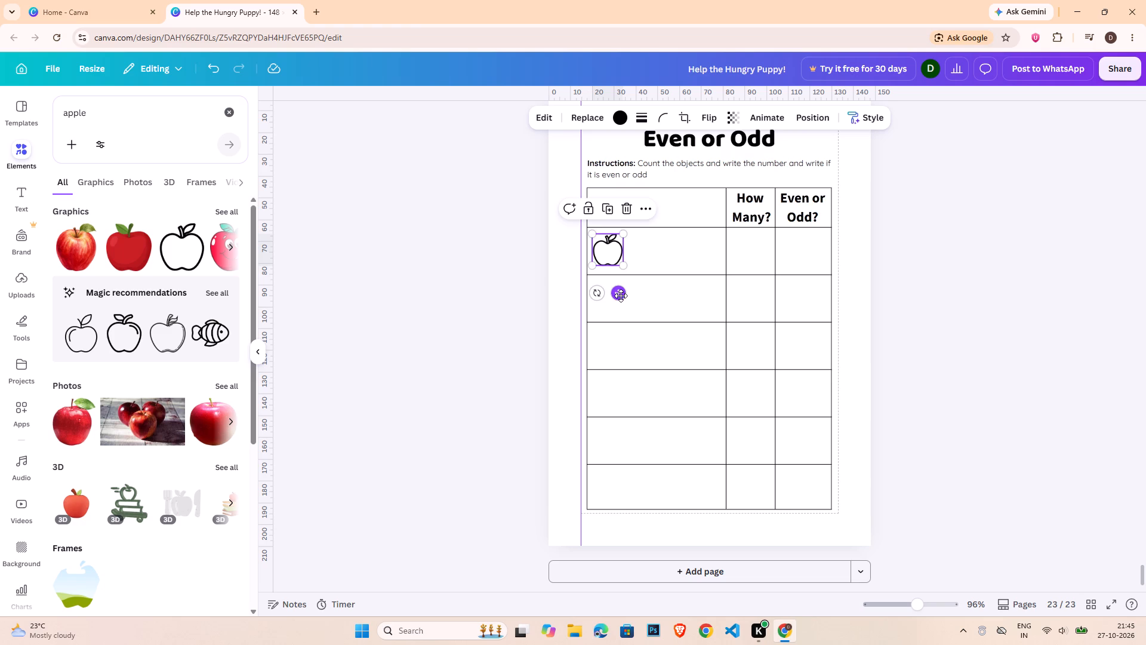
pyautogui.press('Left')
pyautogui.click(473, 288)
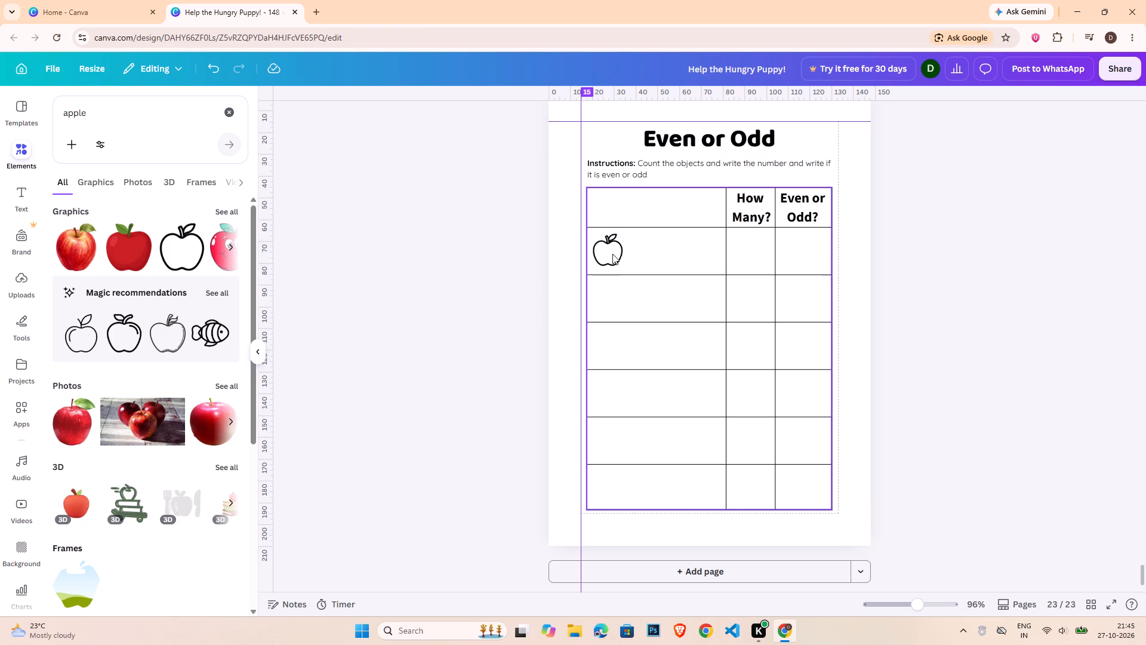
pyautogui.click(612, 254)
pyautogui.press('Left')
pyautogui.press('Left')
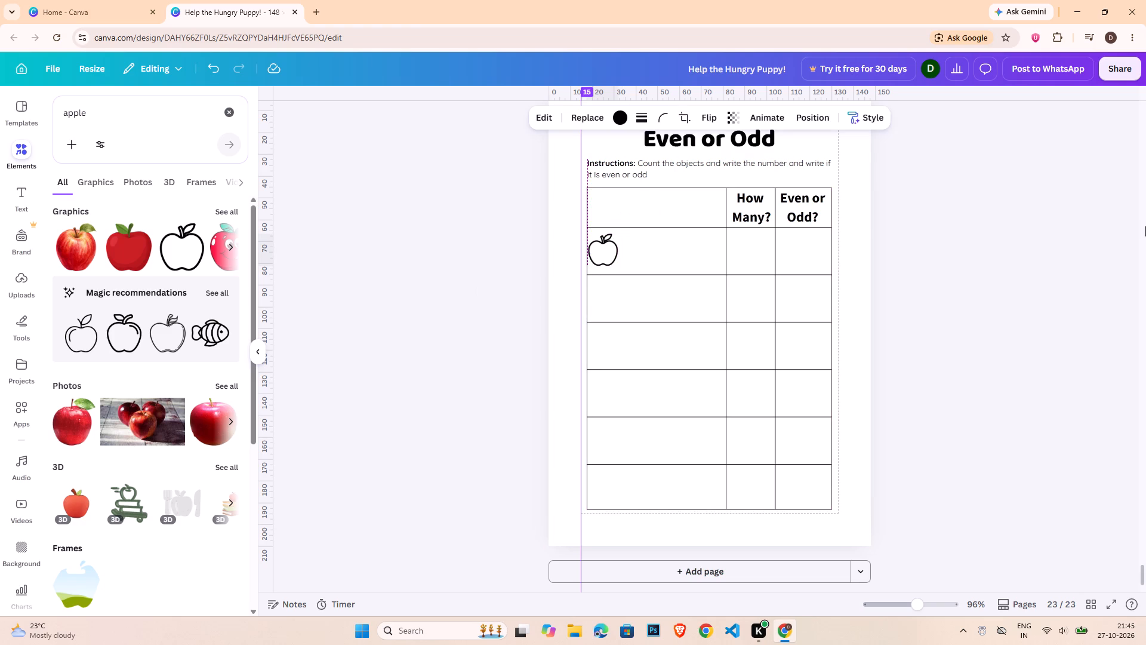
pyautogui.press('Right')
# Duplicate the apple and place the copy level with it, immediately to its right in the same cell.
pyautogui.hotkey('ctrl', 'c')
pyautogui.hotkey('ctrl', 'v')
pyautogui.press('Right')
pyautogui.press('Right')
pyautogui.press('Right')
pyautogui.press('Right')
pyautogui.press('Right')
pyautogui.press('Right')
pyautogui.press('Right')
pyautogui.press('Right')
pyautogui.press('Right')
pyautogui.press('Right')
pyautogui.press('Right')
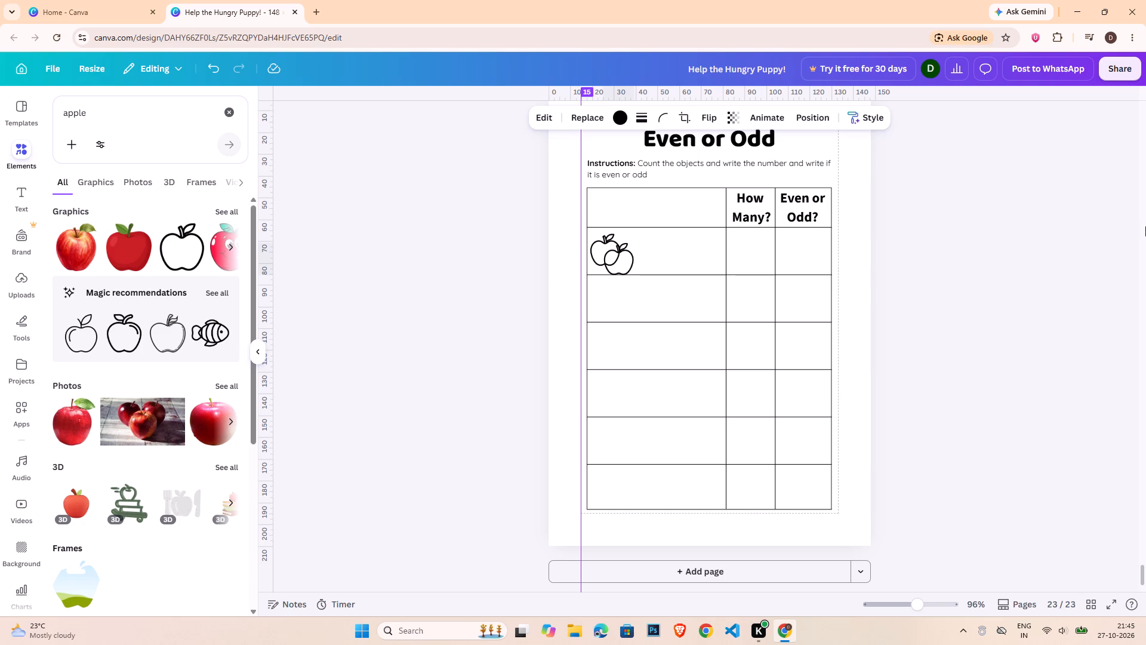
pyautogui.press('Up')
pyautogui.press('Up')
pyautogui.press('Up')
pyautogui.press('Up')
pyautogui.press('Up')
pyautogui.press('Up')
pyautogui.press('Down')
pyautogui.press('Down')
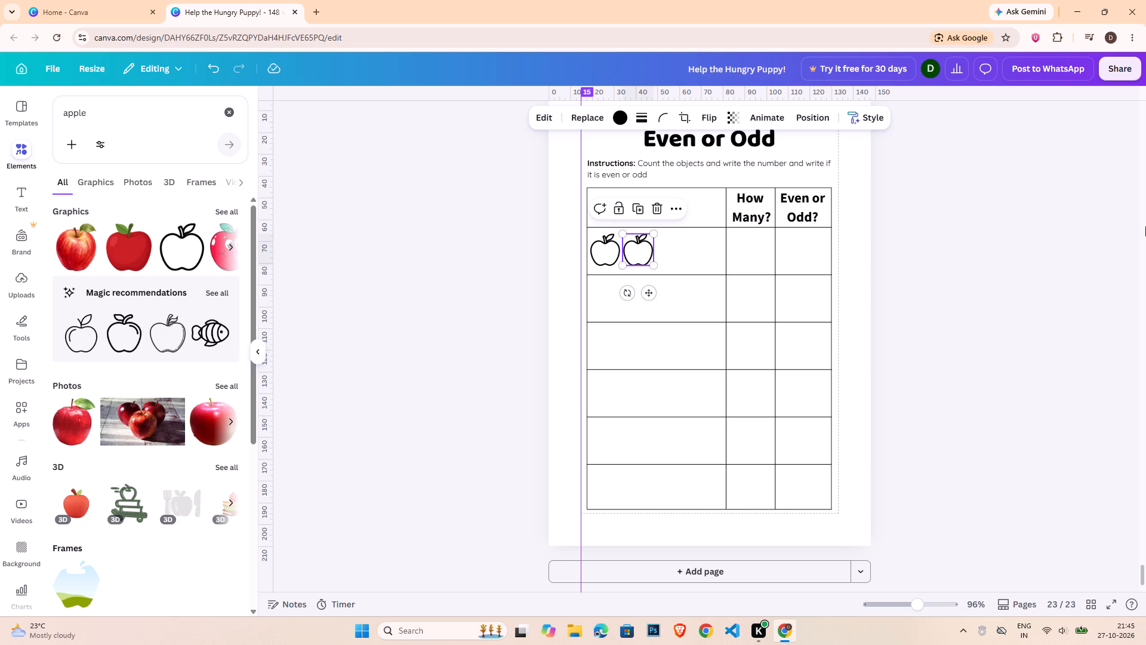
pyautogui.click(1006, 287)
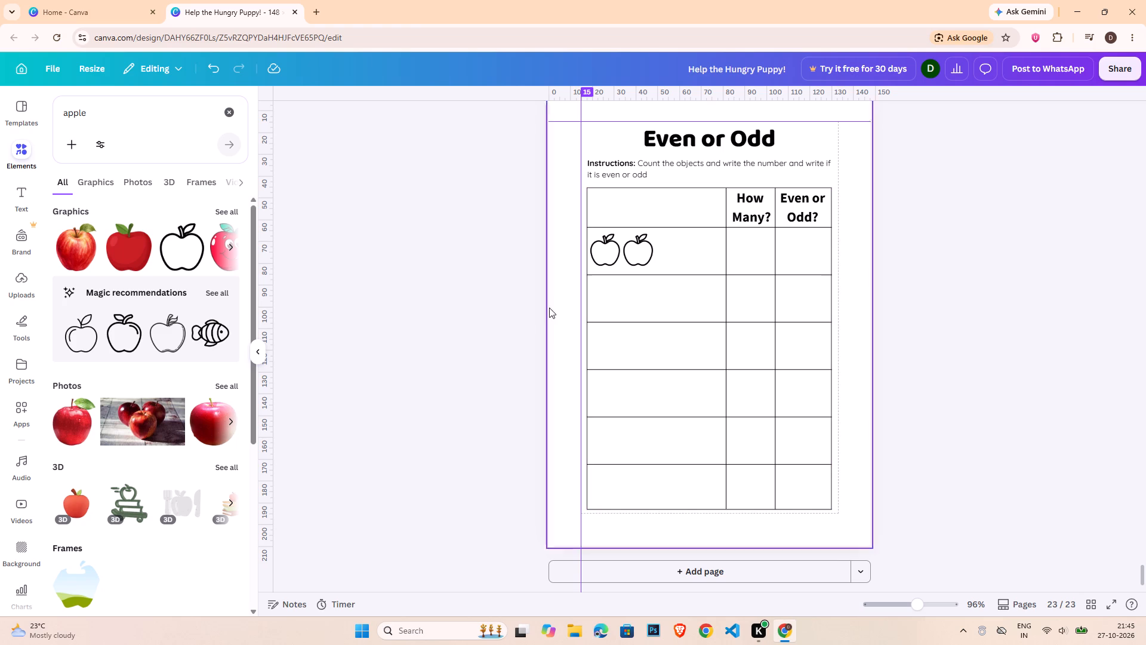
# Search the graphics for "fish" and add the black outline striped fish to the page.
pyautogui.doubleClick(129, 106)
pyautogui.write('fish')
pyautogui.press('Return')
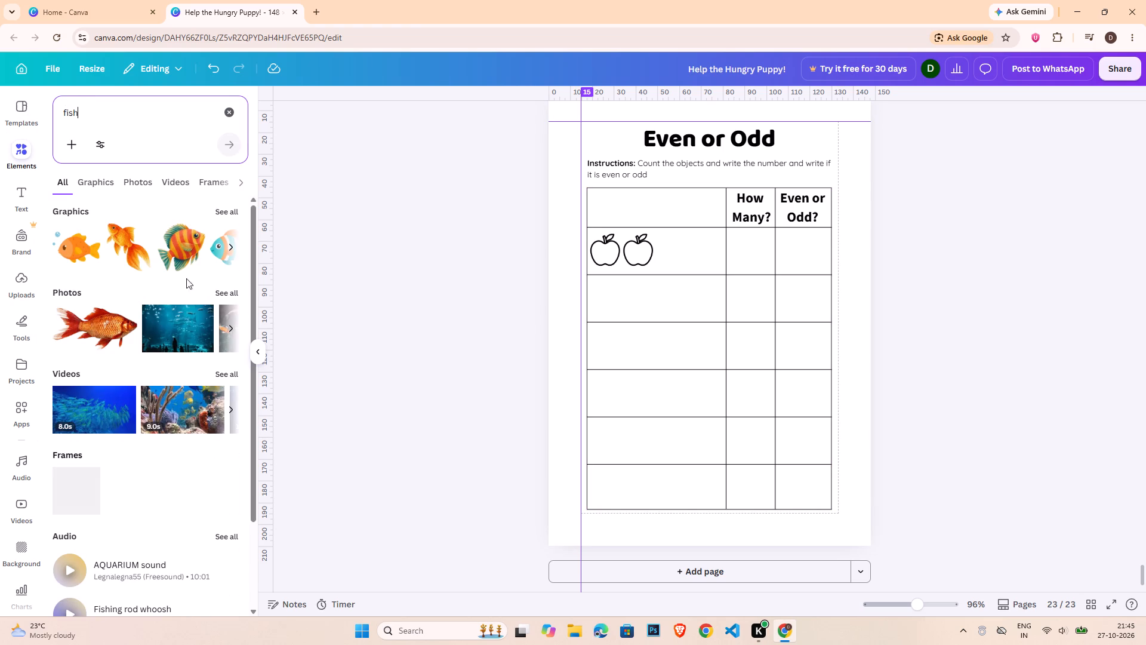
pyautogui.click(214, 211)
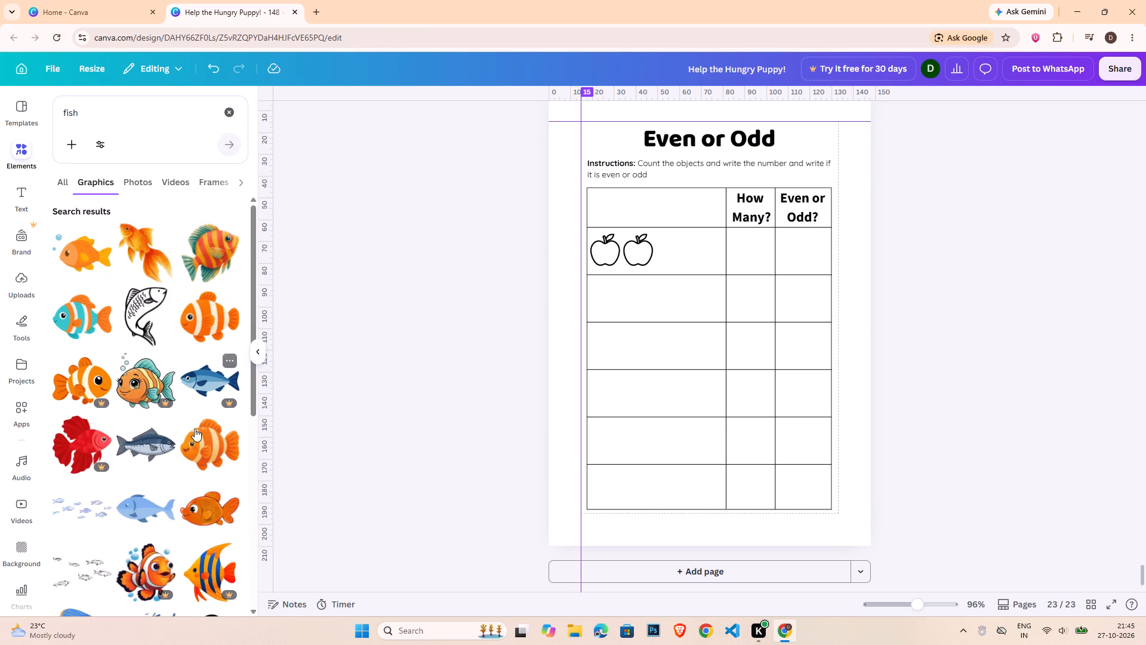
pyautogui.scroll(-4, 150, 513)
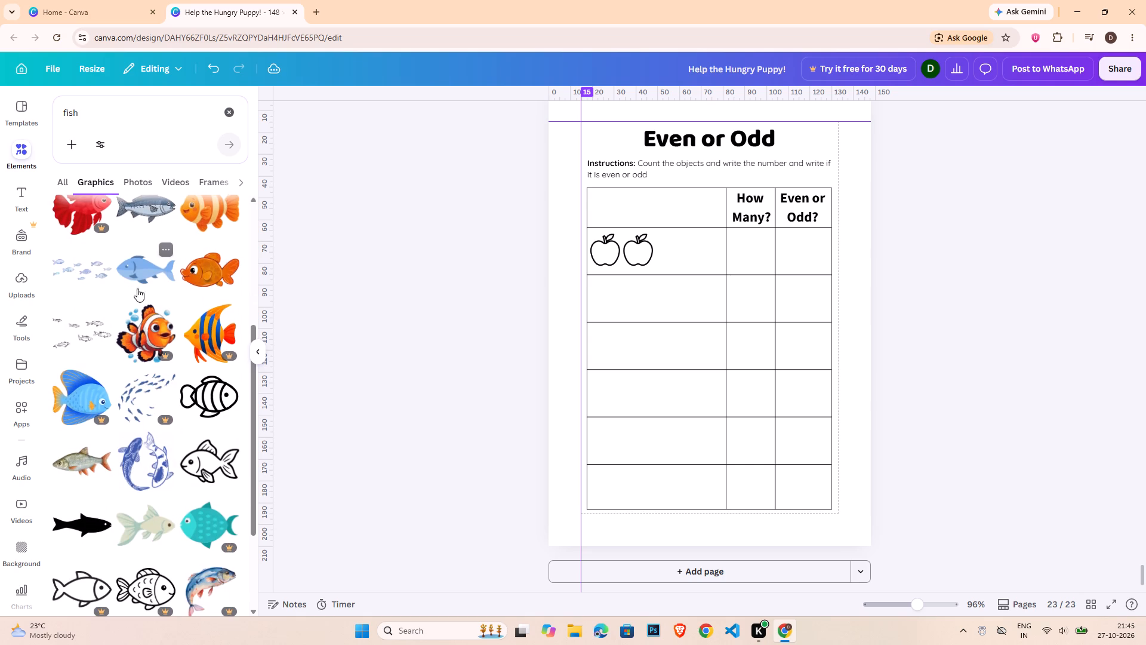
pyautogui.click(218, 400)
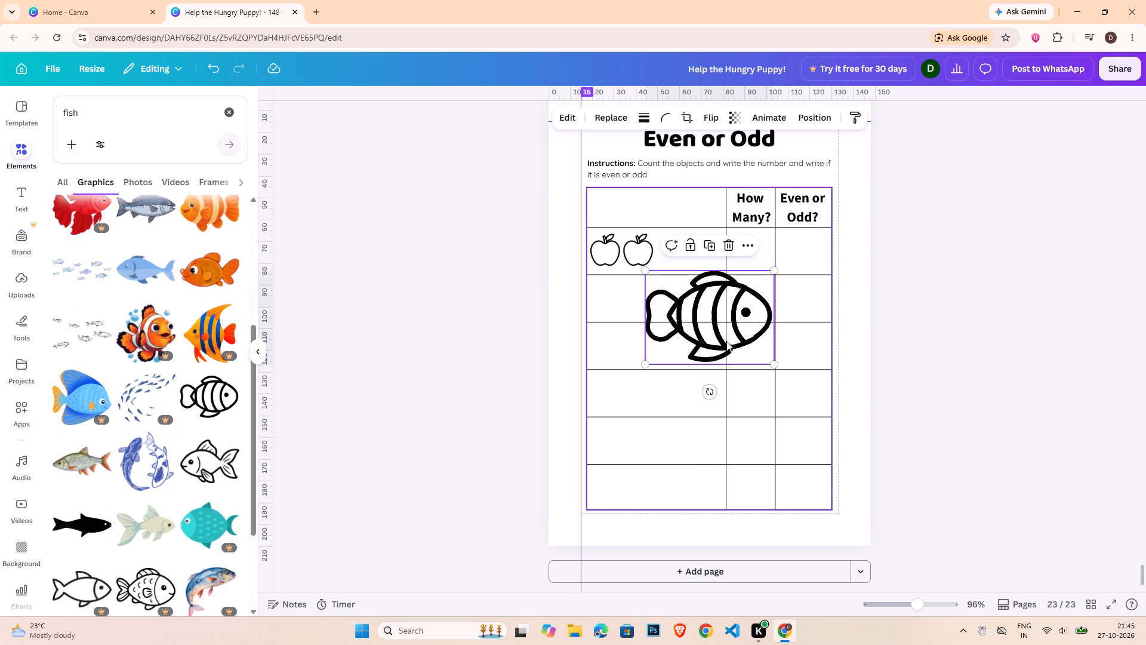
# Shrink the fish to nearly row height and place it at the left end of the cell below the apples.
pyautogui.moveTo(775, 270); pyautogui.dragTo(697, 333)
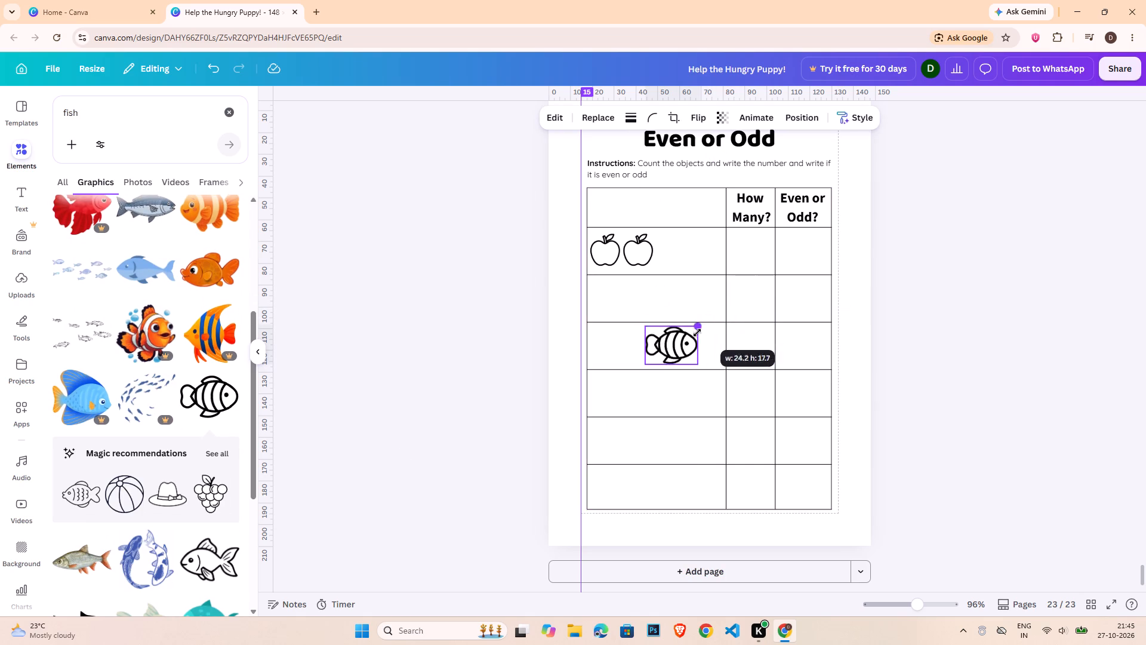
pyautogui.moveTo(697, 333); pyautogui.dragTo(678, 350)
pyautogui.moveTo(668, 388); pyautogui.dragTo(633, 328)
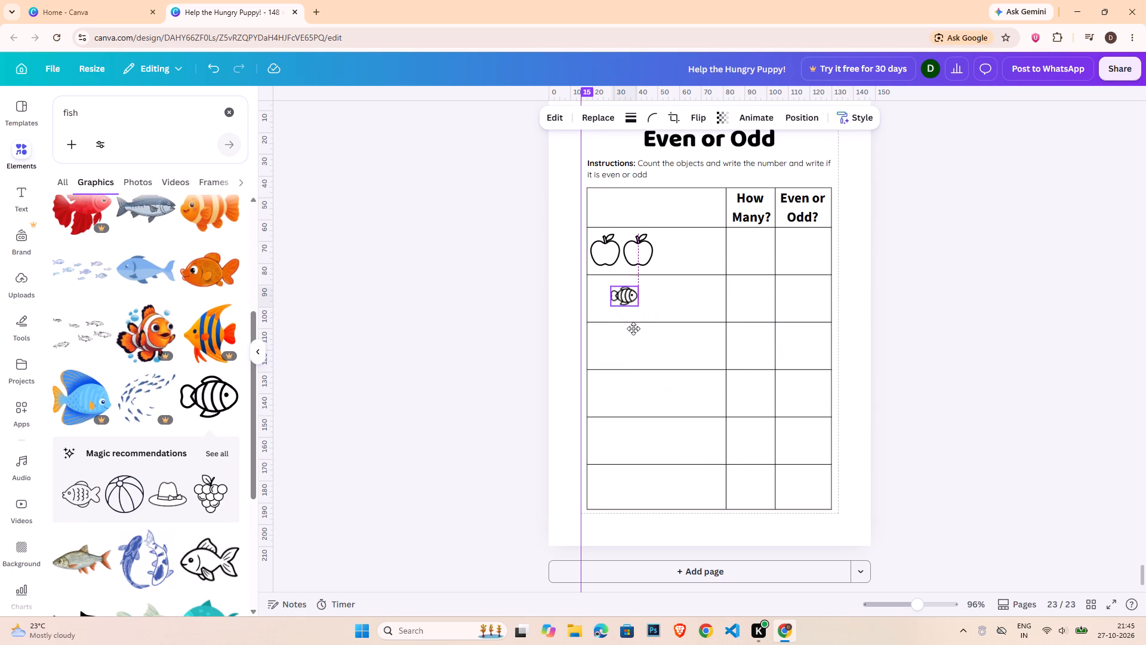
pyautogui.moveTo(633, 328); pyautogui.dragTo(619, 322)
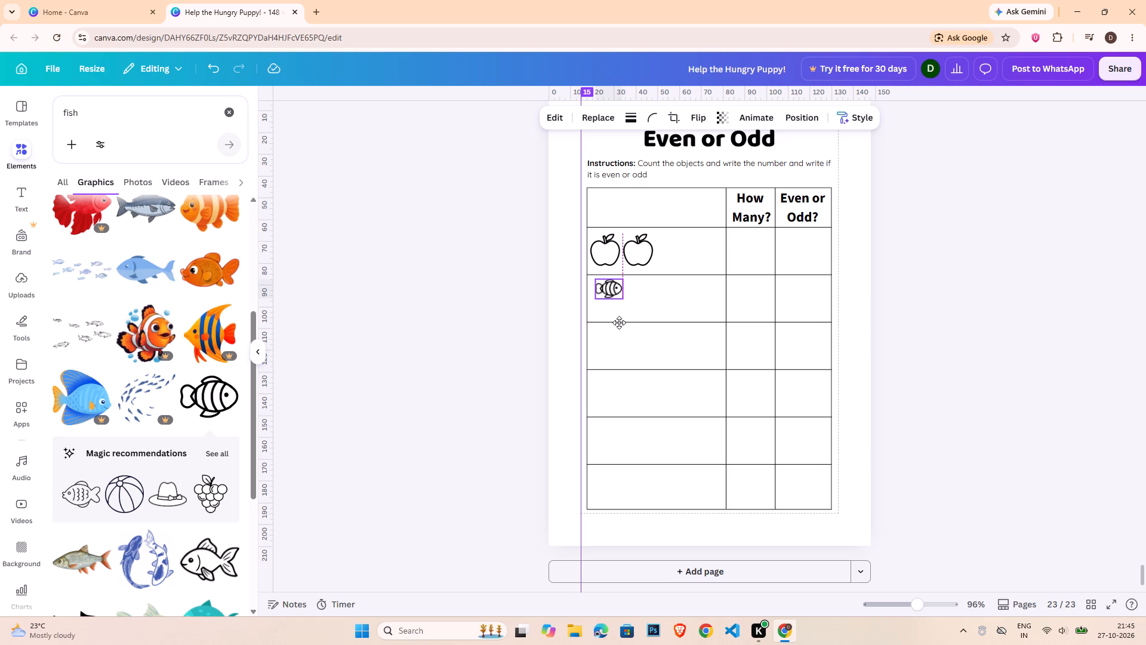
pyautogui.moveTo(619, 322); pyautogui.dragTo(617, 322)
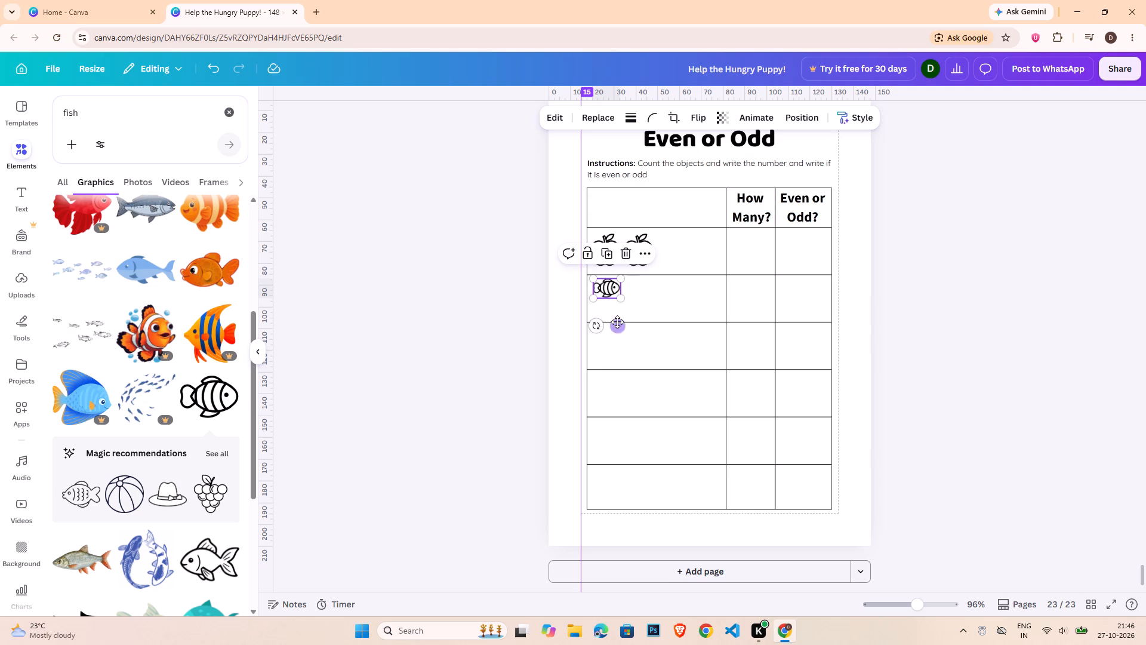
pyautogui.moveTo(623, 300); pyautogui.dragTo(642, 311)
# Duplicate the fish twice and line up the copies beside it to form a row of three.
pyautogui.click(624, 293)
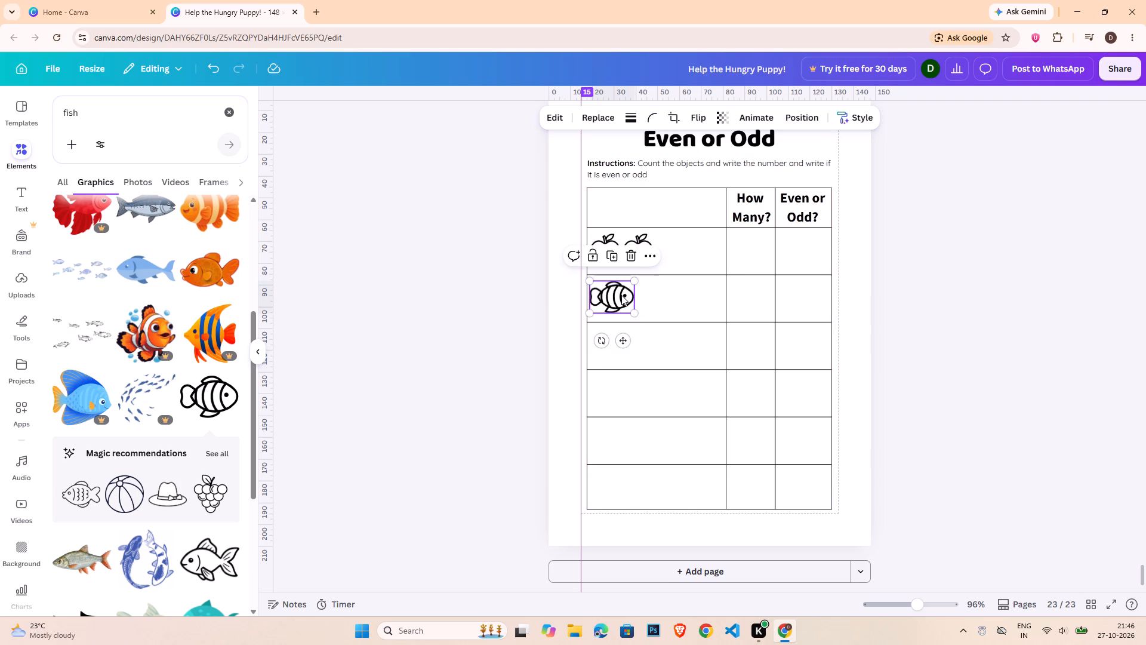
pyautogui.hotkey('ctrl', 'c')
pyautogui.hotkey('ctrl', 'v')
pyautogui.moveTo(626, 304); pyautogui.dragTo(659, 296)
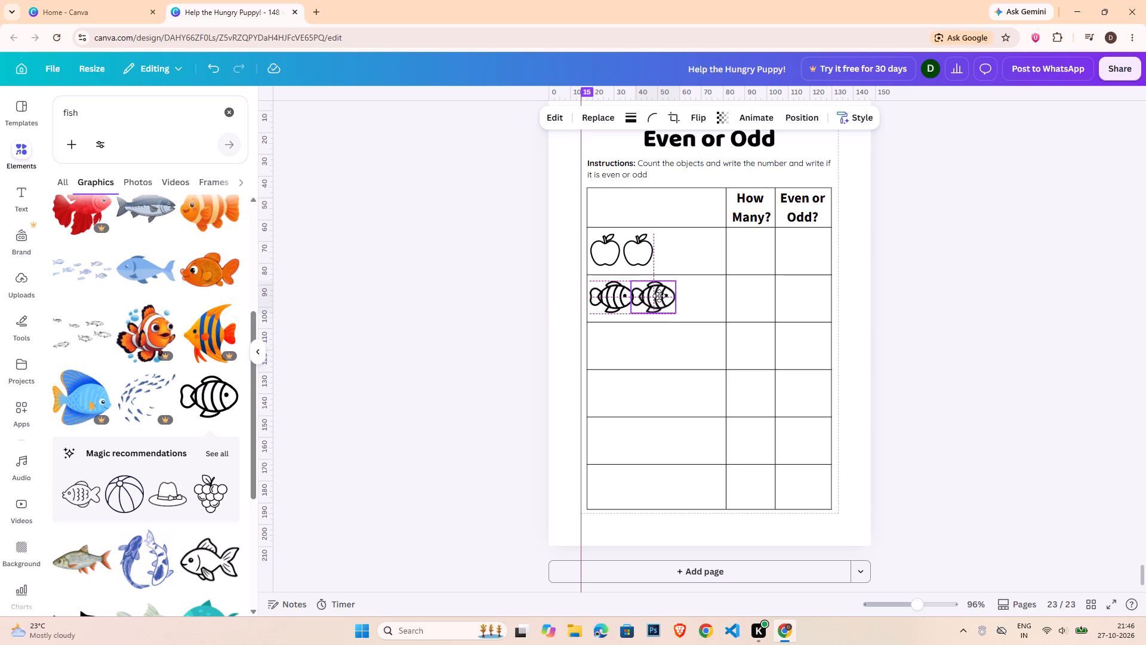
pyautogui.moveTo(659, 296); pyautogui.dragTo(662, 296)
pyautogui.press('Right')
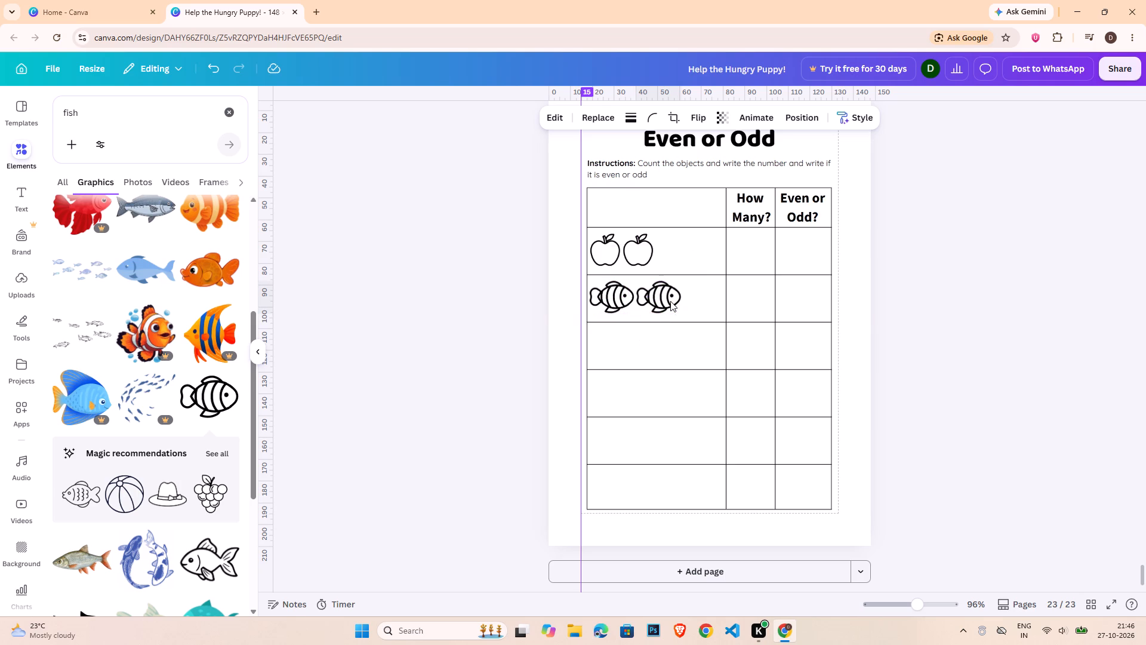
pyautogui.hotkey('ctrl', 'c')
pyautogui.hotkey('ctrl', 'v')
pyautogui.moveTo(667, 308); pyautogui.dragTo(692, 302)
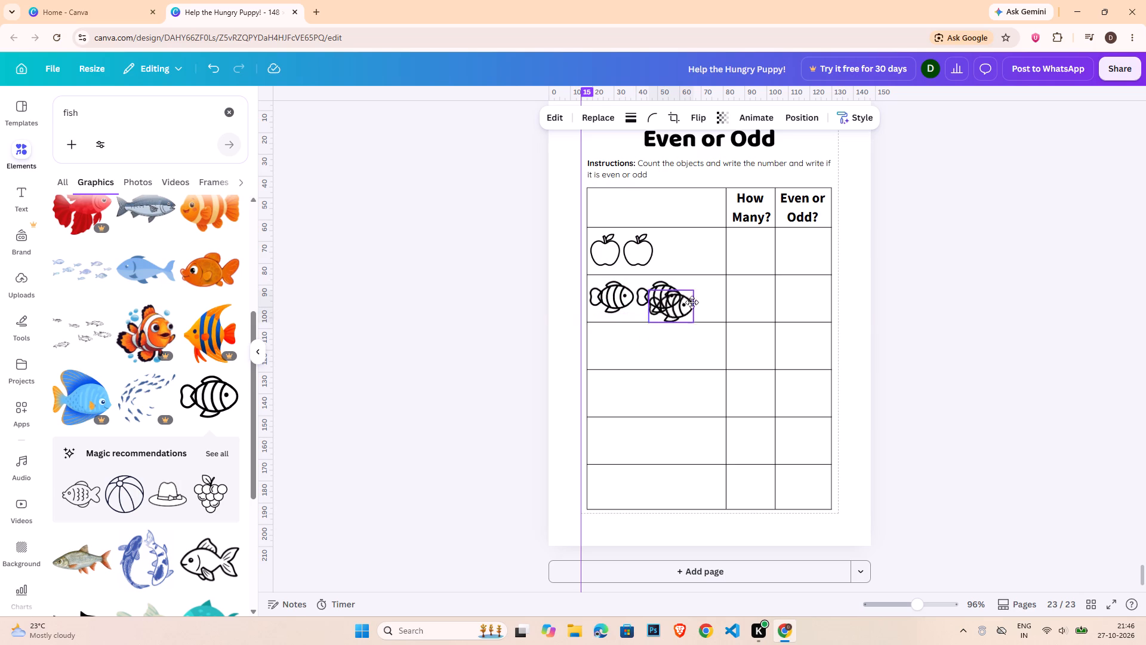
pyautogui.moveTo(692, 302); pyautogui.dragTo(704, 299)
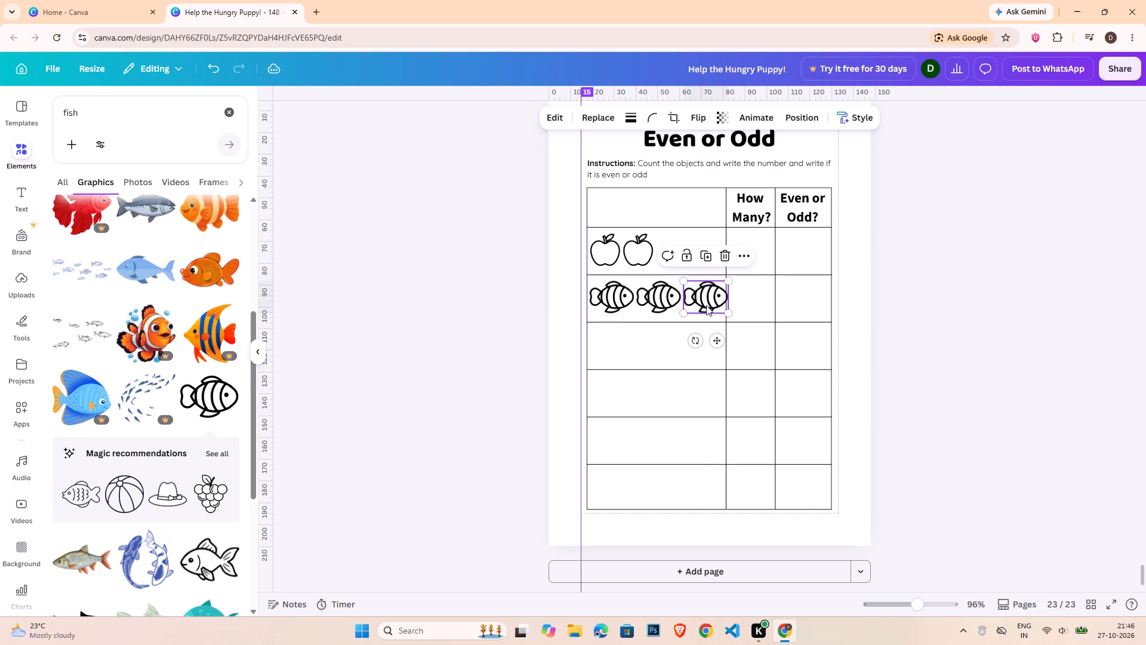
# Select all three fish and scale them down slightly together so they fit inside the first column's cell.
pyautogui.click(617, 299)
pyautogui.keyDown('shift'); pyautogui.click(657, 297); pyautogui.keyUp('shift')
pyautogui.keyDown('shift'); pyautogui.click(710, 296); pyautogui.keyUp('shift')
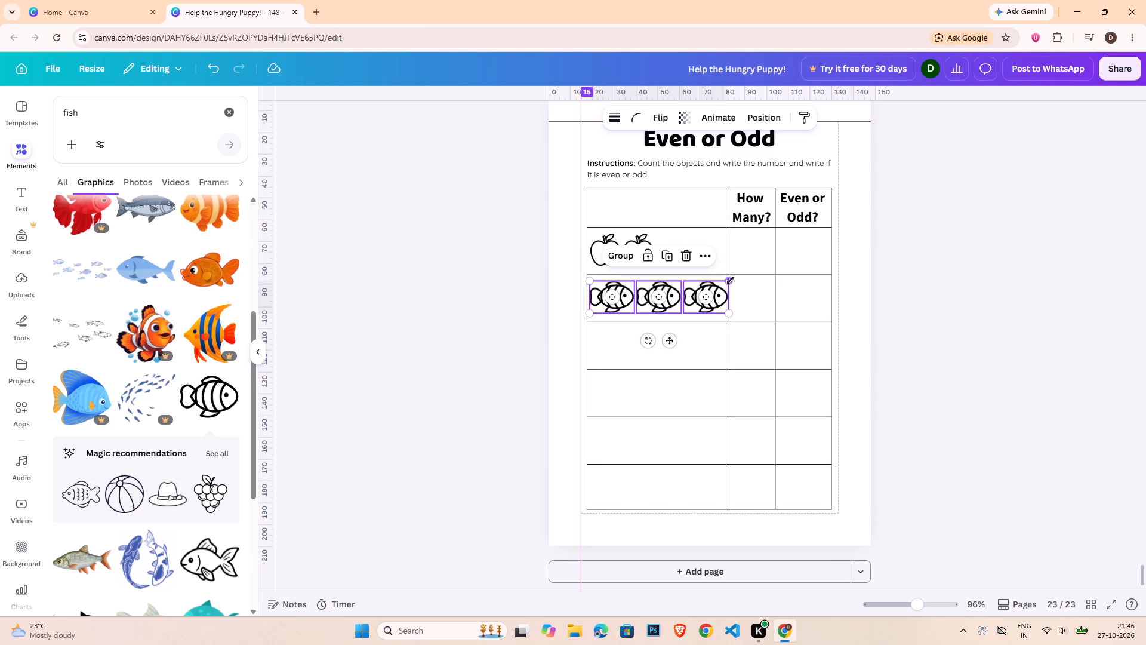
pyautogui.moveTo(730, 280); pyautogui.dragTo(722, 282)
pyautogui.click(991, 312)
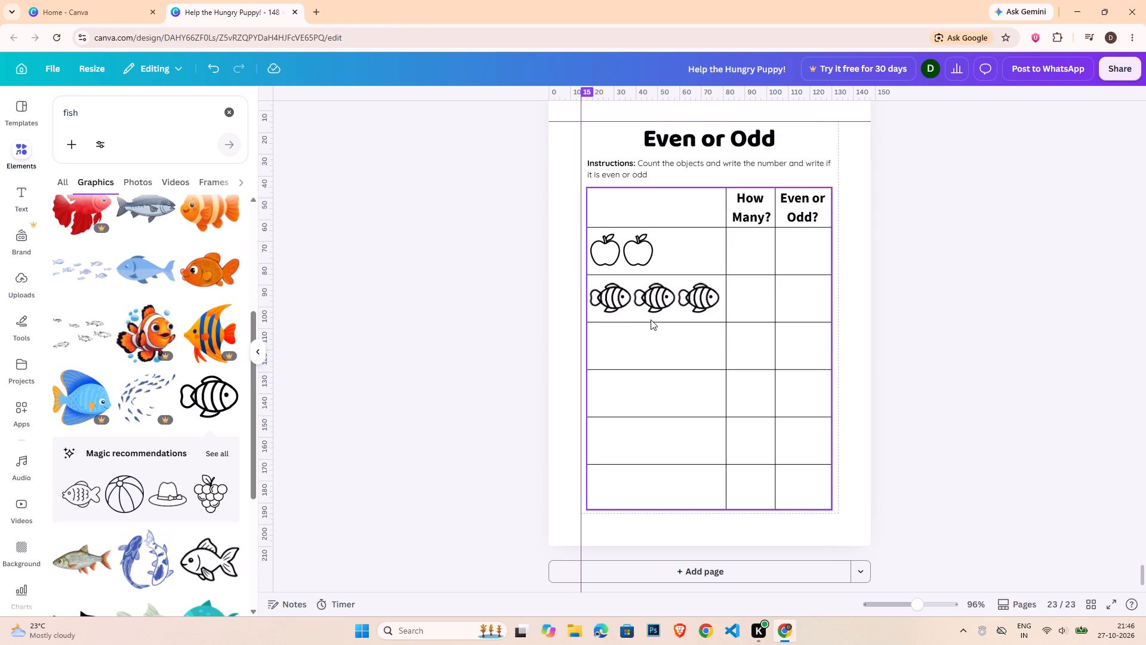
# Search the graphics for "giraffe" and add the black-and-white standing giraffe to the page.
pyautogui.doubleClick(134, 105)
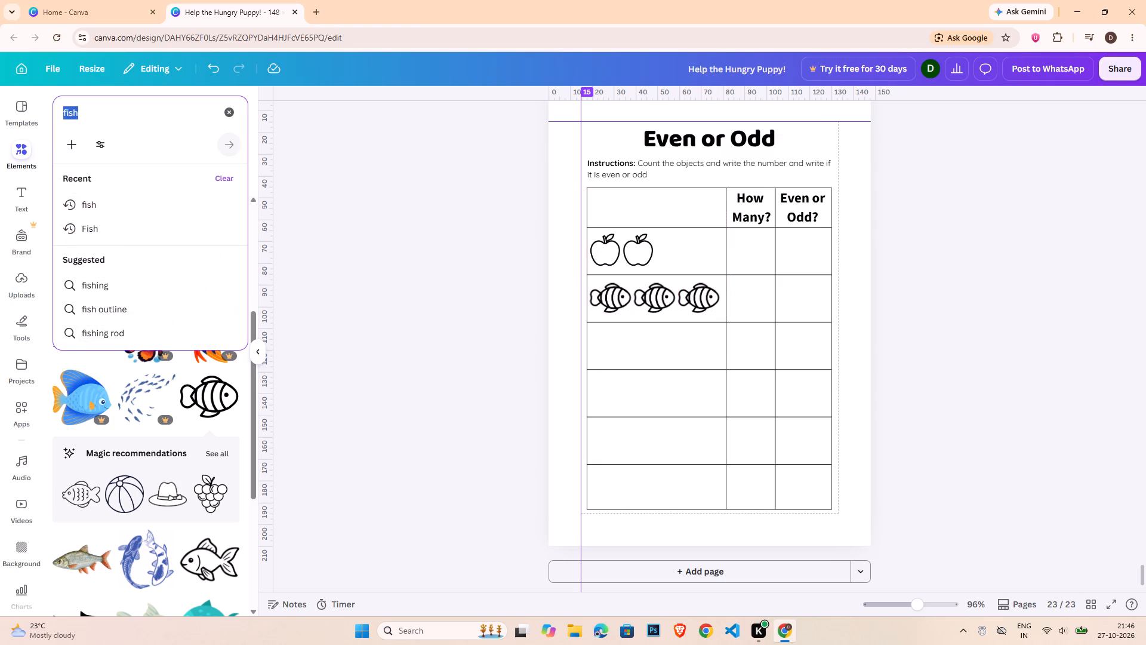
pyautogui.write('giraffe')
pyautogui.press('Return')
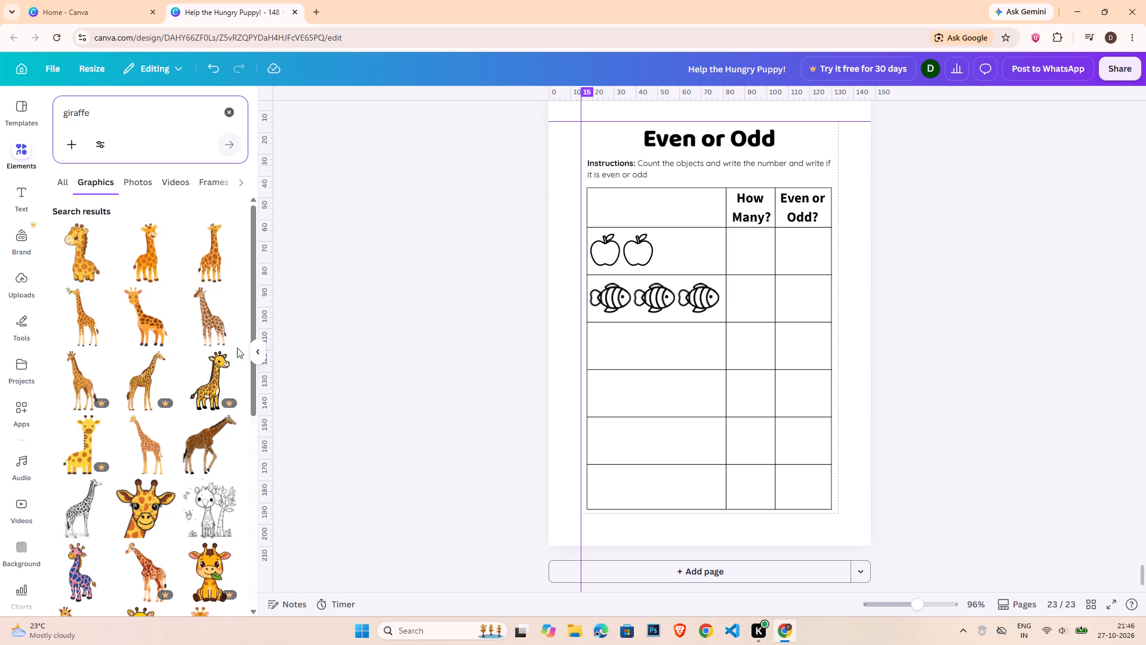
pyautogui.click(70, 519)
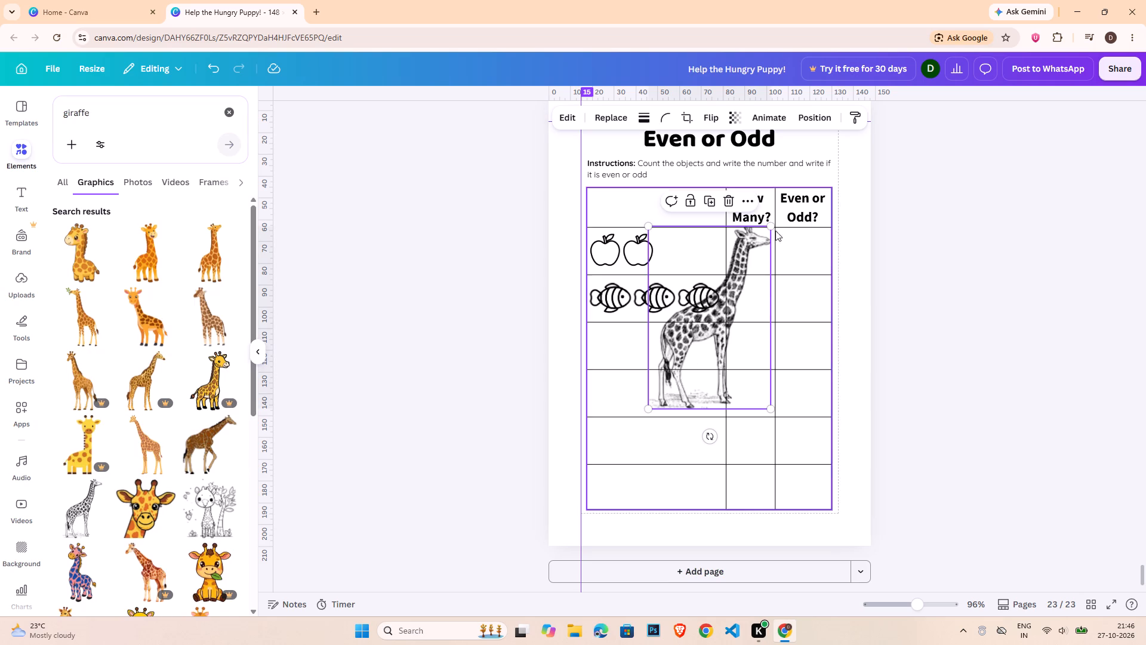
# Shrink the giraffe to nearly row height and place it at the left end of the cell below the fish.
pyautogui.moveTo(771, 224); pyautogui.dragTo(693, 387)
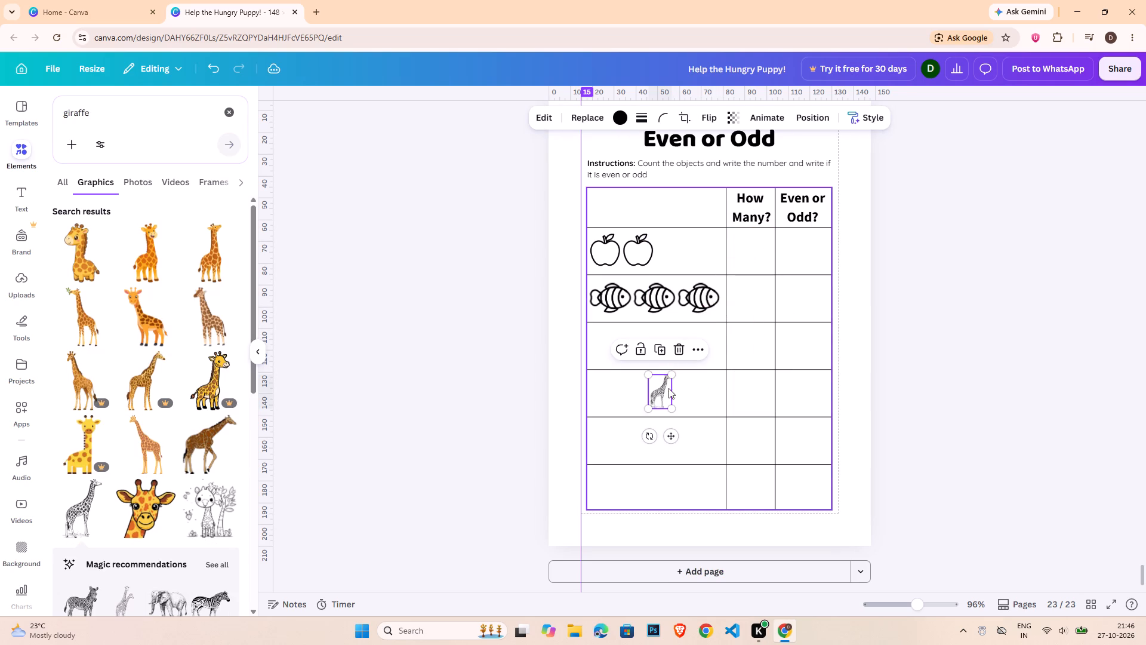
pyautogui.moveTo(661, 392); pyautogui.dragTo(607, 344)
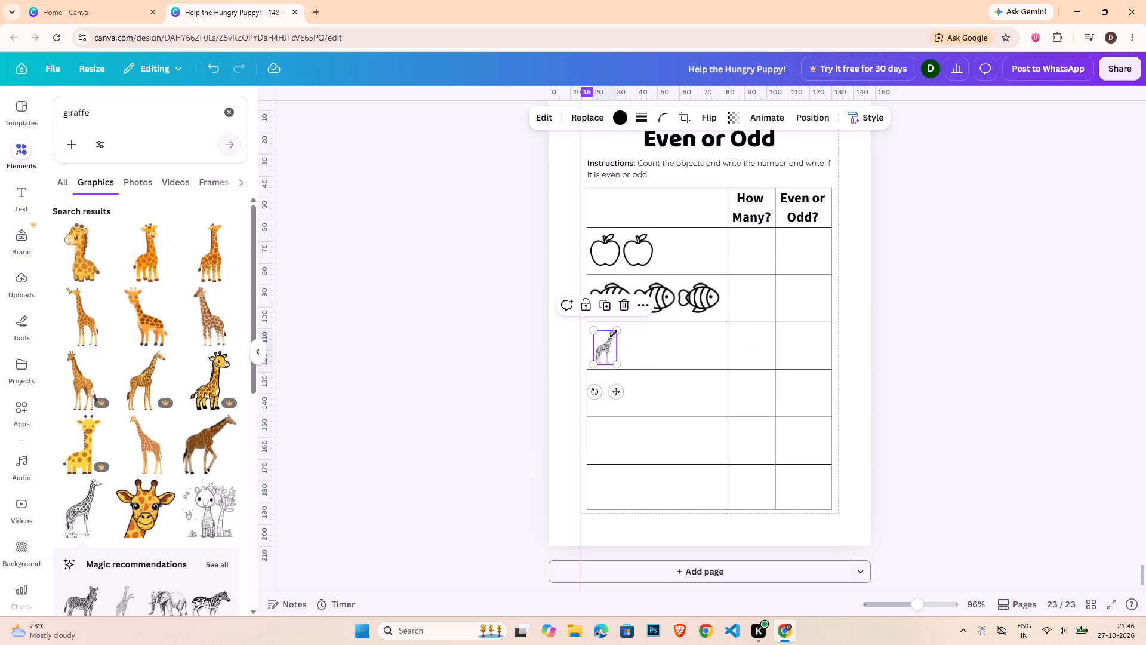
pyautogui.moveTo(615, 332); pyautogui.dragTo(622, 326)
pyautogui.click(612, 342)
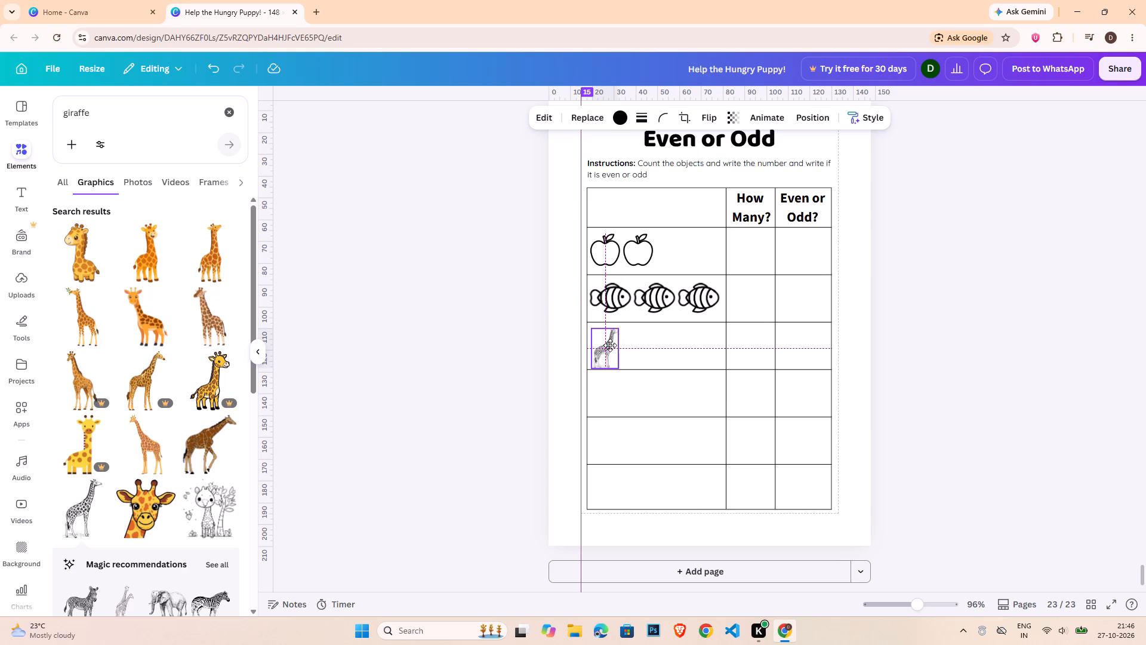
pyautogui.press('Up')
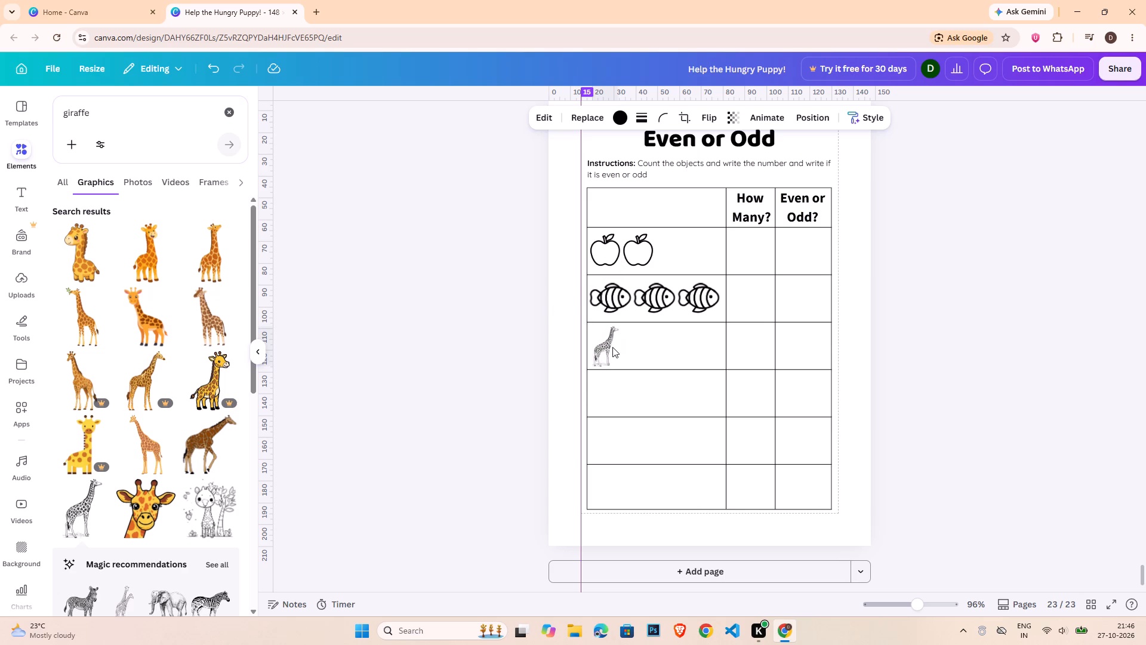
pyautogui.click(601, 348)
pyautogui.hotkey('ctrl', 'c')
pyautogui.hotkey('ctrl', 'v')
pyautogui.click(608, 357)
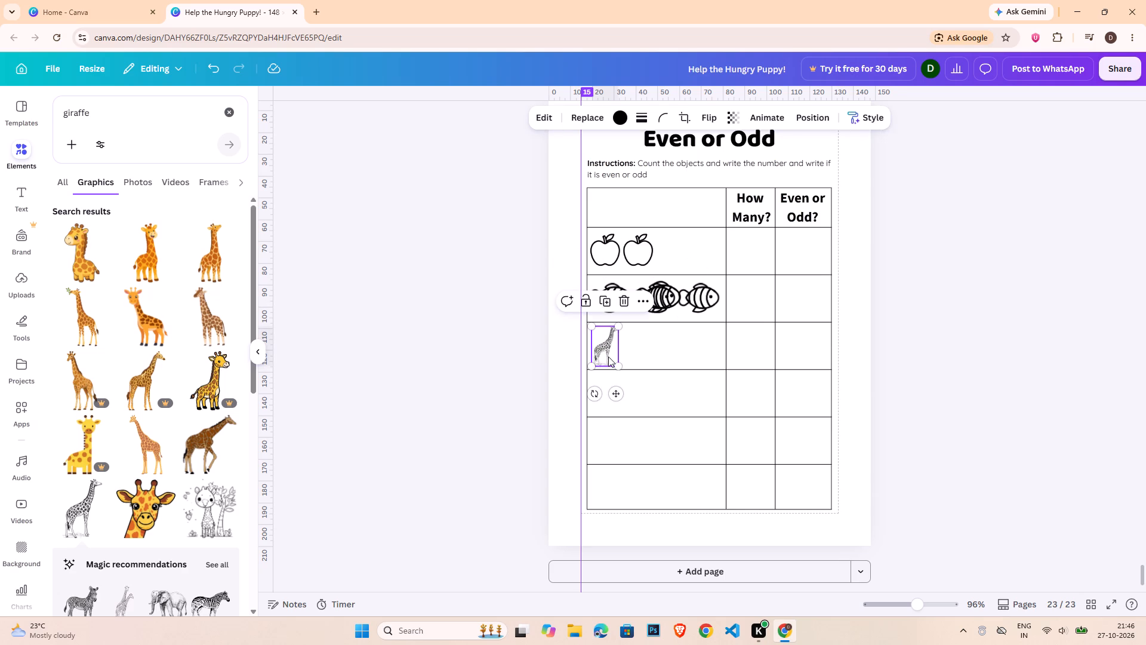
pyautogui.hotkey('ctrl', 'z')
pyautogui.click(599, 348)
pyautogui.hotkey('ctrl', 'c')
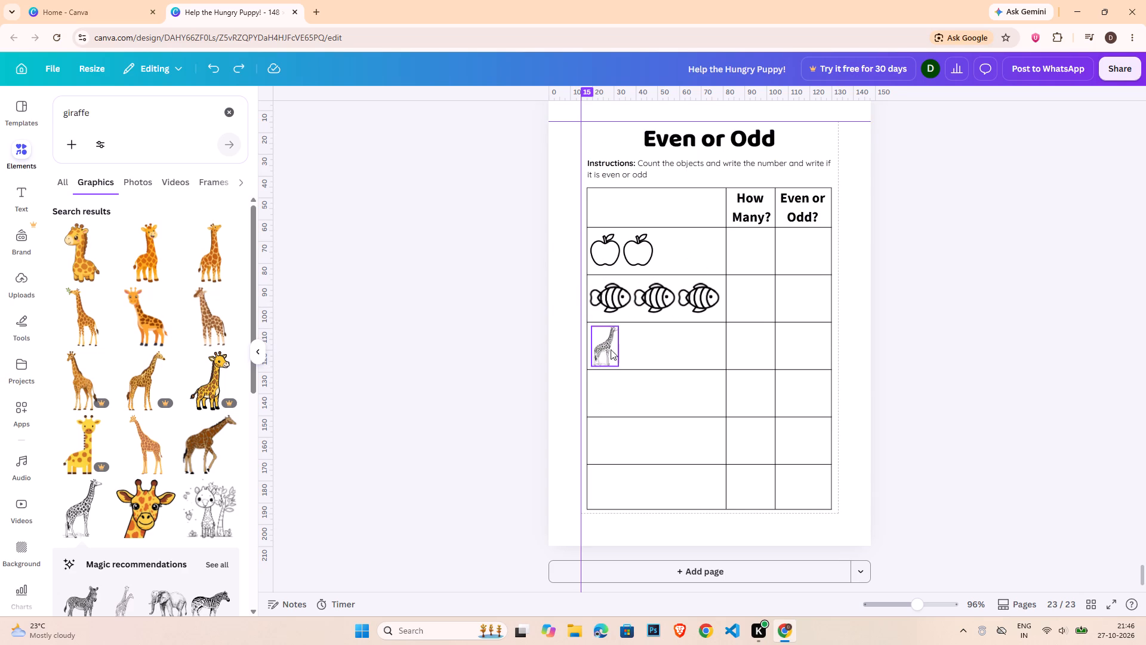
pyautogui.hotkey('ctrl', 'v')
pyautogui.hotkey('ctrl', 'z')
# Duplicate the giraffe twice and line up the copies beside it in the same cell.
pyautogui.click(603, 348)
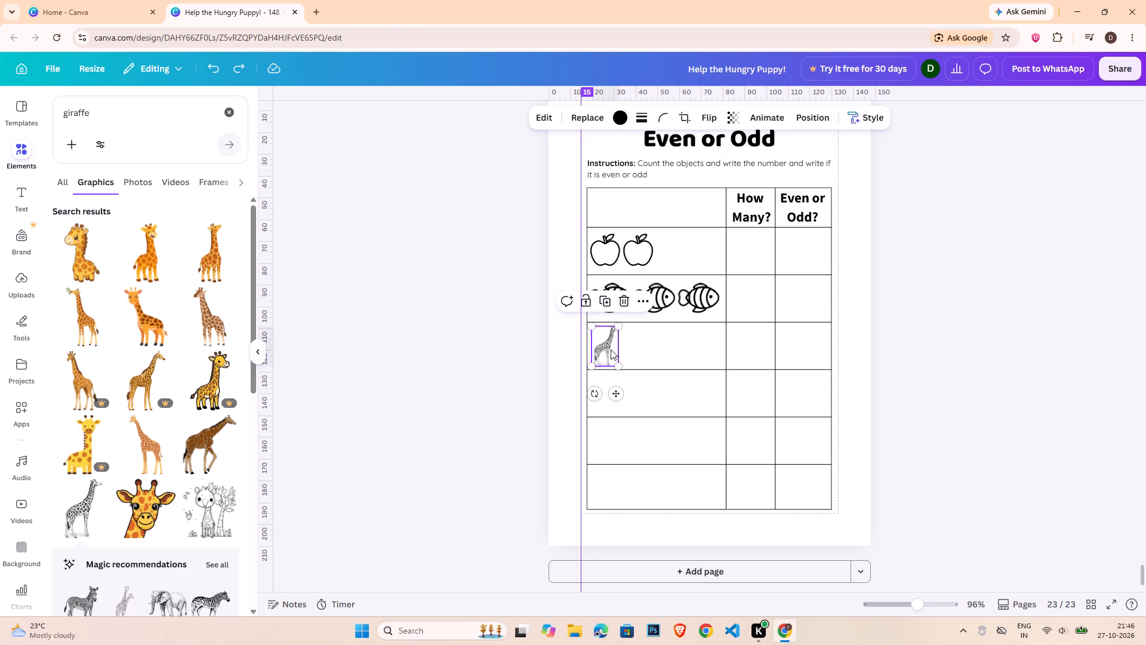
pyautogui.hotkey('ctrl', 'c')
pyautogui.hotkey('ctrl', 'v')
pyautogui.moveTo(612, 356); pyautogui.dragTo(630, 352)
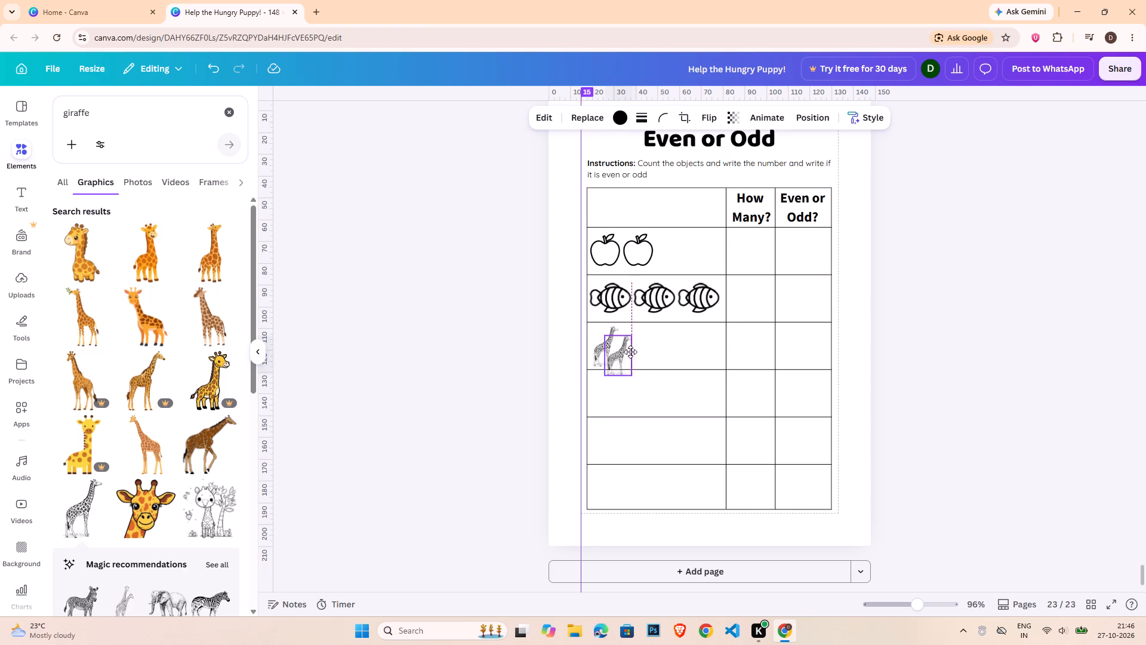
pyautogui.moveTo(630, 352); pyautogui.dragTo(631, 347)
pyautogui.hotkey('ctrl', 'c')
pyautogui.hotkey('ctrl', 'v')
pyautogui.moveTo(634, 357); pyautogui.dragTo(664, 346)
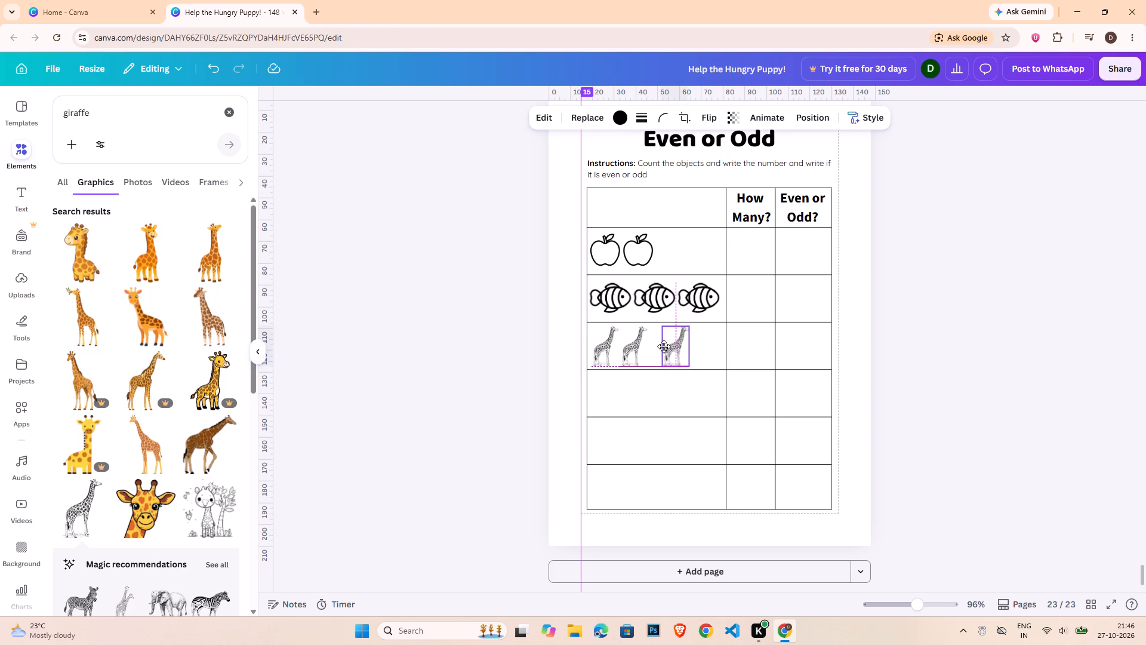
# Tighten the third giraffe's spacing, duplicate it, and line up the fourth giraffe beside it in the same cell.
pyautogui.moveTo(664, 346); pyautogui.dragTo(657, 346)
pyautogui.hotkey('ctrl', 'c')
pyautogui.hotkey('ctrl', 'v')
pyautogui.moveTo(671, 358); pyautogui.dragTo(699, 350)
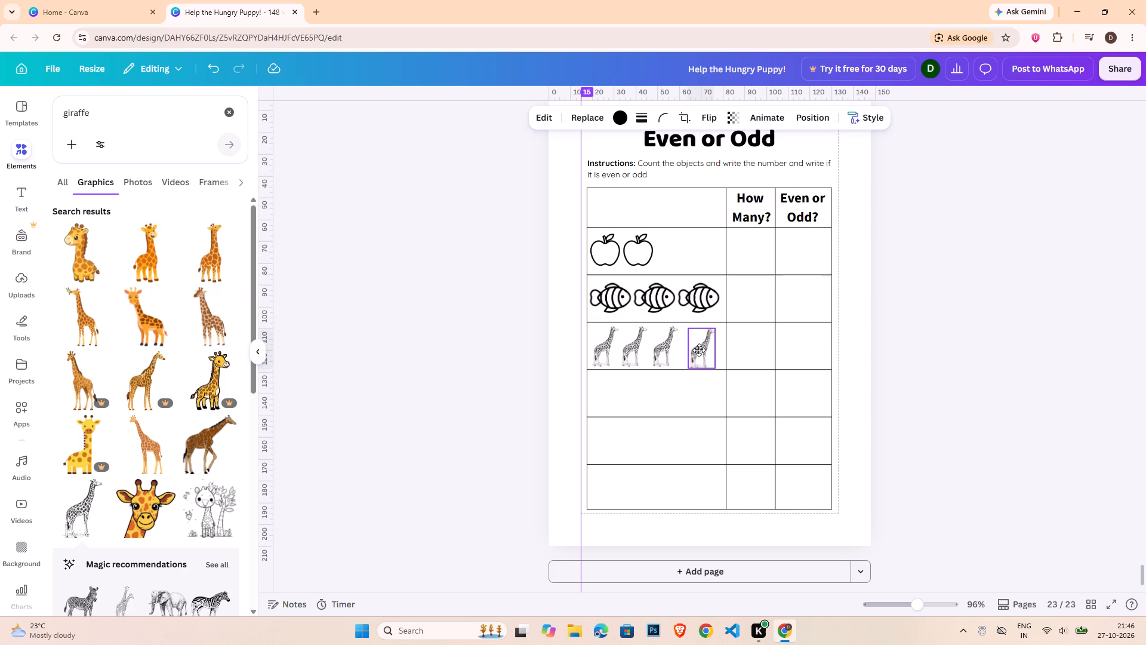
pyautogui.moveTo(699, 350); pyautogui.dragTo(699, 346)
pyautogui.click(882, 364)
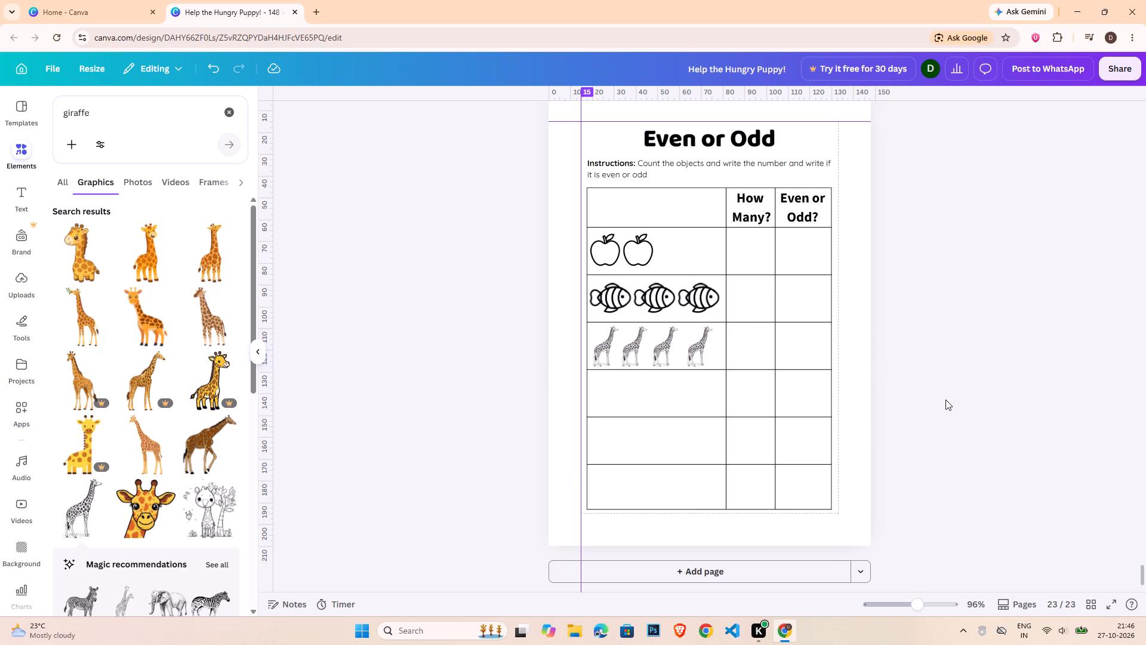
# Search the graphics for "turtle" and add the black-and-white outlined walking turtle to the page.
pyautogui.doubleClick(124, 109)
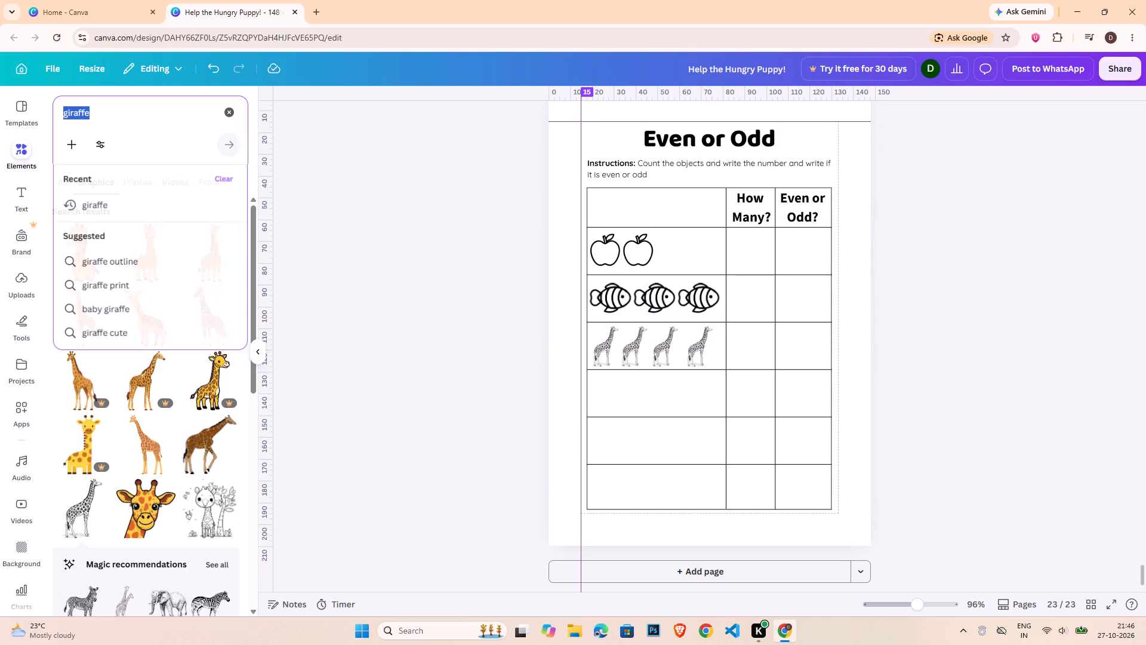
pyautogui.write('tut')
pyautogui.press('BackSpace')
pyautogui.write('rt;e')
pyautogui.press('BackSpace')
pyautogui.press('BackSpace')
pyautogui.write('le')
pyautogui.press('Return')
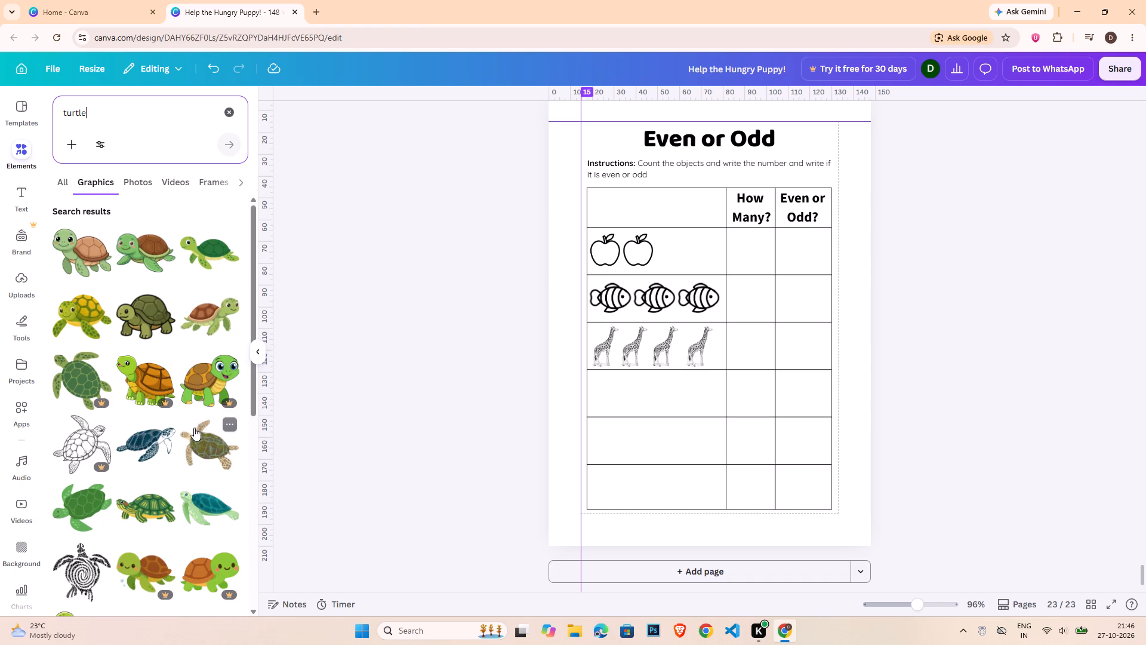
pyautogui.scroll(-4, 184, 451)
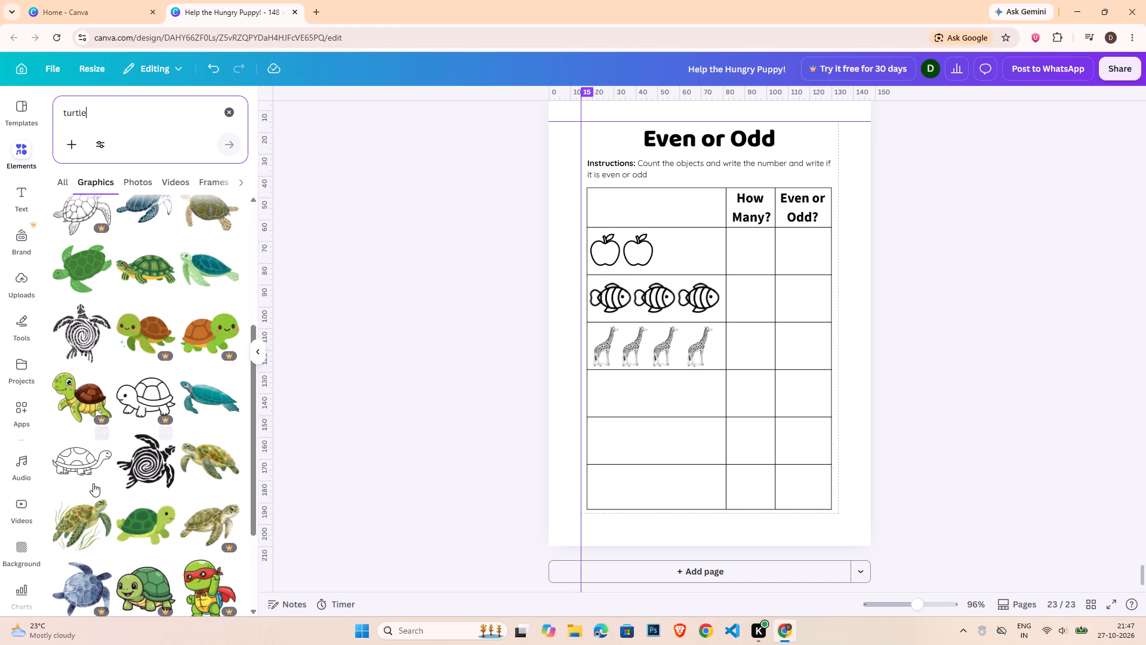
pyautogui.click(84, 463)
# Shrink the turtle to under half the row height and place it in the upper-left corner of the cell below the giraffes.
pyautogui.moveTo(840, 254); pyautogui.dragTo(758, 317)
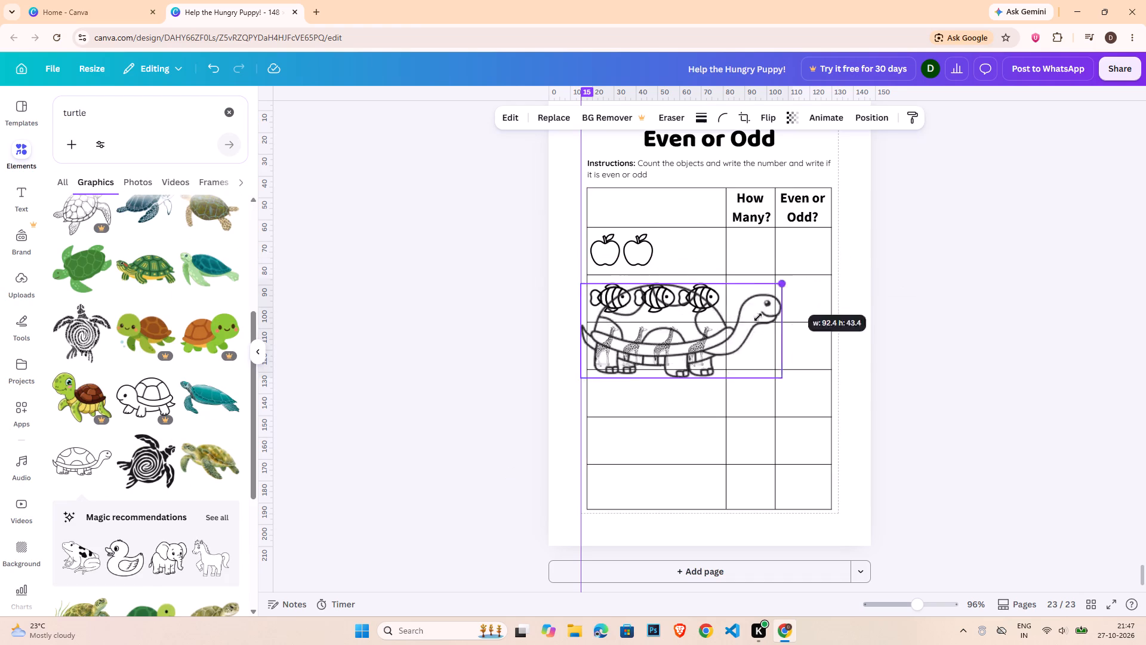
pyautogui.moveTo(758, 317); pyautogui.dragTo(621, 373)
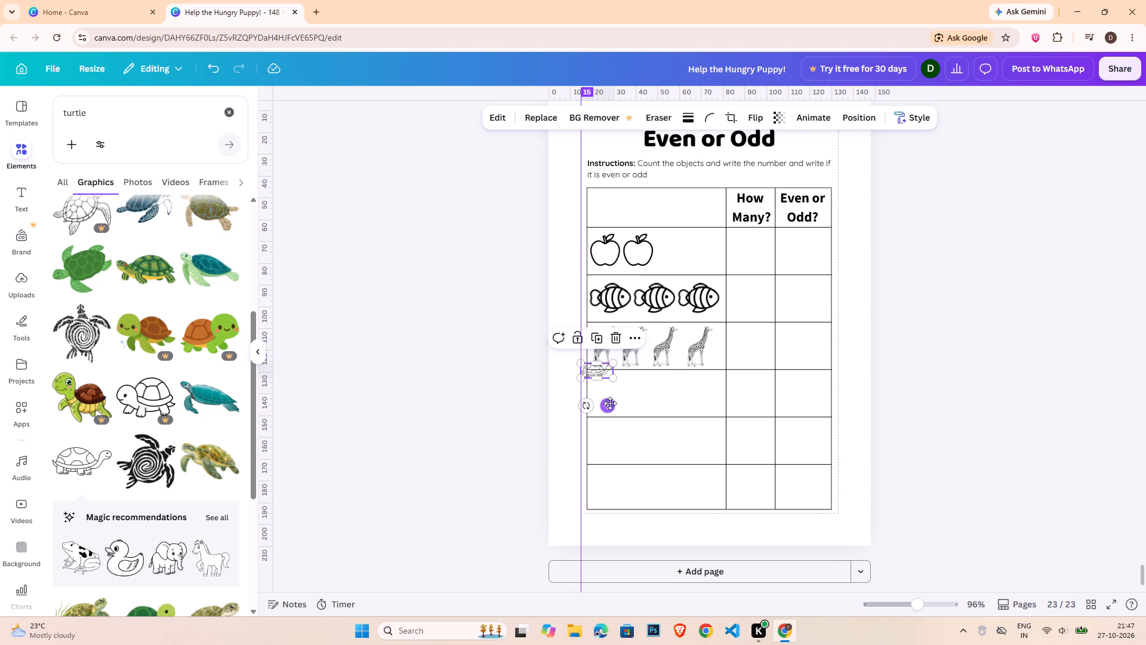
pyautogui.moveTo(609, 404); pyautogui.dragTo(617, 416)
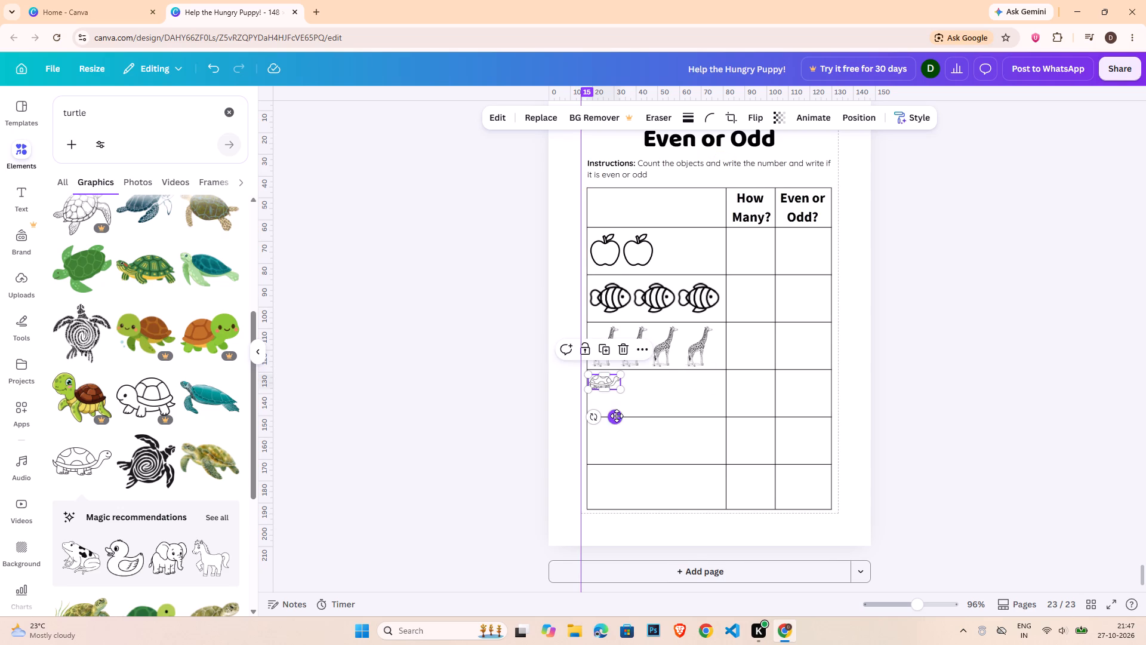
pyautogui.press('Up')
pyautogui.click(1067, 353)
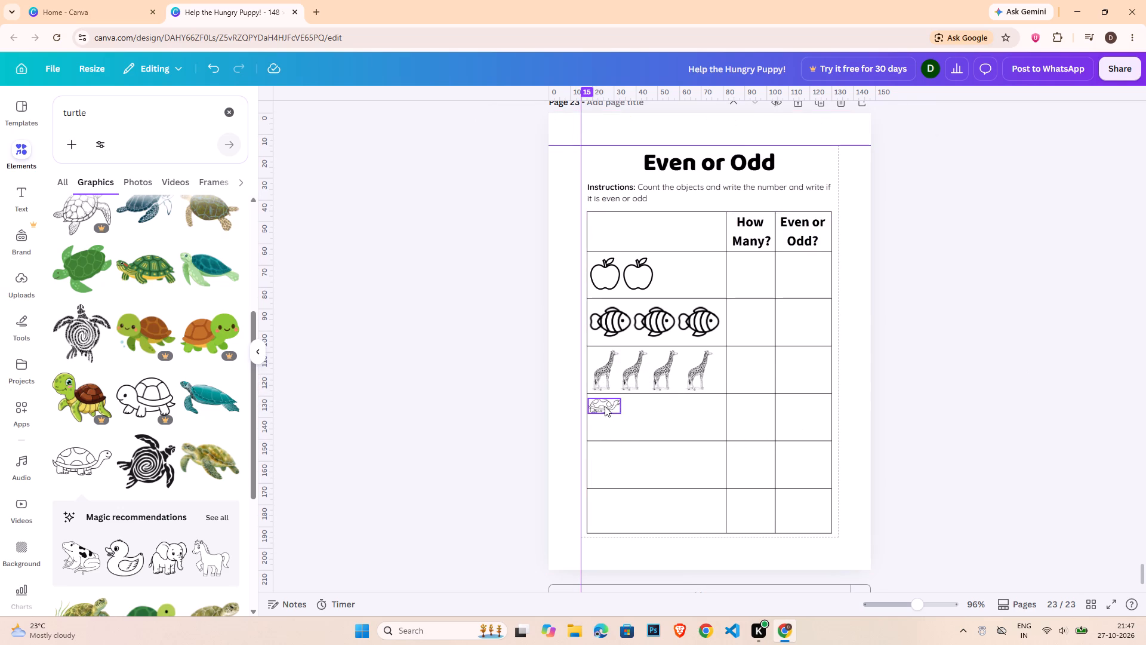
pyautogui.click(605, 406)
pyautogui.press('Up')
pyautogui.press('Right')
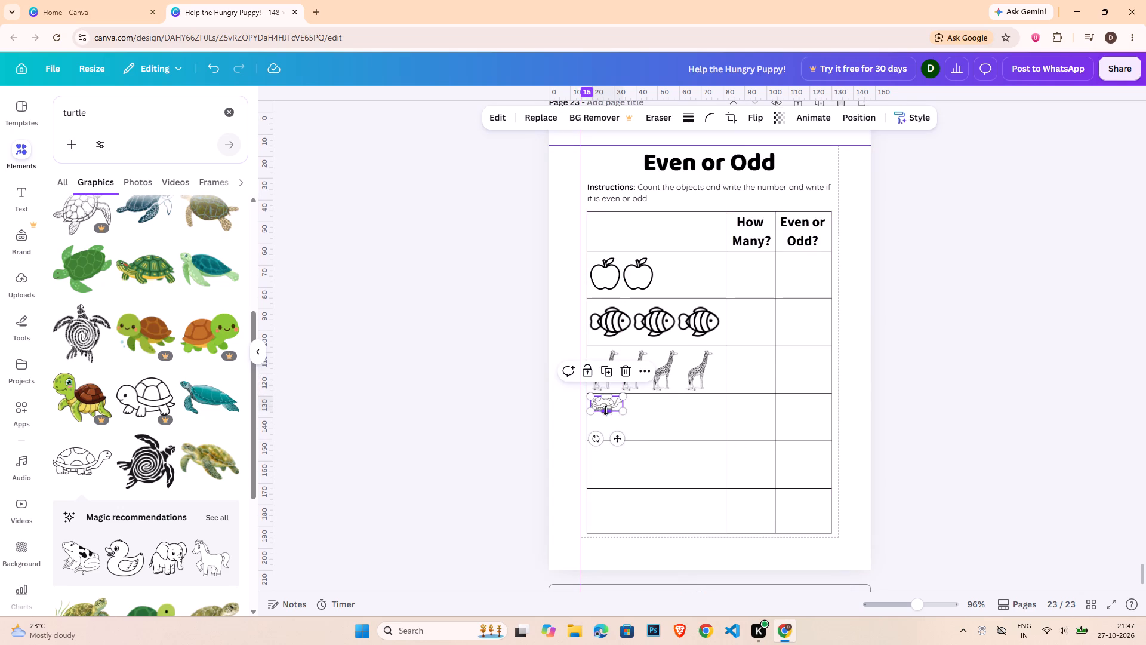
# Duplicate the turtle and align the copy directly beneath the first one, near the bottom of the same cell.
pyautogui.click(606, 410)
pyautogui.hotkey('ctrl', 'c')
pyautogui.hotkey('ctrl', 'v')
pyautogui.moveTo(627, 451); pyautogui.dragTo(628, 453)
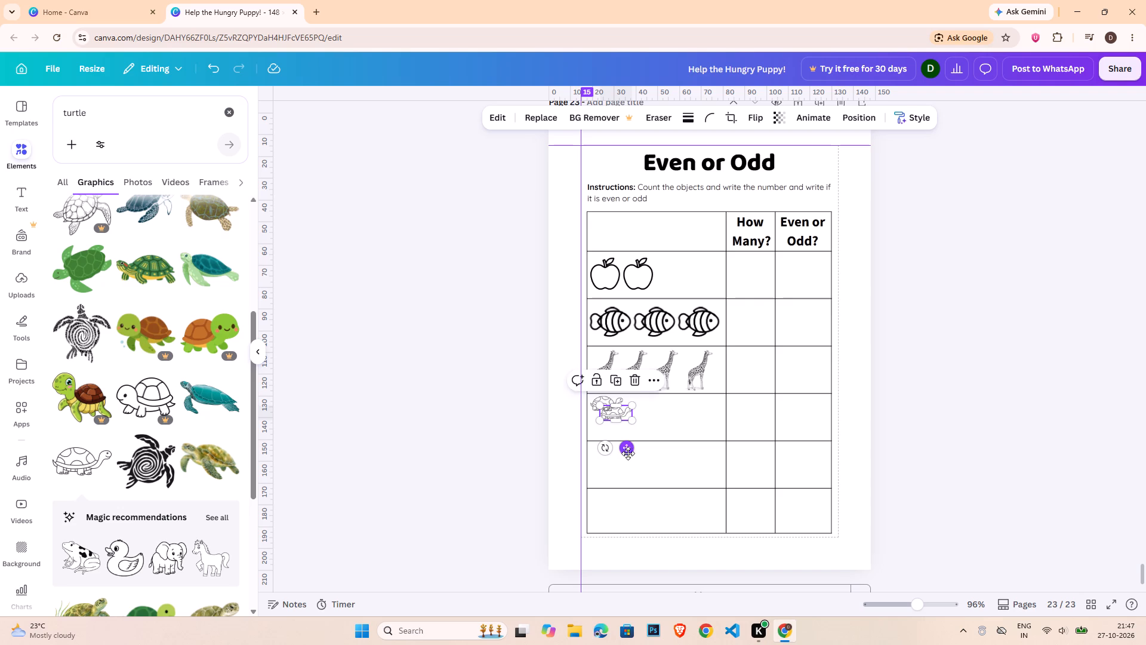
pyautogui.moveTo(628, 453); pyautogui.dragTo(619, 467)
pyautogui.press('Up')
pyautogui.click(959, 444)
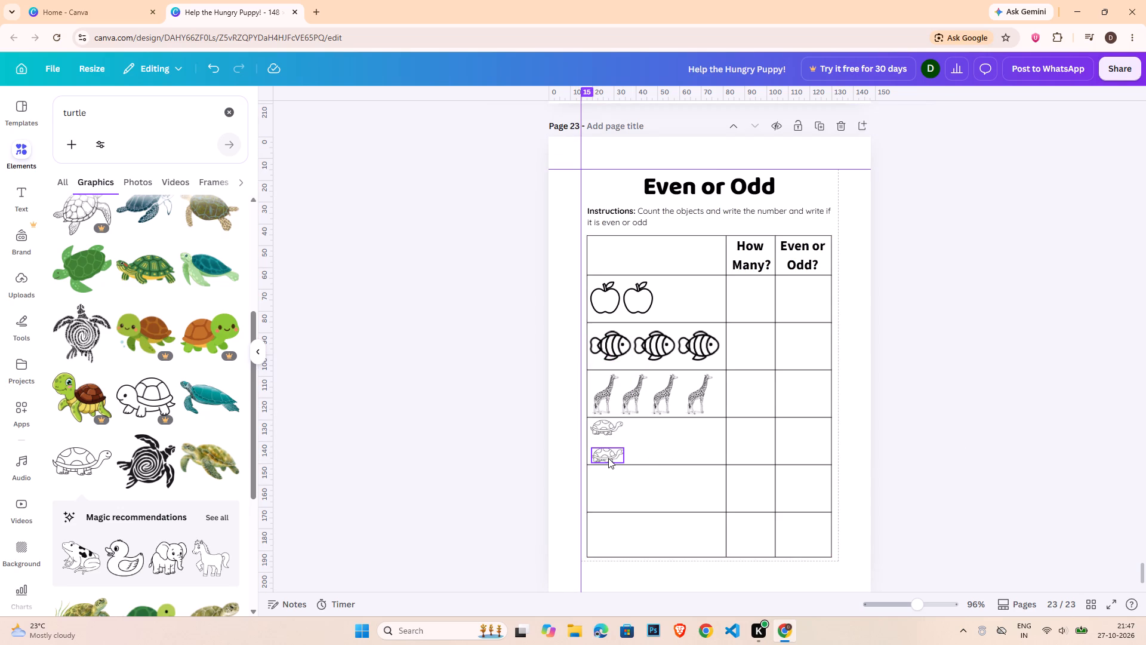
pyautogui.click(608, 458)
pyautogui.press('Up')
pyautogui.press('Left')
pyautogui.press('Right')
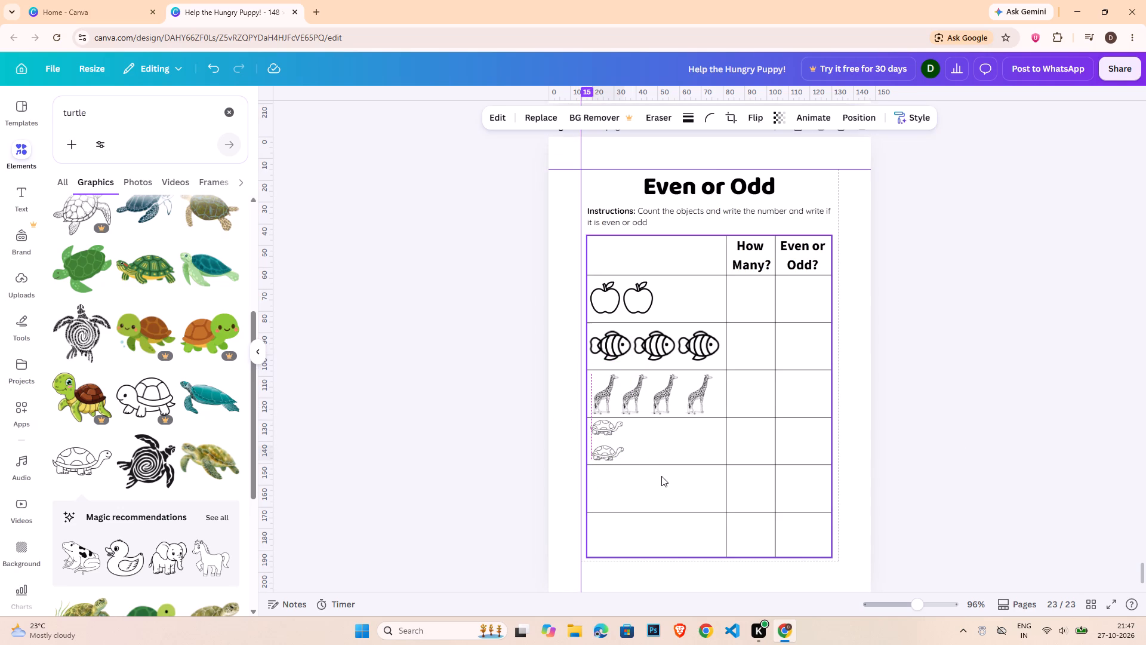
pyautogui.press('Left')
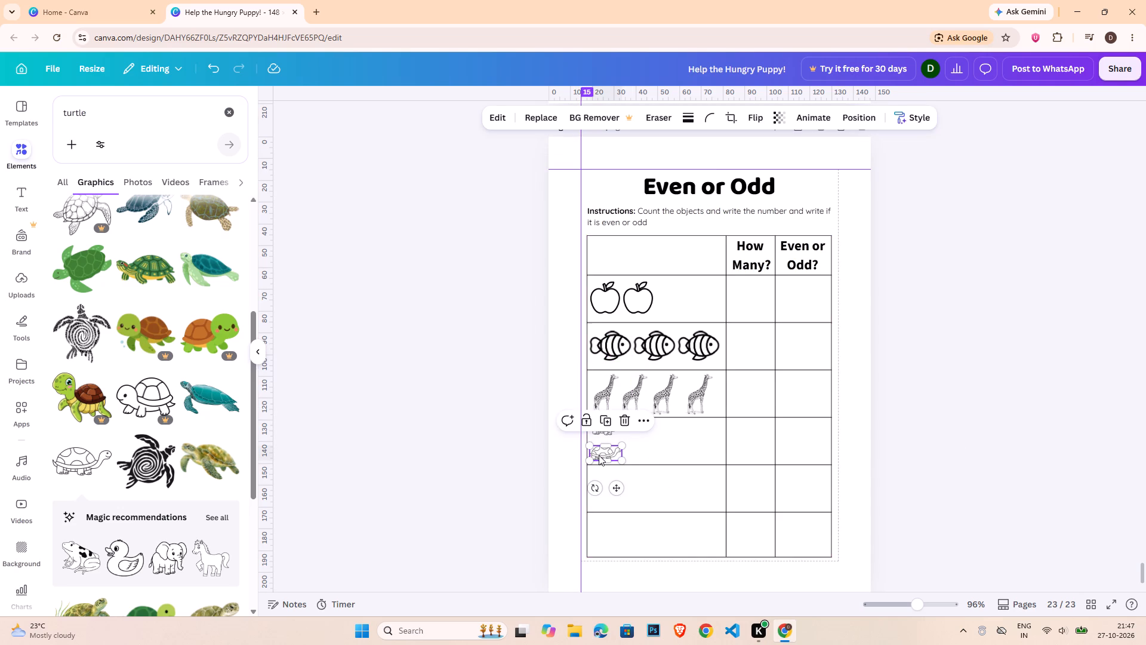
pyautogui.click(1008, 430)
# Duplicate the vertical pair of turtles twice, placing the copies beside it to form two rows of three.
pyautogui.click(615, 457)
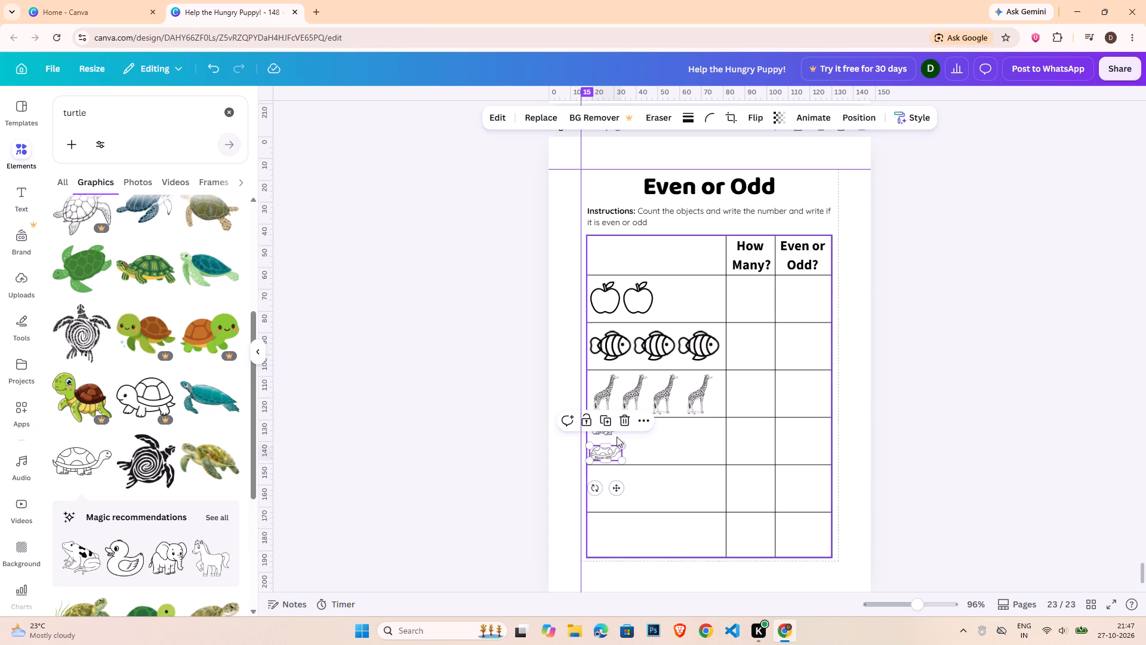
pyautogui.keyDown('shift'); pyautogui.click(611, 435); pyautogui.keyUp('shift')
pyautogui.hotkey('ctrl', 'c')
pyautogui.hotkey('ctrl', 'v')
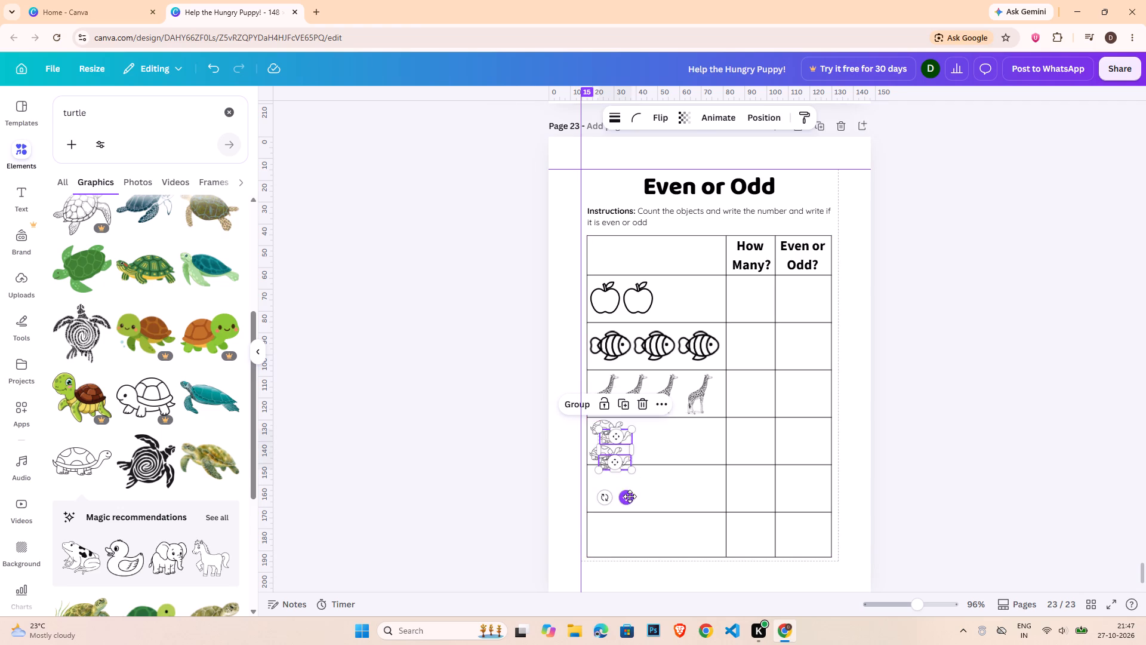
pyautogui.moveTo(630, 496); pyautogui.dragTo(657, 487)
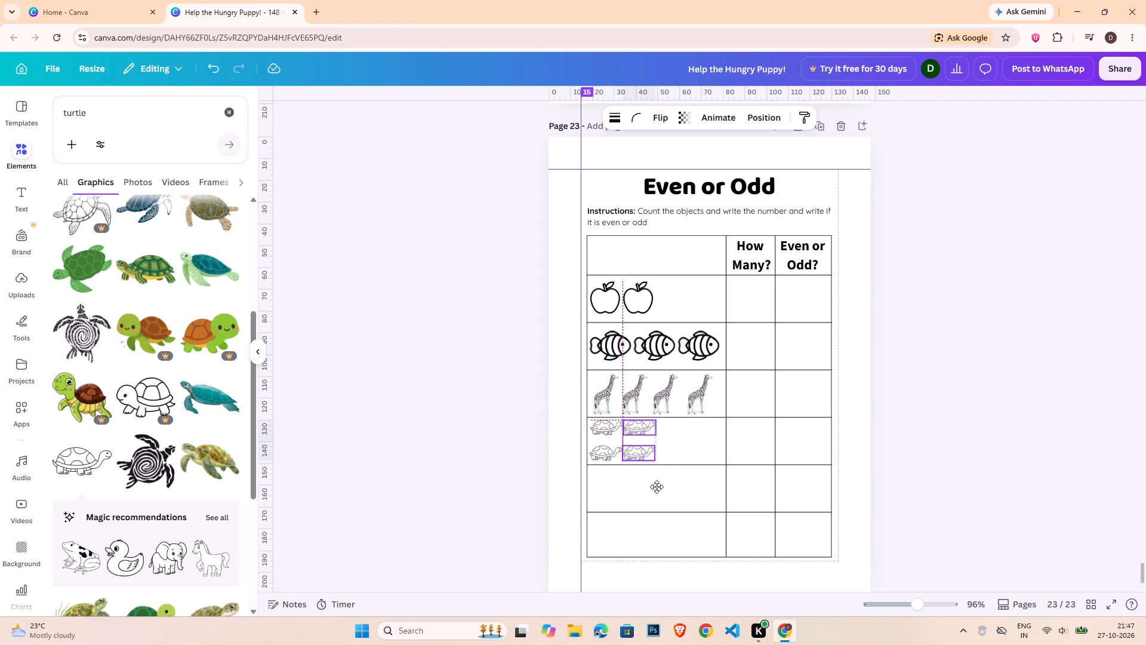
pyautogui.moveTo(657, 487); pyautogui.dragTo(658, 487)
pyautogui.hotkey('ctrl', 'c')
pyautogui.hotkey('ctrl', 'v')
pyautogui.moveTo(662, 497); pyautogui.dragTo(692, 490)
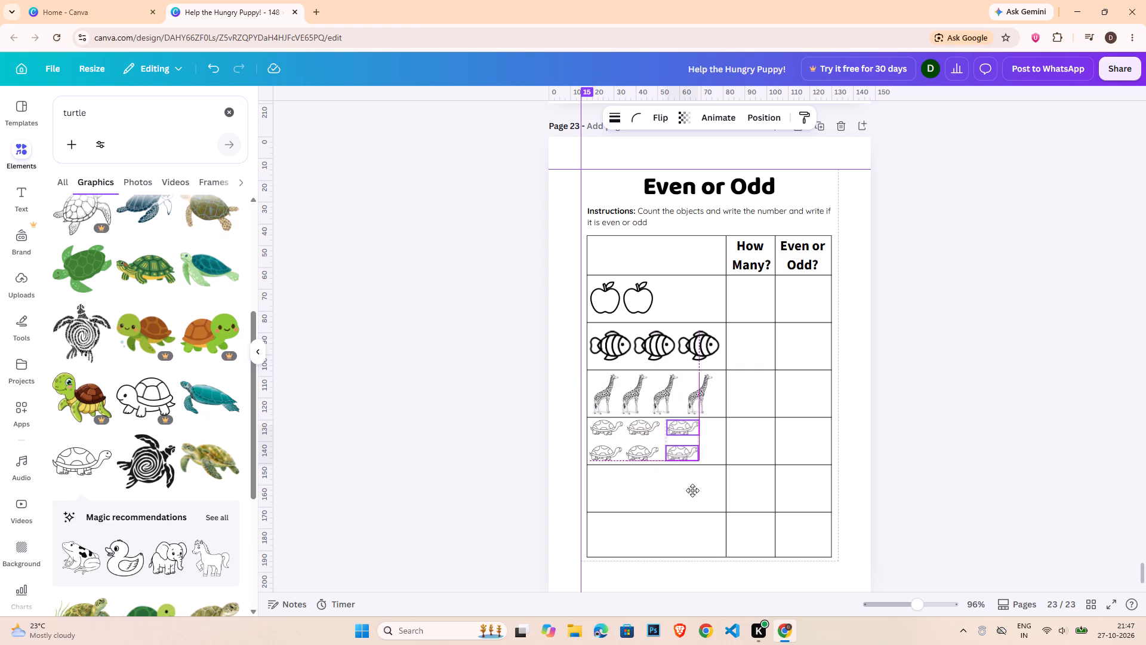
pyautogui.moveTo(692, 490); pyautogui.dragTo(689, 490)
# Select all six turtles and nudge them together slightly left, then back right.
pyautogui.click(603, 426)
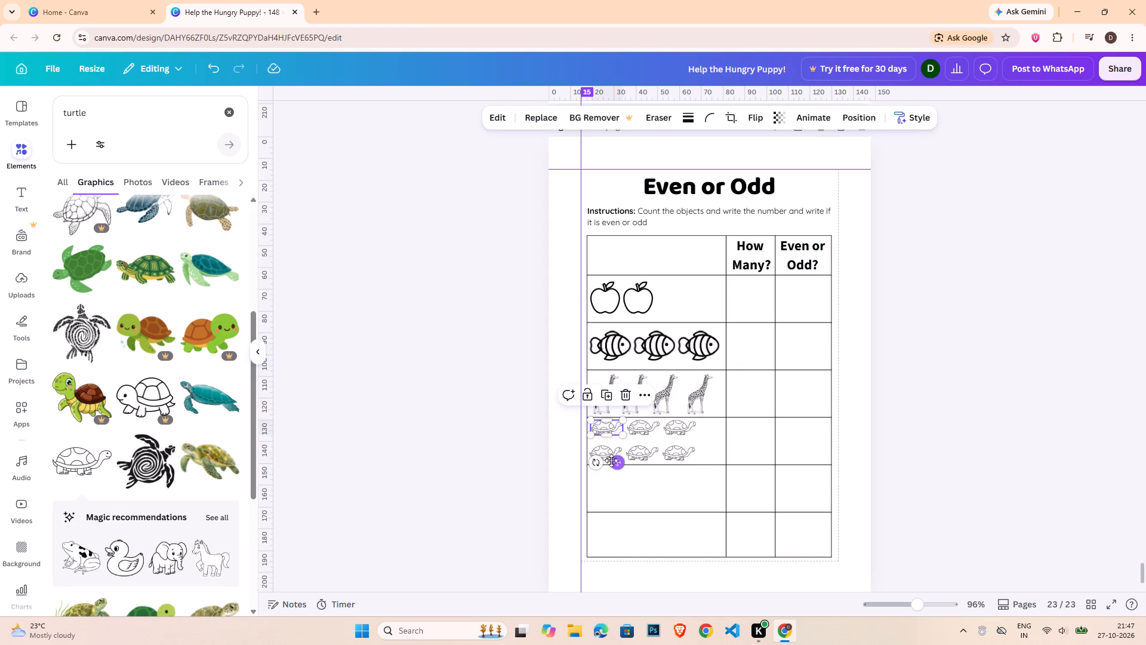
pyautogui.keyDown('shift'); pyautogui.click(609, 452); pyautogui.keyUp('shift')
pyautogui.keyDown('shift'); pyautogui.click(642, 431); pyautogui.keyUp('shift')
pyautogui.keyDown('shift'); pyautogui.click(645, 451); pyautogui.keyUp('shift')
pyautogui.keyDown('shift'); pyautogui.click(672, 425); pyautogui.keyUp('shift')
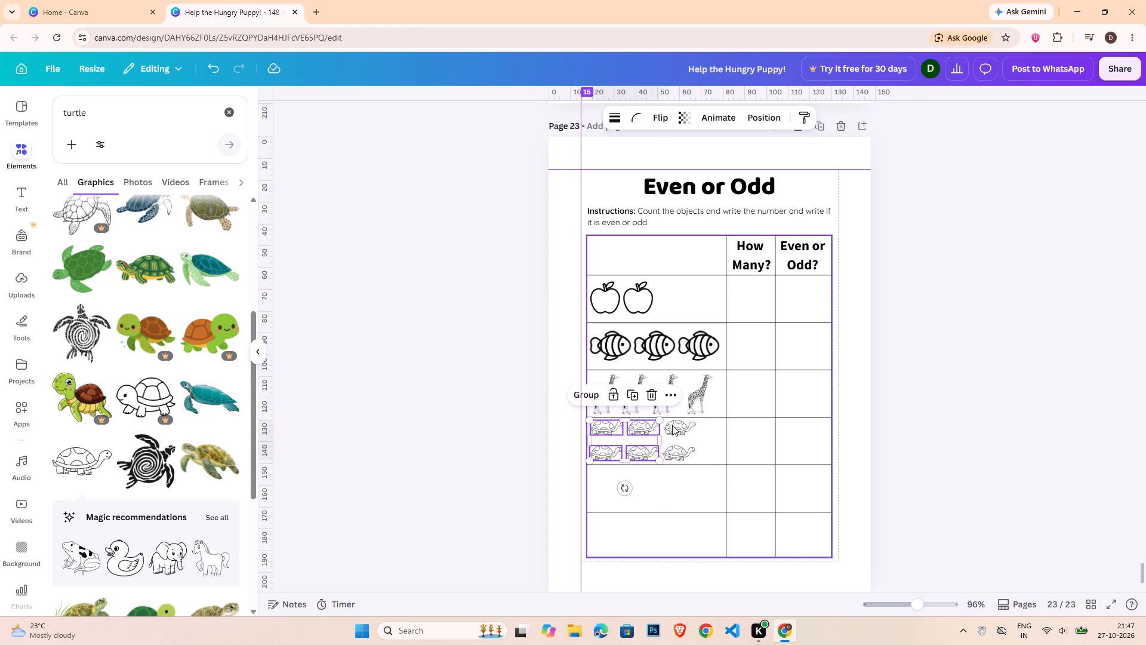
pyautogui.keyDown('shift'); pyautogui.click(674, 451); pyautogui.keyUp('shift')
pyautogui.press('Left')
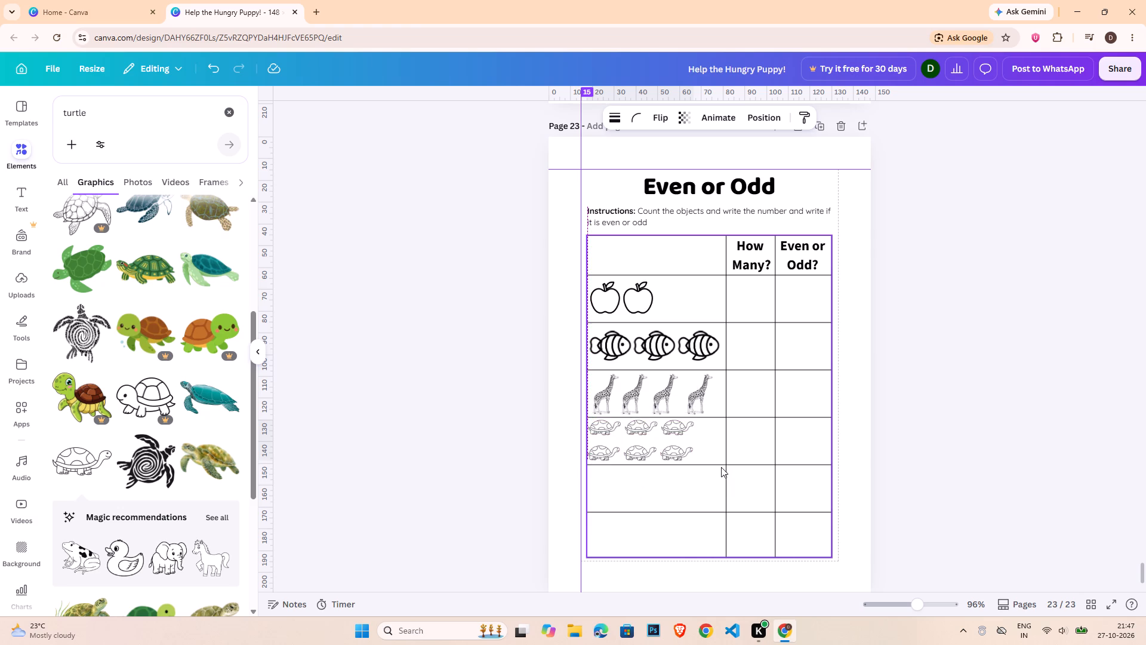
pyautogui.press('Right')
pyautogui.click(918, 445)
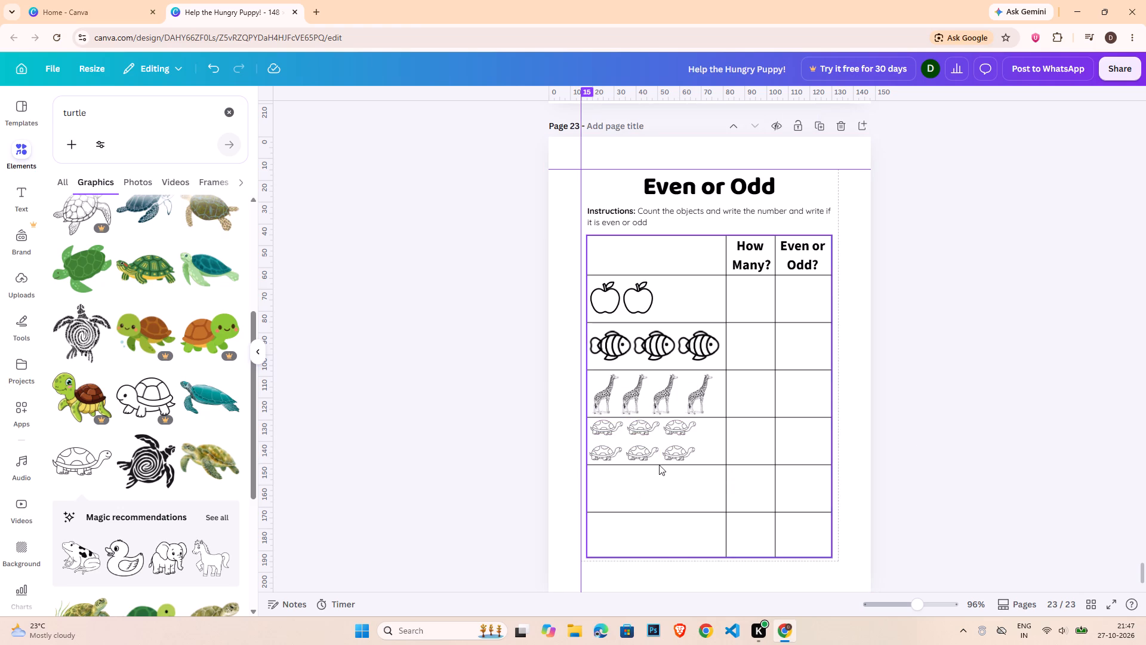
# Shift the third and middle columns of turtles slightly left to even out the gaps in both rows.
pyautogui.click(672, 451)
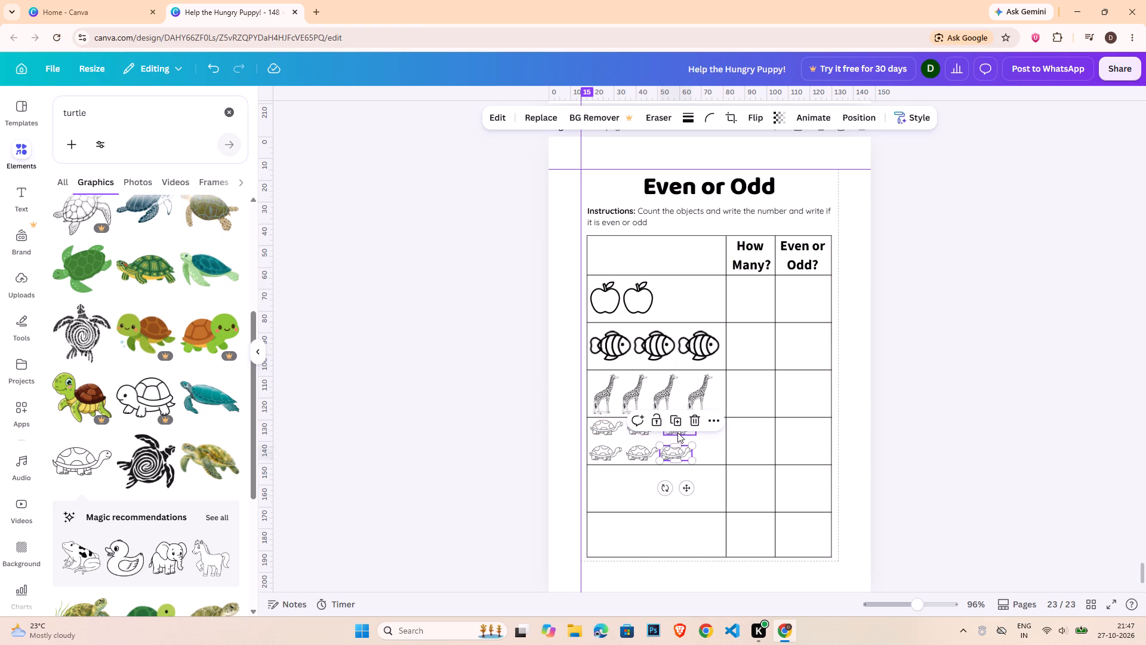
pyautogui.click(677, 432)
pyautogui.click(639, 436)
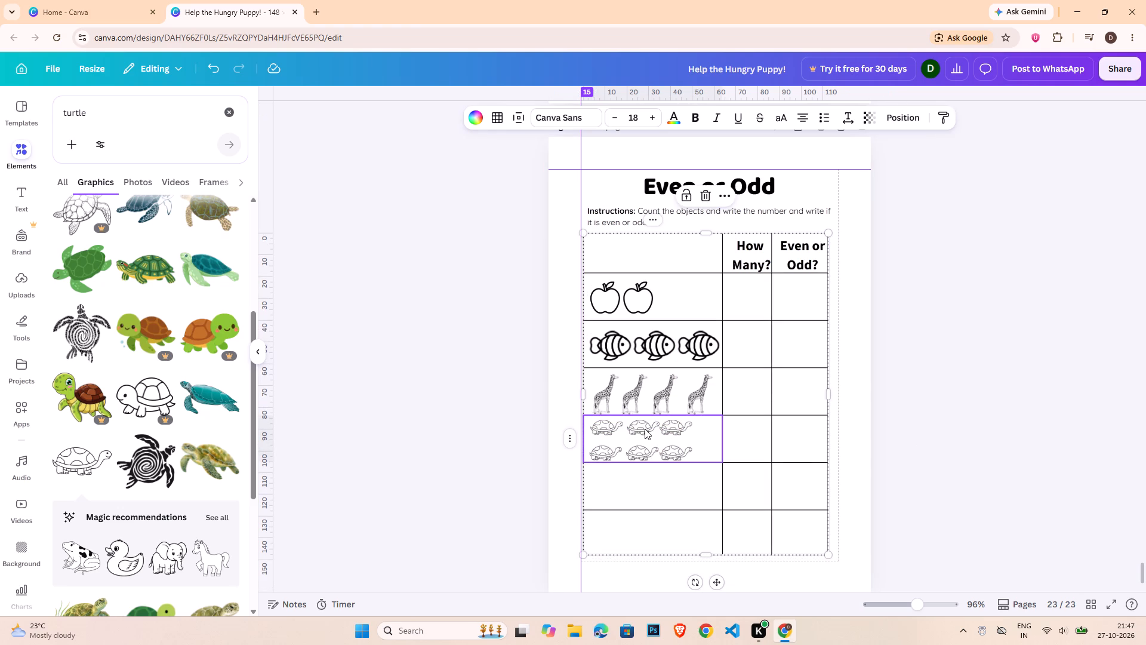
pyautogui.click(645, 429)
pyautogui.click(947, 413)
pyautogui.click(644, 427)
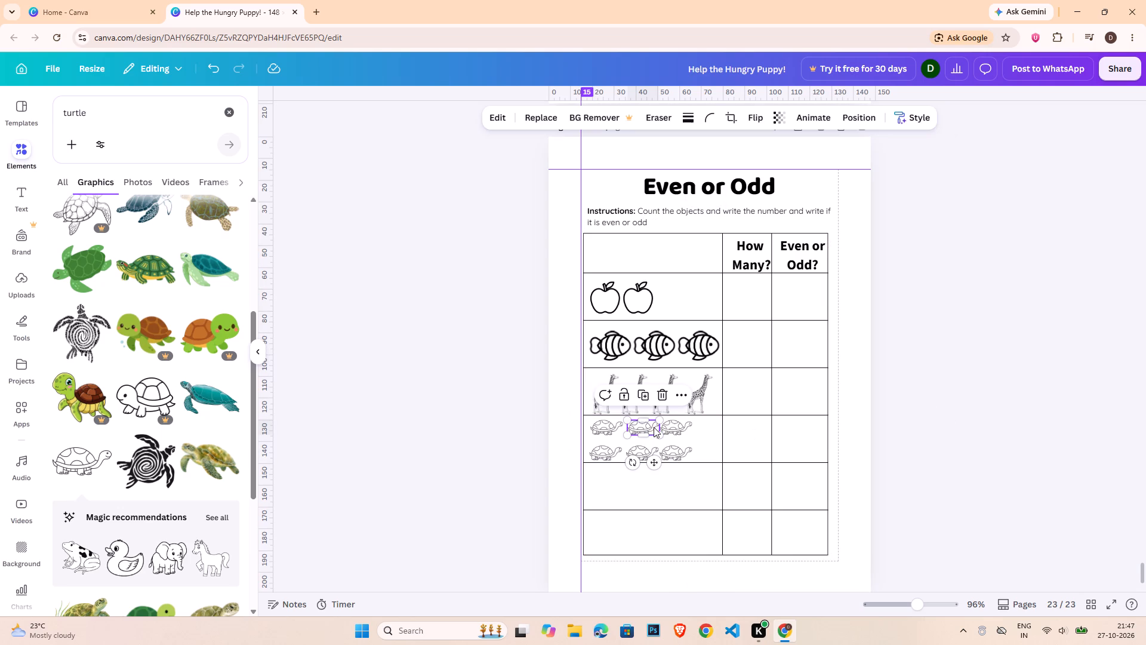
pyautogui.click(650, 428)
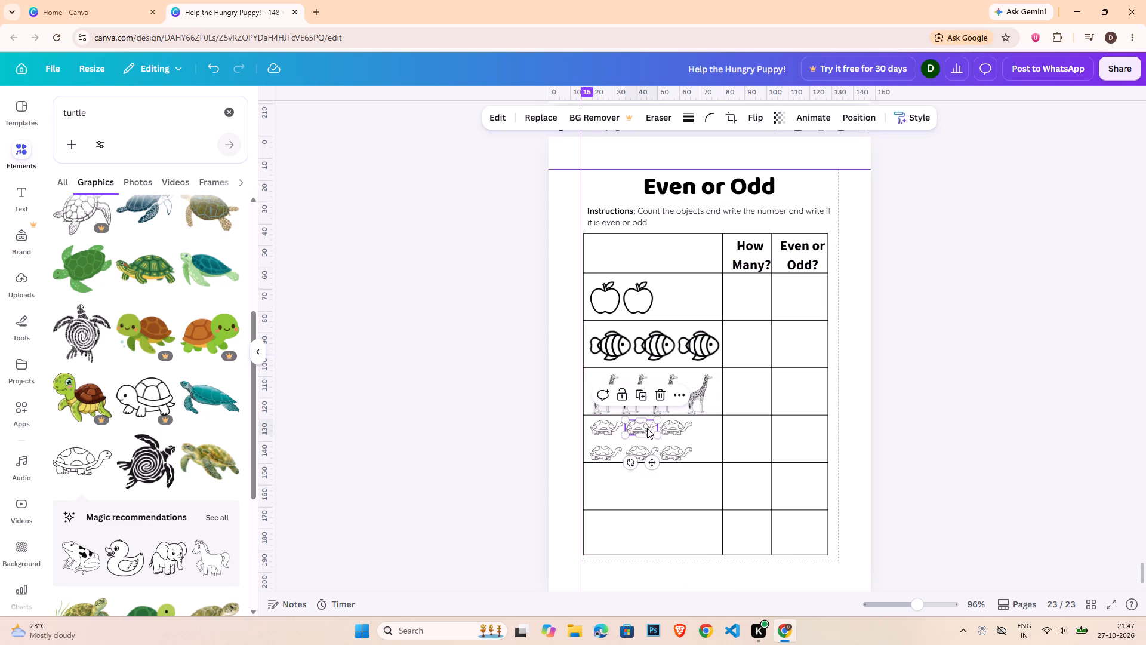
pyautogui.click(646, 449)
pyautogui.click(652, 451)
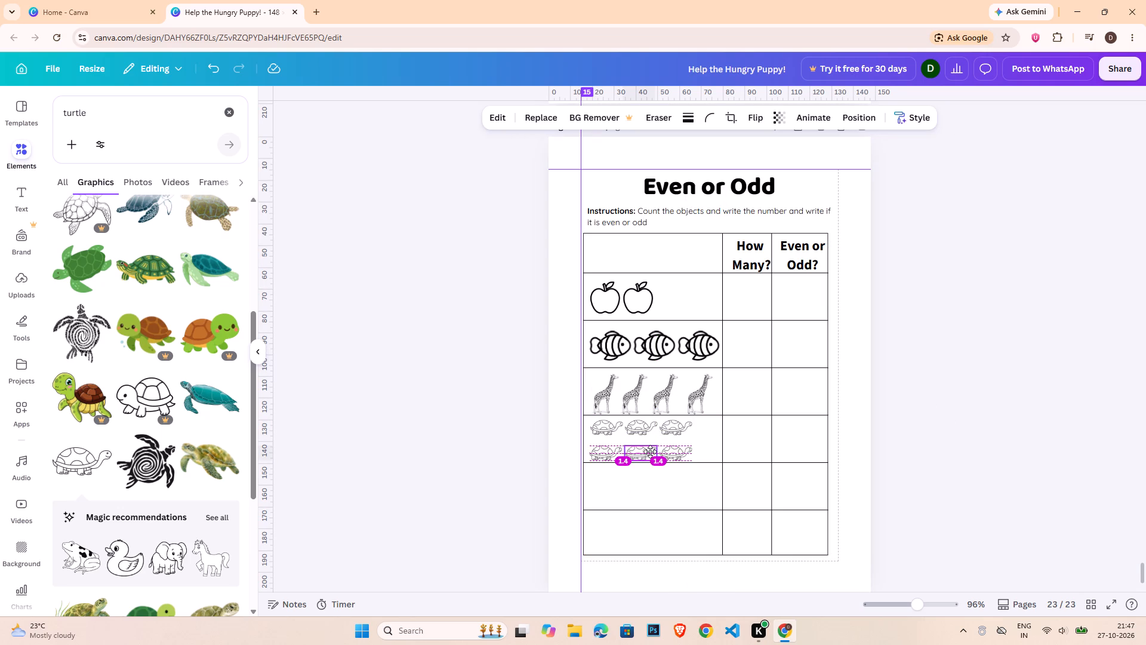
pyautogui.click(679, 453)
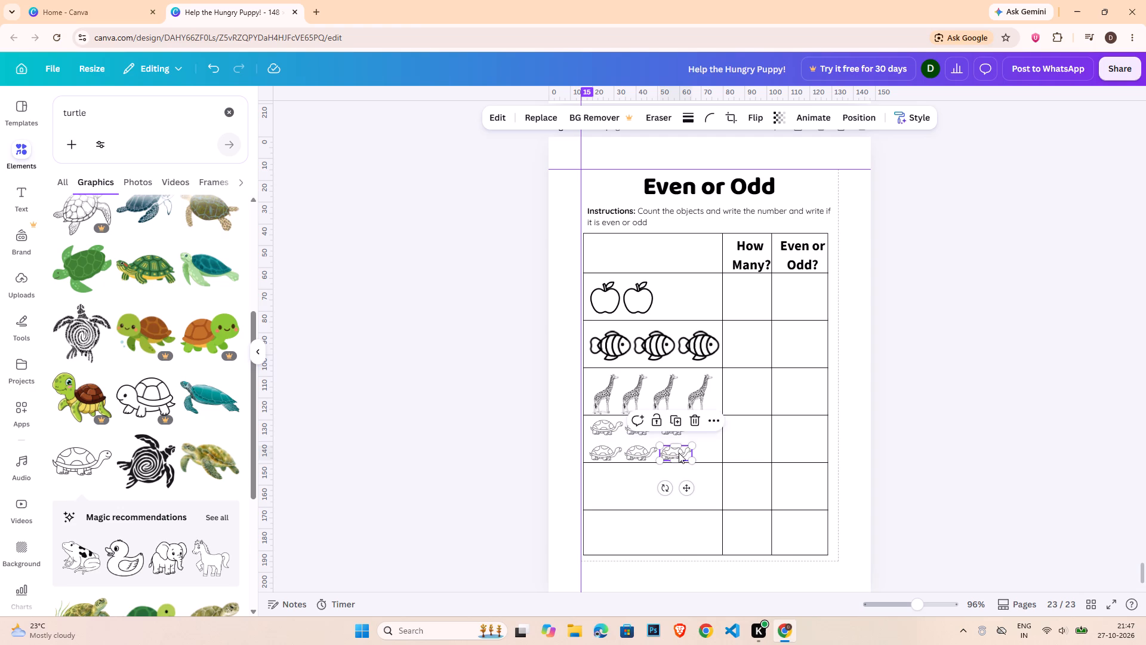
pyautogui.click(855, 431)
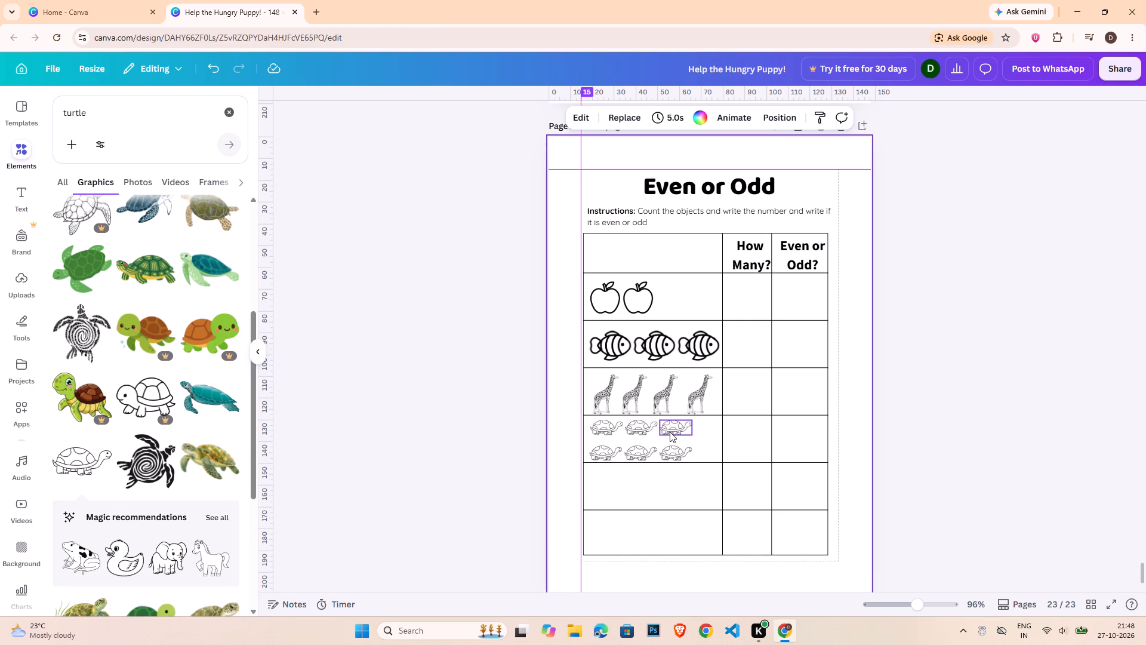
# Nudge the first, middle and third vertical pairs of turtles left in turn, packing them closer to the cell's left edge.
pyautogui.click(605, 456)
pyautogui.keyDown('shift'); pyautogui.click(606, 432); pyautogui.keyUp('shift')
pyautogui.press('Left')
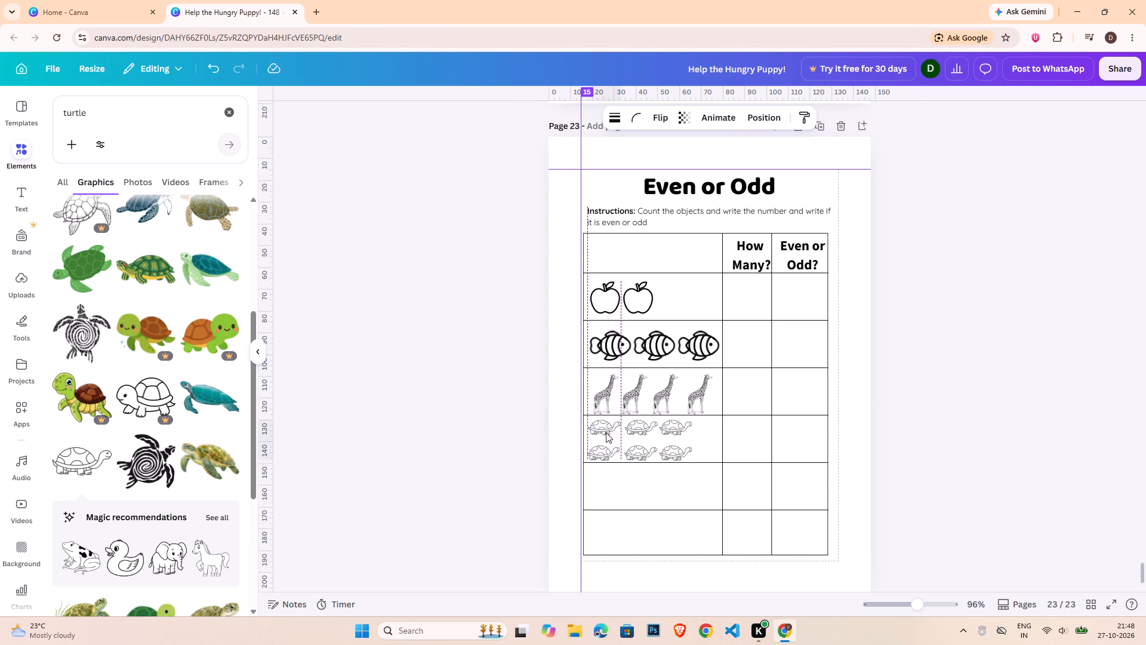
pyautogui.press('Left')
pyautogui.click(647, 432)
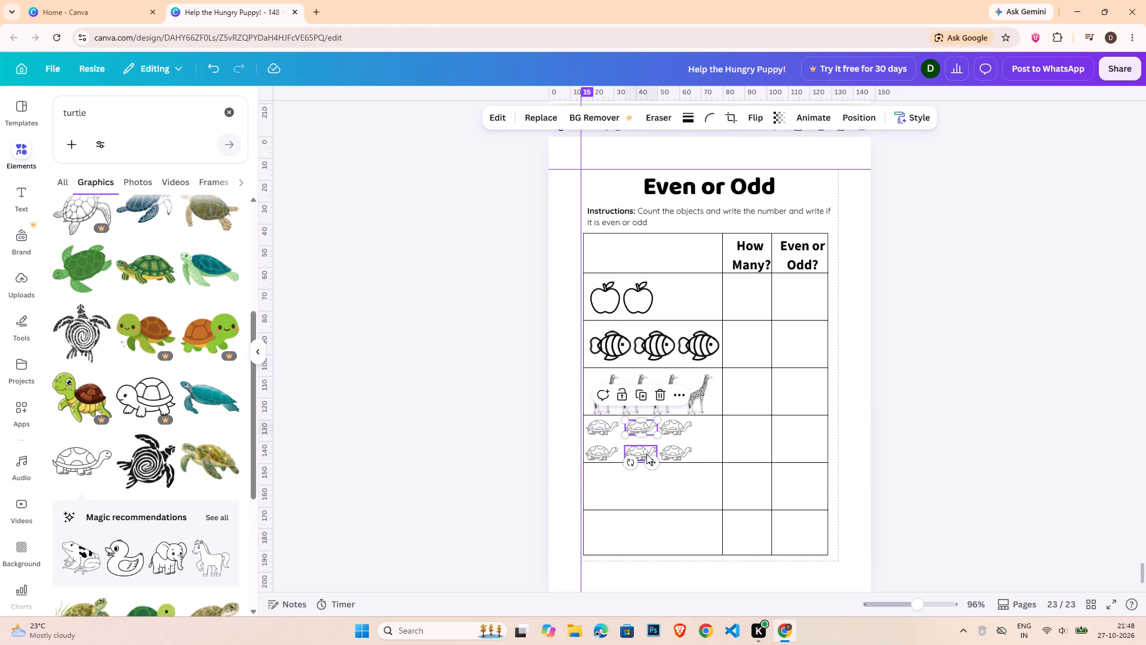
pyautogui.keyDown('shift'); pyautogui.click(646, 454); pyautogui.keyUp('shift')
pyautogui.press('Left')
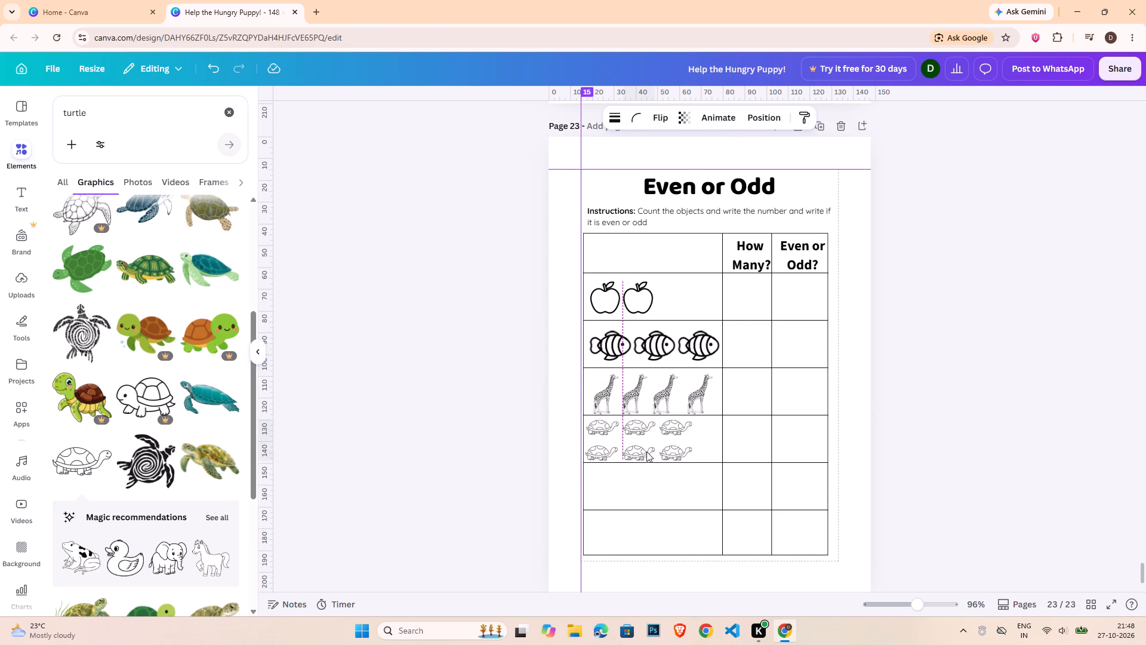
pyautogui.press('Left')
pyautogui.press('Left')
pyautogui.press('Right')
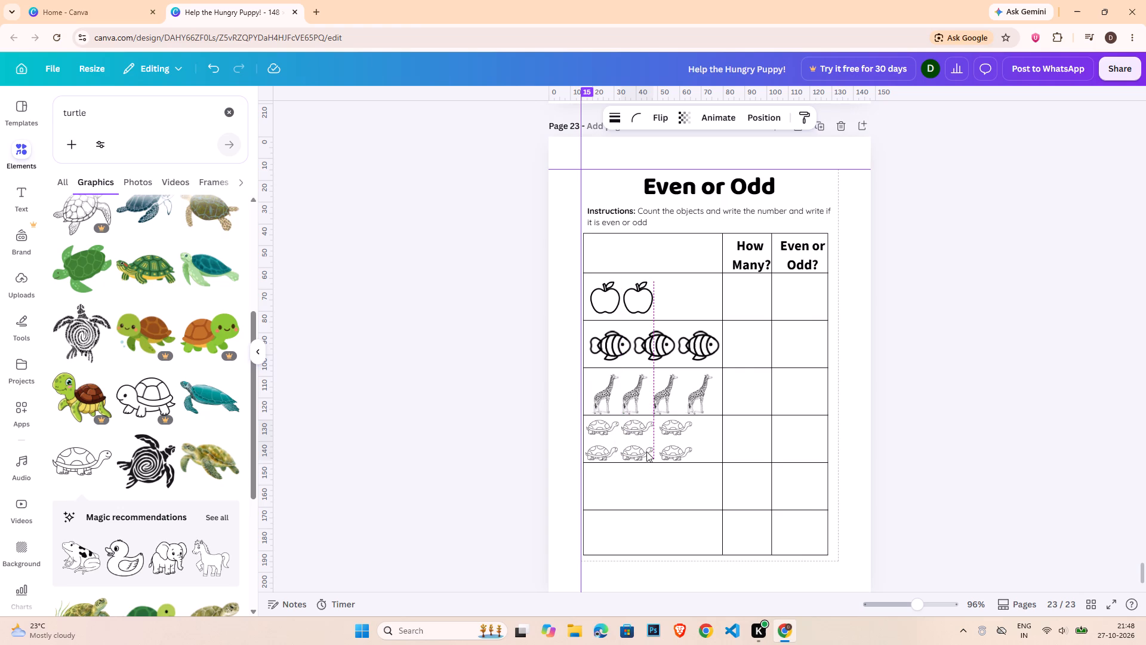
pyautogui.click(677, 428)
pyautogui.keyDown('shift'); pyautogui.click(674, 451); pyautogui.keyUp('shift')
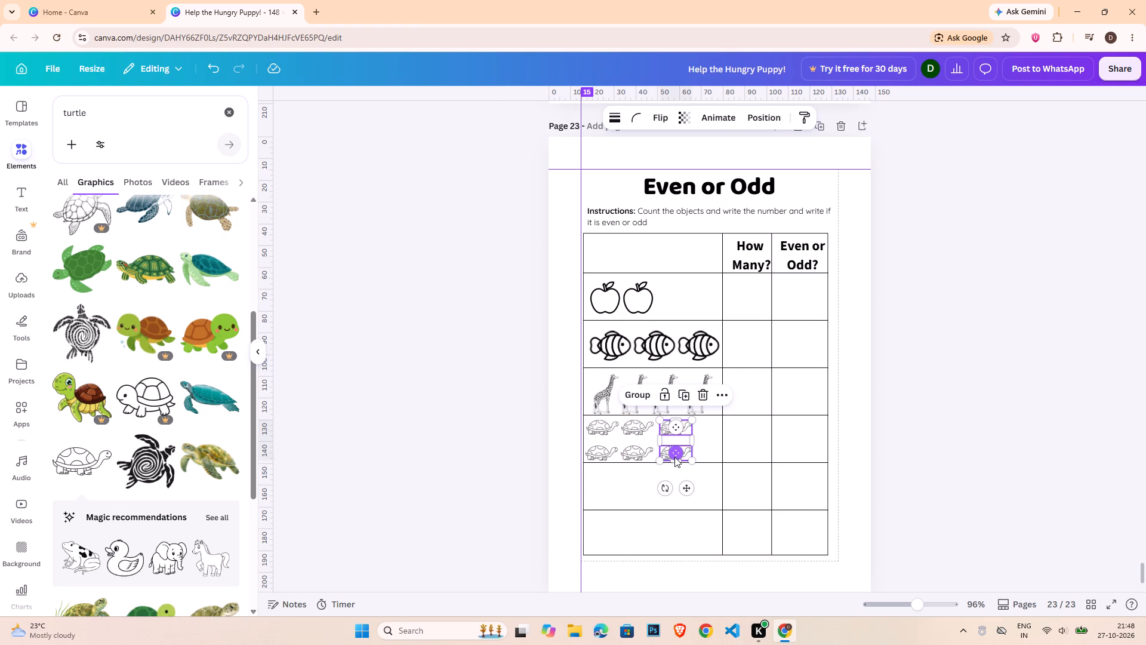
pyautogui.press('Left')
pyautogui.press('Left')
pyautogui.press('Left')
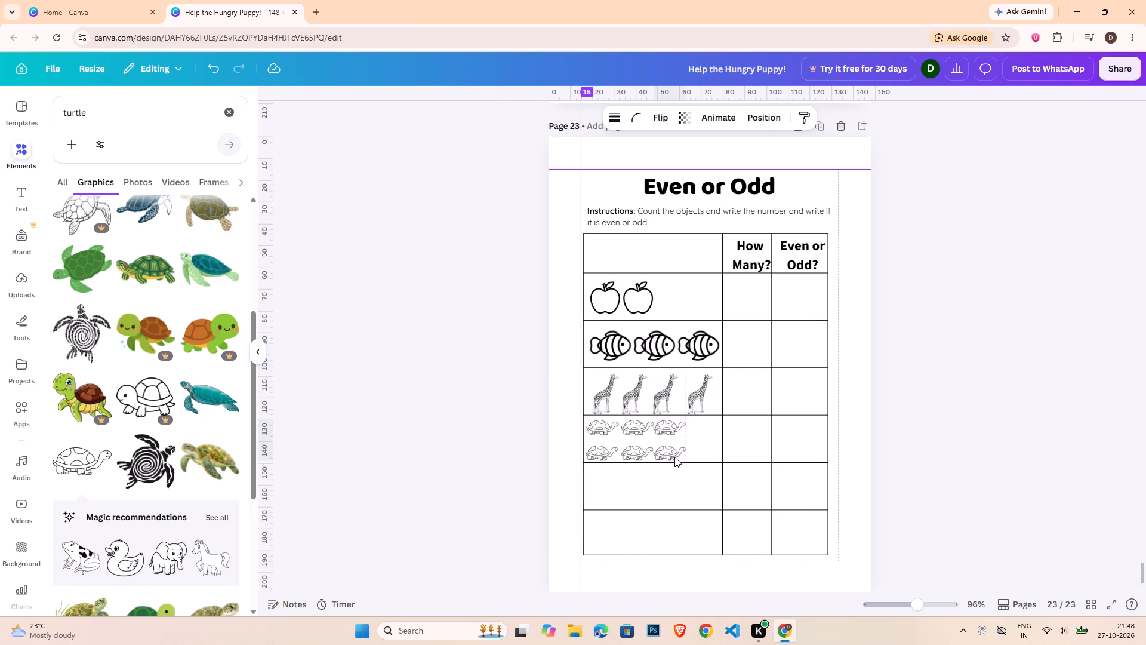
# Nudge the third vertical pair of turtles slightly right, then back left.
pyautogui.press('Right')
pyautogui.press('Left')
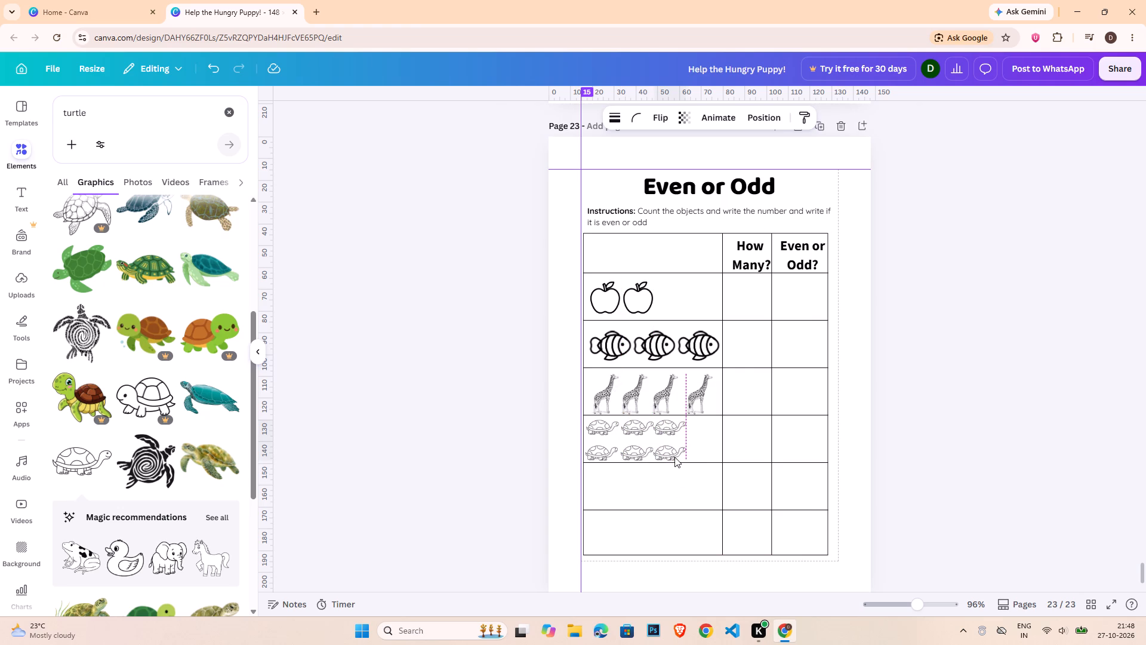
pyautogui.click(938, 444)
# Duplicate the third vertical pair of turtles and place the copy beside it, making two rows of four.
pyautogui.click(664, 459)
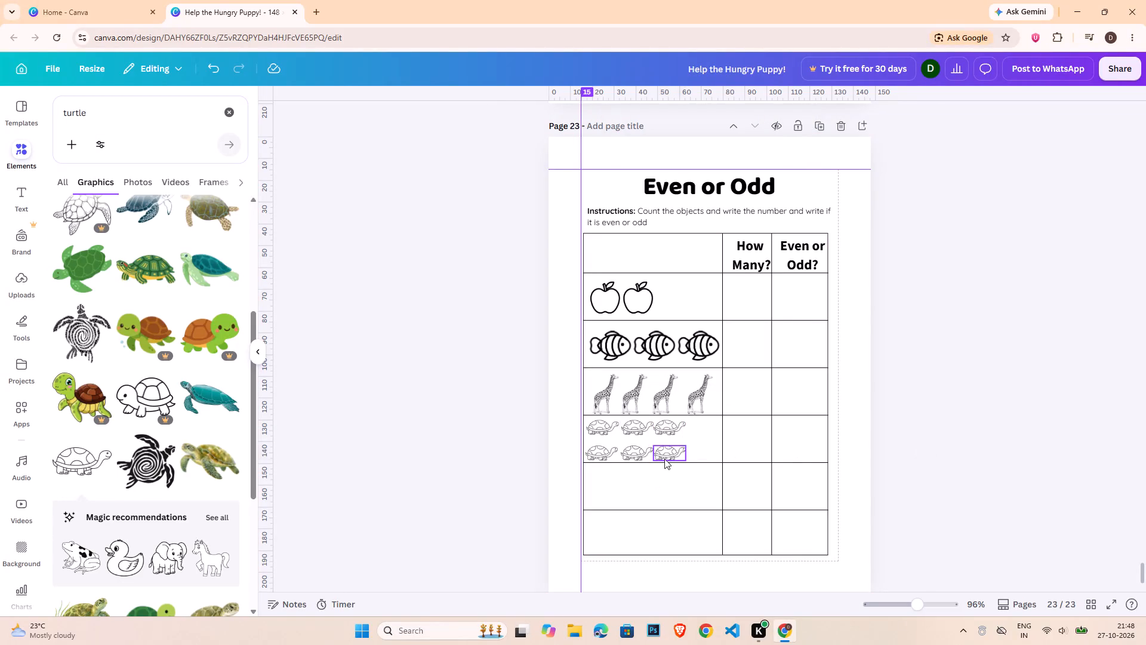
pyautogui.keyDown('shift'); pyautogui.click(667, 432); pyautogui.keyUp('shift')
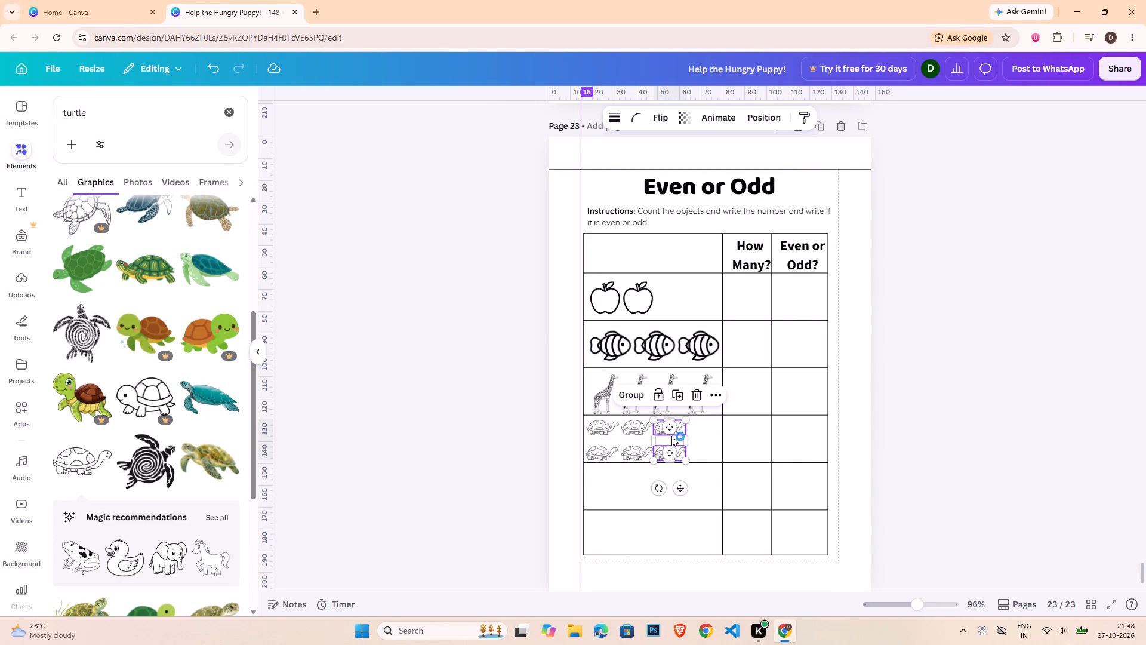
pyautogui.hotkey('ctrl', 'c')
pyautogui.hotkey('ctrl', 'v')
pyautogui.moveTo(688, 496); pyautogui.dragTo(701, 494)
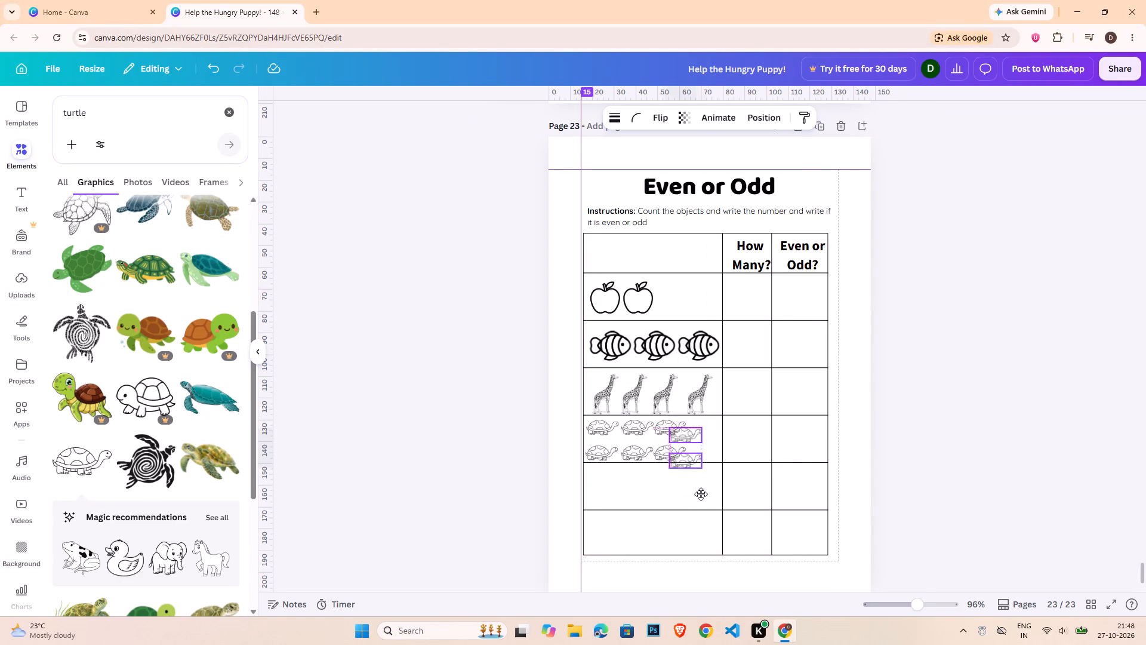
pyautogui.moveTo(701, 494); pyautogui.dragTo(713, 487)
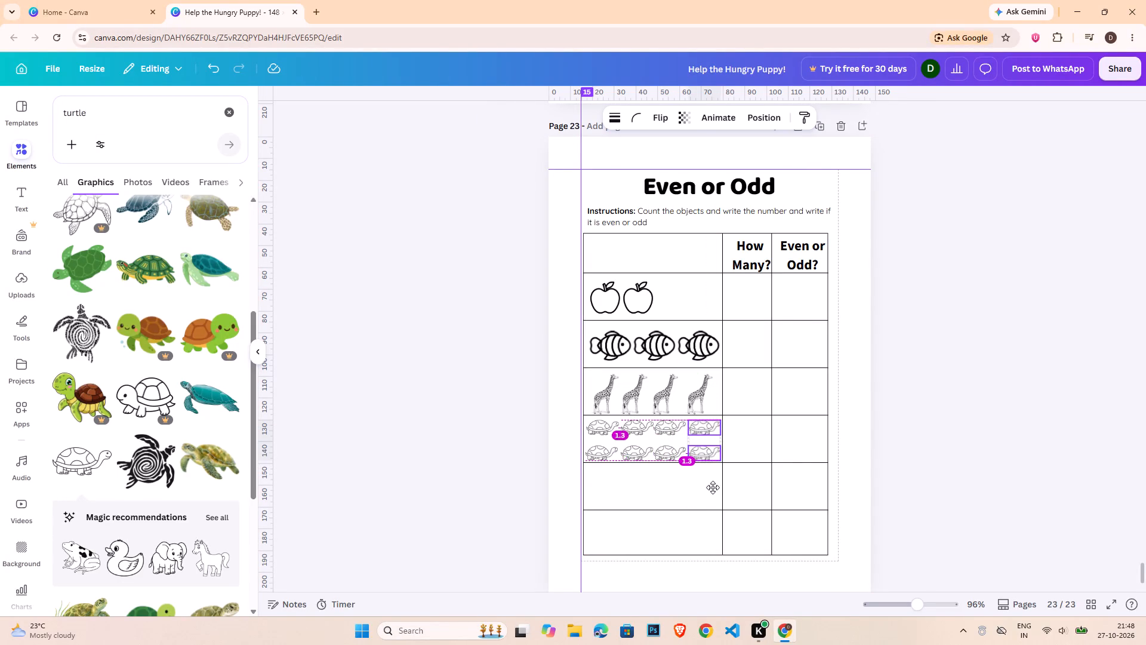
pyautogui.moveTo(713, 487); pyautogui.dragTo(711, 487)
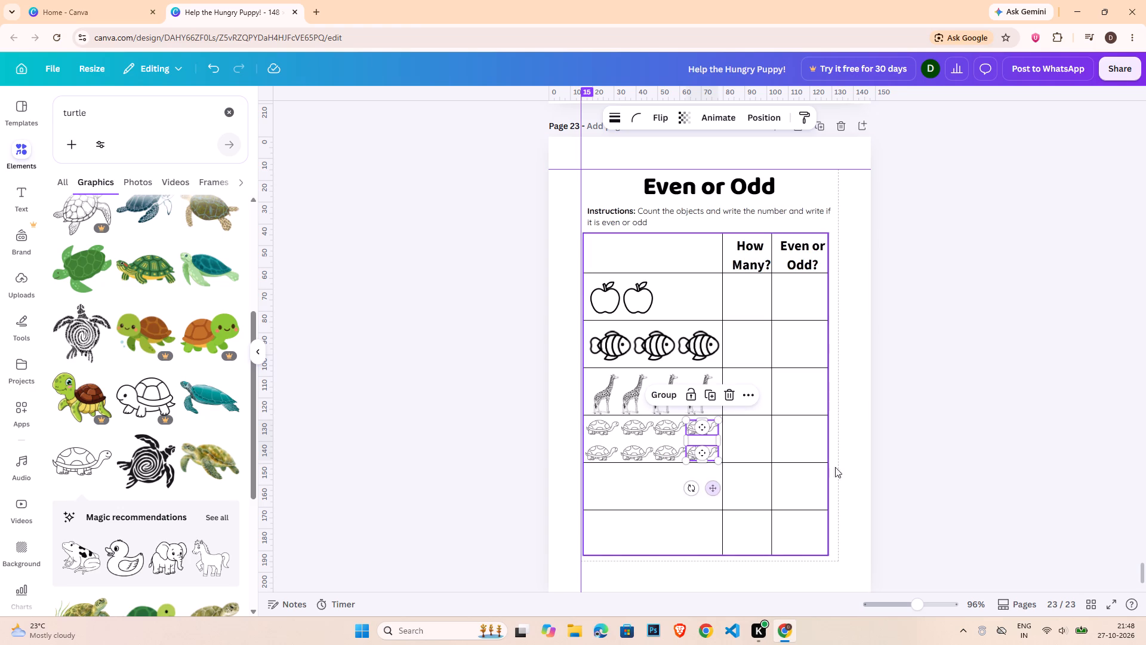
pyautogui.click(932, 438)
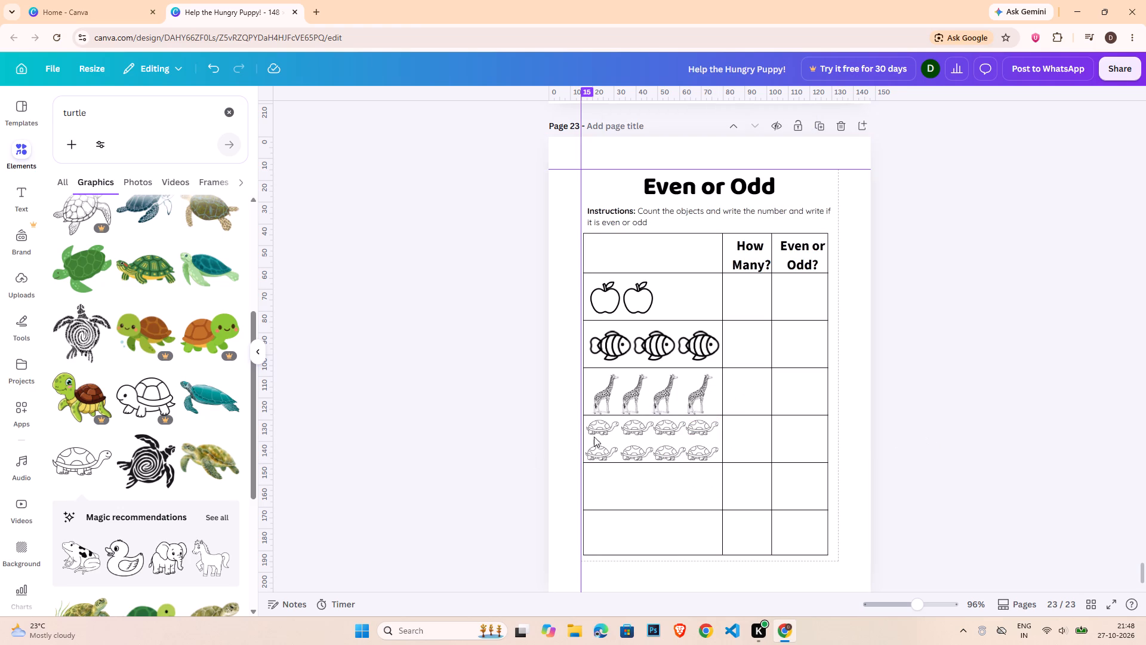
# Select all eight turtles and space them evenly with Tidy up.
pyautogui.click(608, 419)
pyautogui.keyDown('shift'); pyautogui.click(604, 447); pyautogui.keyUp('shift')
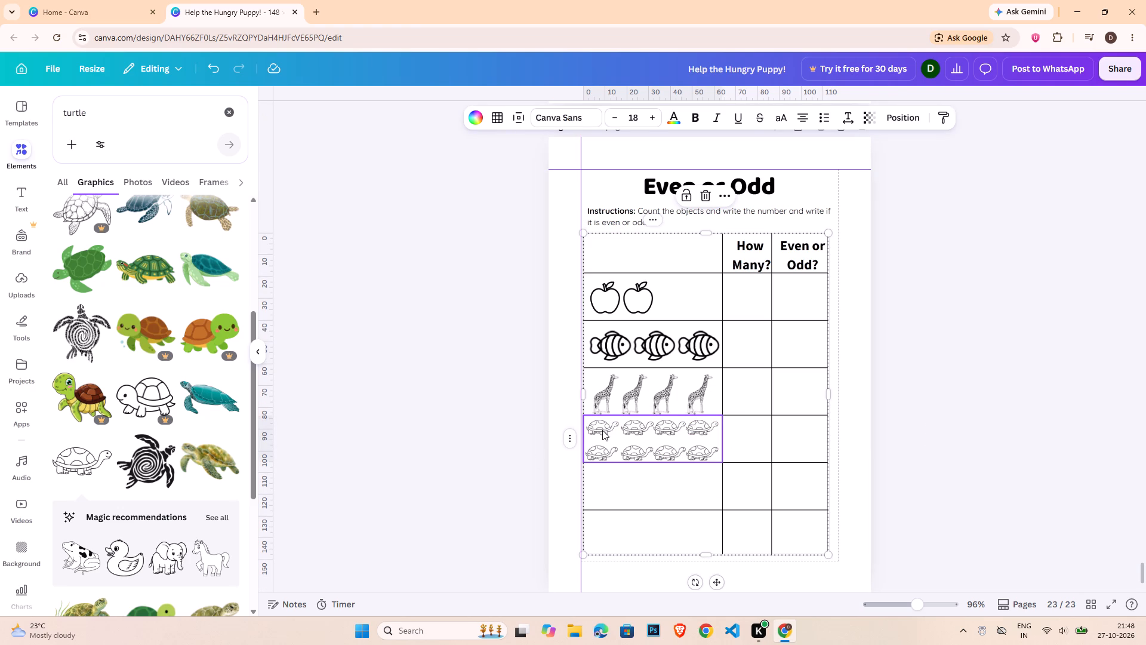
pyautogui.keyDown('shift'); pyautogui.click(602, 430); pyautogui.keyUp('shift')
pyautogui.click(552, 420)
pyautogui.click(599, 423)
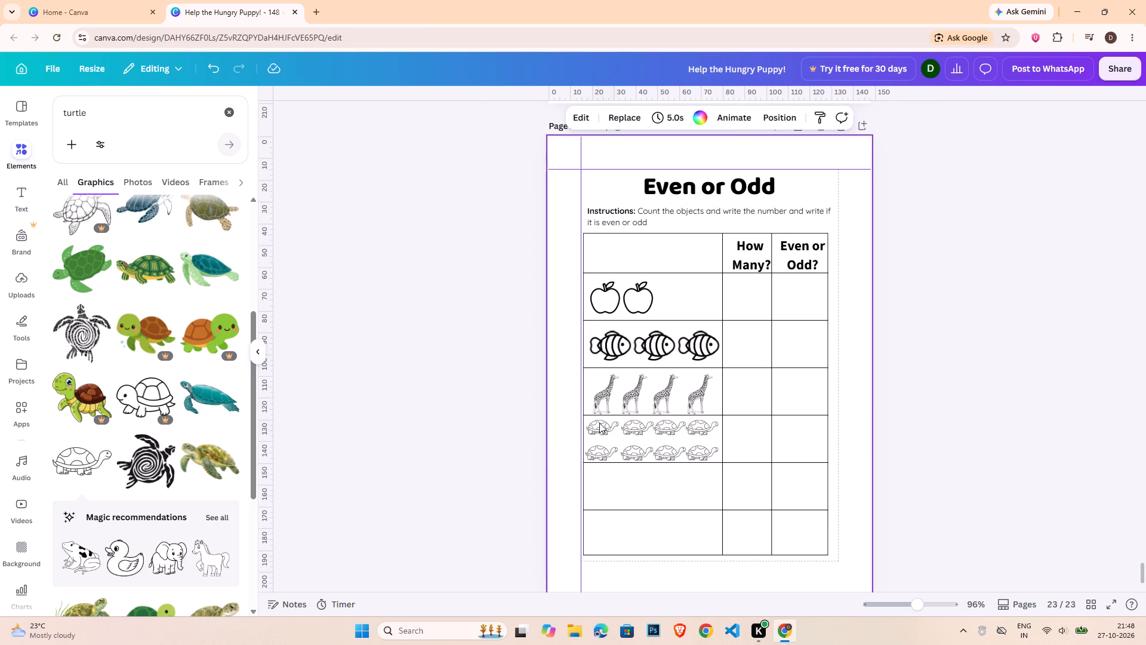
pyautogui.keyDown('shift'); pyautogui.click(605, 453); pyautogui.keyUp('shift')
pyautogui.keyDown('shift'); pyautogui.click(637, 447); pyautogui.keyUp('shift')
pyautogui.keyDown('shift'); pyautogui.click(639, 432); pyautogui.keyUp('shift')
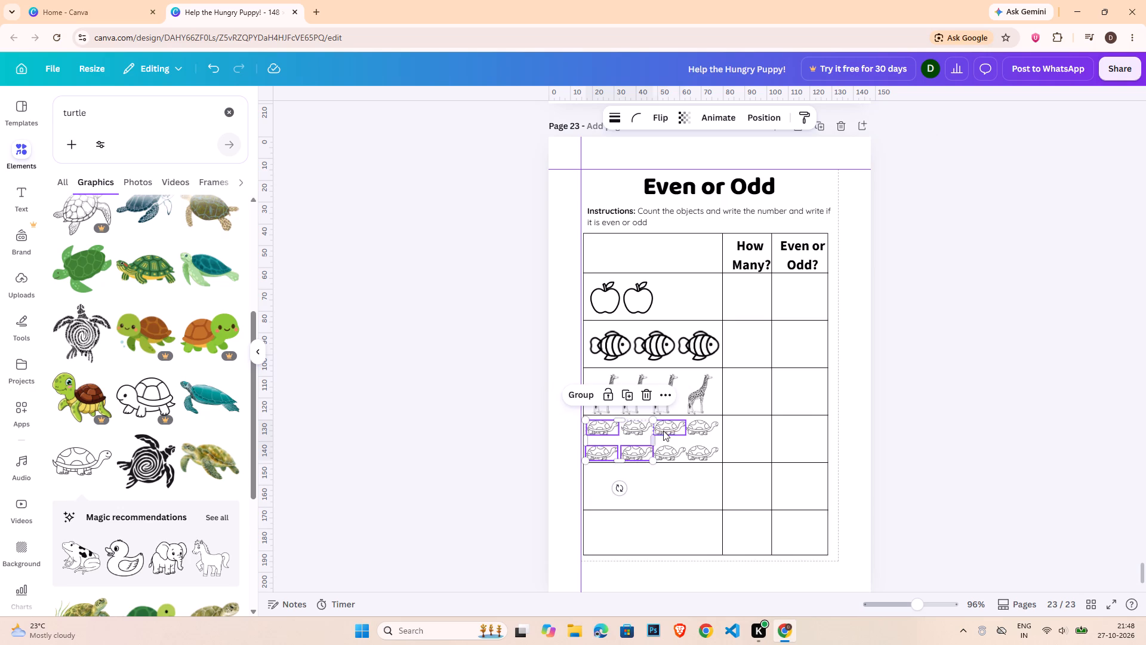
pyautogui.keyDown('shift'); pyautogui.click(663, 431); pyautogui.keyUp('shift')
pyautogui.keyDown('shift'); pyautogui.click(666, 455); pyautogui.keyUp('shift')
pyautogui.keyDown('shift'); pyautogui.click(701, 450); pyautogui.keyUp('shift')
pyautogui.keyDown('shift'); pyautogui.click(700, 430); pyautogui.keyUp('shift')
pyautogui.keyDown('shift'); pyautogui.click(636, 428); pyautogui.keyUp('shift')
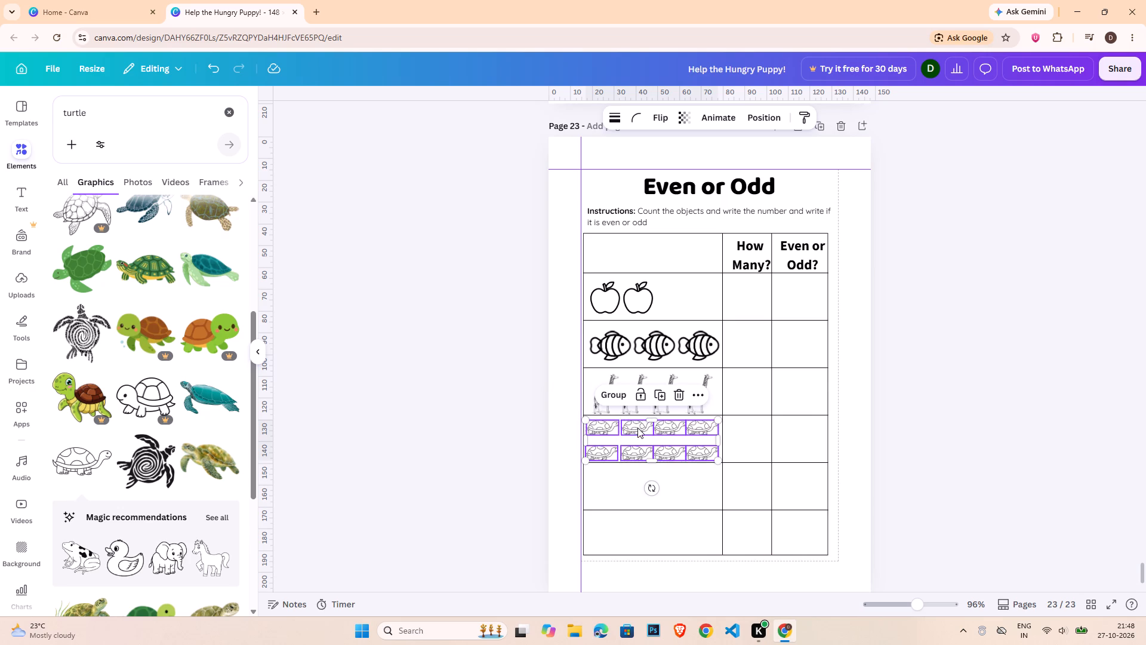
pyautogui.click(753, 125)
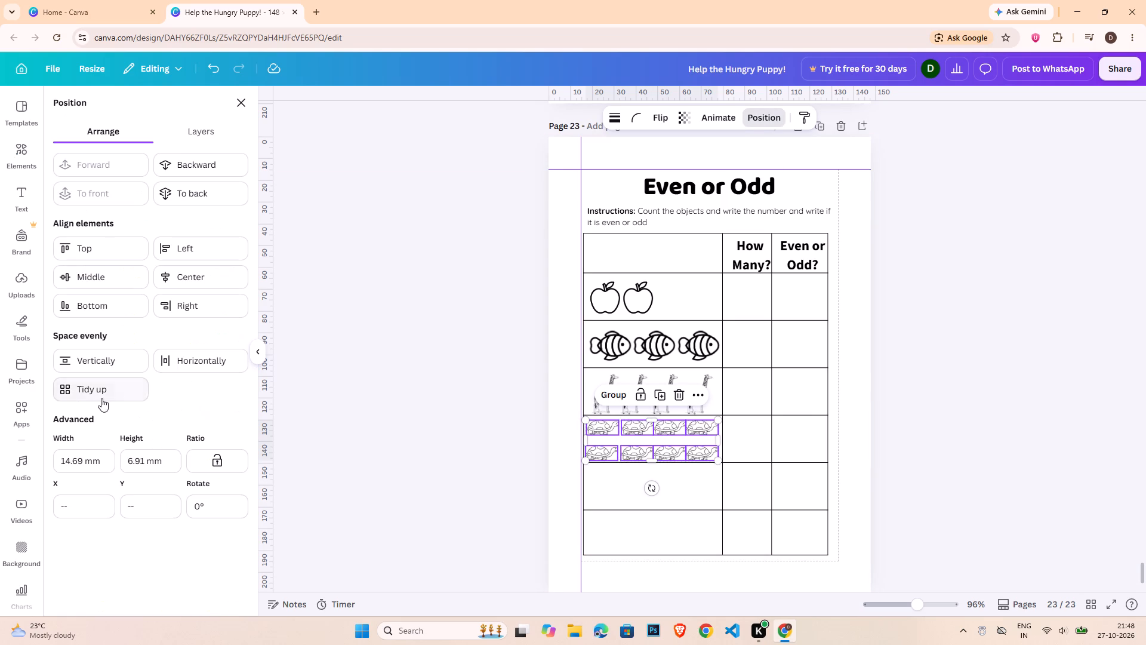
pyautogui.click(101, 398)
pyautogui.doubleClick(953, 422)
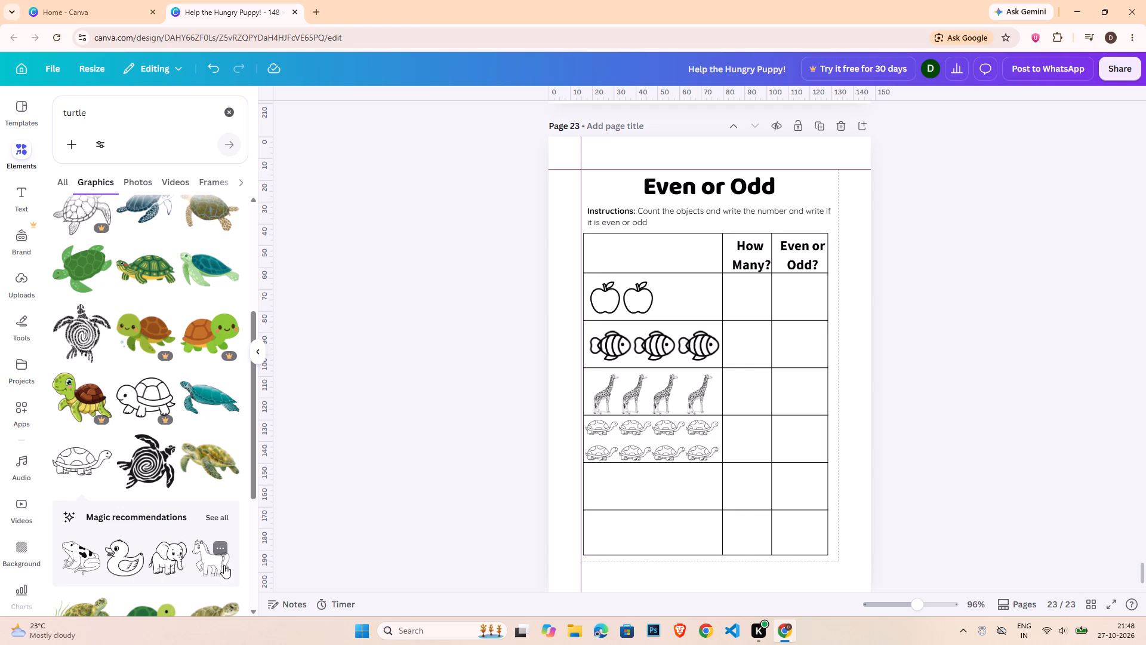
# Add the black-spotted frog graphic, shrink it, and place it in the upper-left corner of the empty cell below the turtles.
pyautogui.click(80, 564)
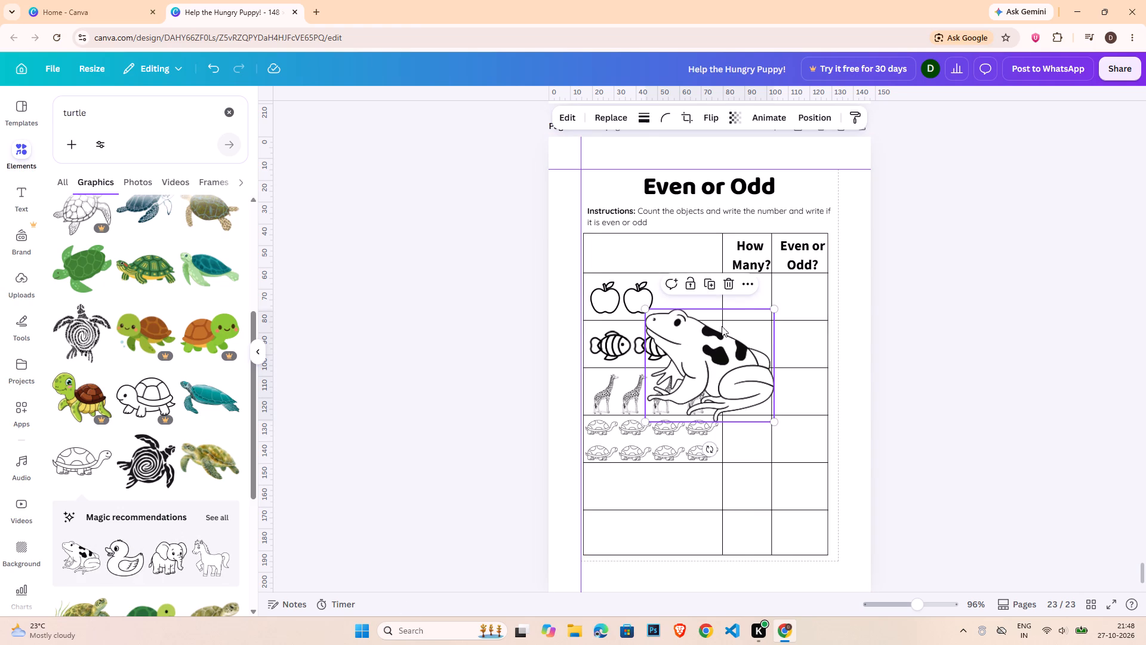
pyautogui.moveTo(774, 306); pyautogui.dragTo(700, 420)
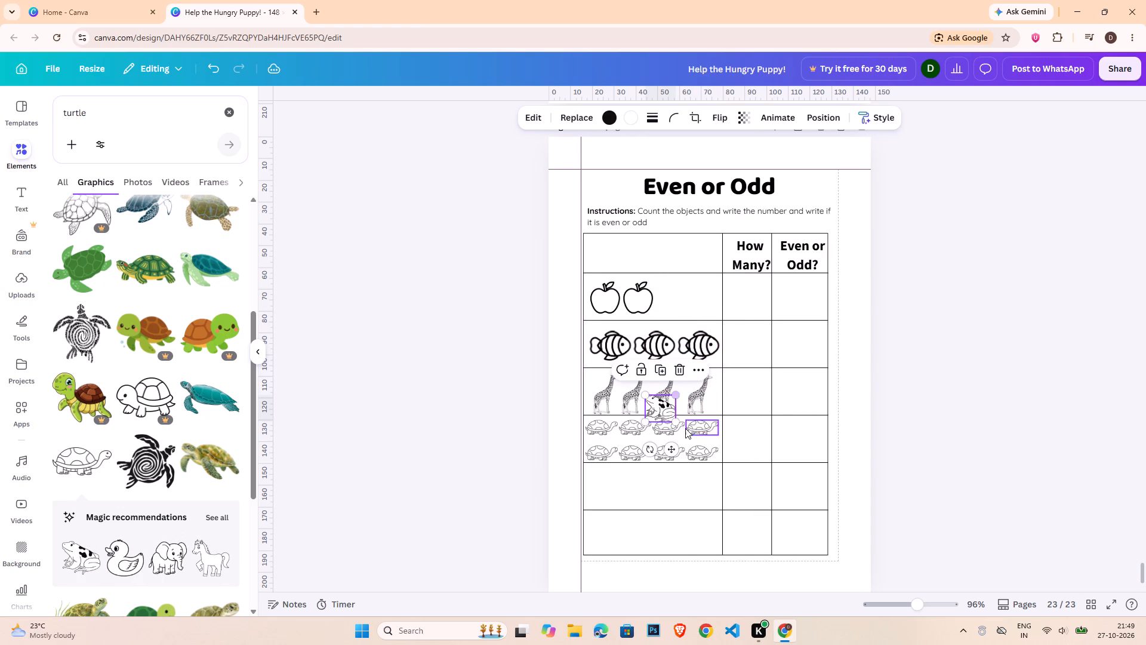
pyautogui.moveTo(674, 447); pyautogui.dragTo(618, 517)
pyautogui.moveTo(620, 494); pyautogui.dragTo(612, 481)
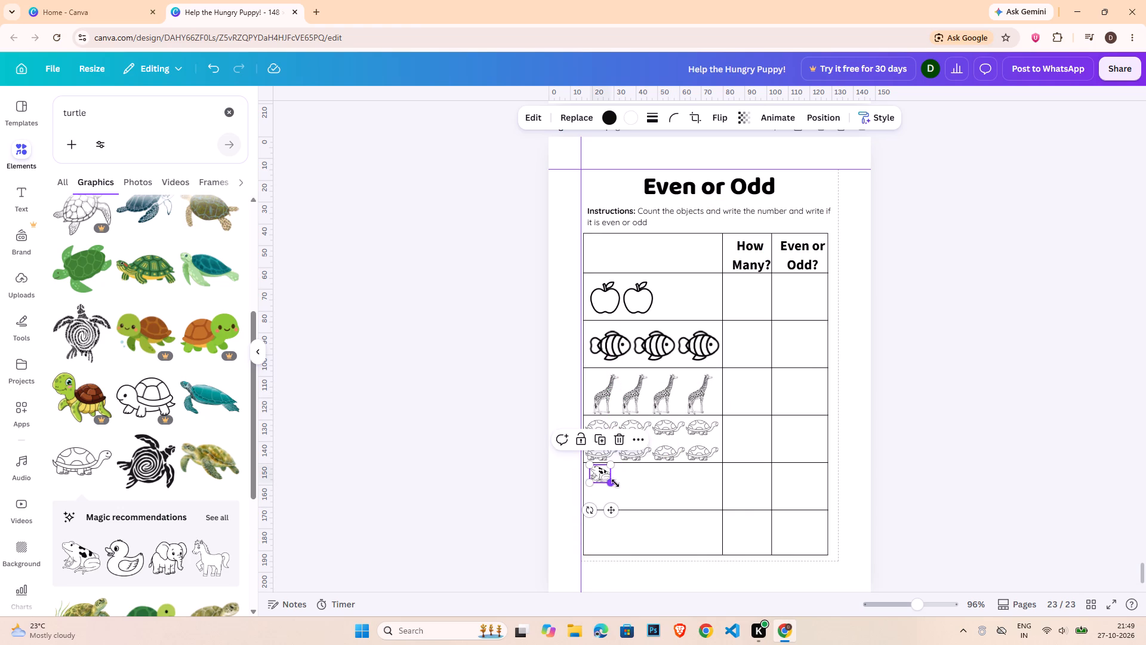
# Duplicate the small frog and place the copy directly beneath it in the same cell.
pyautogui.hotkey('ctrl', 'c')
pyautogui.hotkey('ctrl', 'v')
pyautogui.moveTo(626, 522); pyautogui.dragTo(620, 530)
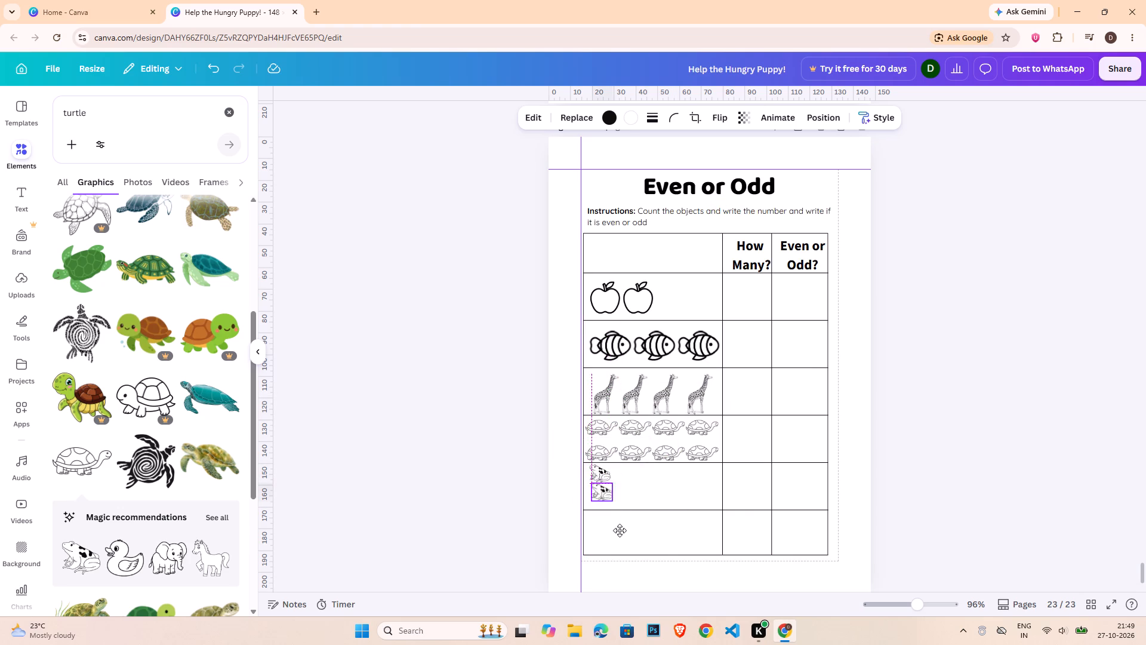
pyautogui.moveTo(620, 530); pyautogui.dragTo(617, 536)
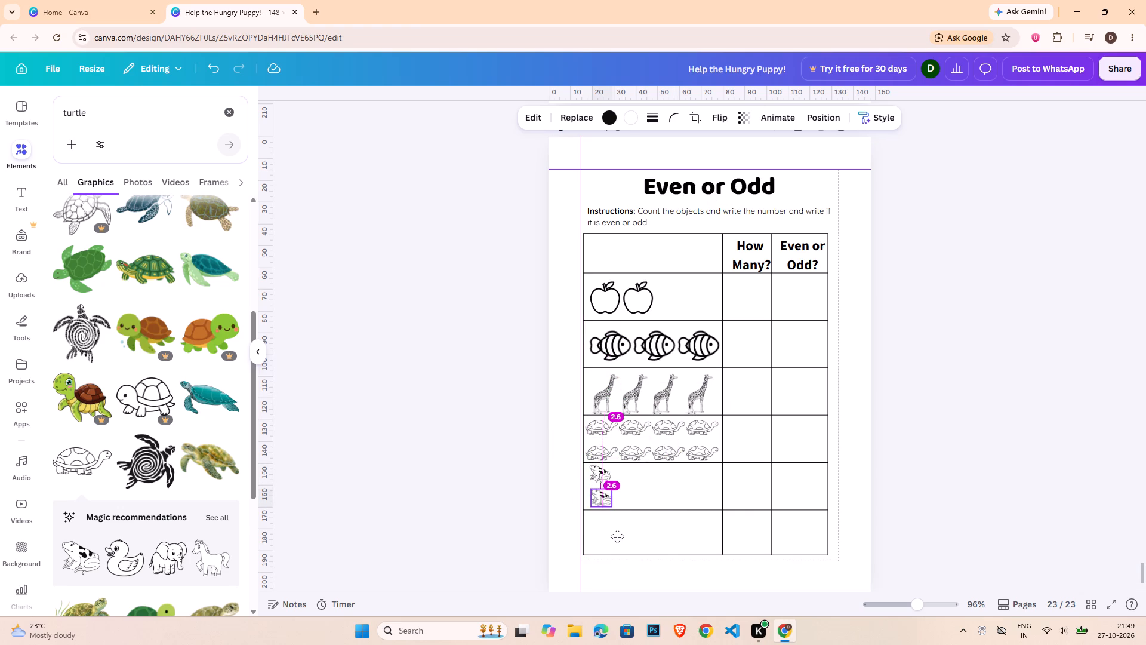
pyautogui.moveTo(617, 536); pyautogui.dragTo(617, 536)
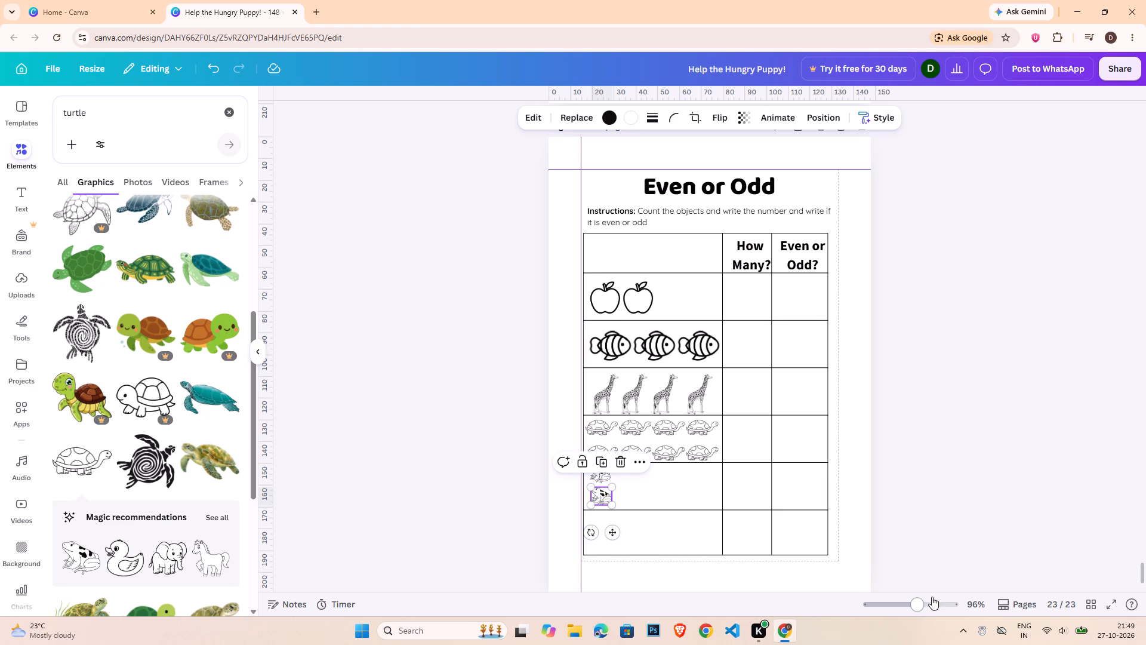
# Nudge the lower frog slightly down and left so it lines up beneath the upper frog within the cell.
pyautogui.click(923, 604)
pyautogui.scroll(-1, 645, 534)
pyautogui.click(489, 432)
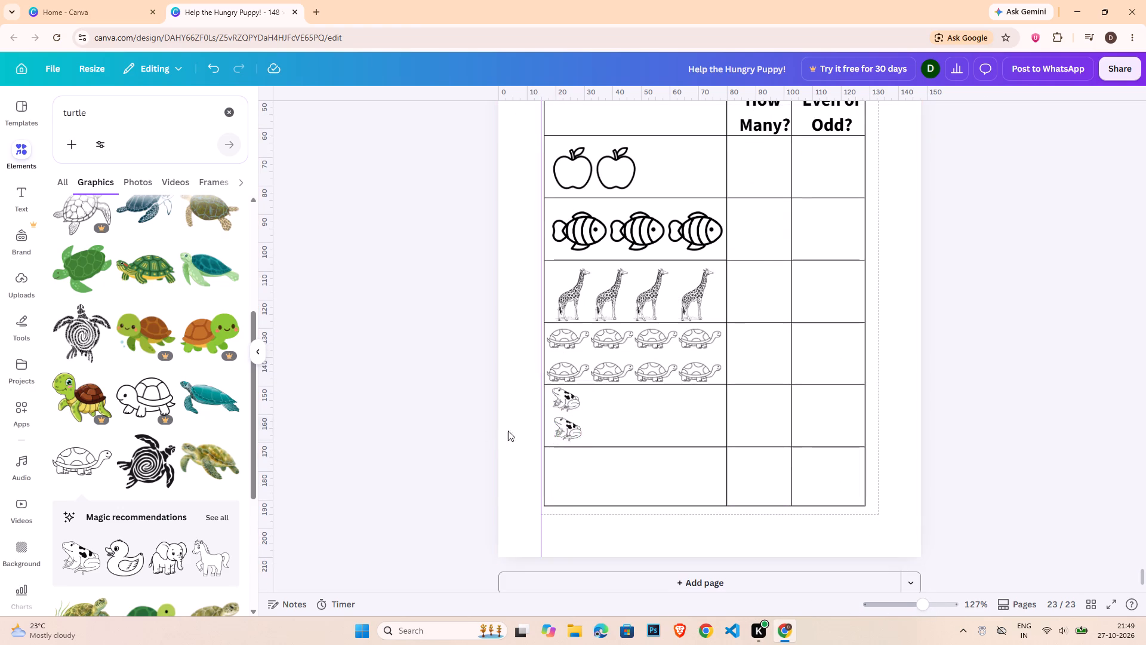
pyautogui.click(568, 428)
pyautogui.press('Down')
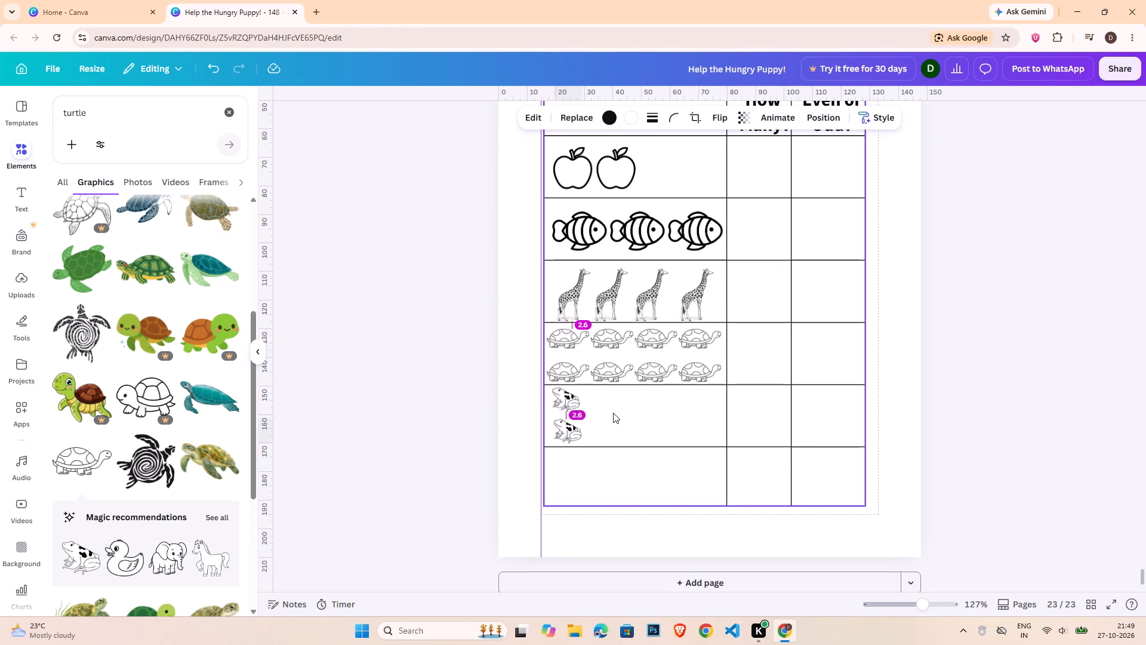
pyautogui.press('Left')
pyautogui.press('Right')
pyautogui.press('Down')
pyautogui.press('Left')
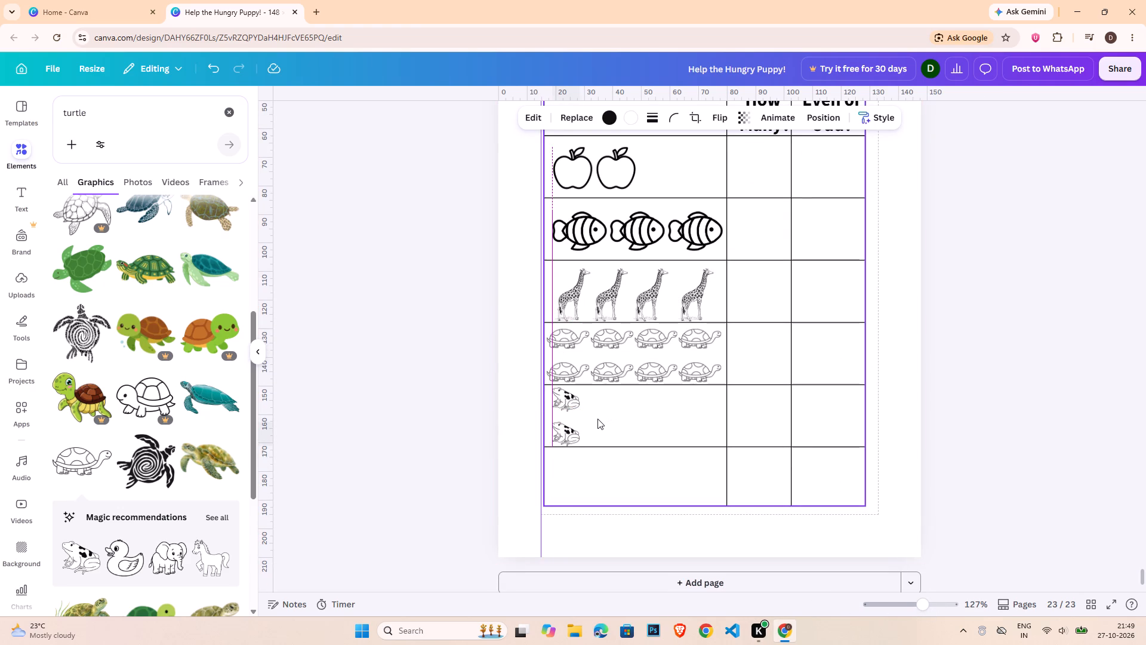
pyautogui.press('Up')
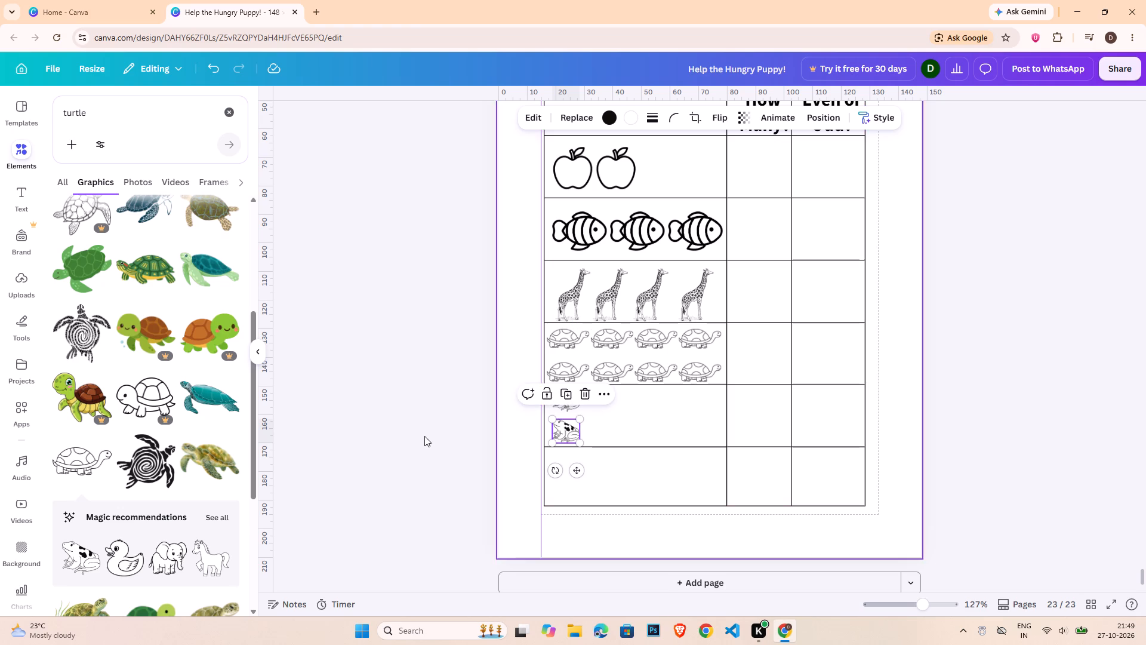
pyautogui.click(423, 434)
# Duplicate the vertical pair of frogs twice, placing the copies beside it to form two rows of three.
pyautogui.click(574, 400)
pyautogui.keyDown('shift'); pyautogui.click(571, 426); pyautogui.keyUp('shift')
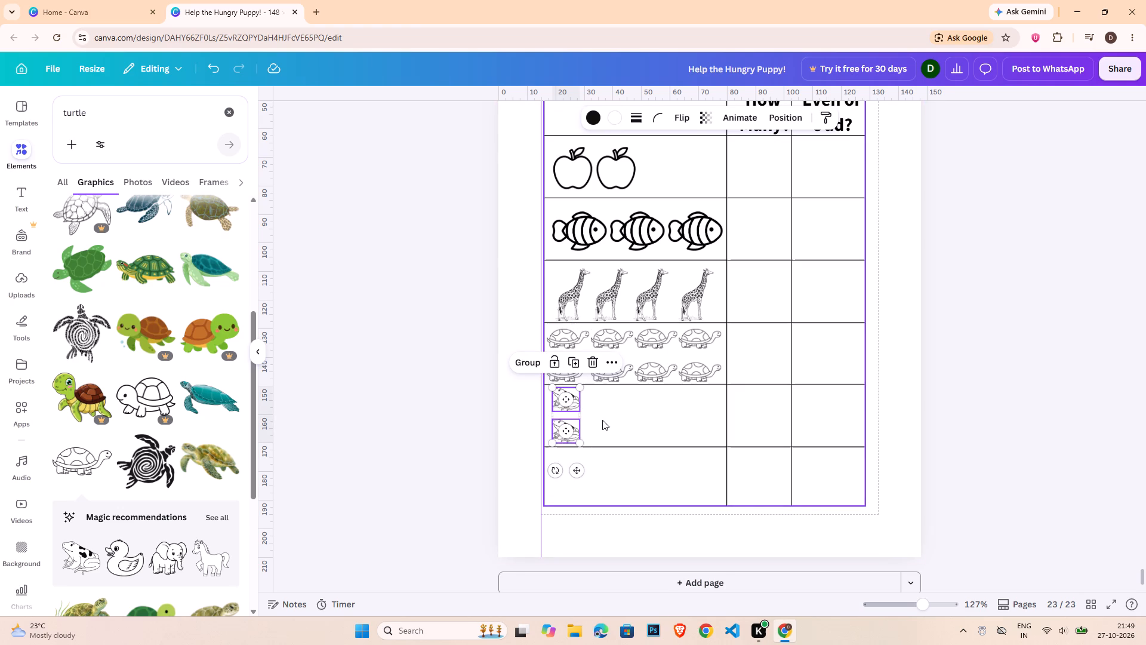
pyautogui.hotkey('ctrl', 'c')
pyautogui.hotkey('ctrl', 'v')
pyautogui.moveTo(591, 484); pyautogui.dragTo(610, 477)
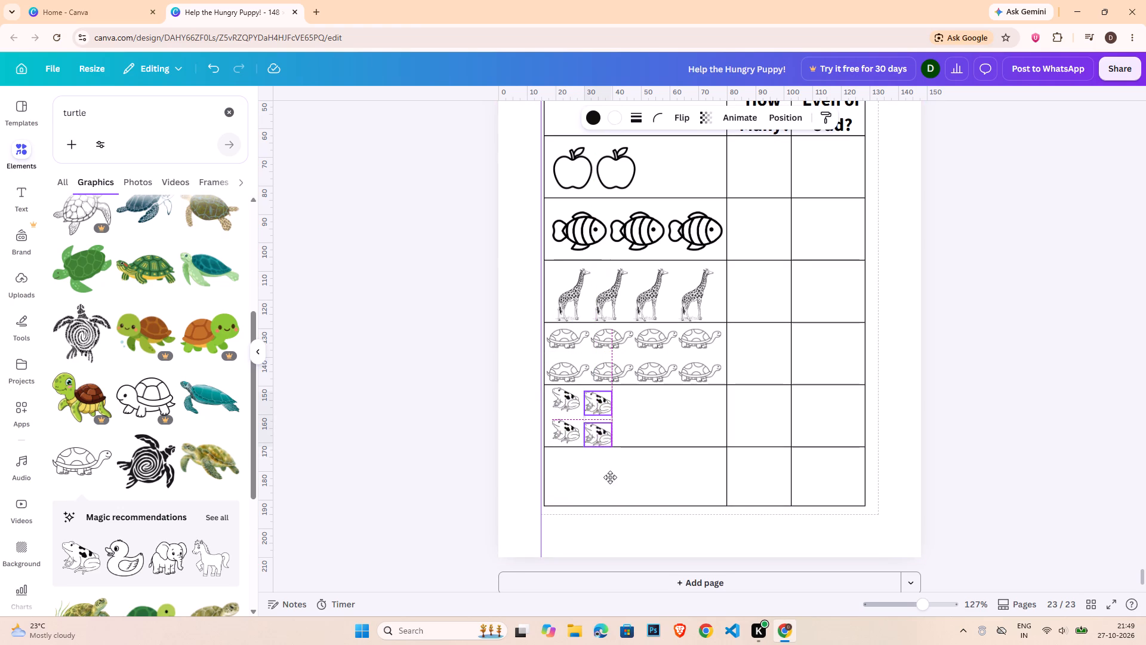
pyautogui.moveTo(610, 477); pyautogui.dragTo(609, 477)
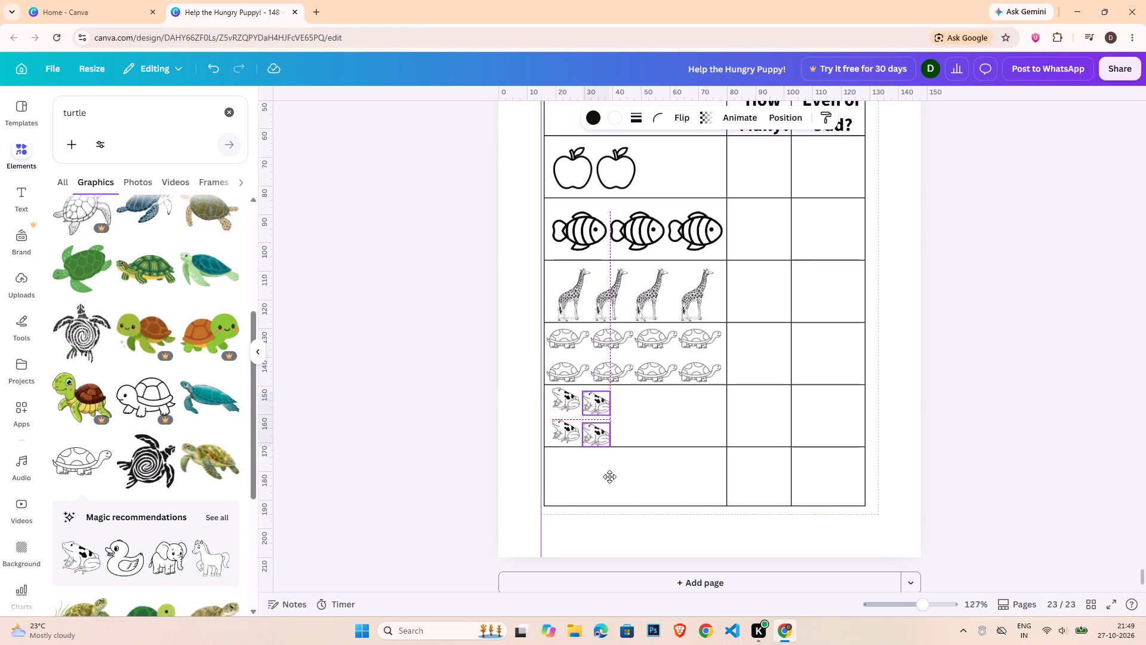
pyautogui.moveTo(609, 477); pyautogui.dragTo(609, 474)
pyautogui.hotkey('ctrl', 'c')
pyautogui.hotkey('ctrl', 'v')
pyautogui.moveTo(617, 483); pyautogui.dragTo(636, 474)
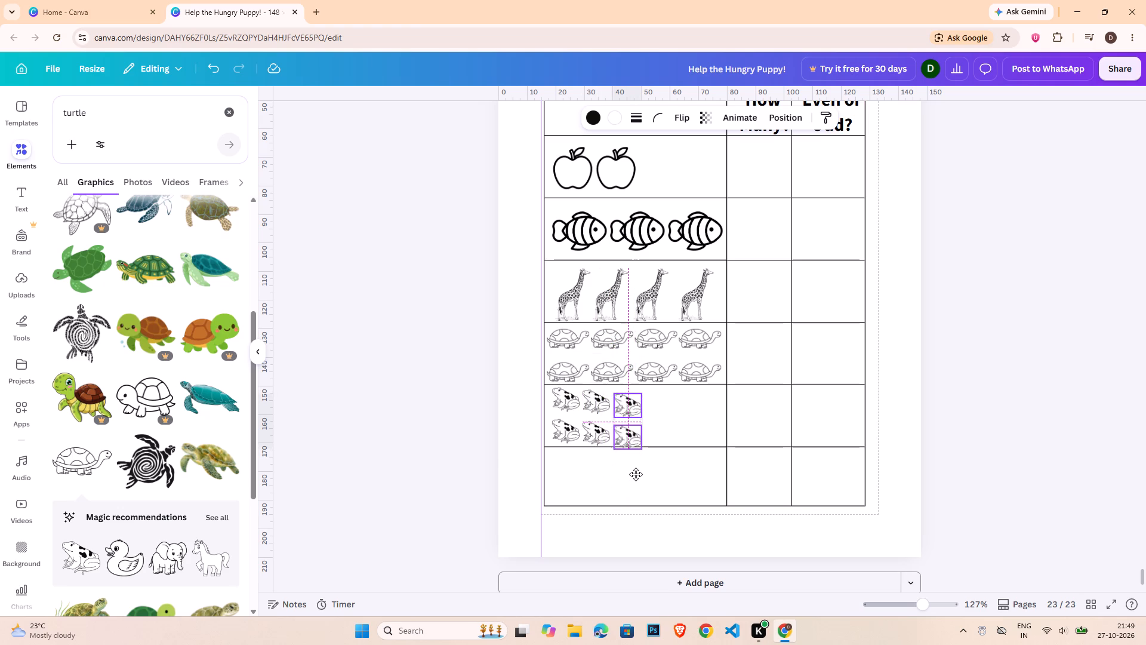
pyautogui.moveTo(636, 474); pyautogui.dragTo(635, 472)
# Duplicate the frog pair two more times, continuing across the cell to make two rows of five.
pyautogui.hotkey('ctrl', 'c')
pyautogui.hotkey('ctrl', 'v')
pyautogui.moveTo(649, 484); pyautogui.dragTo(667, 469)
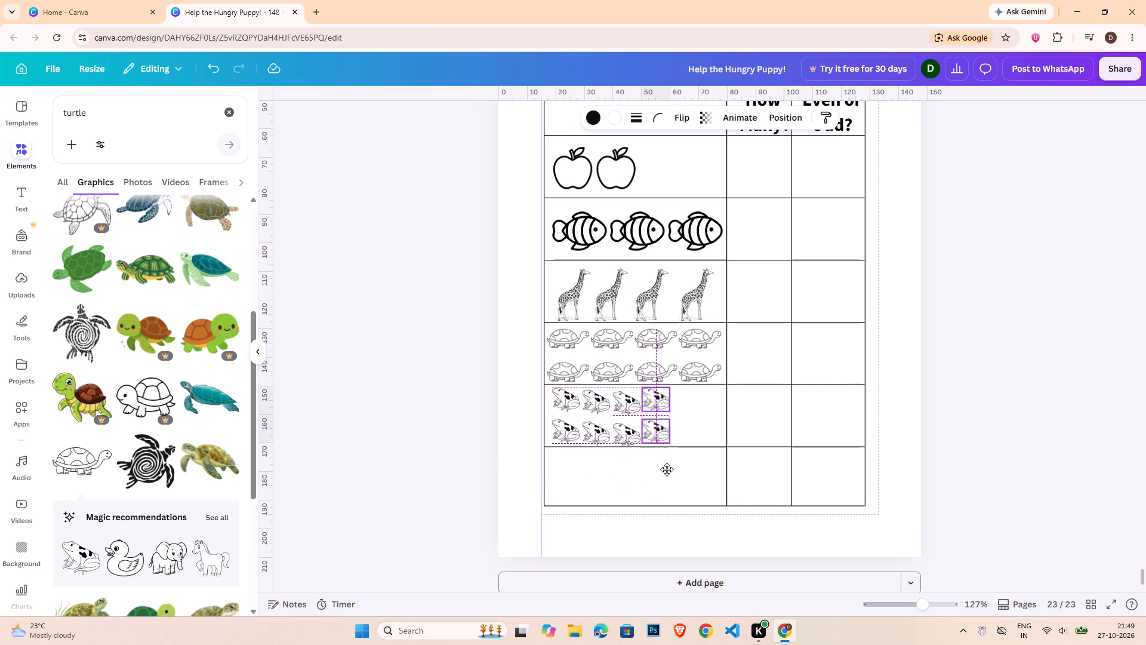
pyautogui.moveTo(667, 469); pyautogui.dragTo(671, 472)
pyautogui.hotkey('ctrl', 'c')
pyautogui.hotkey('ctrl', 'v')
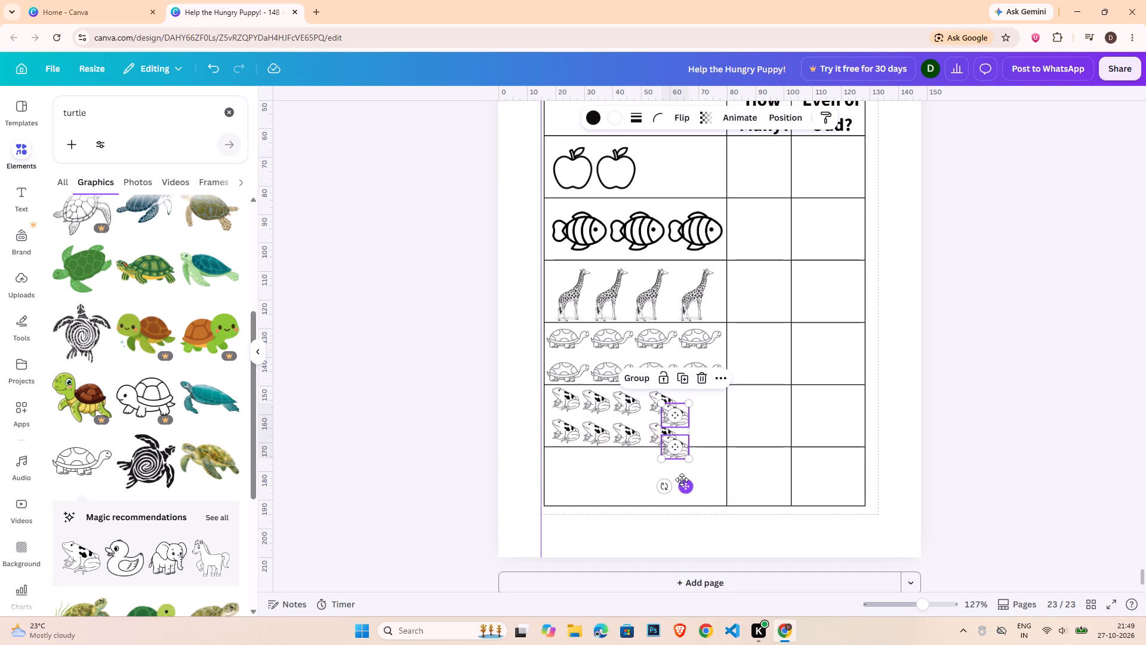
pyautogui.moveTo(682, 480); pyautogui.dragTo(703, 466)
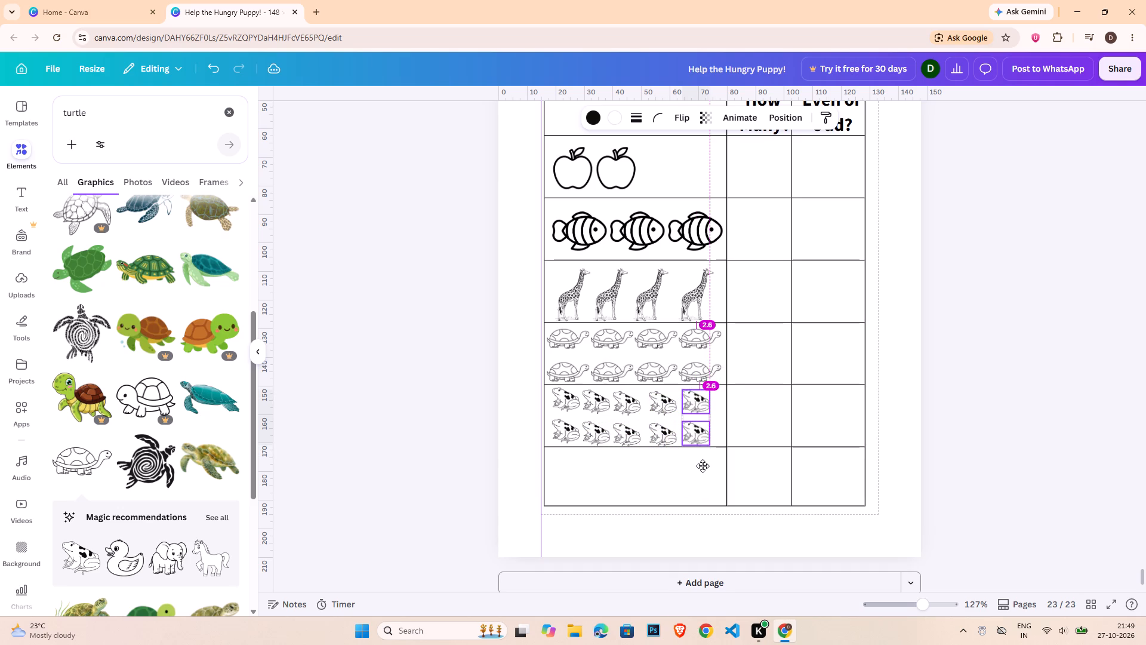
pyautogui.moveTo(703, 466); pyautogui.dragTo(703, 466)
# Select all ten frogs in the fifth picture row and tidy them up into evenly spaced positions.
pyautogui.click(580, 406)
pyautogui.click(576, 408)
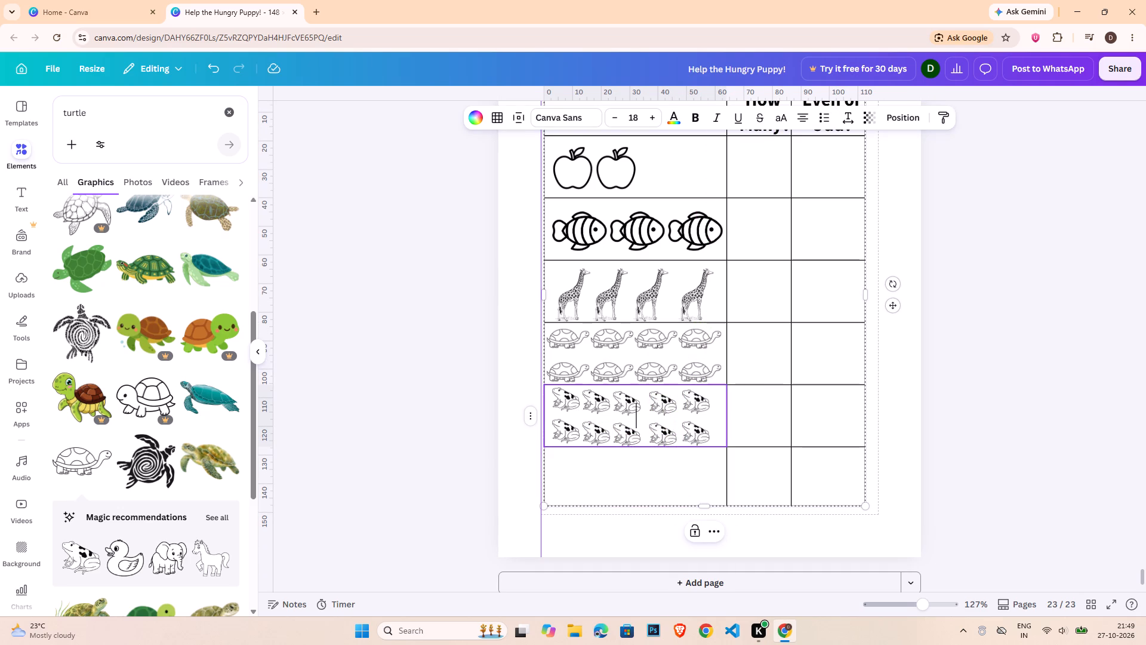
pyautogui.click(571, 404)
pyautogui.click(509, 408)
pyautogui.click(578, 401)
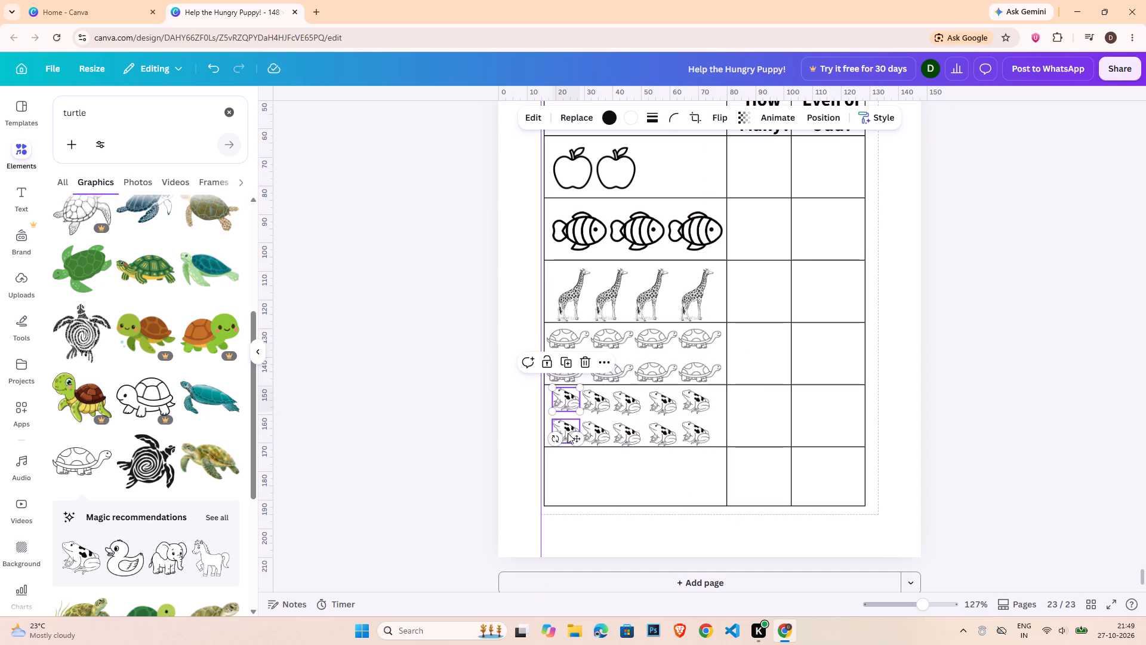
pyautogui.keyDown('shift'); pyautogui.click(568, 426); pyautogui.keyUp('shift')
pyautogui.keyDown('shift'); pyautogui.click(597, 399); pyautogui.keyUp('shift')
pyautogui.keyDown('shift'); pyautogui.click(599, 428); pyautogui.keyUp('shift')
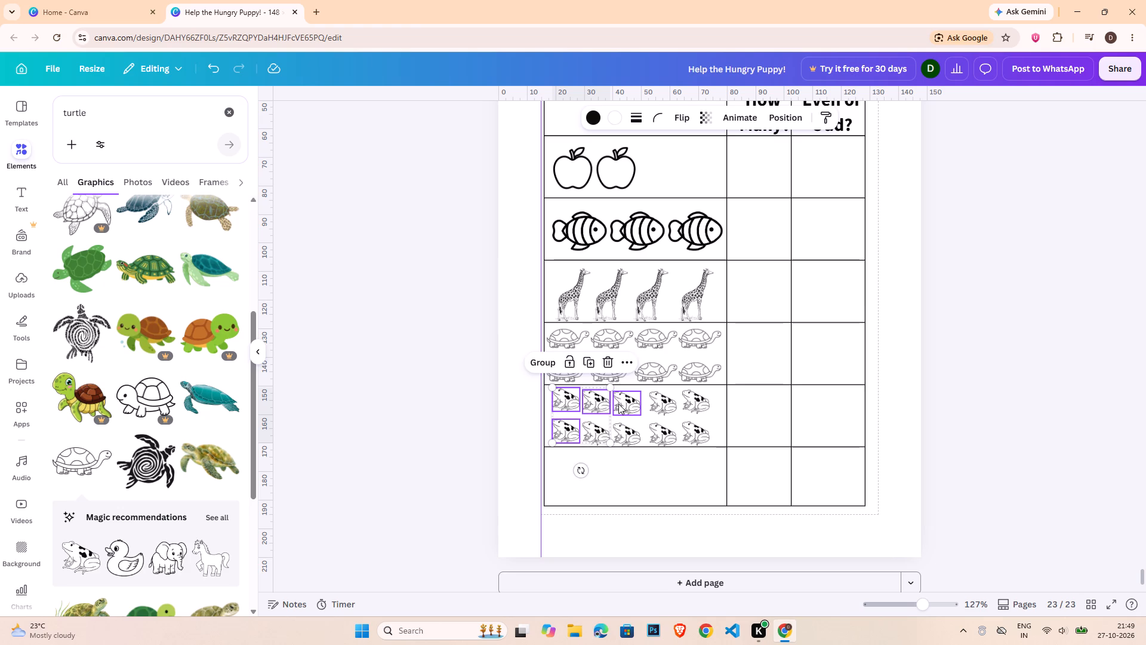
pyautogui.keyDown('shift'); pyautogui.click(618, 404); pyautogui.keyUp('shift')
pyautogui.keyDown('shift'); pyautogui.click(594, 431); pyautogui.keyUp('shift')
pyautogui.keyDown('shift'); pyautogui.click(617, 429); pyautogui.keyUp('shift')
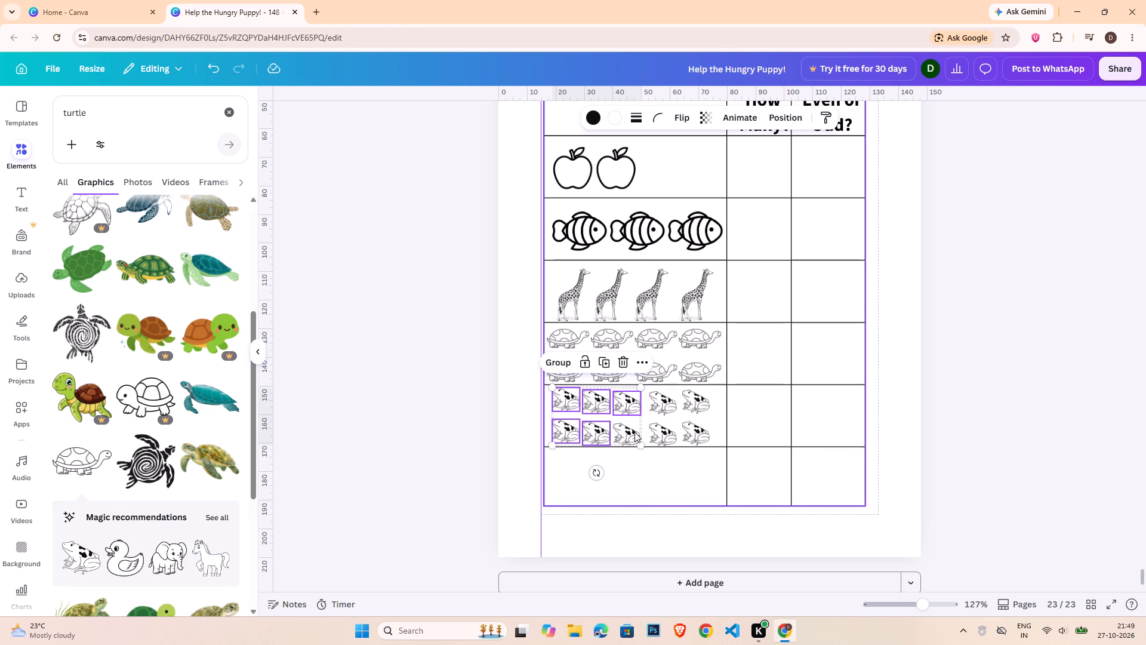
pyautogui.keyDown('shift'); pyautogui.click(629, 436); pyautogui.keyUp('shift')
pyautogui.keyDown('shift'); pyautogui.click(655, 401); pyautogui.keyUp('shift')
pyautogui.keyDown('shift'); pyautogui.click(655, 426); pyautogui.keyUp('shift')
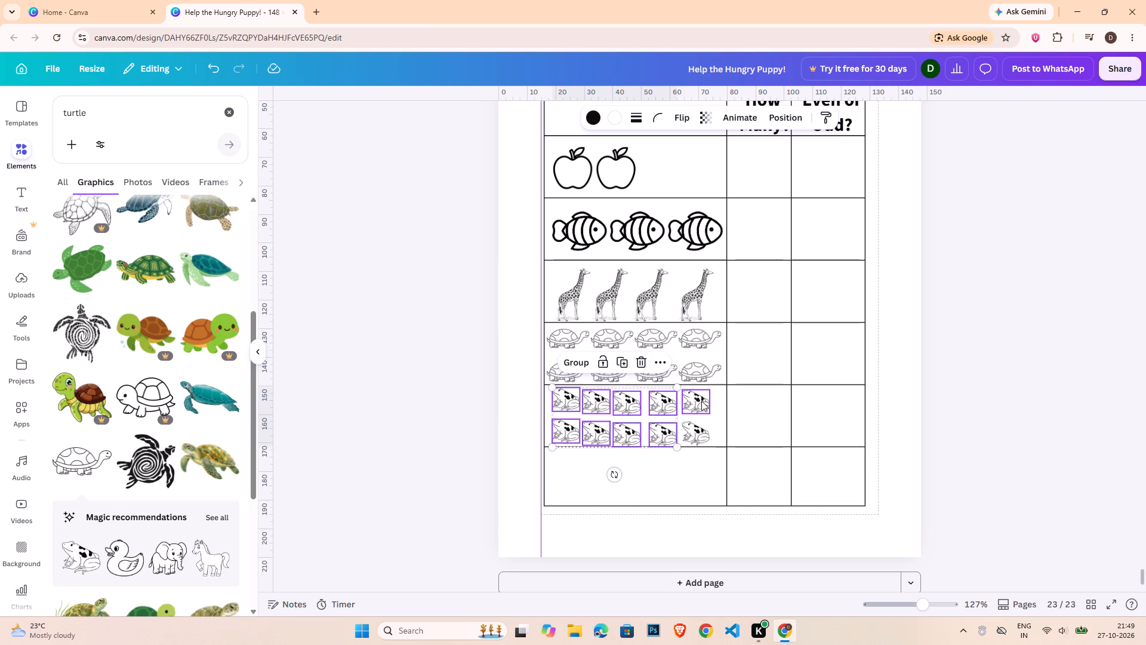
pyautogui.keyDown('shift'); pyautogui.click(701, 401); pyautogui.keyUp('shift')
pyautogui.keyDown('shift'); pyautogui.click(692, 428); pyautogui.keyUp('shift')
pyautogui.click(772, 115)
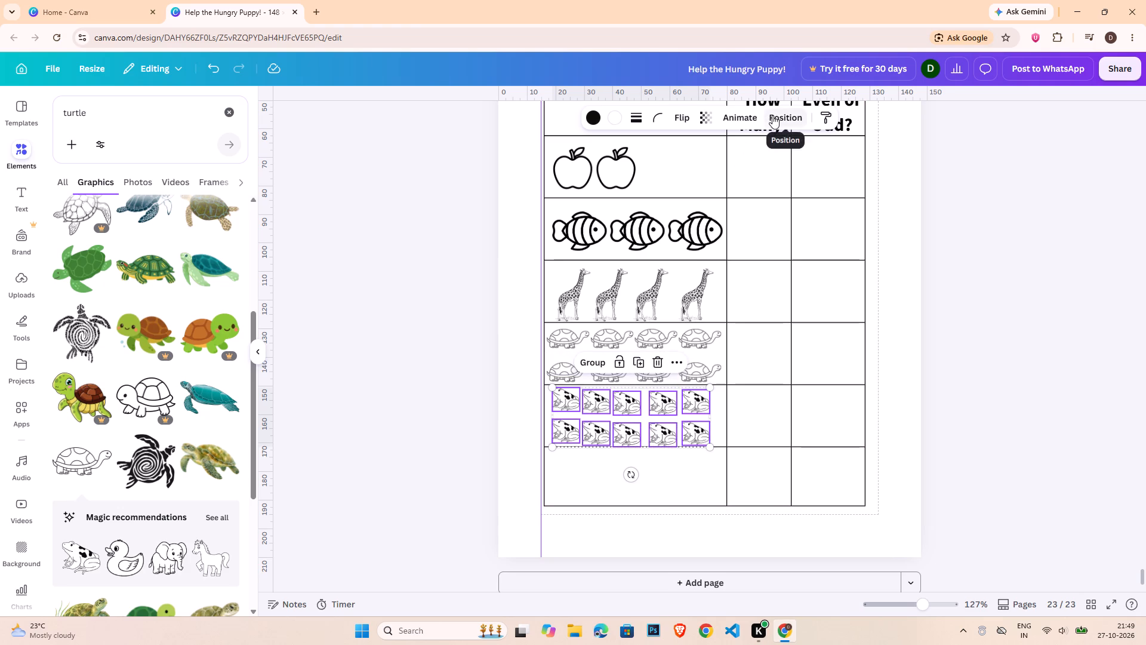
pyautogui.click(97, 393)
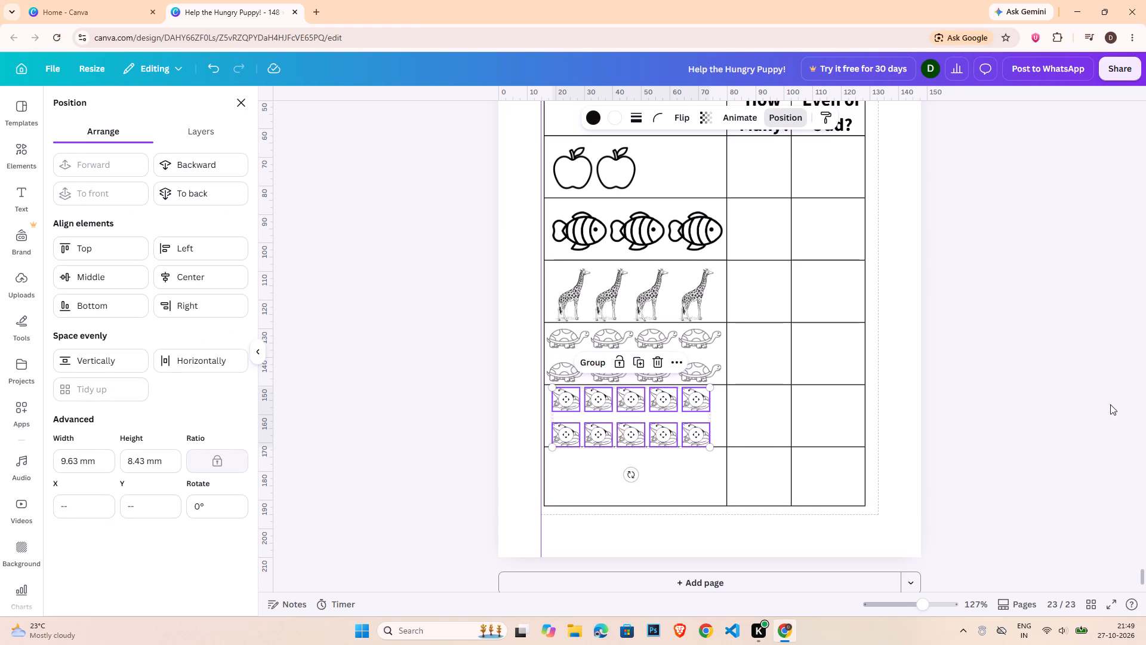
pyautogui.doubleClick(1057, 382)
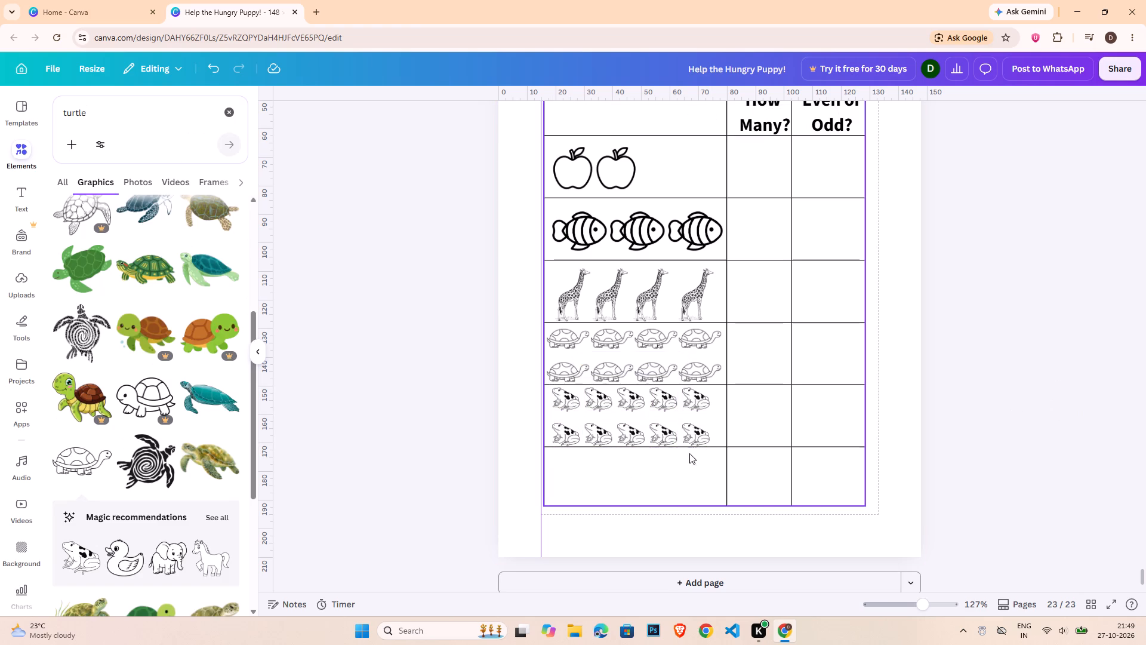
# Select the five frogs of the lower line and nudge them slightly up, inside the cell border.
pyautogui.click(575, 426)
pyautogui.keyDown('shift'); pyautogui.click(590, 430); pyautogui.keyUp('shift')
pyautogui.keyDown('shift'); pyautogui.click(628, 429); pyautogui.keyUp('shift')
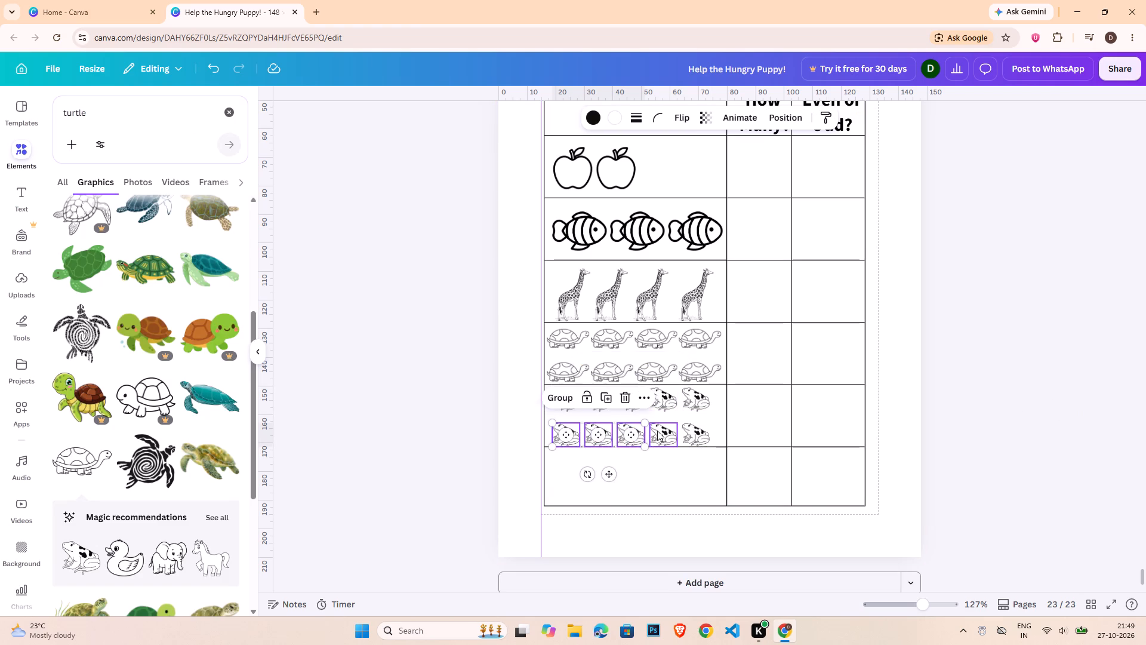
pyautogui.keyDown('shift'); pyautogui.click(657, 431); pyautogui.keyUp('shift')
pyautogui.keyDown('shift'); pyautogui.click(695, 433); pyautogui.keyUp('shift')
pyautogui.press('Up')
pyautogui.press('Up')
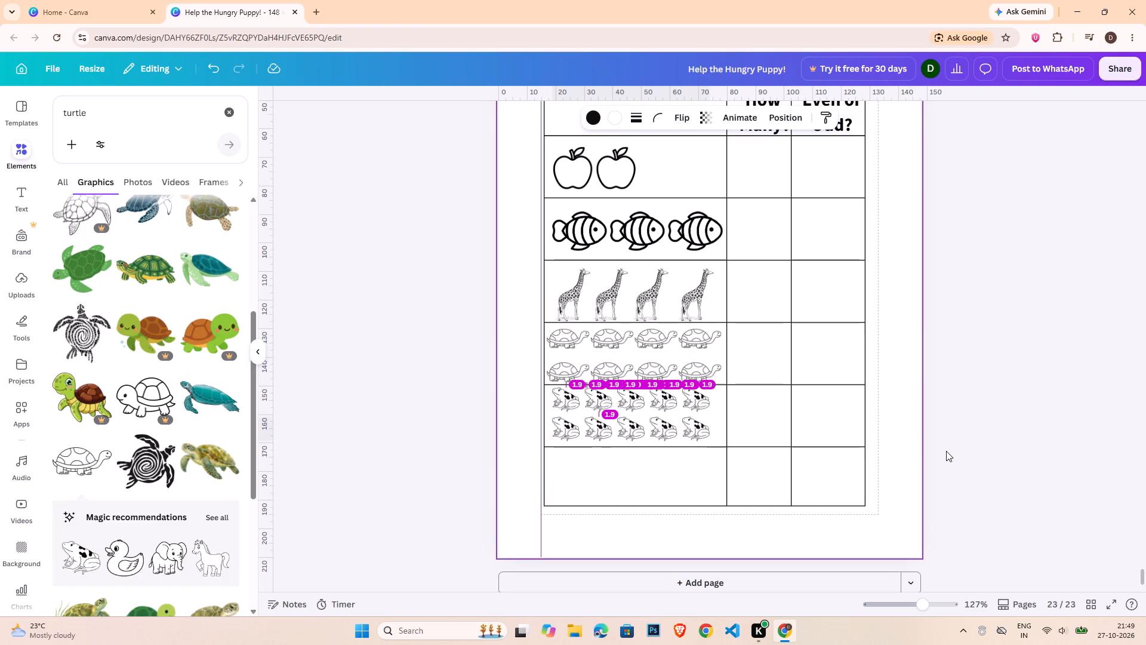
pyautogui.press('Down')
pyautogui.click(946, 450)
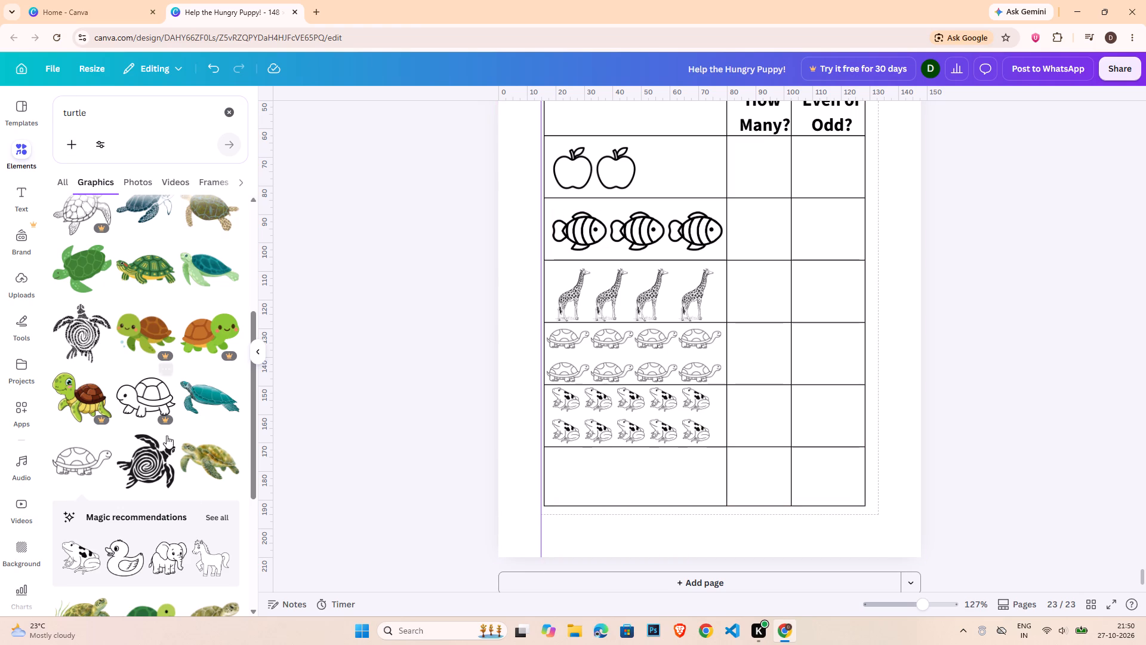
# Add the recommended outline elephant graphic and place it at the left end of the table's empty last row.
pyautogui.click(165, 561)
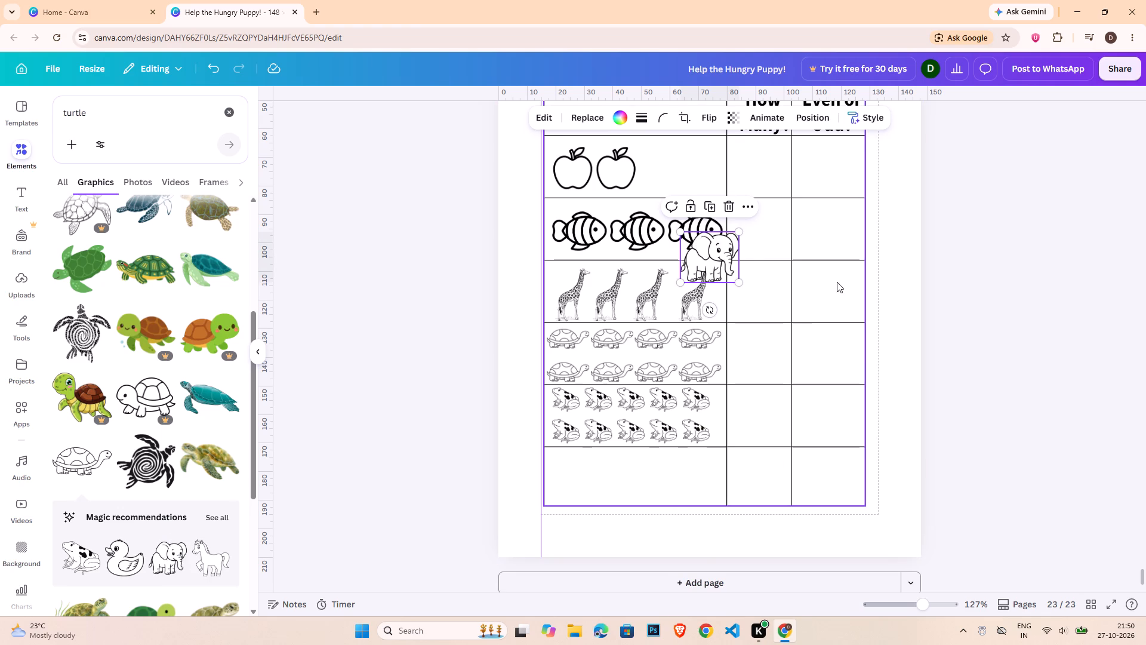
pyautogui.moveTo(722, 253); pyautogui.dragTo(593, 472)
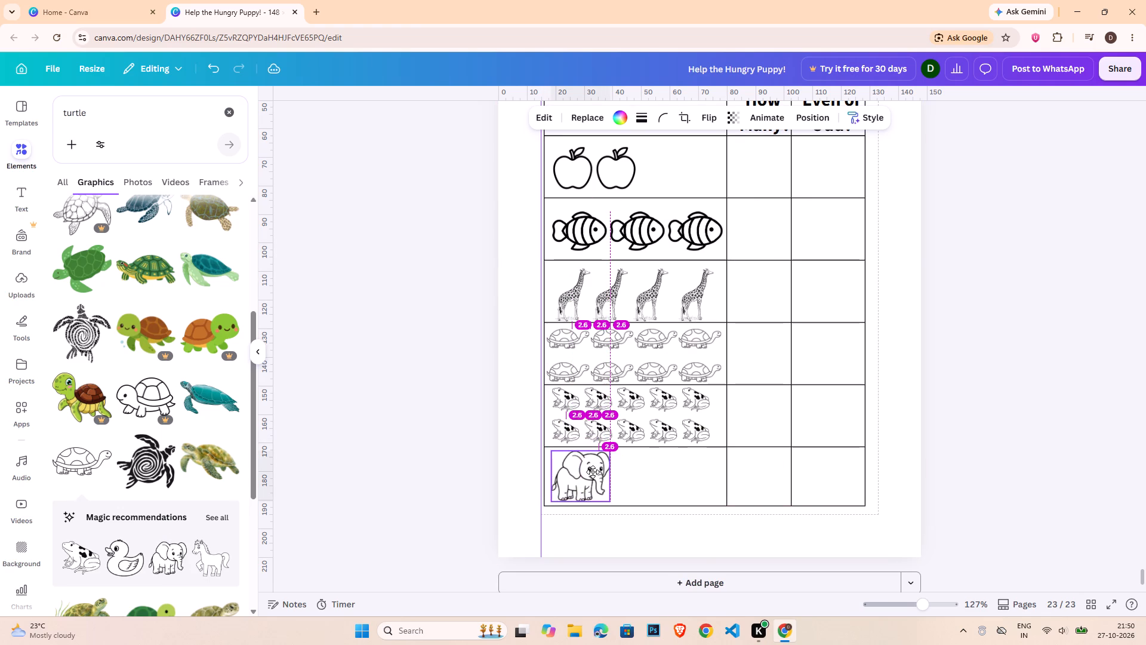
pyautogui.moveTo(593, 472); pyautogui.dragTo(591, 471)
pyautogui.click(1048, 384)
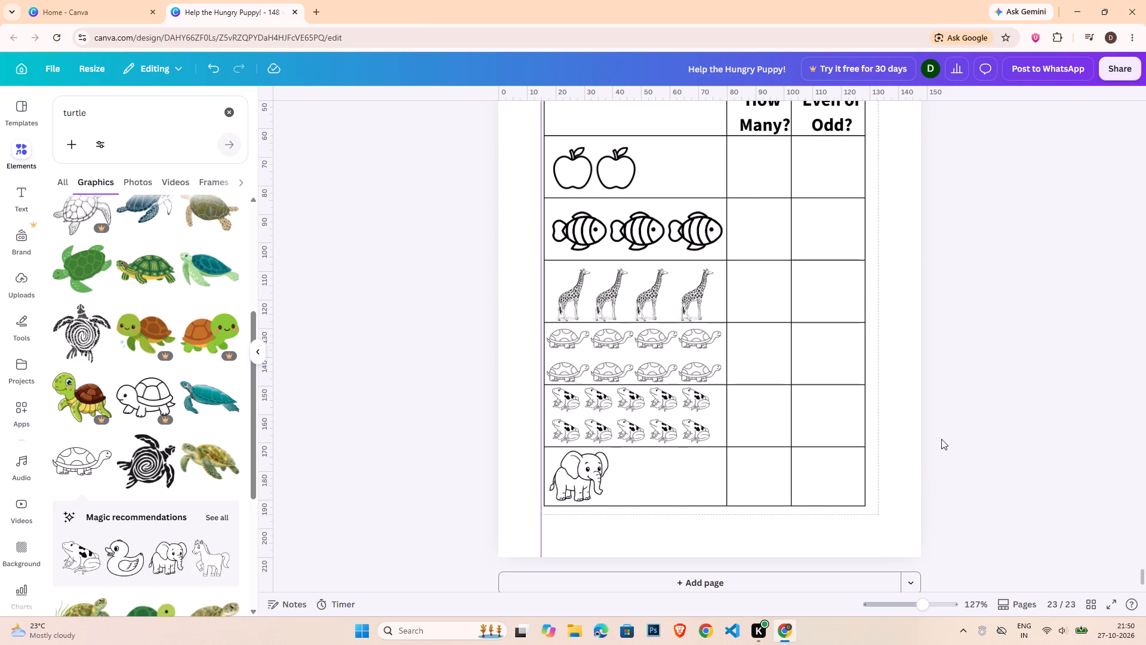
# Delete the last turtle in the lower turtle line of the page 23 table.
pyautogui.scroll(3, 928, 468)
pyautogui.scroll(-4, 928, 468)
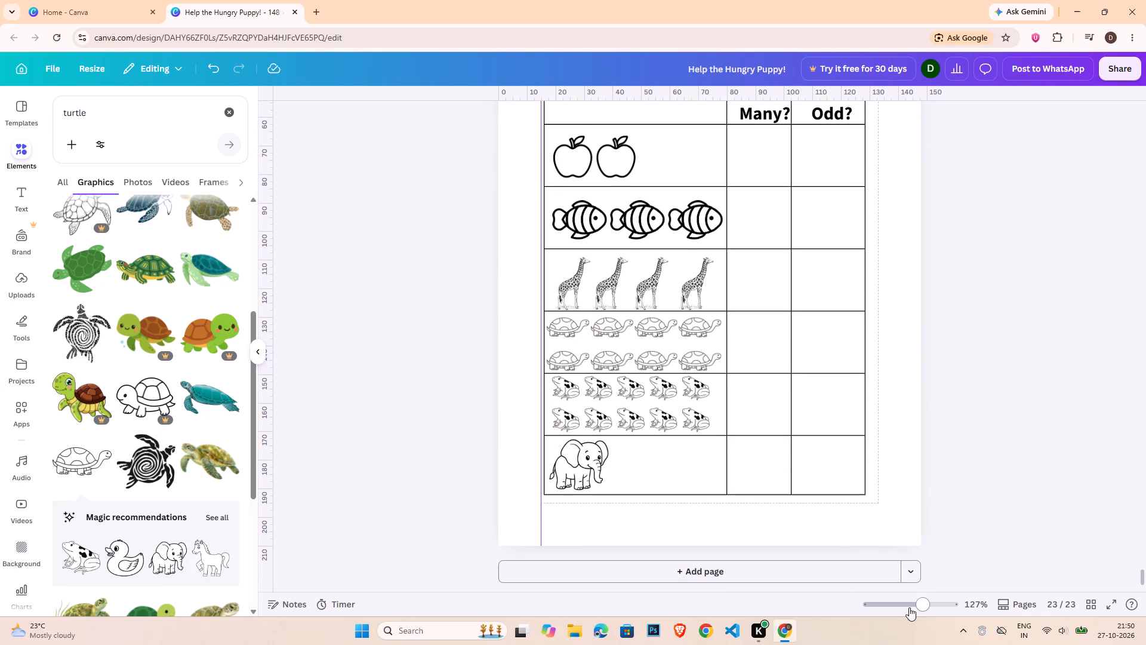
pyautogui.click(909, 607)
pyautogui.scroll(1, 910, 484)
pyautogui.click(931, 421)
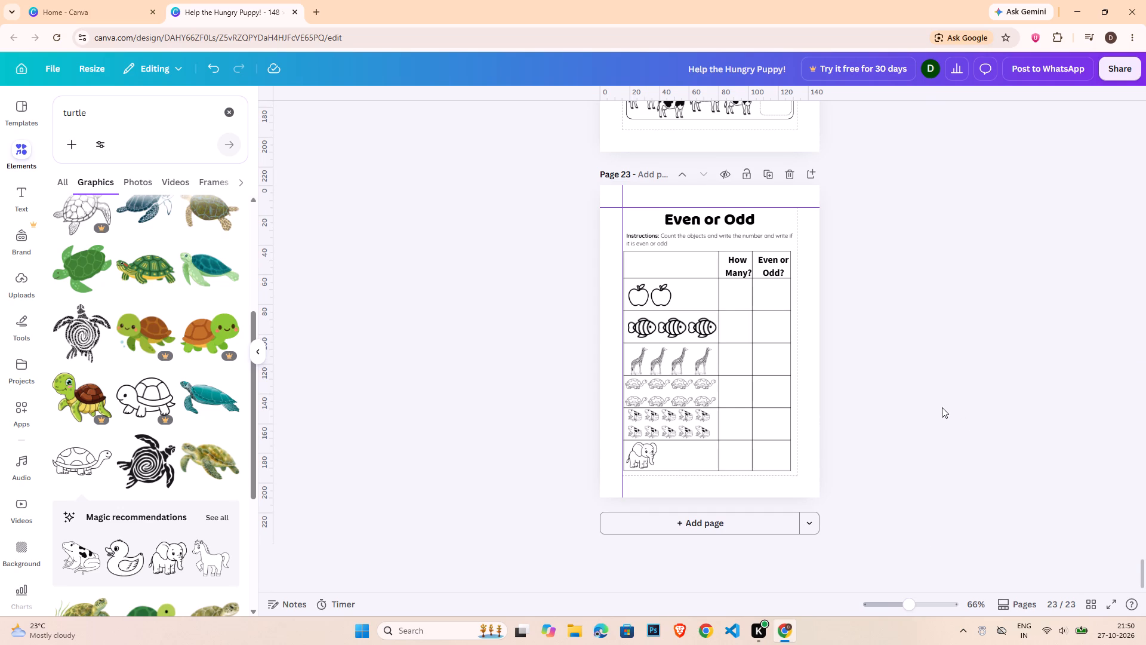
pyautogui.scroll(2, 942, 407)
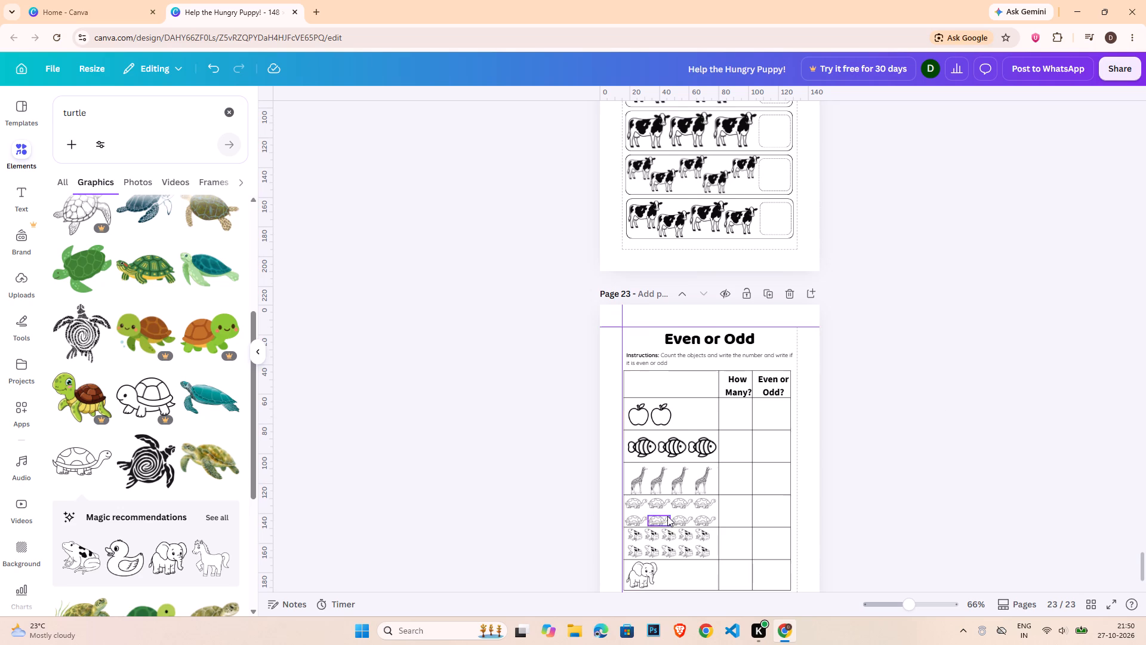
pyautogui.click(698, 515)
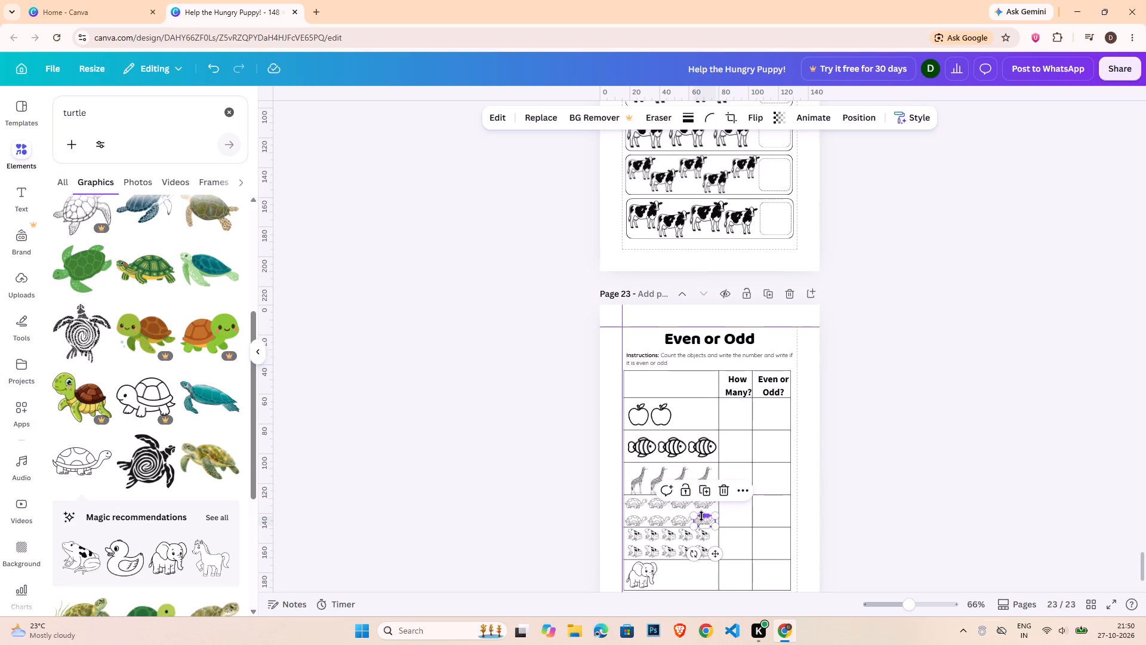
pyautogui.press('Delete')
pyautogui.click(951, 499)
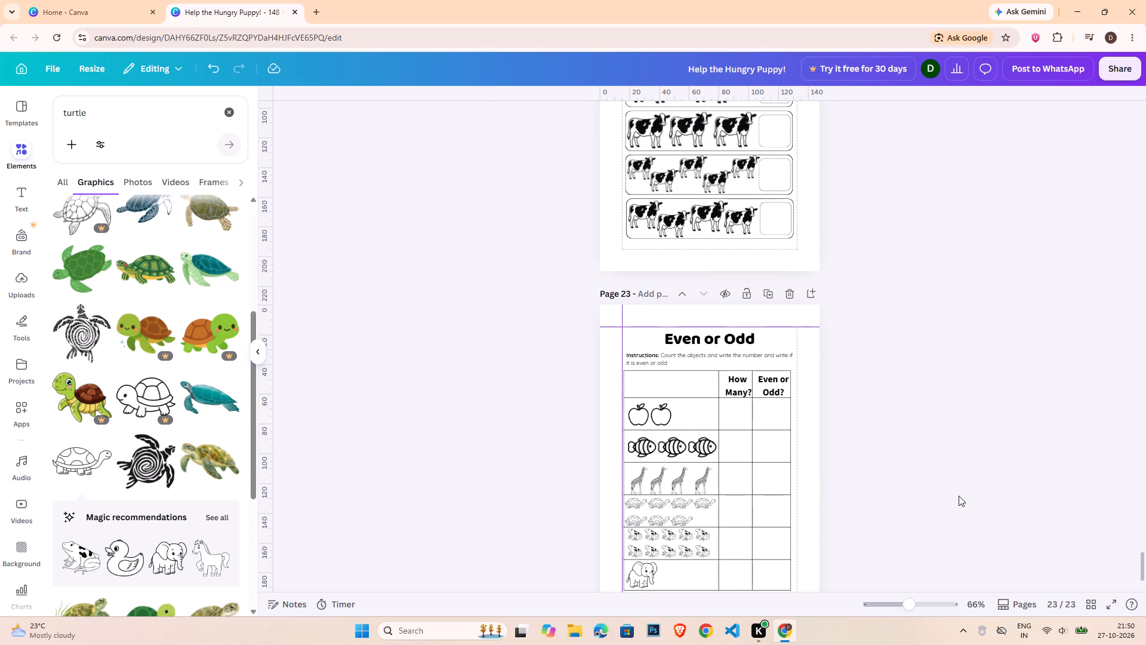
# Add a new blank page after page 23.
pyautogui.scroll(-1, 957, 490)
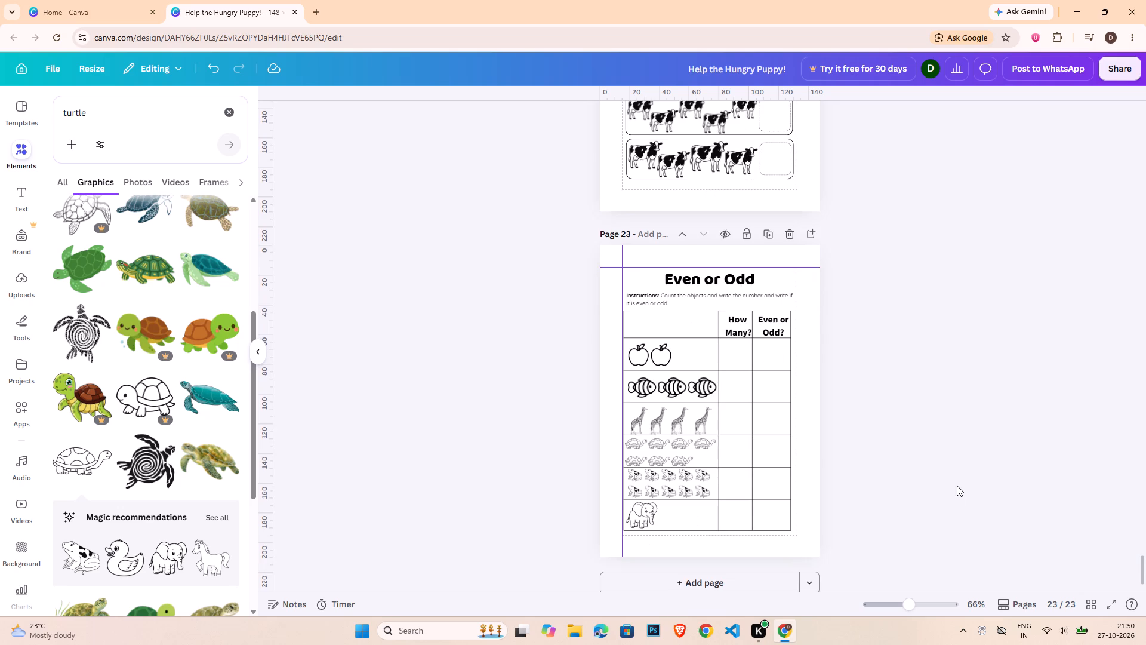
pyautogui.scroll(2, 957, 485)
pyautogui.scroll(-2, 957, 485)
pyautogui.click(759, 582)
# Copy the "Even or Odd" title and its instructions from page 23 onto the blank page 24.
pyautogui.scroll(2, 800, 384)
pyautogui.scroll(2, 697, 145)
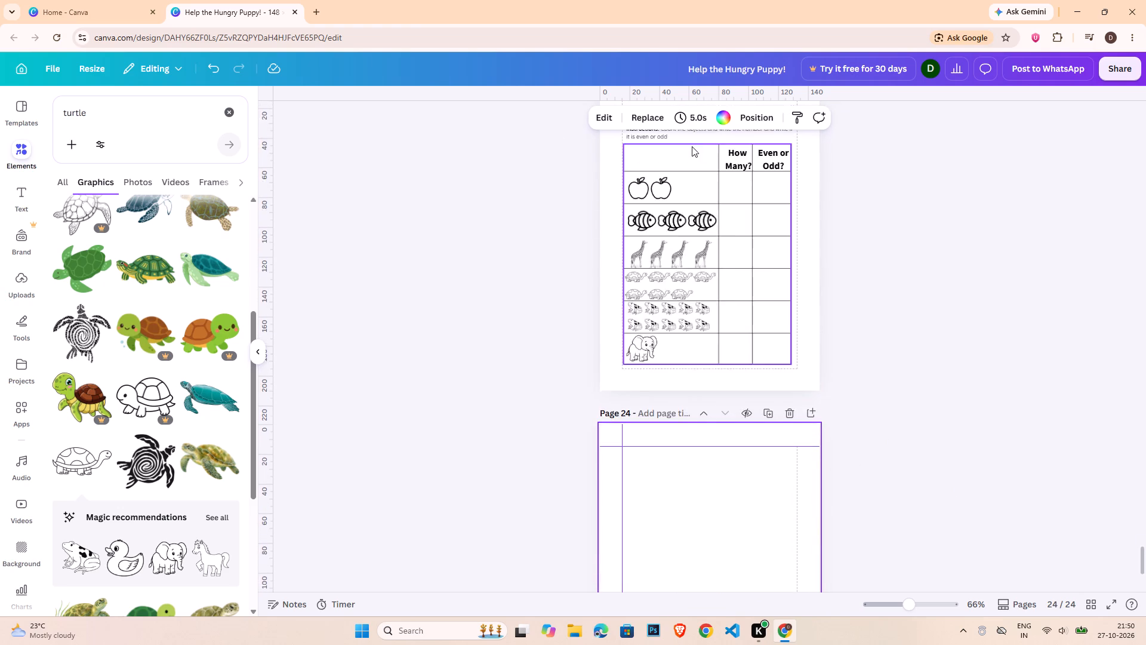
pyautogui.scroll(1, 692, 146)
pyautogui.click(710, 408)
pyautogui.keyDown('shift'); pyautogui.click(711, 426); pyautogui.keyUp('shift')
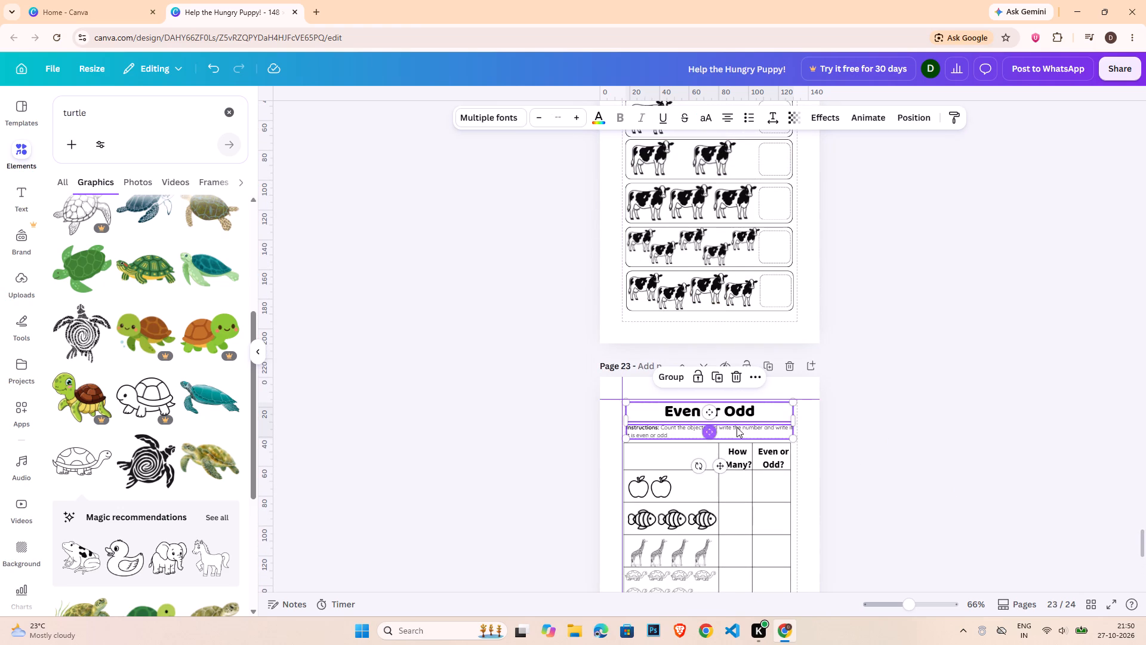
pyautogui.hotkey('ctrl', 'c')
pyautogui.scroll(-4, 855, 450)
pyautogui.scroll(-2, 825, 523)
pyautogui.click(718, 521)
pyautogui.hotkey('ctrl', 'v')
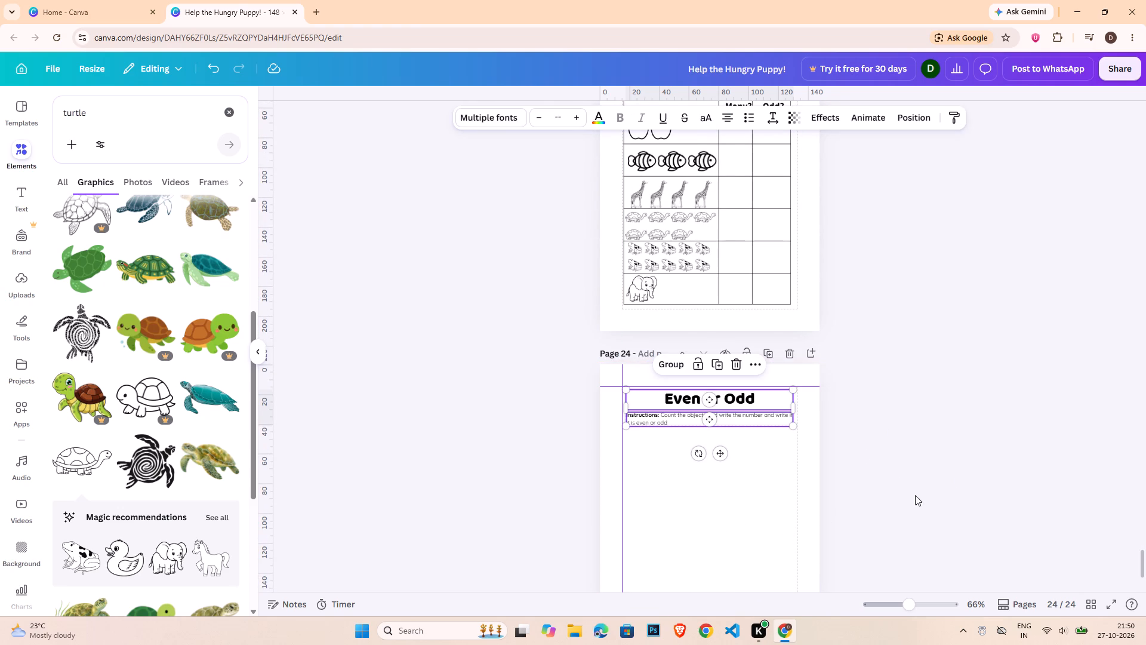
pyautogui.click(979, 441)
# Change the page 24 title to "Ordering Numbers 1-10", with "1-10" on a second line.
pyautogui.doubleClick(700, 403)
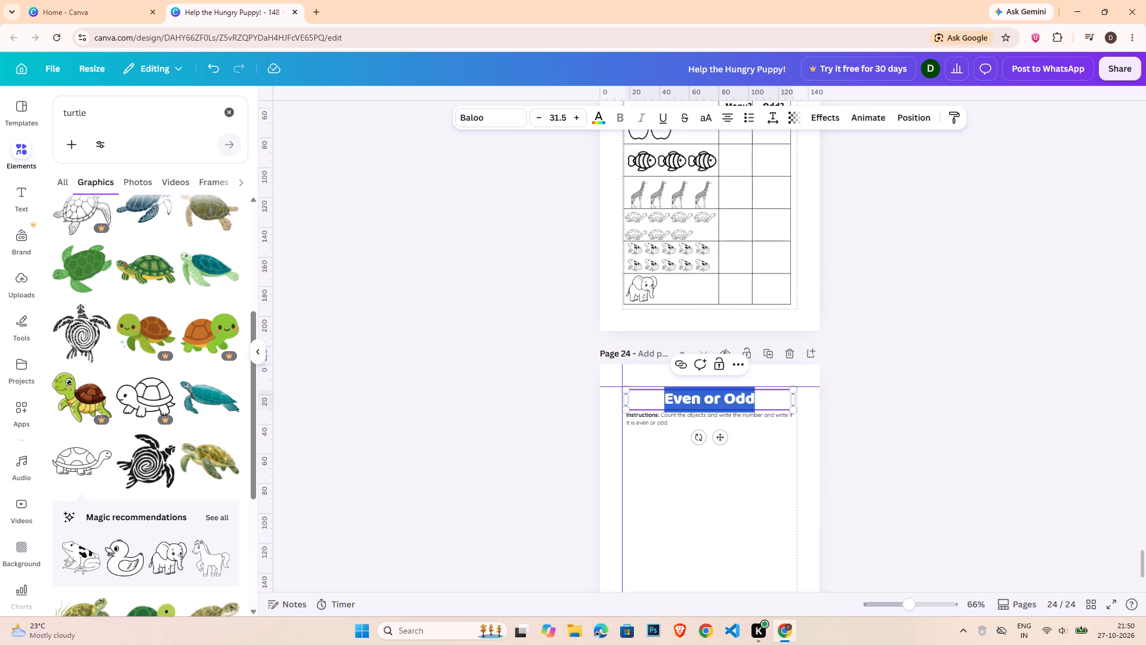
pyautogui.write('Ordering Number')
pyautogui.press('space')
pyautogui.press('BackSpace')
pyautogui.write('s')
pyautogui.press('space')
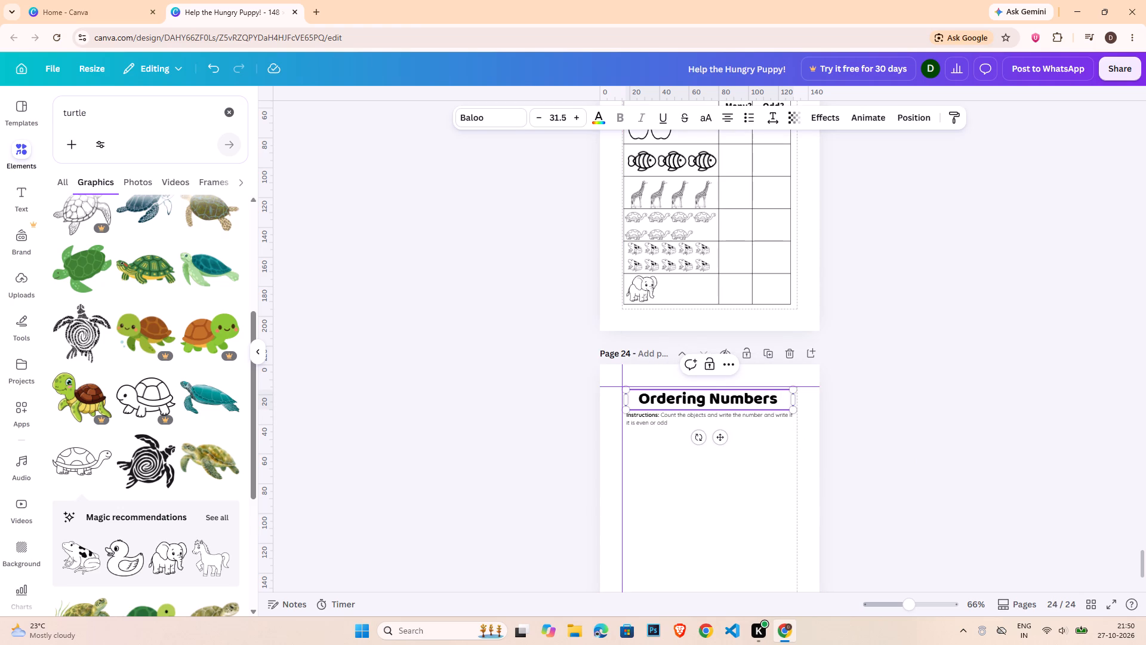
pyautogui.write('1-')
pyautogui.write('10')
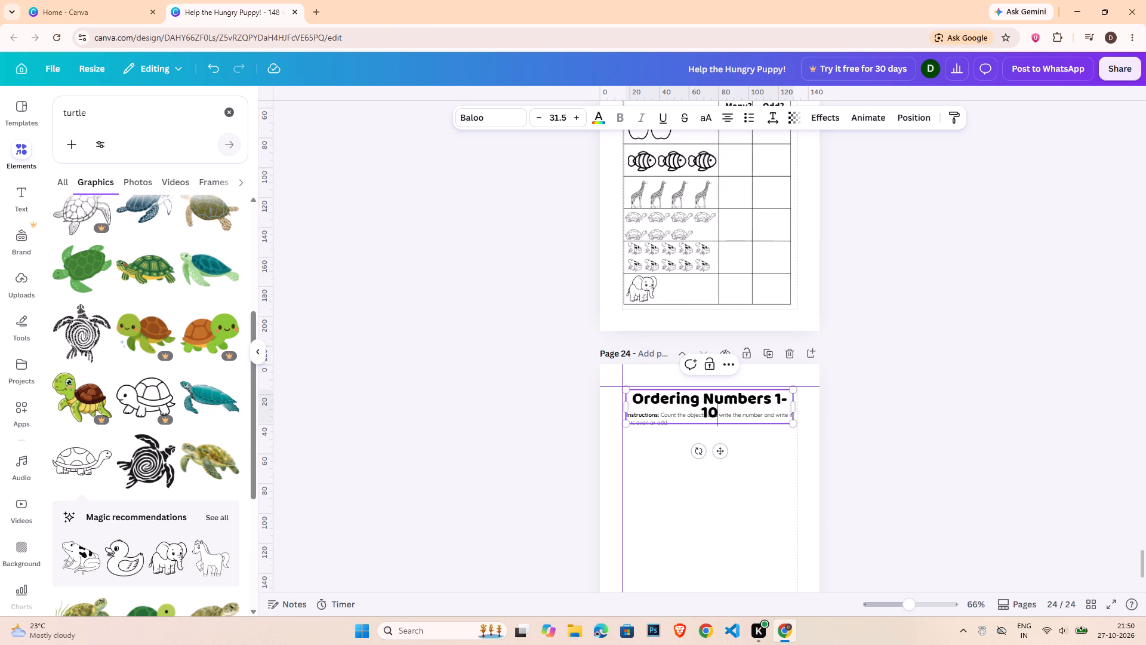
pyautogui.click(775, 400)
pyautogui.press('Return')
pyautogui.click(861, 429)
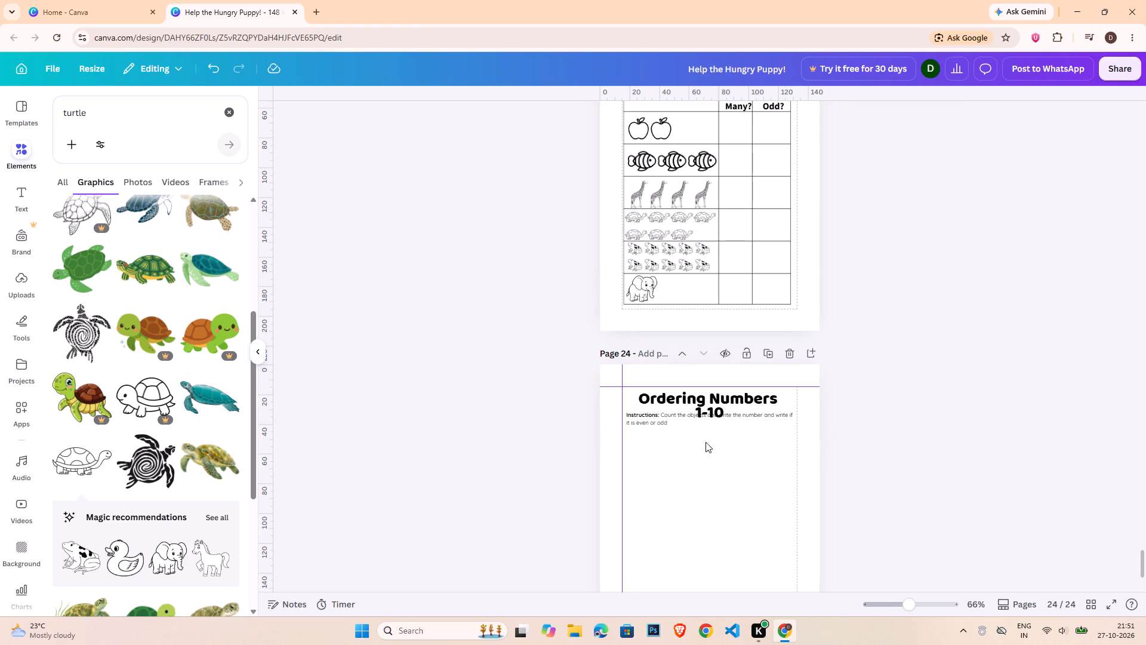
# Nudge the page 24 instructions text down so it sits clear below the two-line title.
pyautogui.click(663, 423)
pyautogui.press('Down')
pyautogui.press('Down')
pyautogui.press('Down')
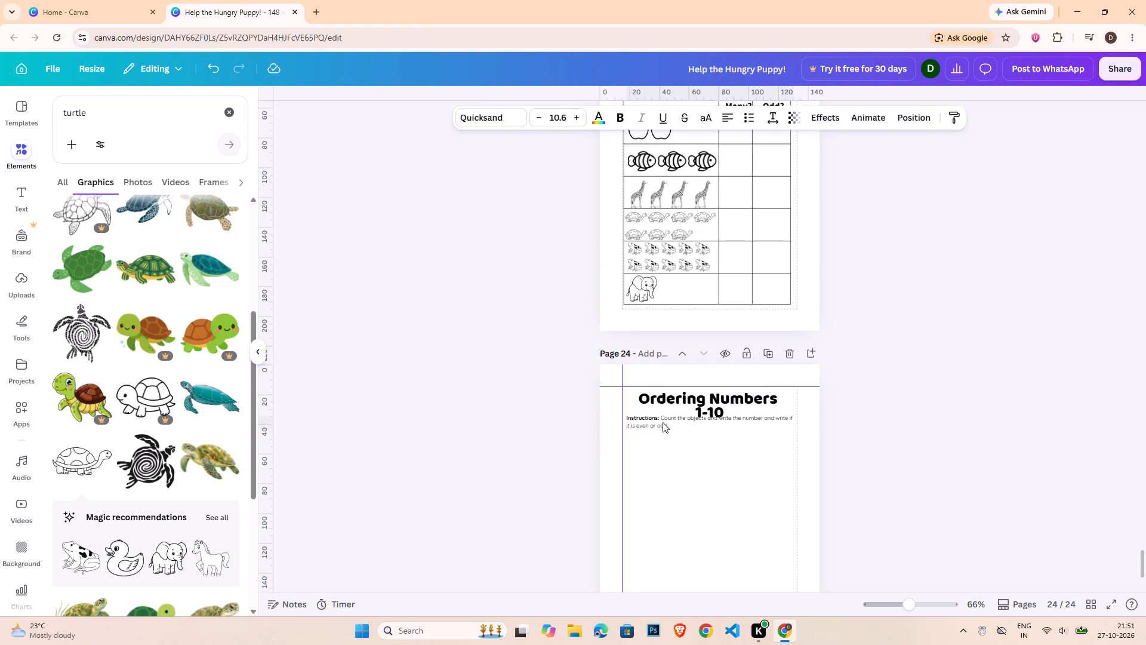
pyautogui.press('Down')
pyautogui.press('Down')
pyautogui.press('Down')
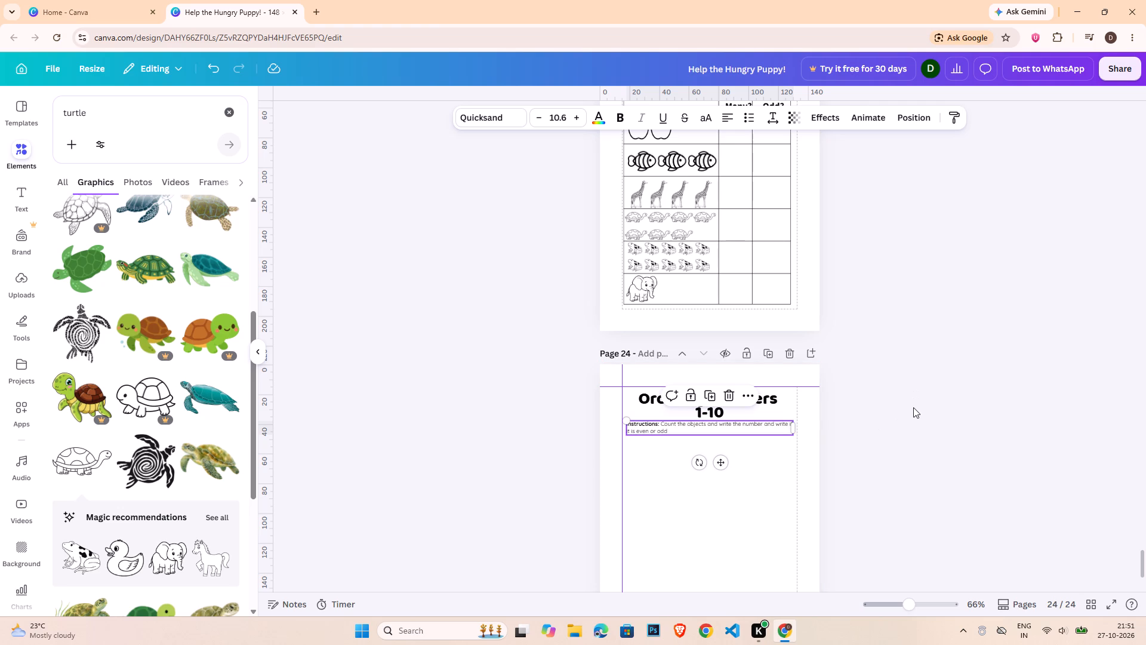
# Replace the page 24 instructions after the "Instructions:" label with "Write the numbers in order from least to greatest".
pyautogui.click(684, 415)
pyautogui.doubleClick(671, 431)
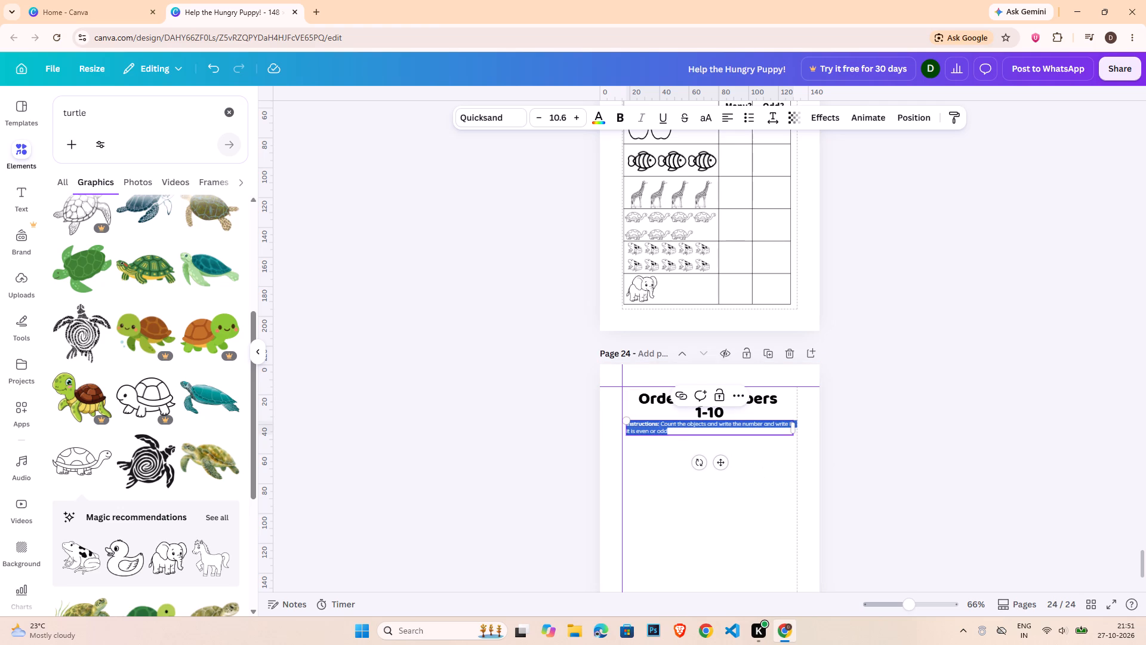
pyautogui.click(666, 425)
pyautogui.moveTo(661, 425); pyautogui.dragTo(675, 436)
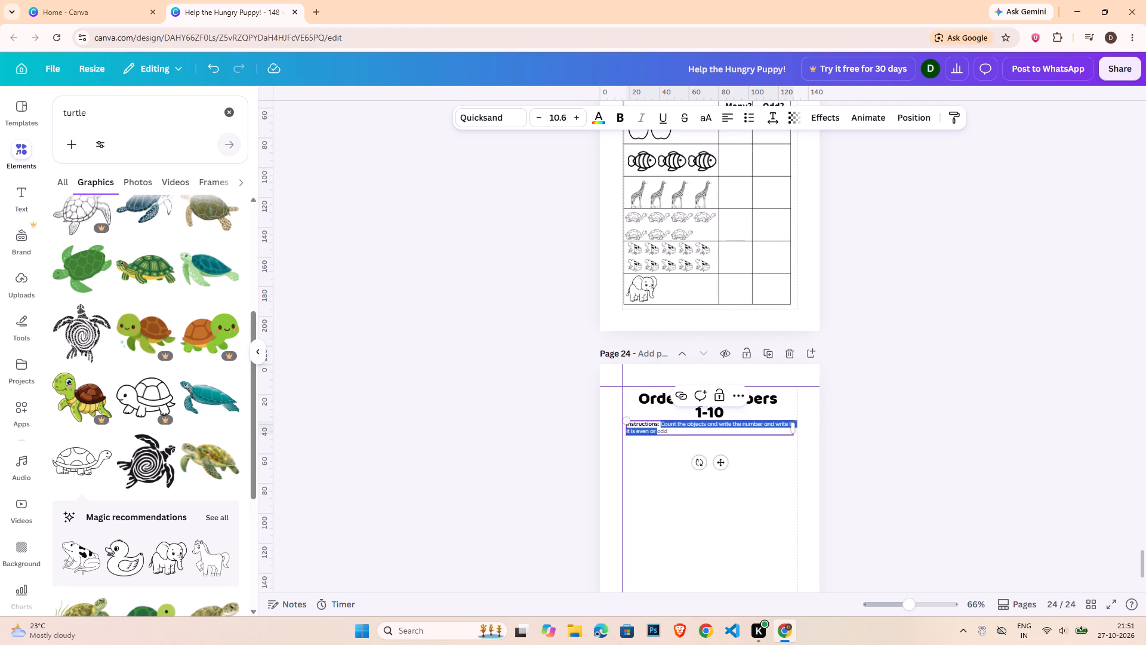
pyautogui.click(674, 431)
pyautogui.moveTo(674, 431); pyautogui.dragTo(667, 424)
pyautogui.write('Wrie')
pyautogui.press('BackSpace')
pyautogui.write('te')
pyautogui.press('space')
pyautogui.write('the n')
pyautogui.write('umber')
pyautogui.press('space')
pyautogui.press('BackSpace')
pyautogui.write('s')
pyautogui.press('space')
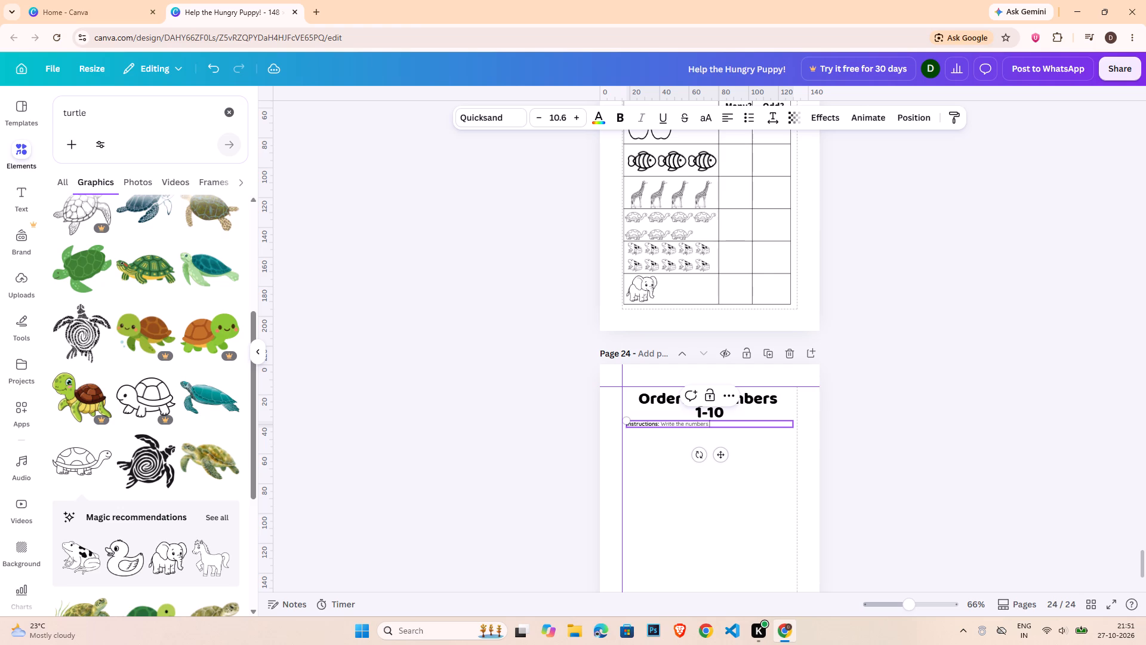
pyautogui.write('in order')
pyautogui.press('space')
pyautogui.write('from last')
pyautogui.press('space')
pyautogui.press('BackSpace')
pyautogui.press('BackSpace')
pyautogui.press('BackSpace')
pyautogui.press('BackSpace')
pyautogui.write('east')
pyautogui.press('space')
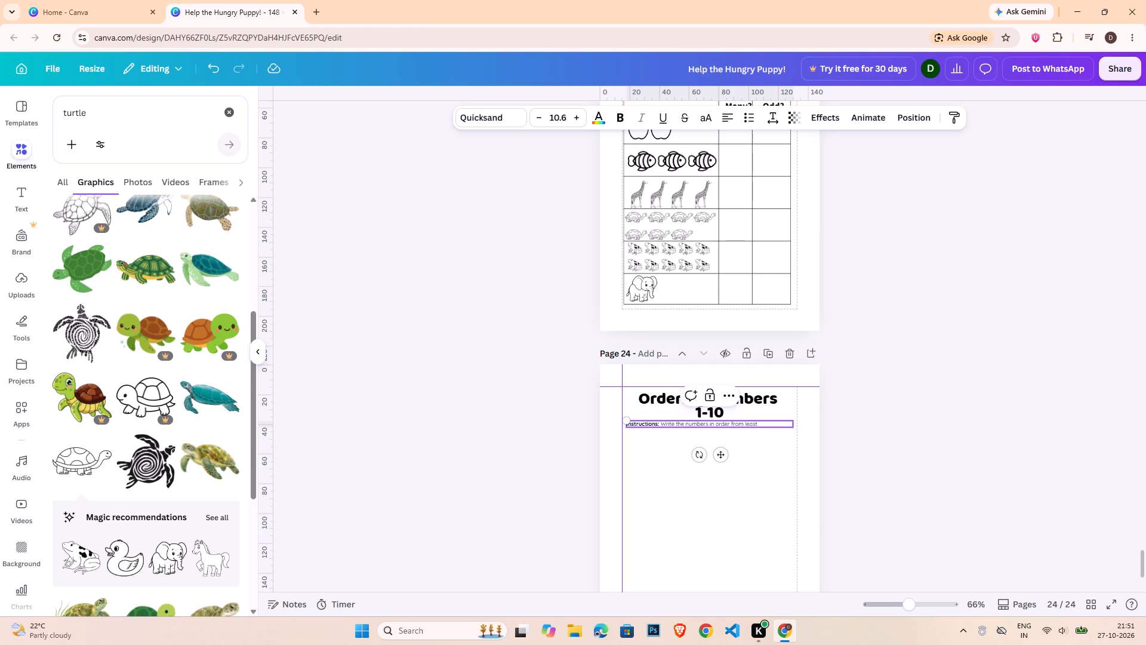
pyautogui.write('to f')
pyautogui.press('BackSpace')
pyautogui.write('greatest')
pyautogui.click(822, 437)
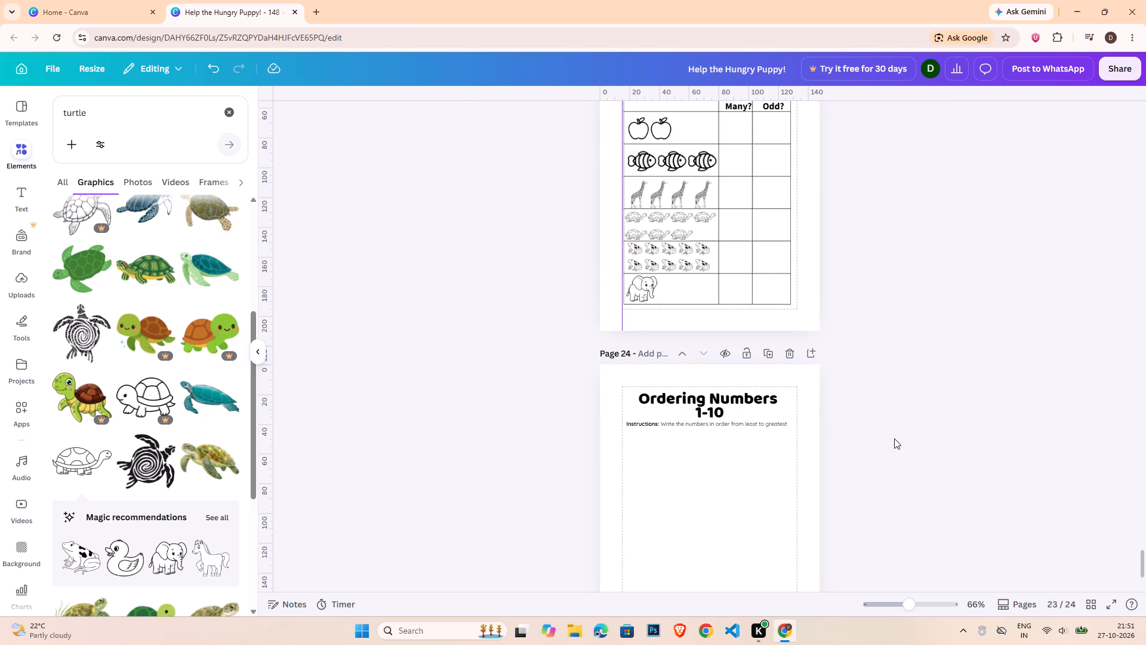
# Search the elements library for "train" and look through the graphics for a line-art train suitable for page 24.
pyautogui.scroll(-2, 867, 409)
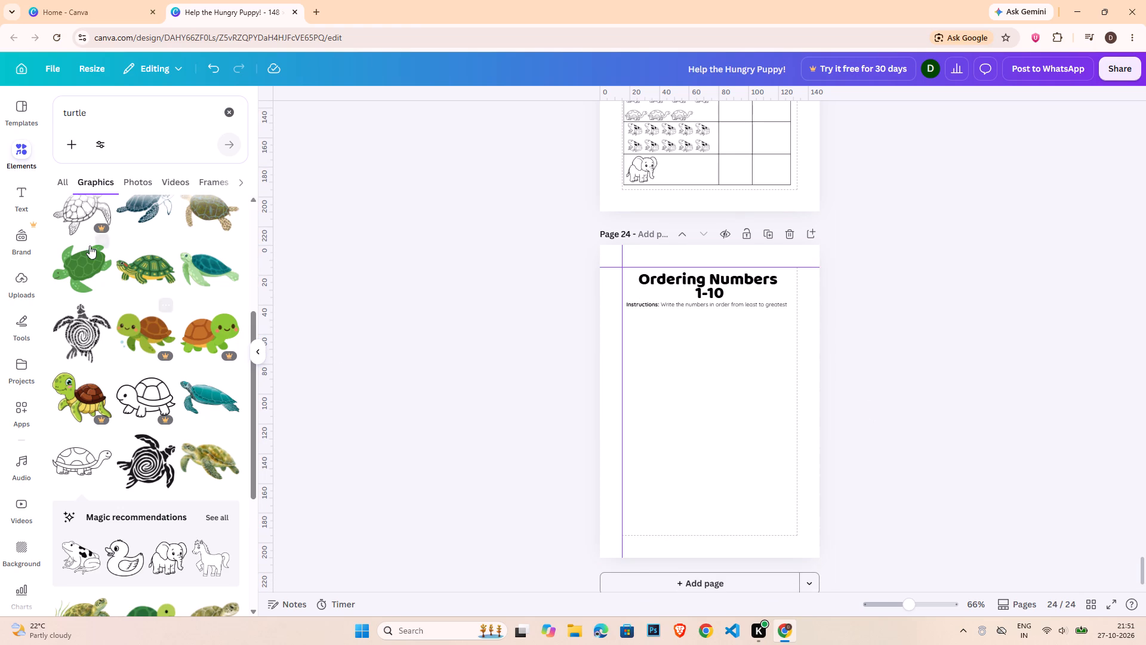
pyautogui.click(234, 112)
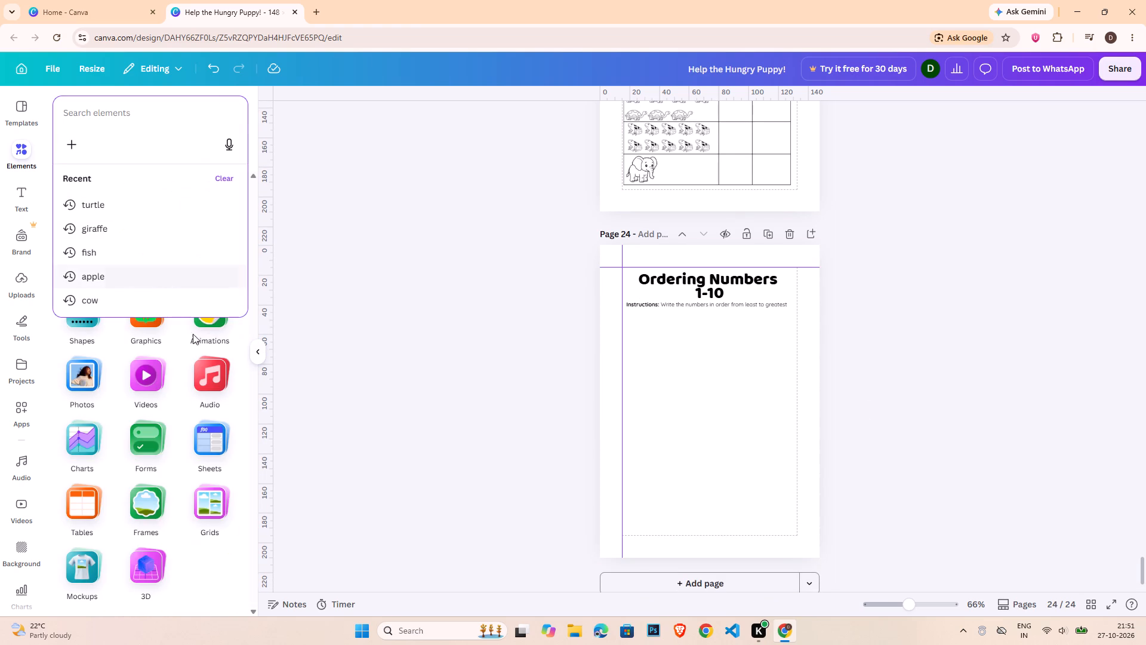
pyautogui.click(423, 415)
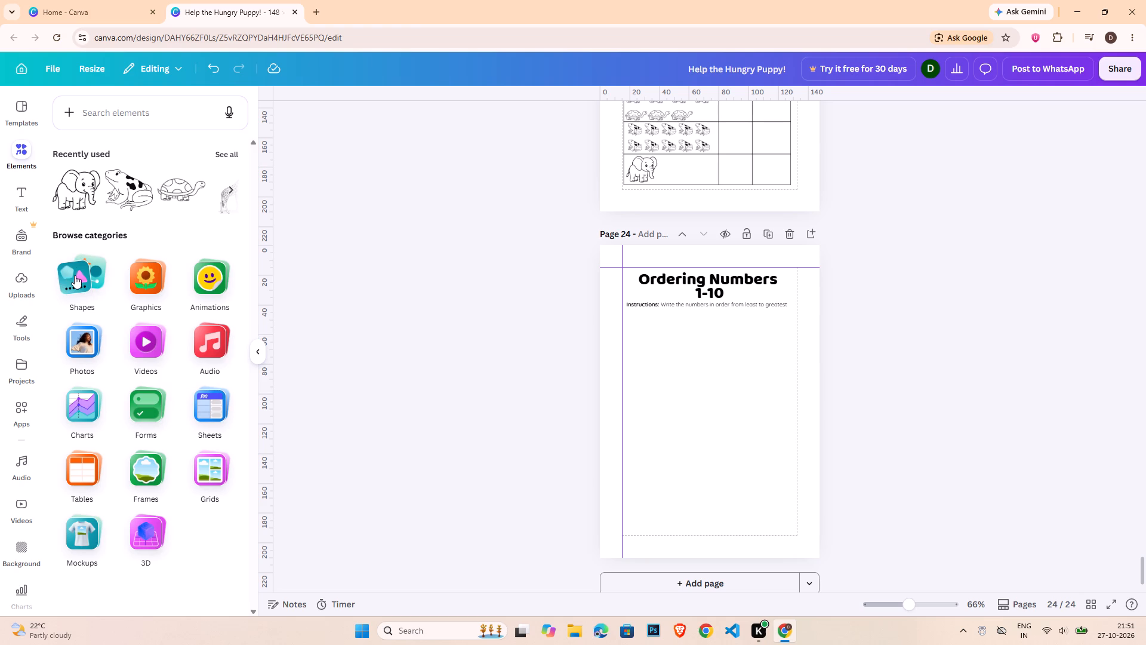
pyautogui.click(110, 117)
pyautogui.write('tr')
pyautogui.press('a')
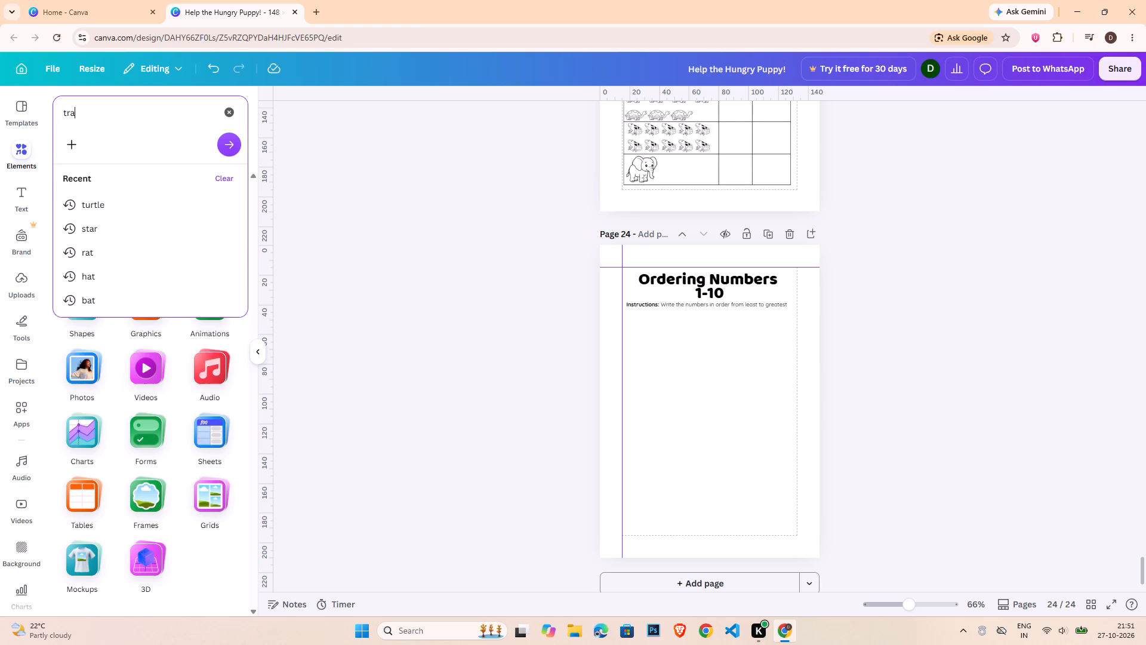
pyautogui.write('in')
pyautogui.press('Return')
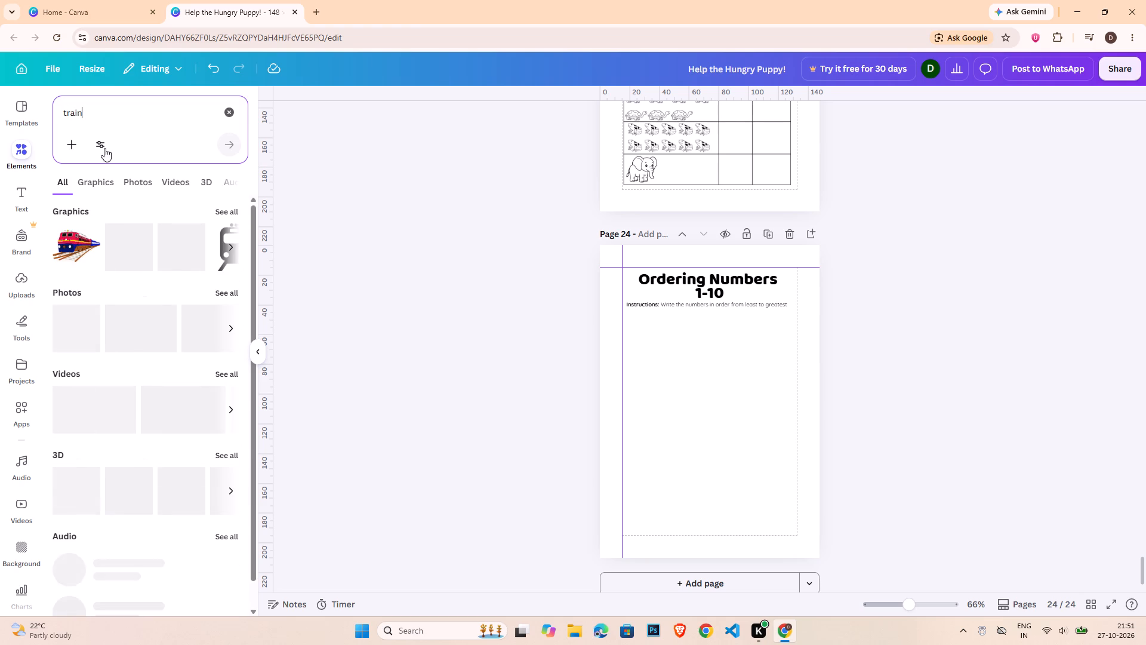
pyautogui.click(229, 213)
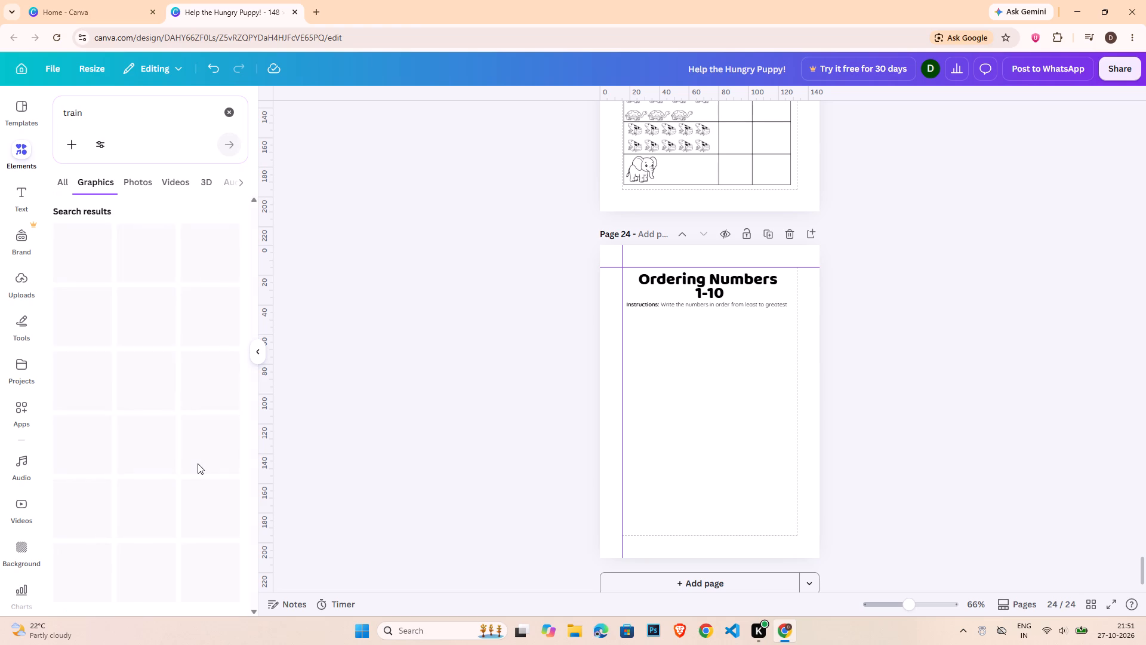
pyautogui.scroll(-3, 211, 568)
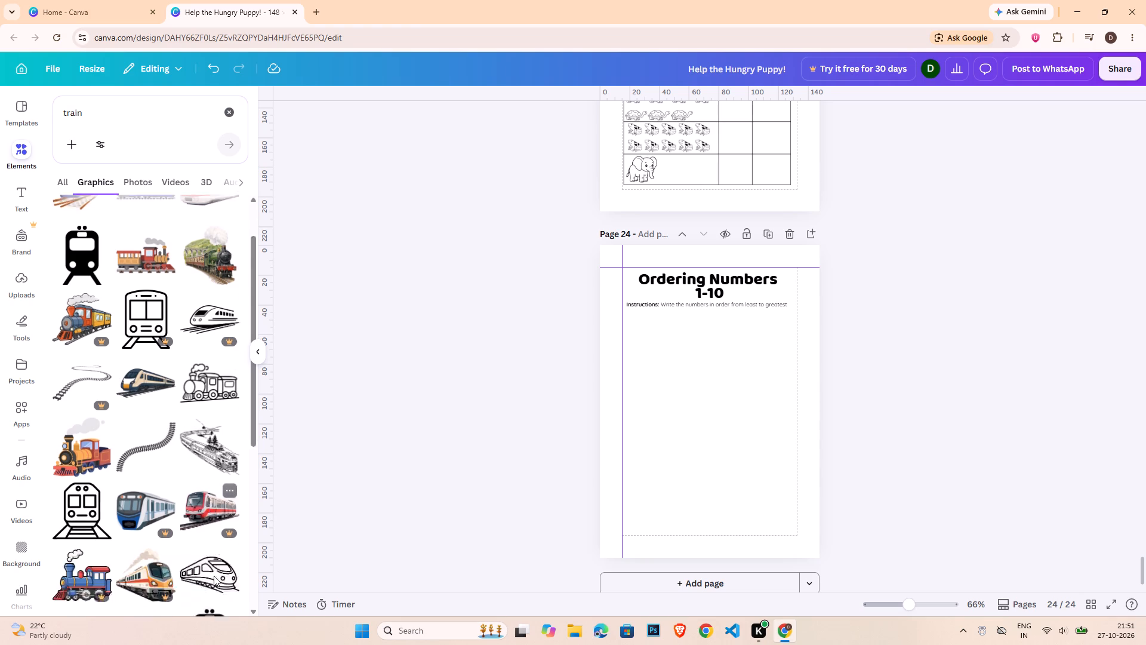
pyautogui.scroll(-5, 214, 576)
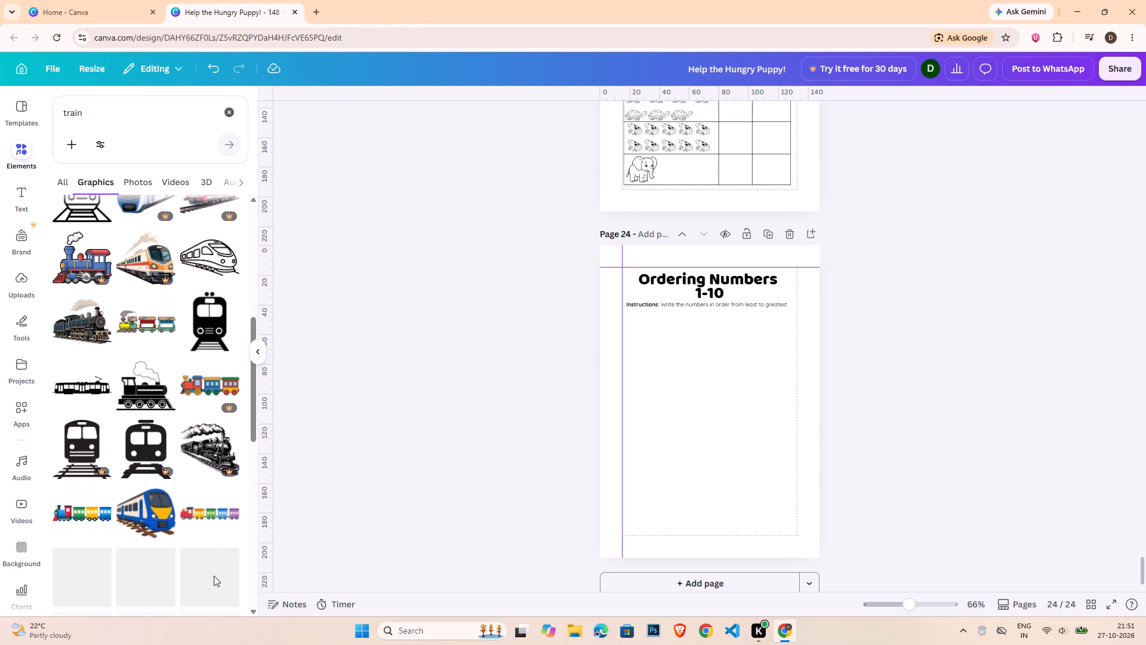
pyautogui.scroll(-10, 214, 576)
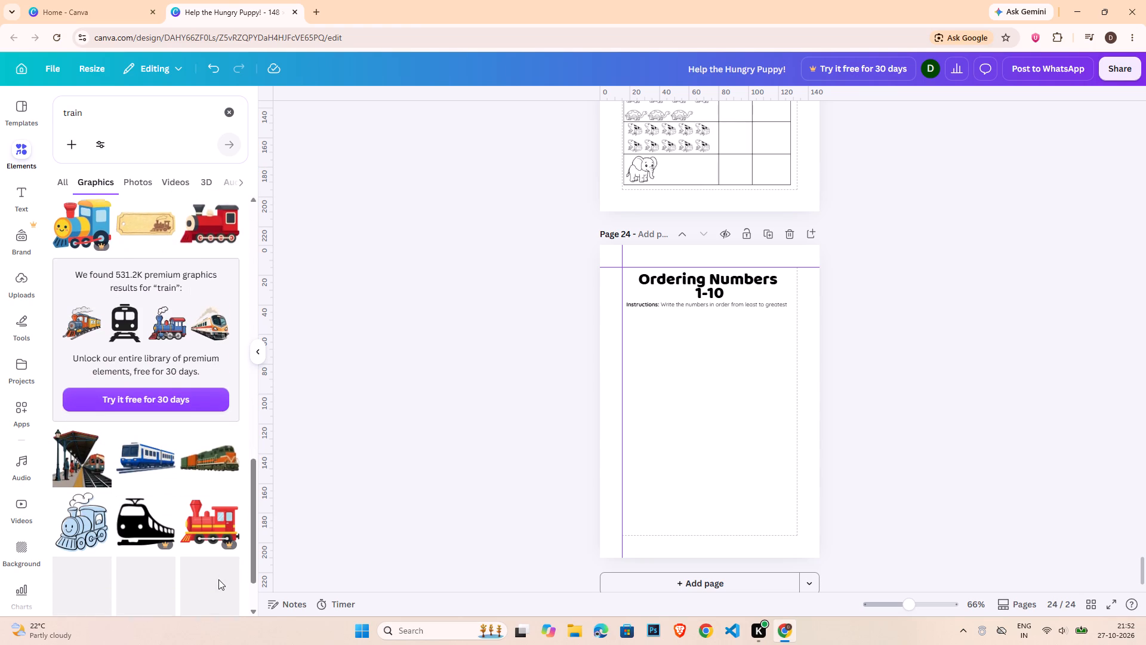
pyautogui.scroll(-10, 218, 579)
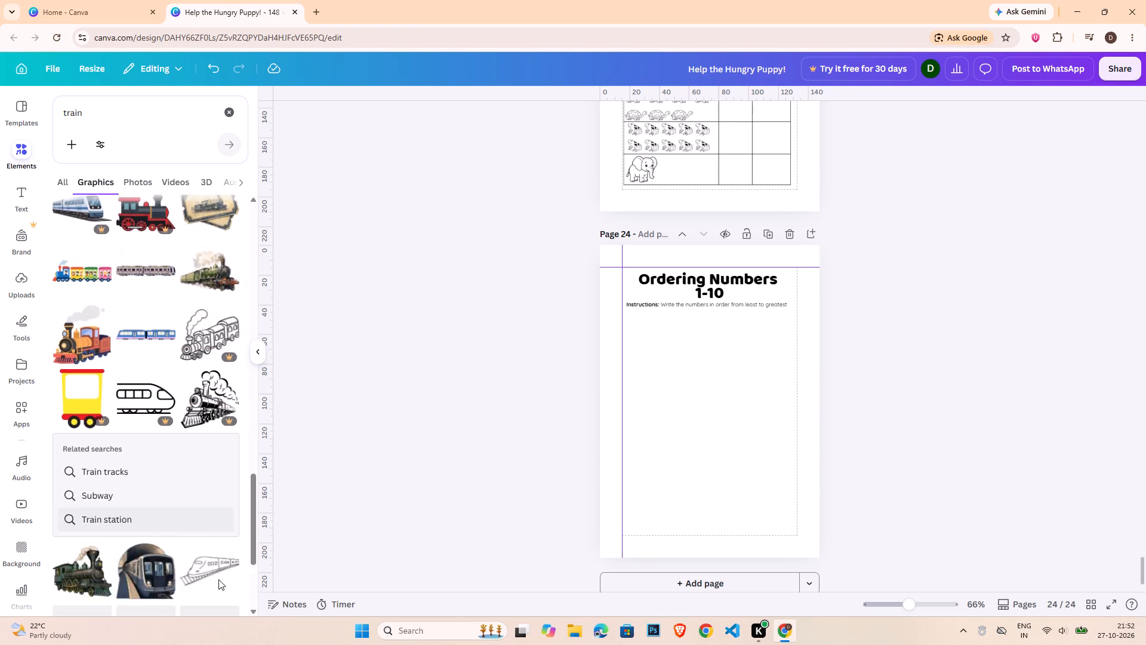
pyautogui.scroll(-1, 218, 579)
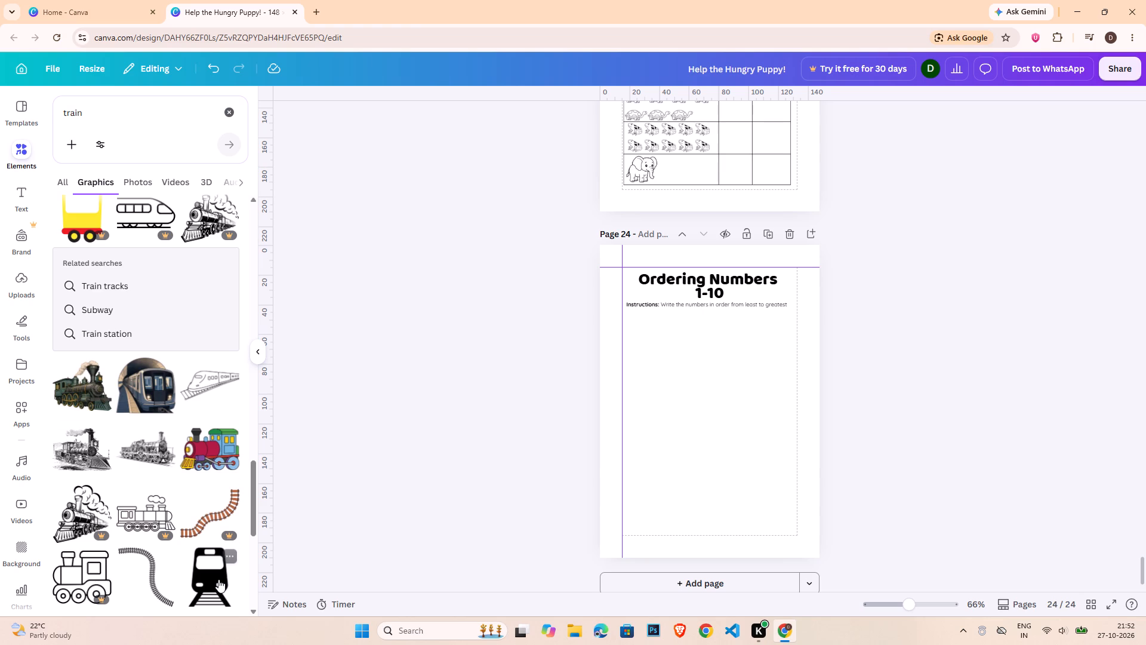
pyautogui.scroll(-4, 218, 579)
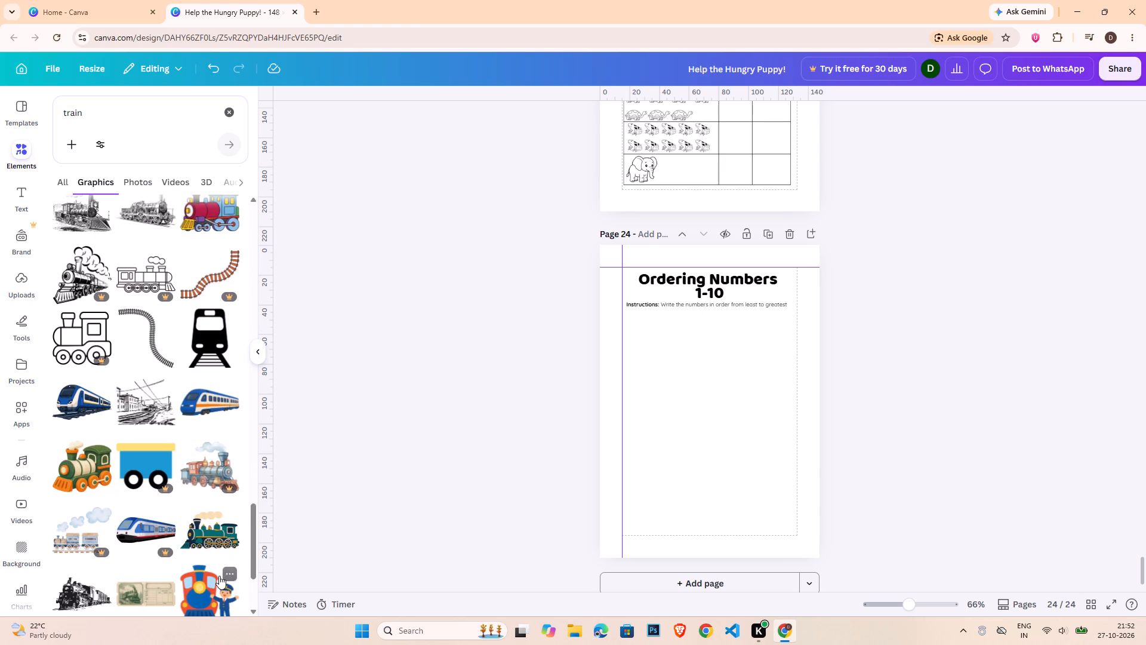
pyautogui.scroll(1, 219, 576)
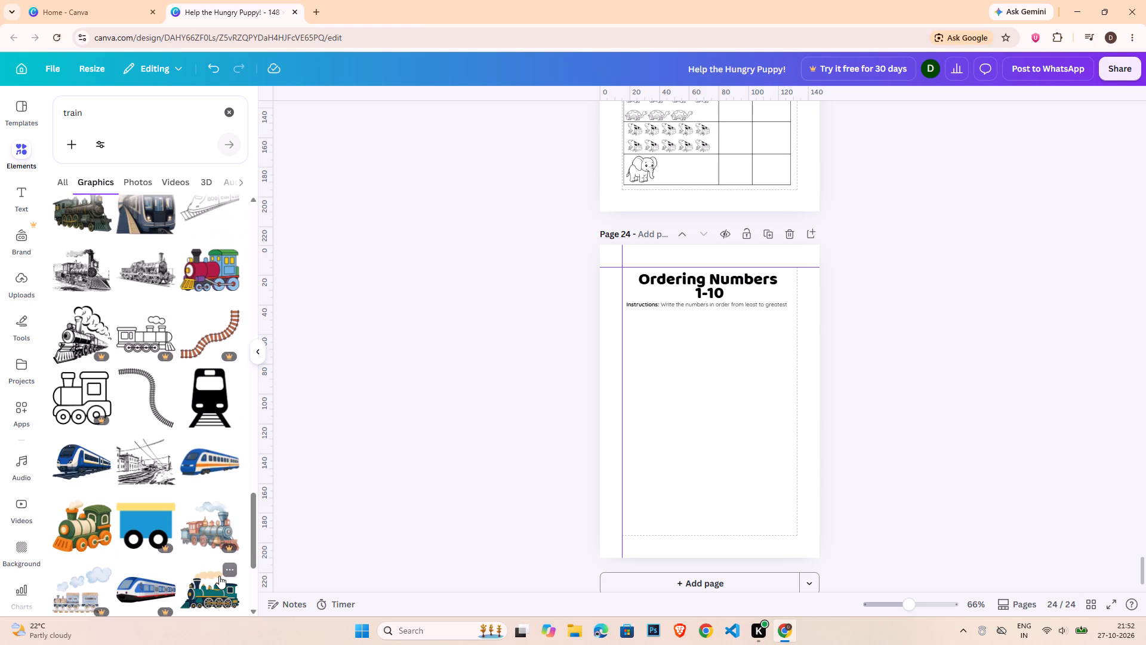
pyautogui.scroll(-5, 219, 576)
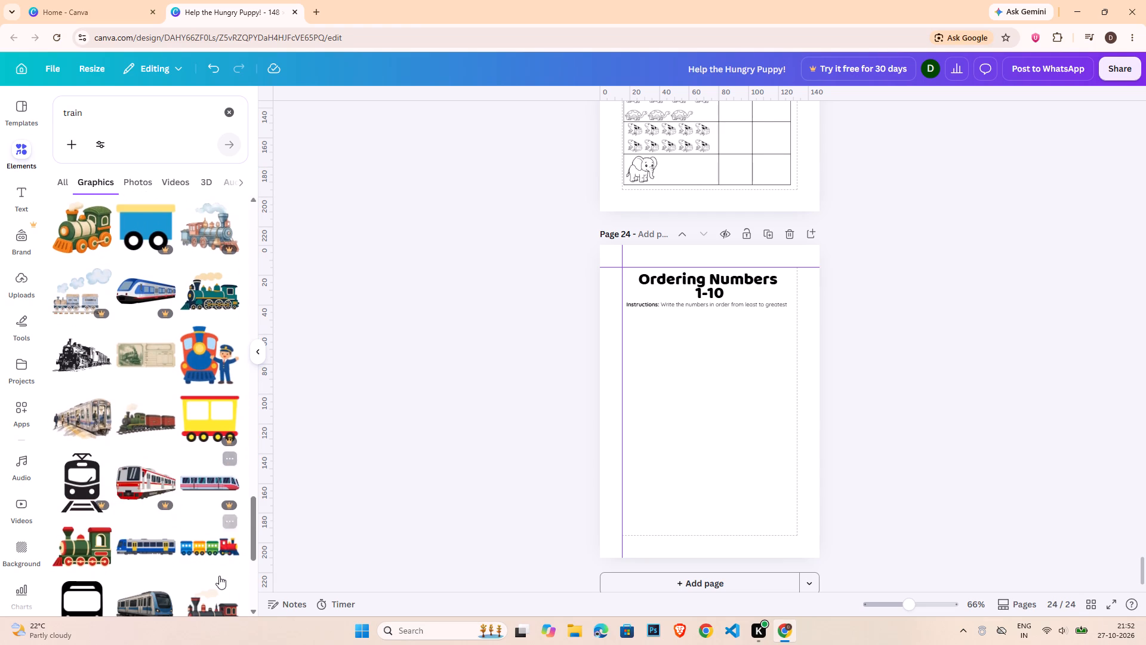
pyautogui.scroll(-3, 219, 576)
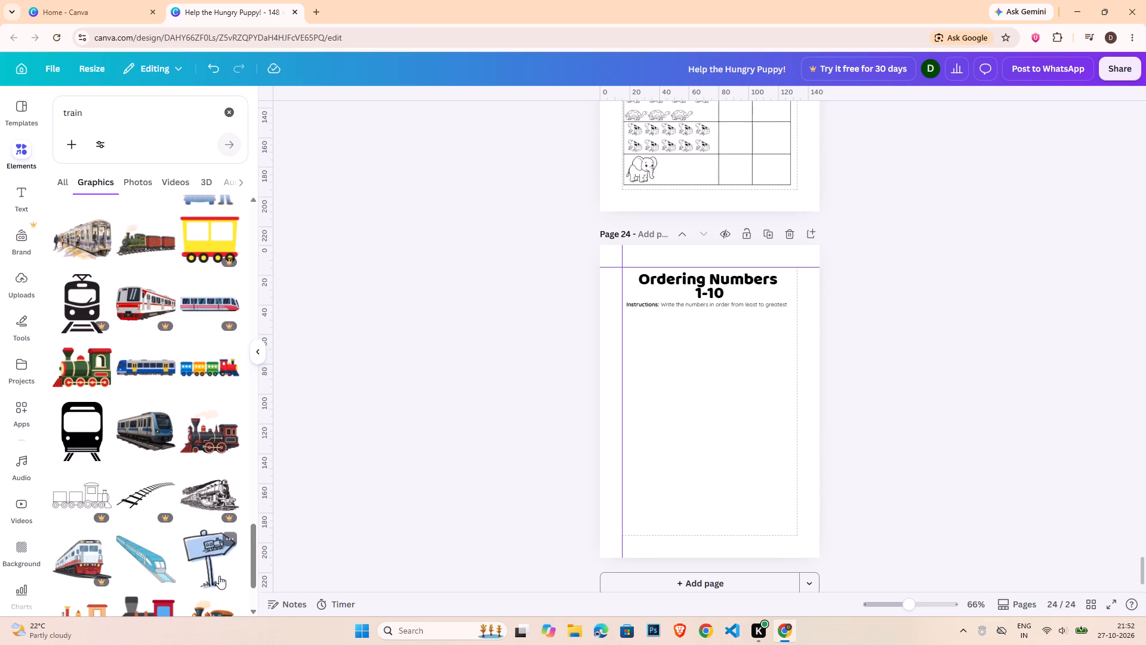
pyautogui.scroll(-6, 219, 576)
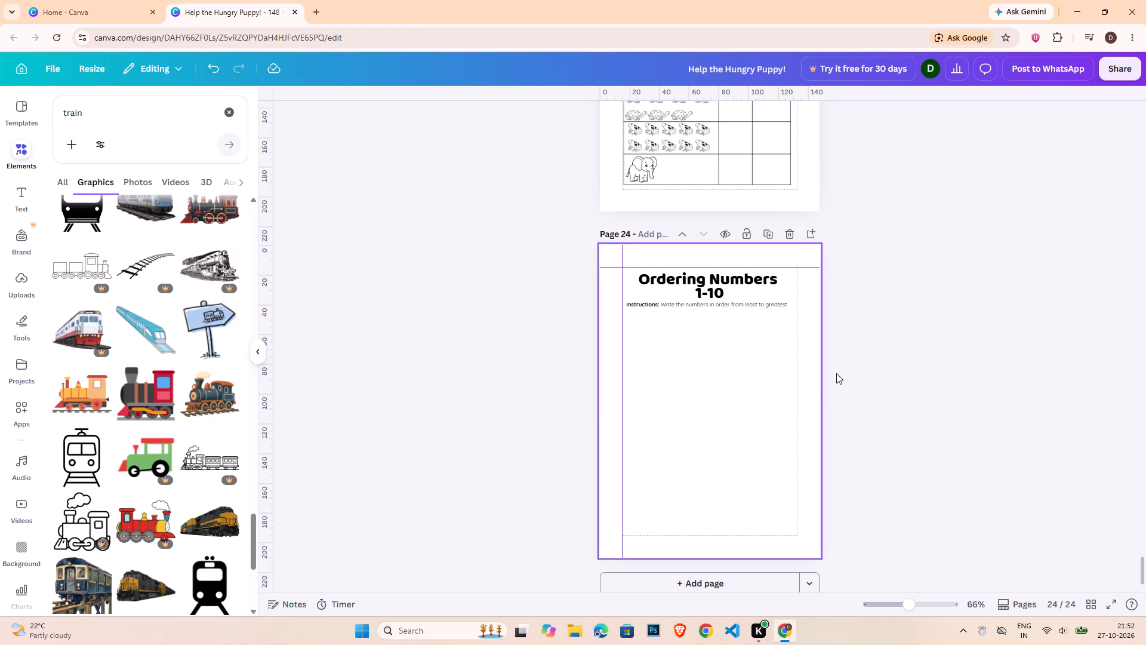
pyautogui.click(859, 352)
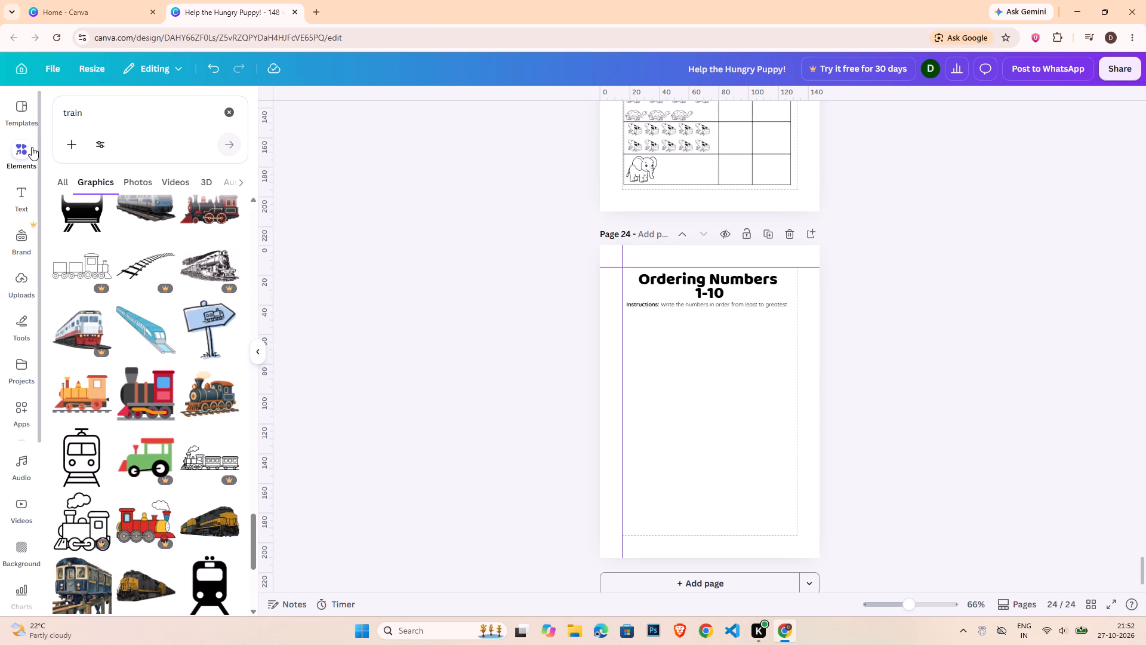
# Add a rounded square to page 24, place it below the instructions at the left margin, and shrink it to a small, wider-than-tall rectangle.
pyautogui.click(227, 112)
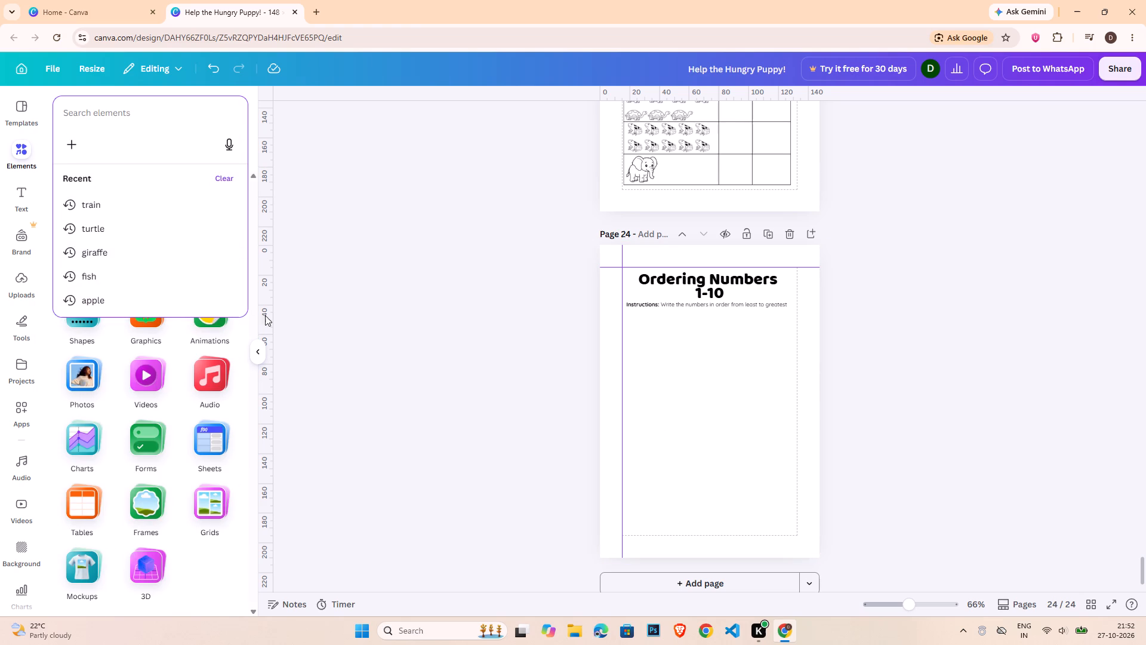
pyautogui.click(321, 342)
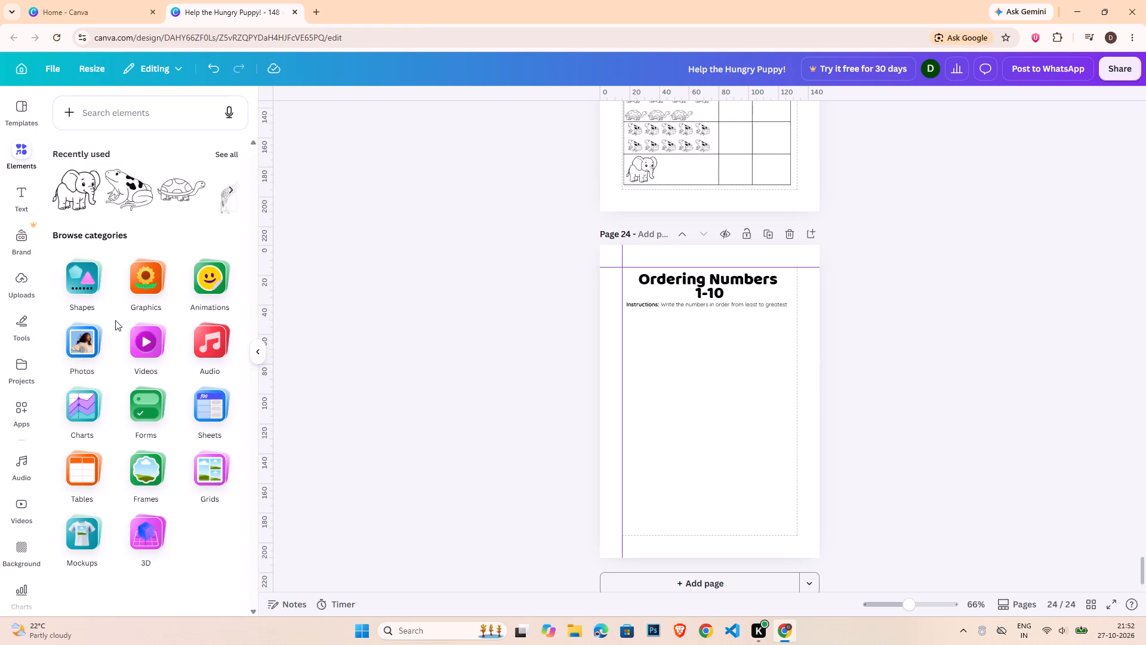
pyautogui.click(93, 265)
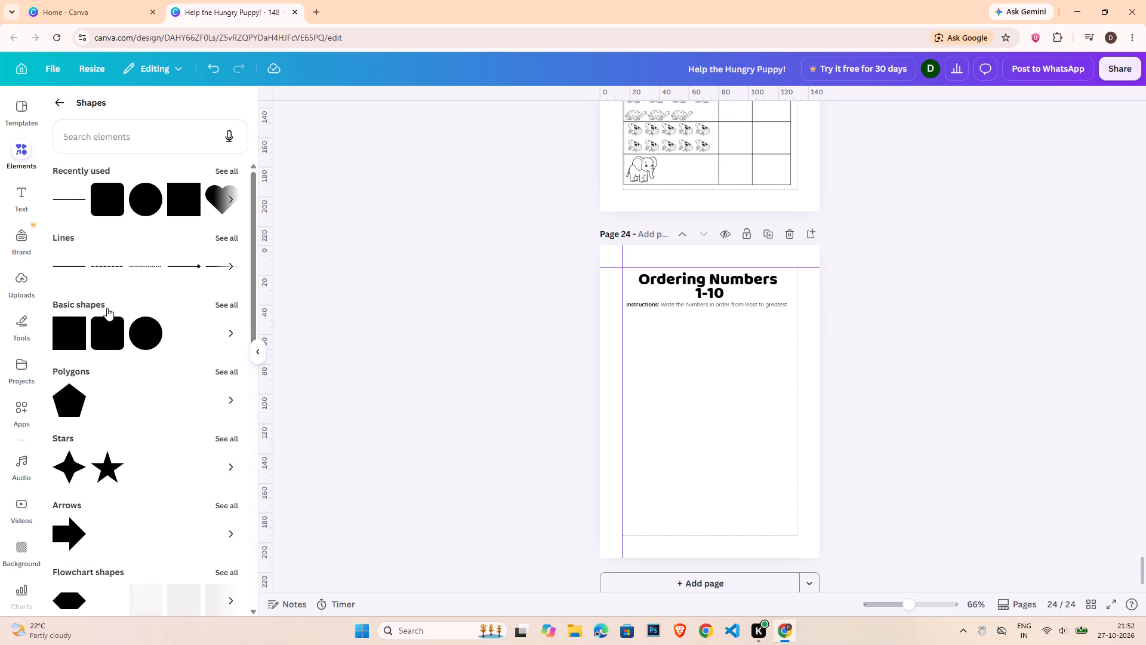
pyautogui.click(115, 210)
pyautogui.click(955, 371)
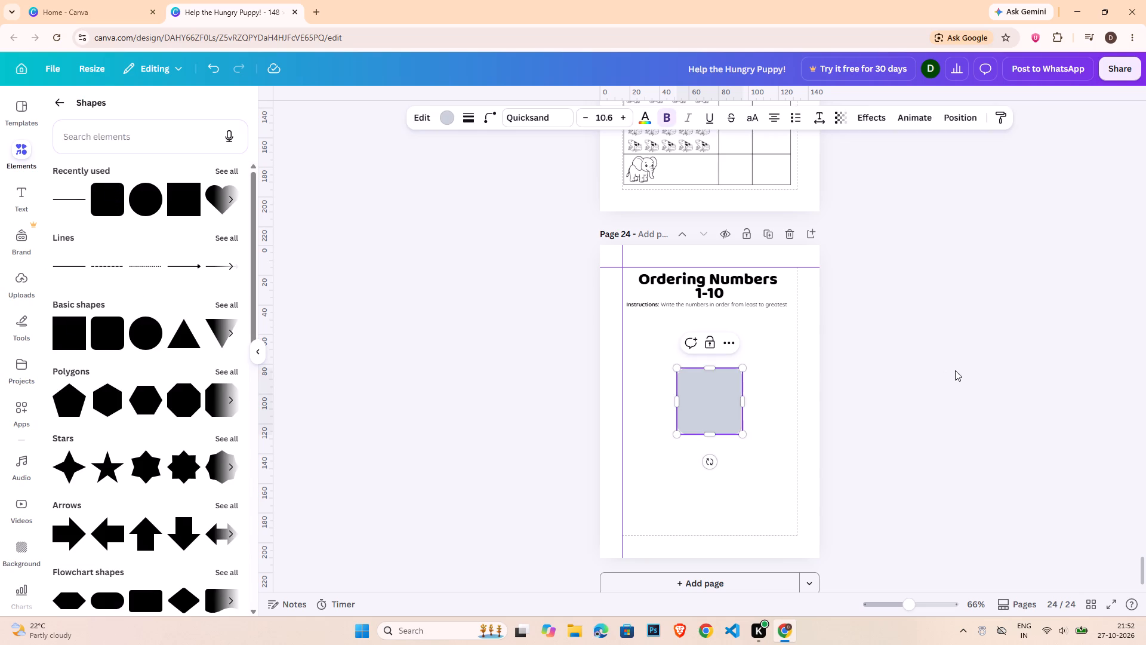
pyautogui.moveTo(728, 411); pyautogui.dragTo(680, 359)
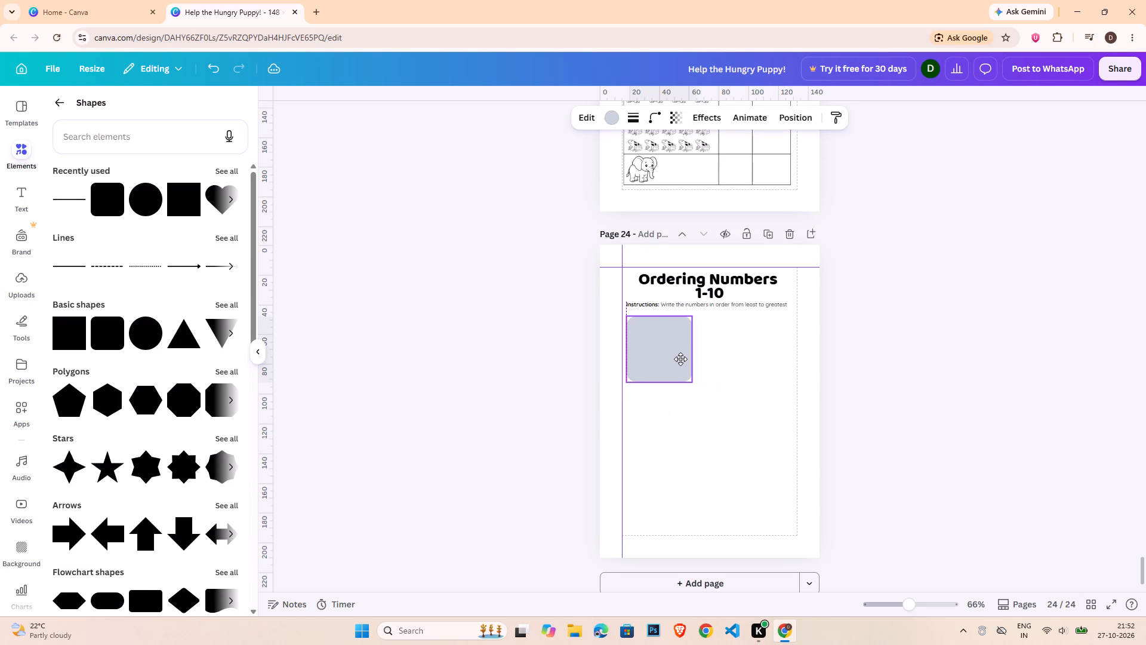
pyautogui.moveTo(680, 359); pyautogui.dragTo(680, 358)
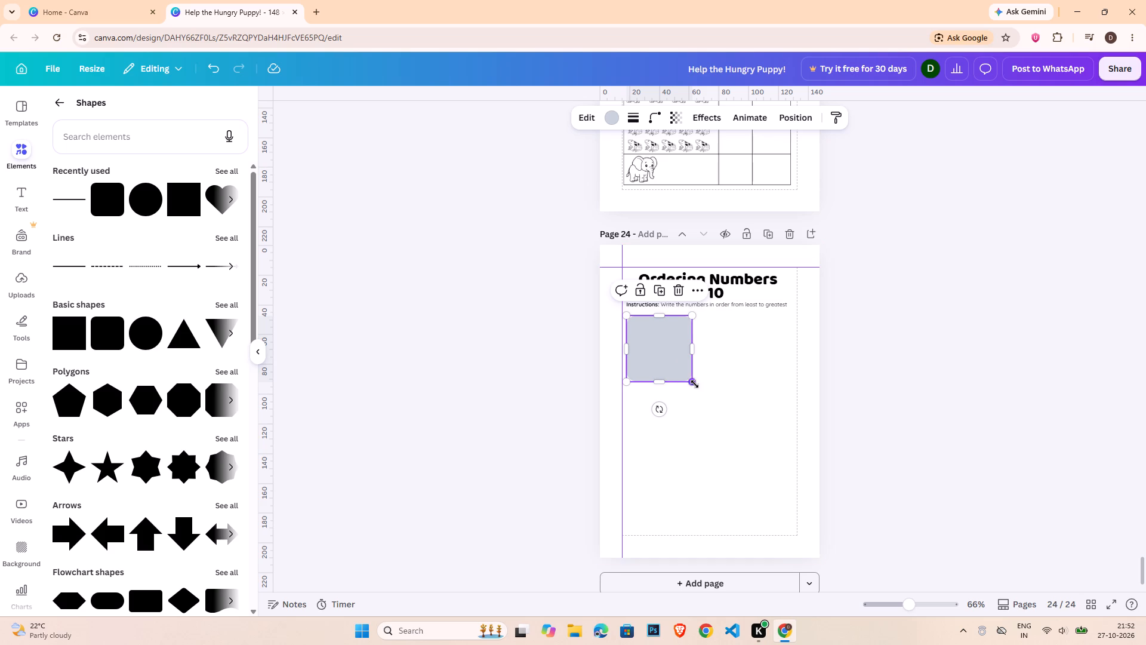
pyautogui.moveTo(695, 384); pyautogui.dragTo(679, 355)
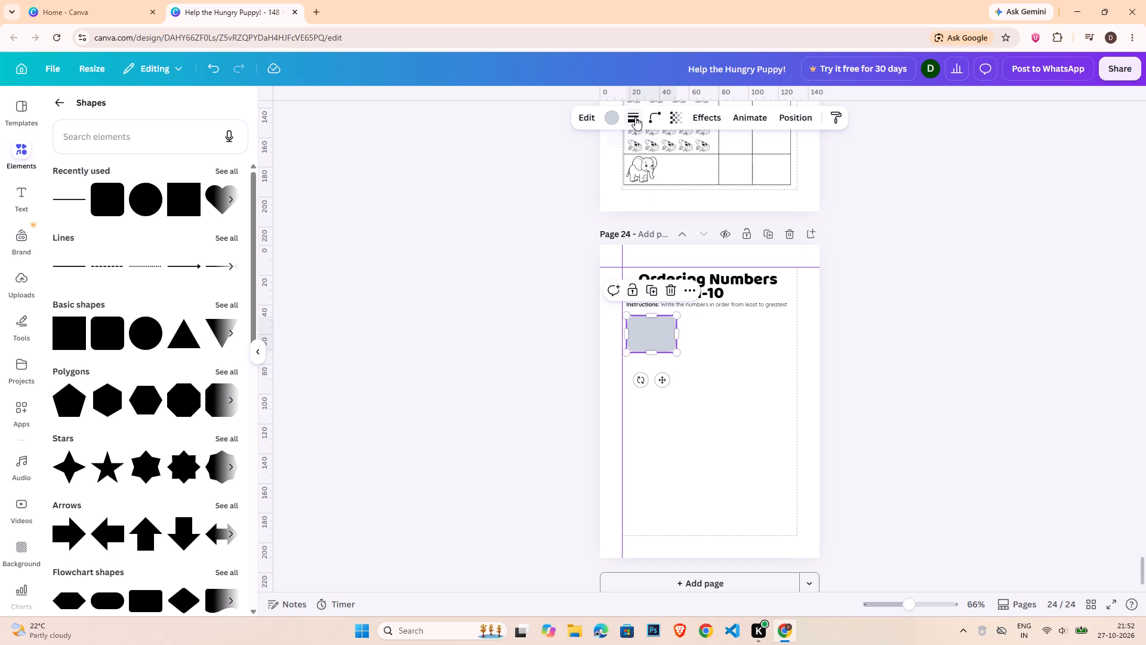
# Set the corner rounding of the rectangle on page 24 to 10.
pyautogui.click(651, 115)
pyautogui.click(708, 162)
pyautogui.doubleClick(710, 162)
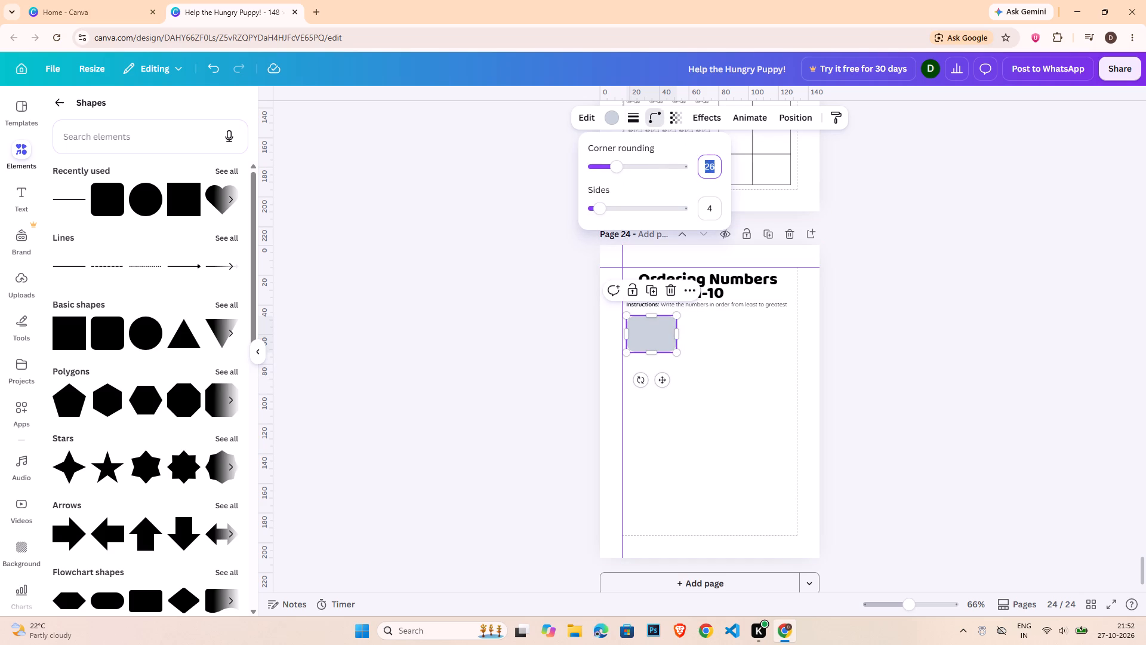
pyautogui.press('1')
pyautogui.press('0')
# Give the rounded rectangle below the page 24 instructions a solid outline with stroke weight 1 and a white fill.
pyautogui.press('Return')
pyautogui.click(626, 128)
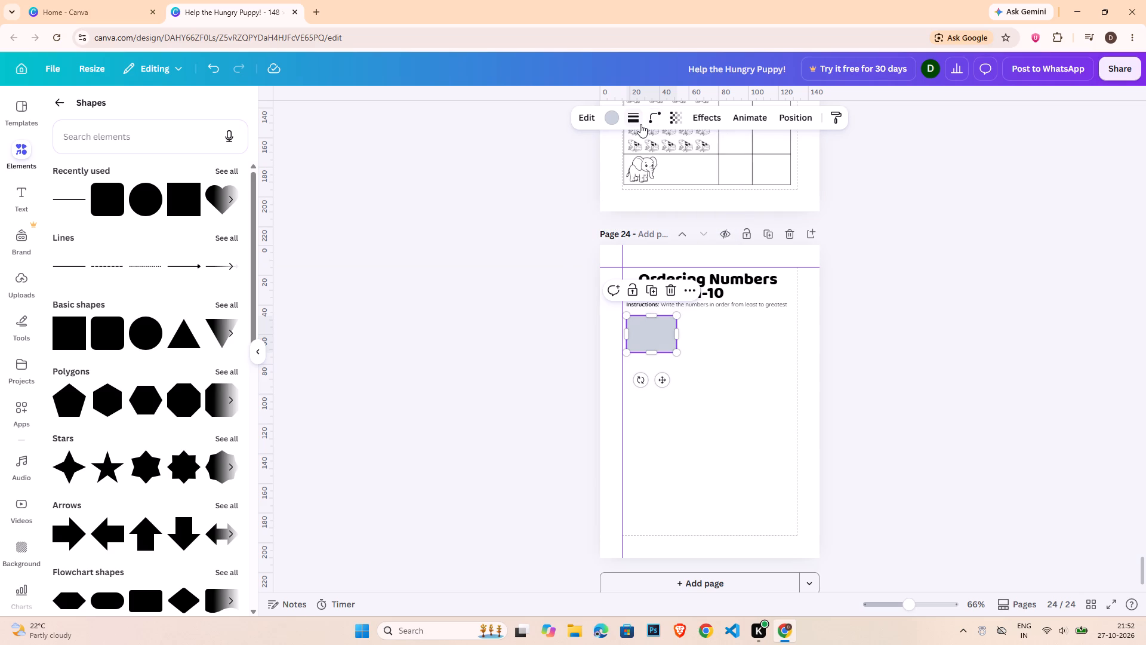
pyautogui.click(640, 124)
pyautogui.click(701, 202)
pyautogui.press('1')
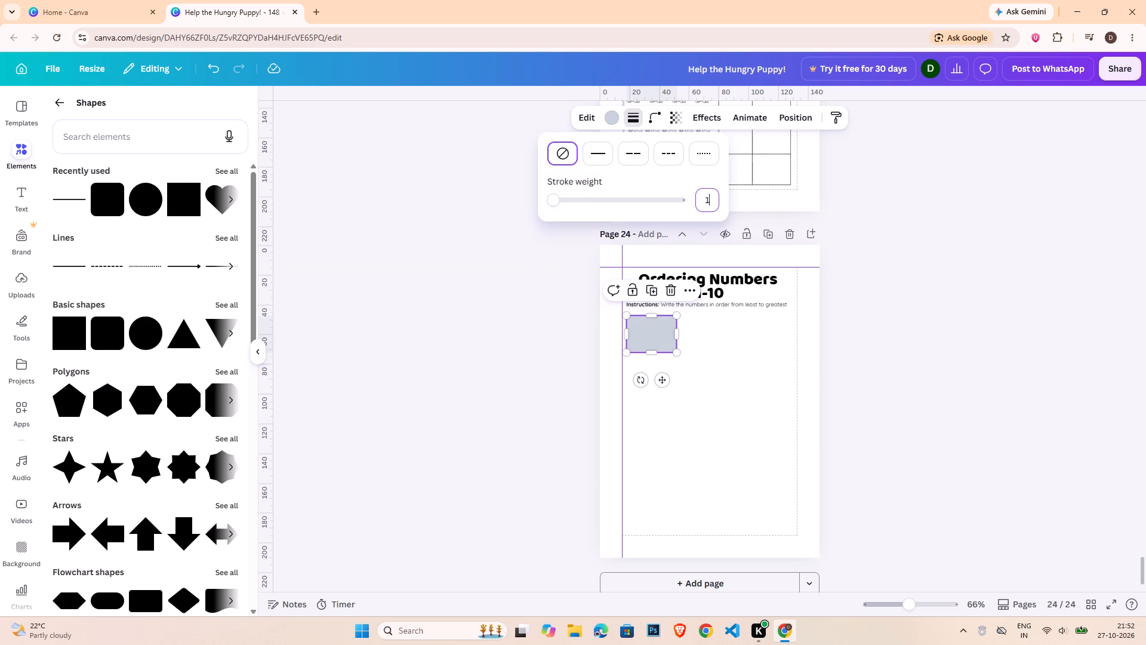
pyautogui.press('Return')
pyautogui.click(601, 118)
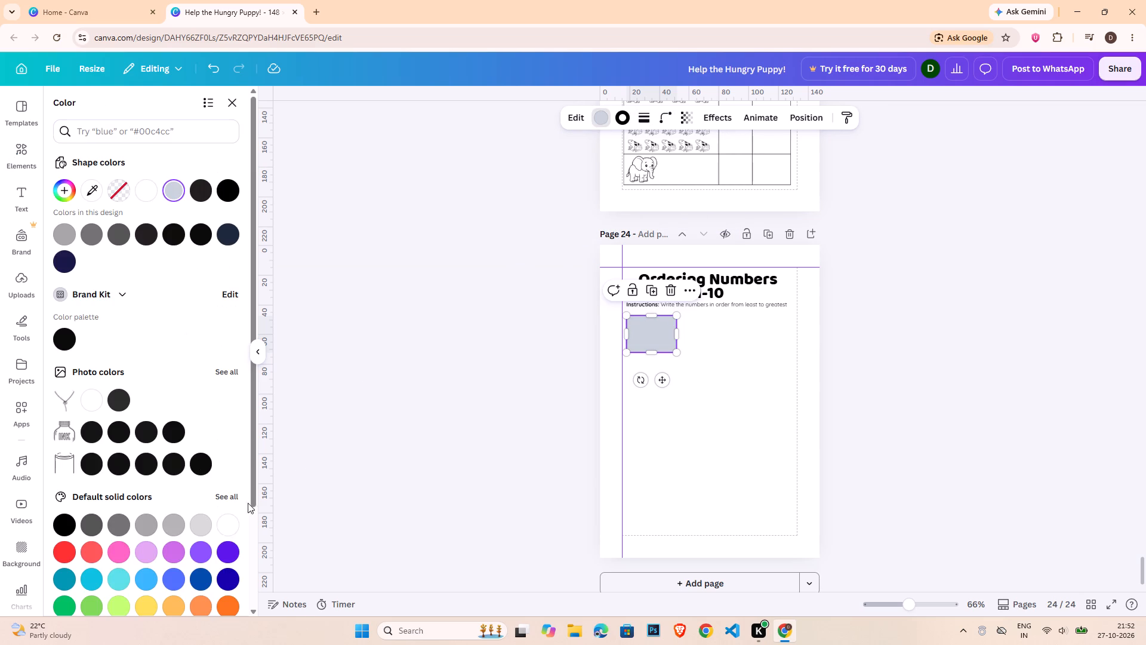
pyautogui.click(230, 526)
pyautogui.doubleClick(860, 385)
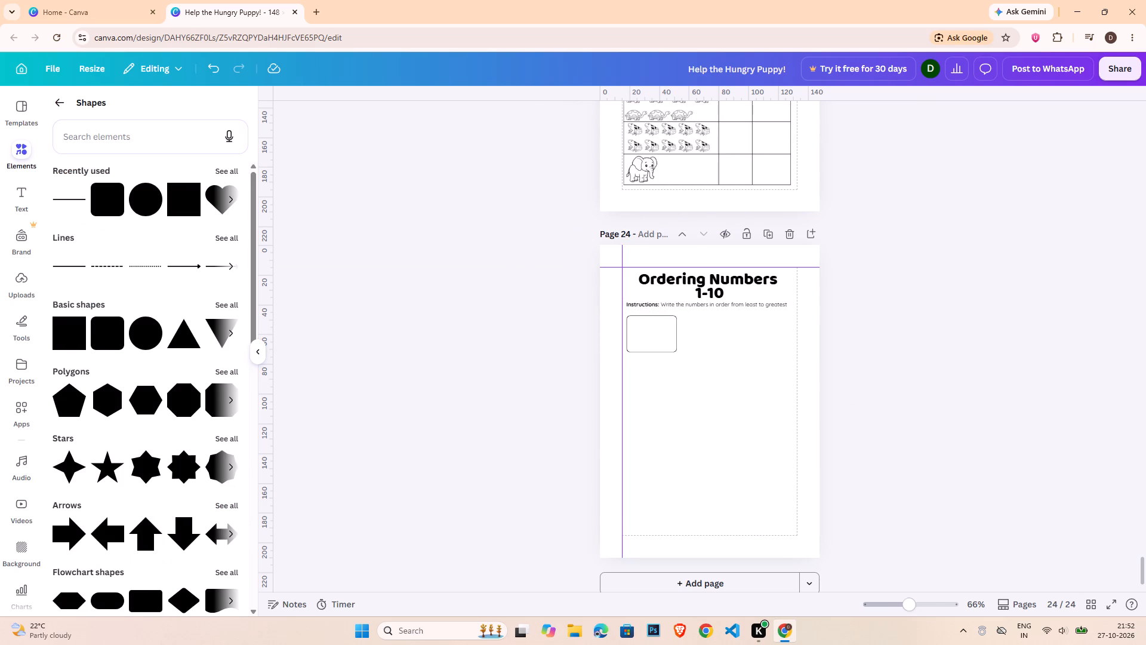
# Shrink the outlined box on page 24 to about 20 mm high, keeping it slightly wider than tall.
pyautogui.click(929, 605)
pyautogui.click(630, 333)
pyautogui.click(626, 327)
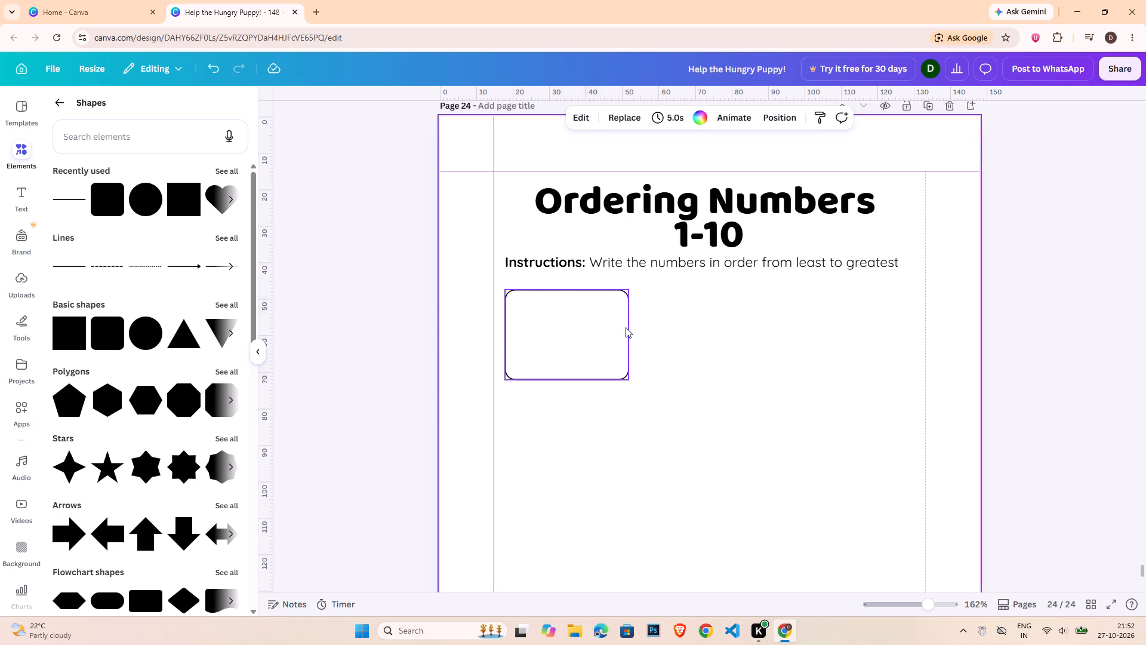
pyautogui.moveTo(628, 337); pyautogui.dragTo(605, 339)
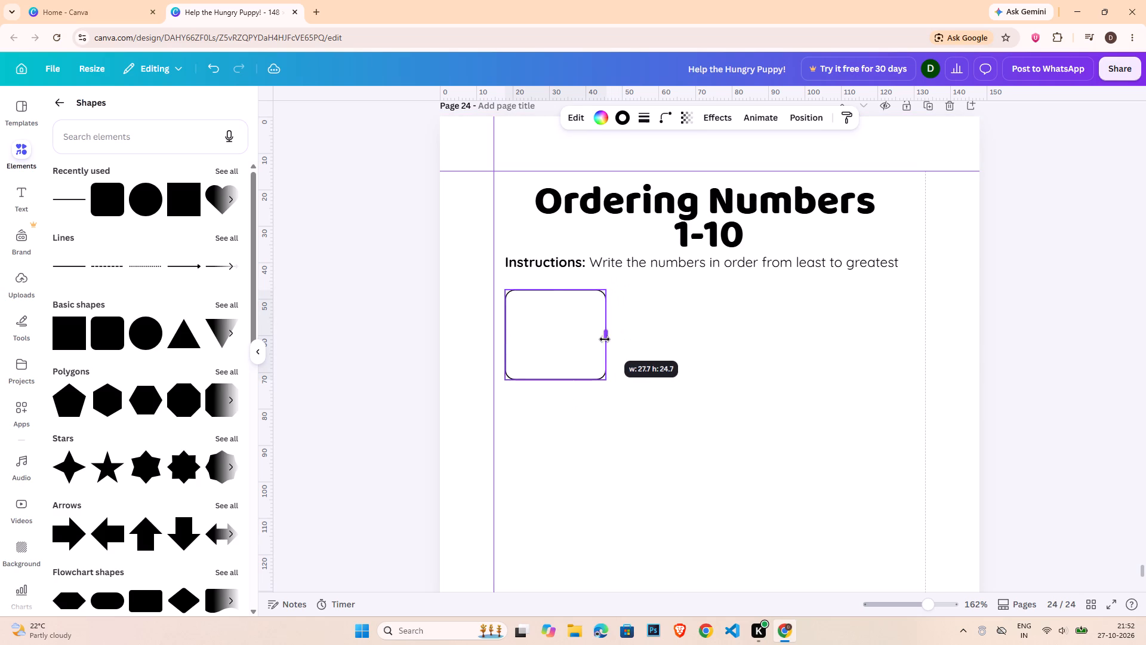
pyautogui.moveTo(605, 339); pyautogui.dragTo(599, 340)
pyautogui.moveTo(553, 379); pyautogui.dragTo(552, 369)
pyautogui.moveTo(597, 330); pyautogui.dragTo(592, 330)
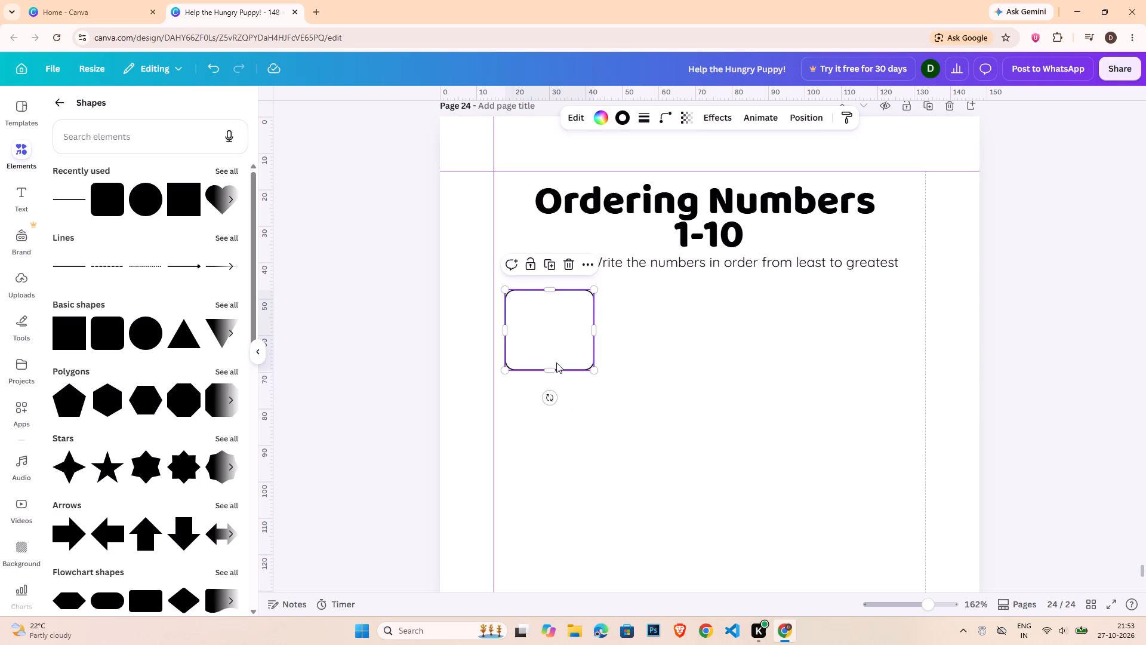
pyautogui.moveTo(554, 368); pyautogui.dragTo(552, 360)
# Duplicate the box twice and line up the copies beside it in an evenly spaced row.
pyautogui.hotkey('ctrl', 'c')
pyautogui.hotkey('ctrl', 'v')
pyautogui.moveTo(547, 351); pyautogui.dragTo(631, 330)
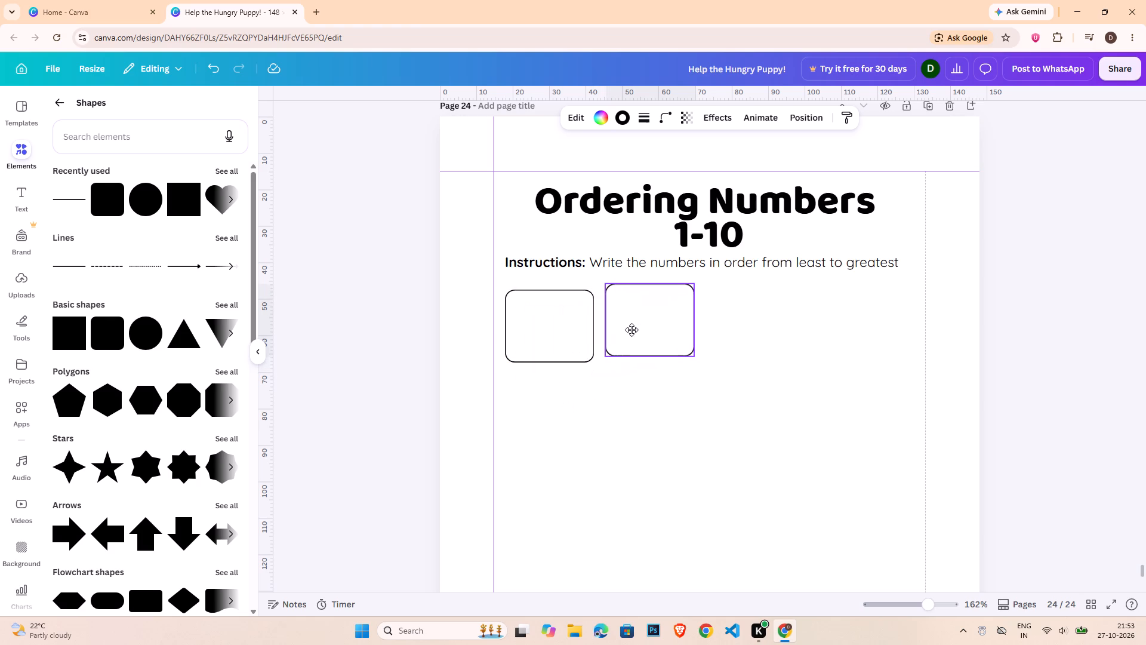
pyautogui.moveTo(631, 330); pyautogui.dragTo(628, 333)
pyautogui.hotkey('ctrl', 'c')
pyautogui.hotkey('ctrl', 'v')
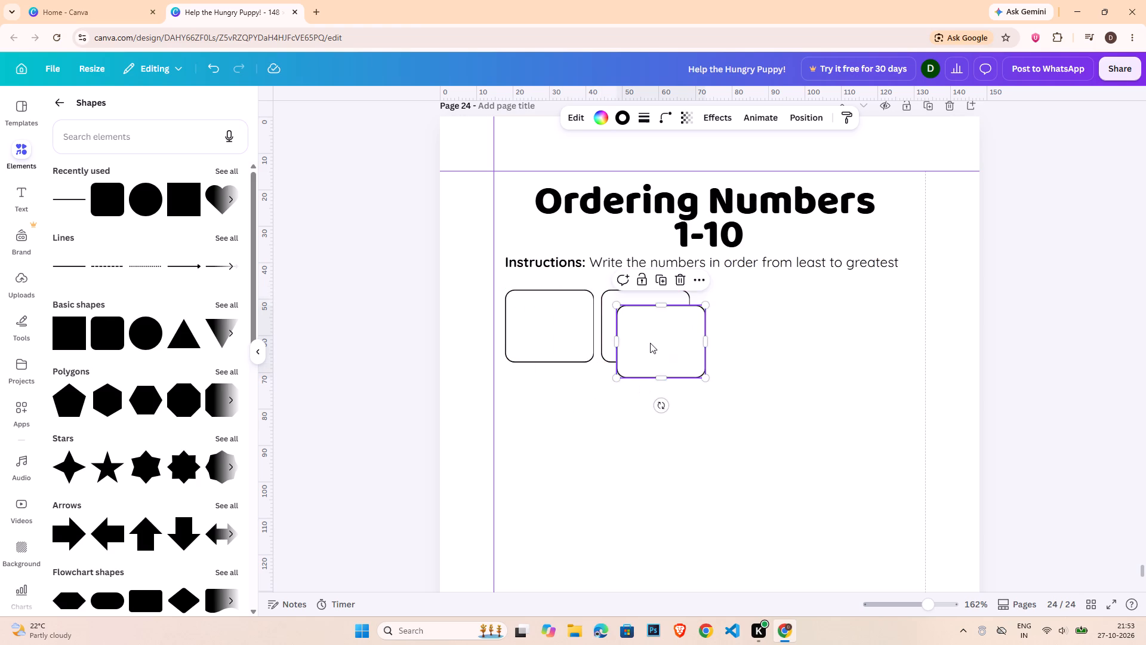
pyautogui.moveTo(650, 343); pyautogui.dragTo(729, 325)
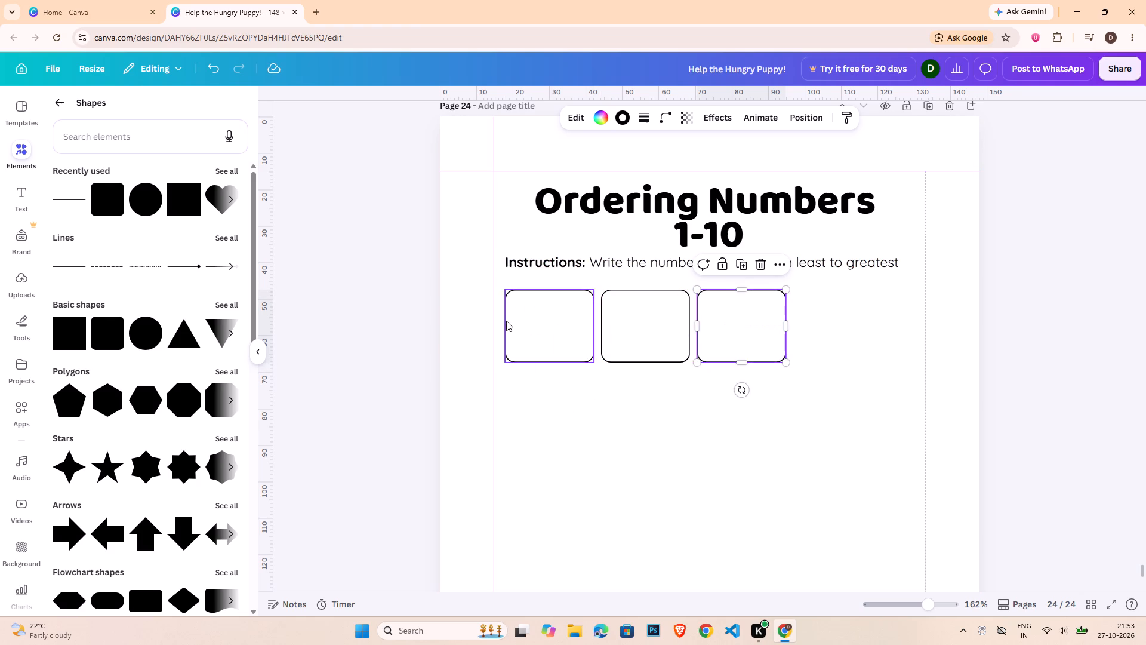
# Nudge the whole row of three boxes slightly left, towards the page's left margin guide.
pyautogui.moveTo(467, 317); pyautogui.dragTo(812, 342)
pyautogui.press('Left')
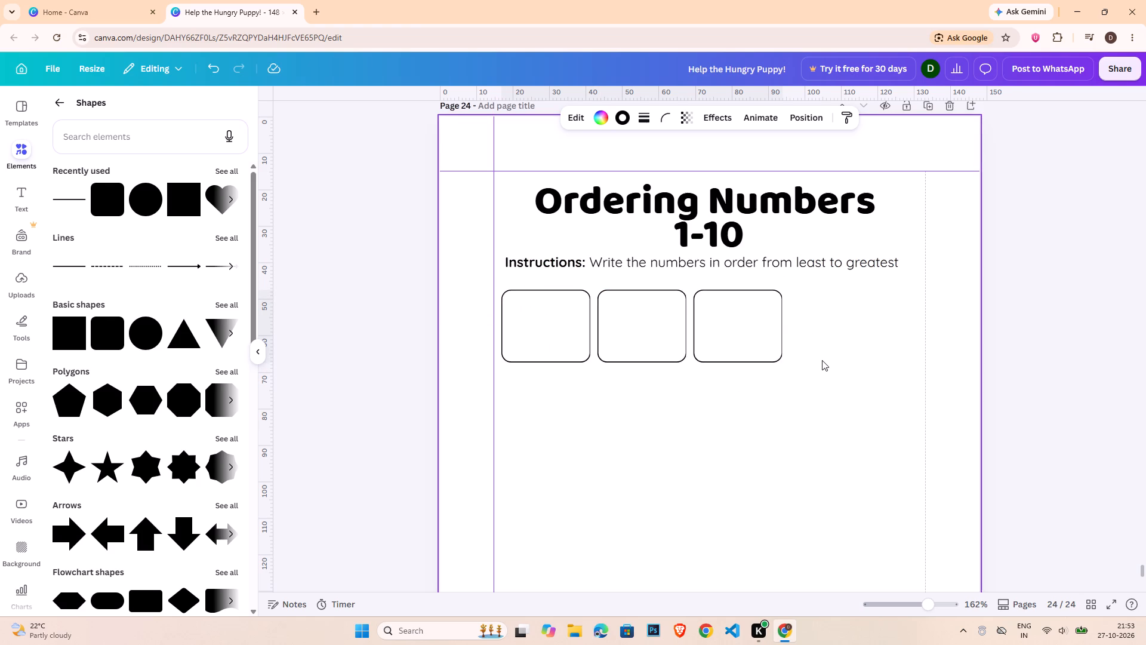
pyautogui.press('Left')
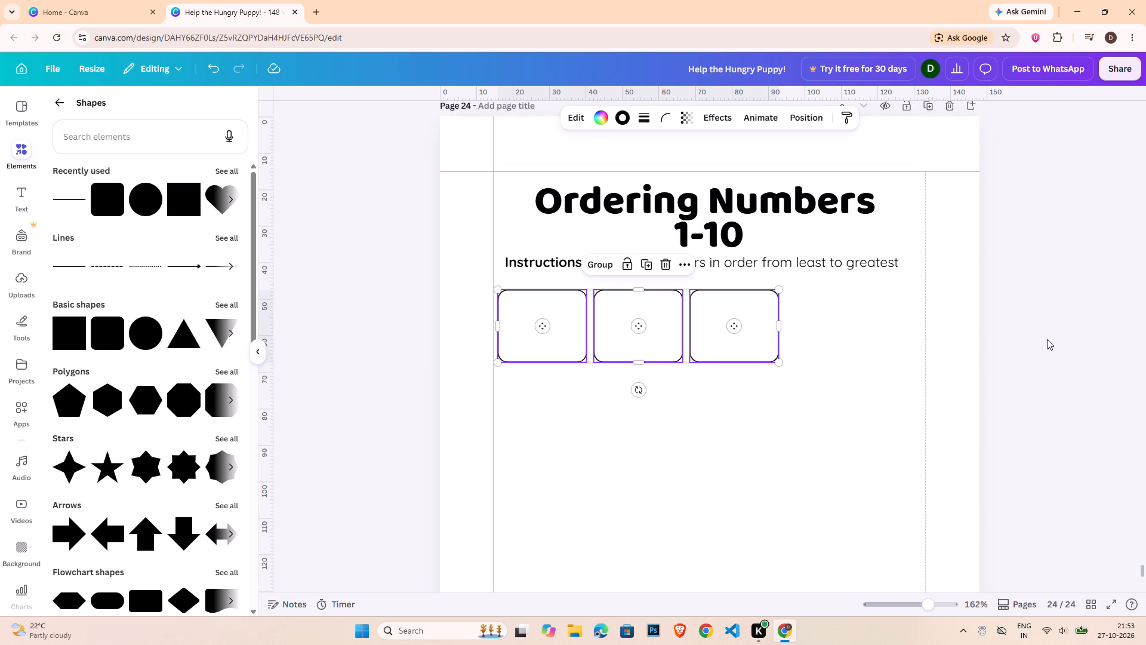
pyautogui.click(1042, 337)
# Narrow the first box in the row to about 20.7 mm wide and delete the two wider copies.
pyautogui.click(583, 321)
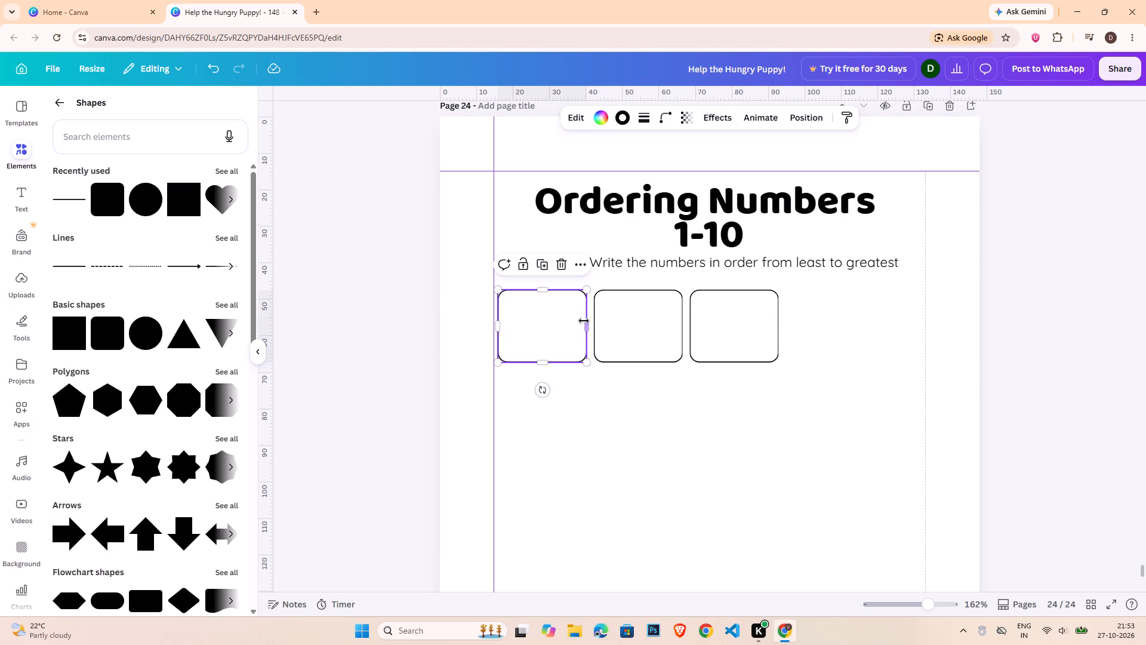
pyautogui.moveTo(587, 321); pyautogui.dragTo(577, 321)
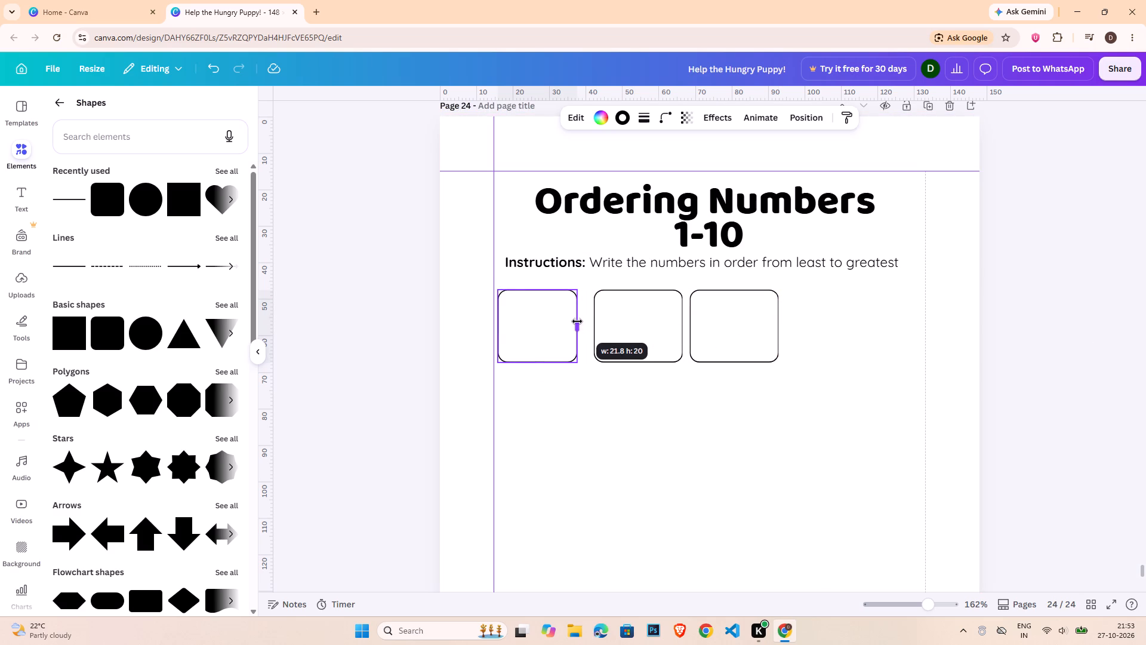
pyautogui.moveTo(577, 321); pyautogui.dragTo(573, 321)
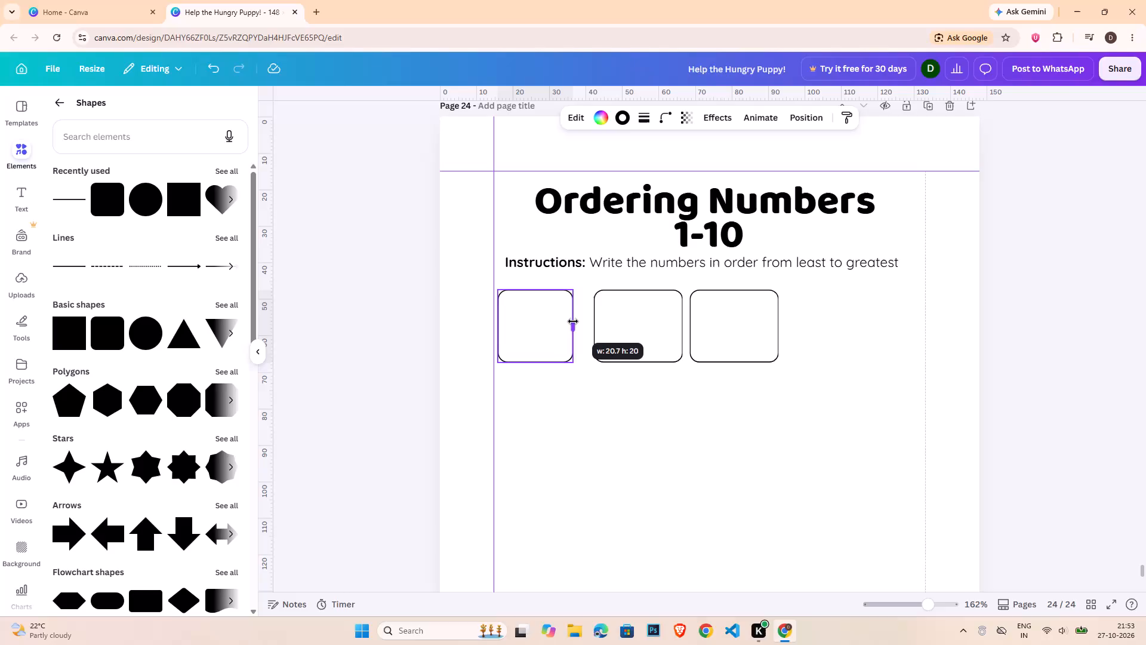
pyautogui.moveTo(573, 321); pyautogui.dragTo(573, 322)
pyautogui.click(630, 326)
pyautogui.press('Delete')
pyautogui.click(754, 353)
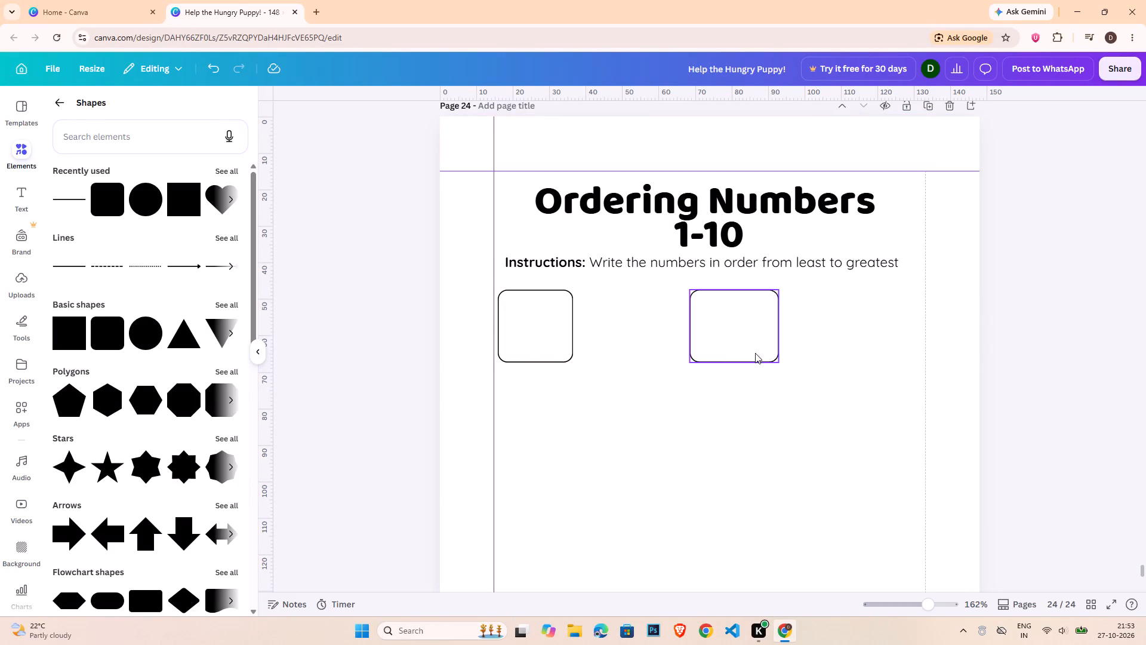
pyautogui.press('Delete')
# Duplicate the narrowed box twice and align the copies beside it in a row with gaps of about 2.1 mm.
pyautogui.click(559, 345)
pyautogui.hotkey('ctrl', 'c')
pyautogui.hotkey('ctrl', 'v')
pyautogui.moveTo(559, 345); pyautogui.dragTo(605, 339)
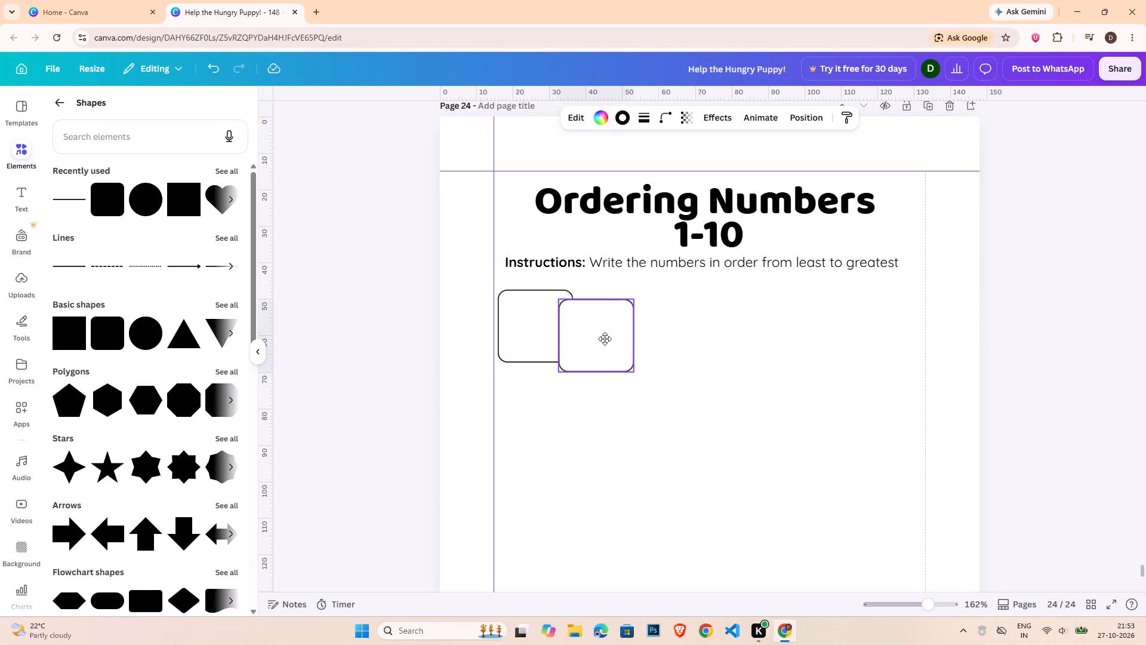
pyautogui.moveTo(605, 339); pyautogui.dragTo(627, 330)
pyautogui.hotkey('ctrl', 'c')
pyautogui.hotkey('ctrl', 'v')
pyautogui.moveTo(630, 339); pyautogui.dragTo(698, 320)
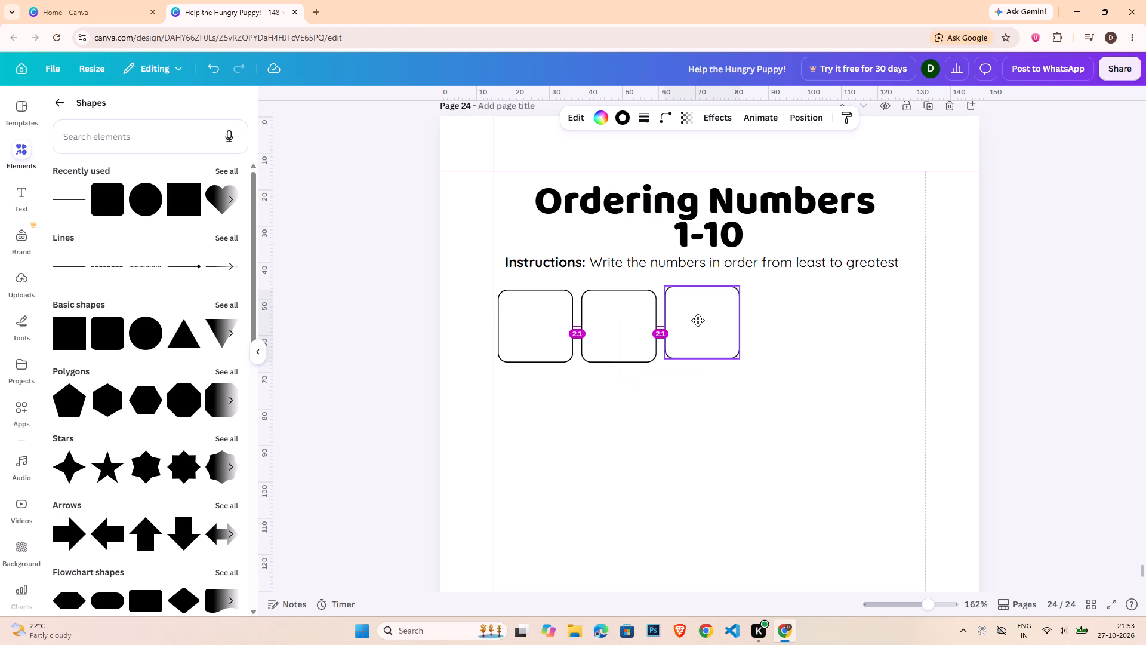
pyautogui.moveTo(698, 320); pyautogui.dragTo(697, 322)
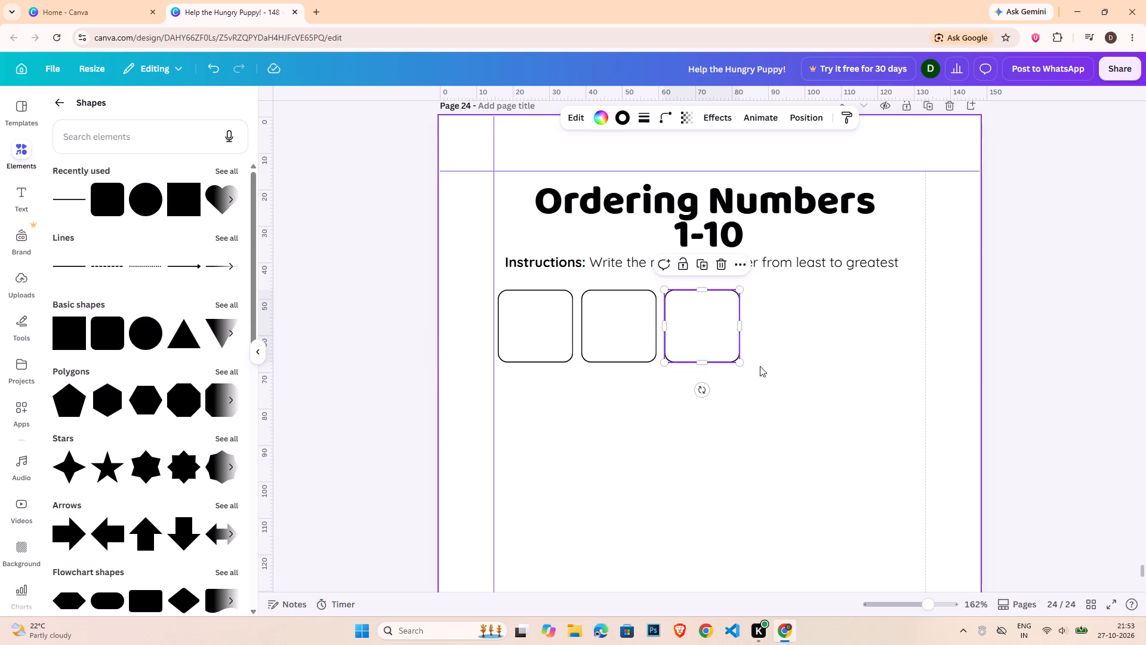
# Tidy the spacing of the three boxes and close the gaps between them to about 1.1 mm each.
pyautogui.moveTo(543, 382); pyautogui.dragTo(706, 334)
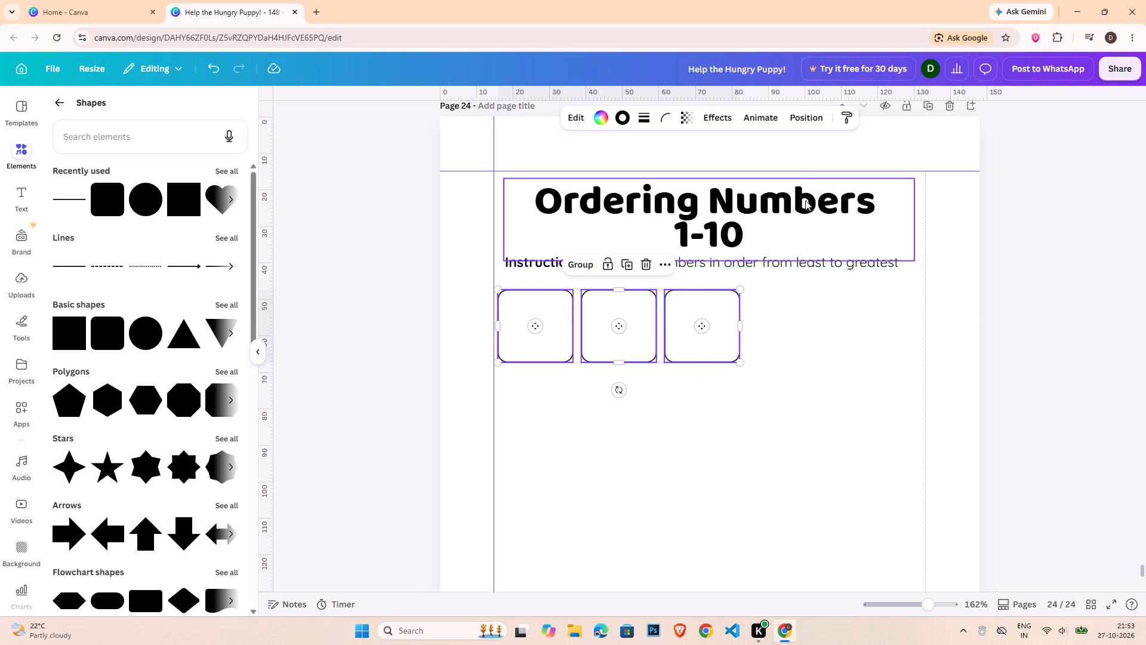
pyautogui.click(791, 110)
pyautogui.click(86, 385)
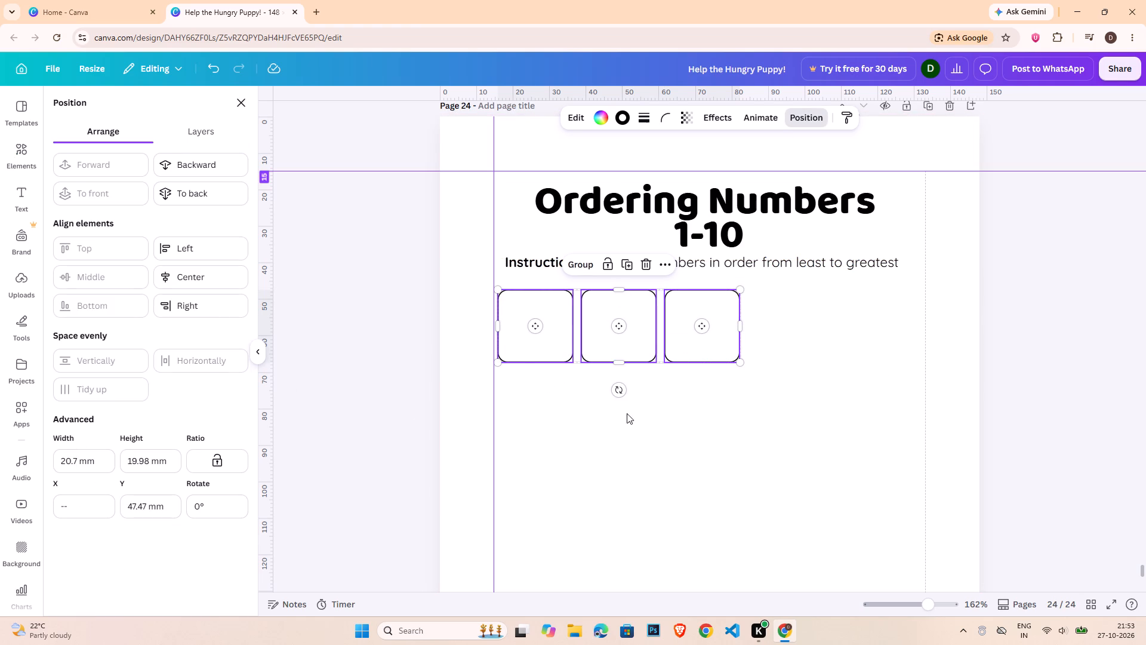
pyautogui.doubleClick(853, 391)
pyautogui.click(612, 352)
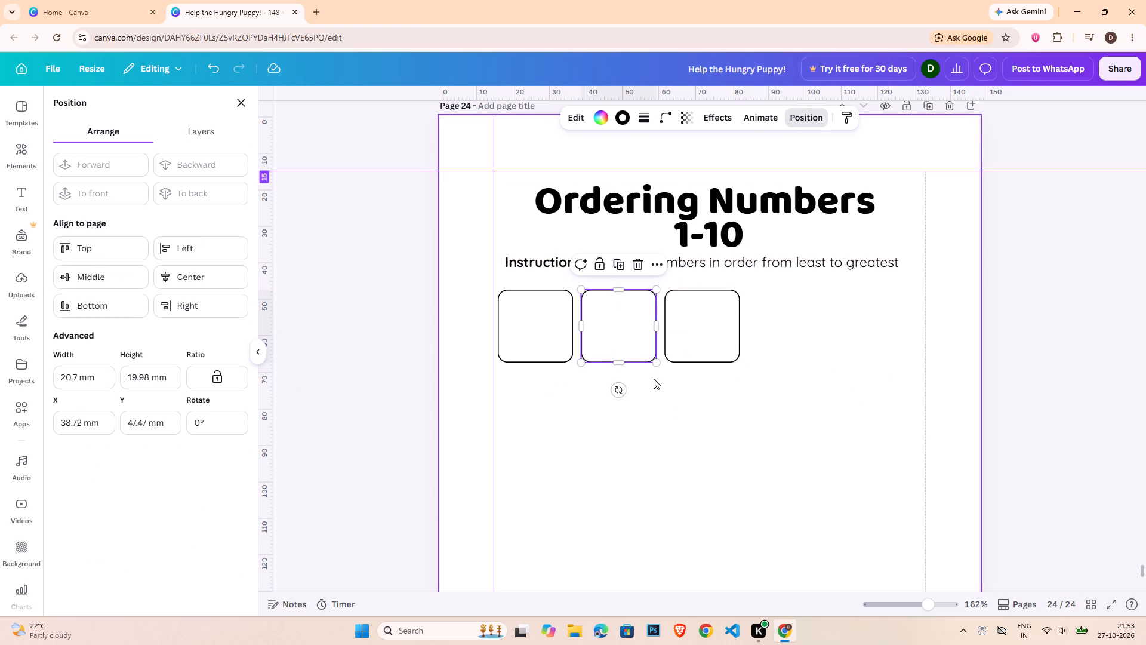
pyautogui.press('Left')
pyautogui.click(700, 354)
pyautogui.press('Left')
pyautogui.press('Left')
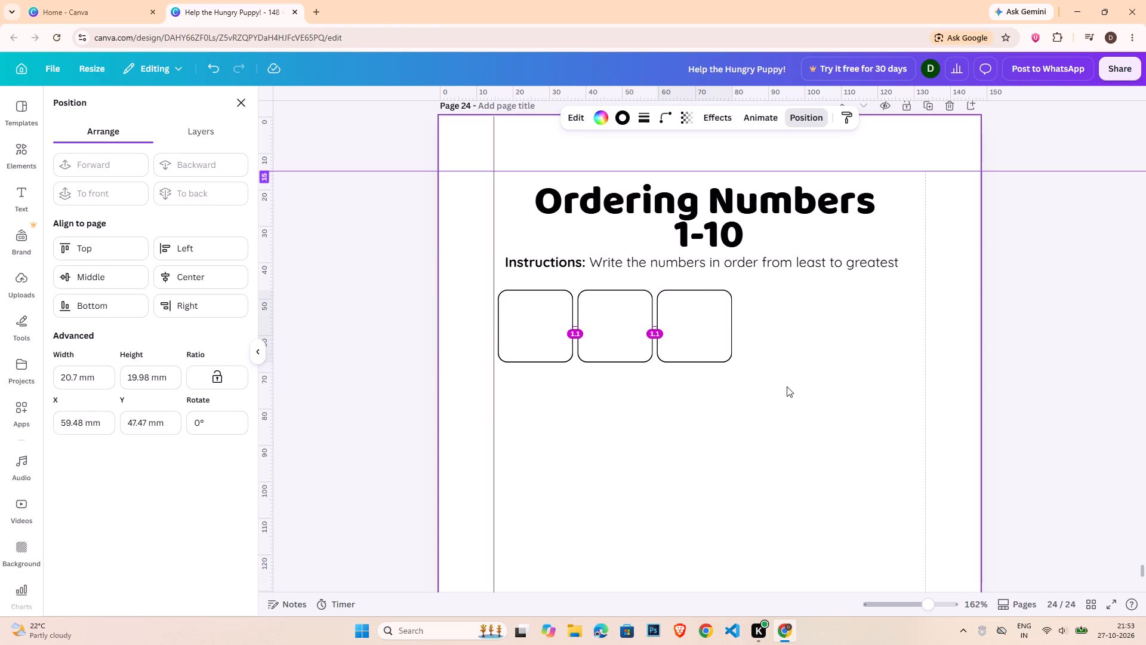
pyautogui.click(781, 390)
# Group the three boxes on page 24 into one object.
pyautogui.moveTo(531, 383); pyautogui.dragTo(757, 333)
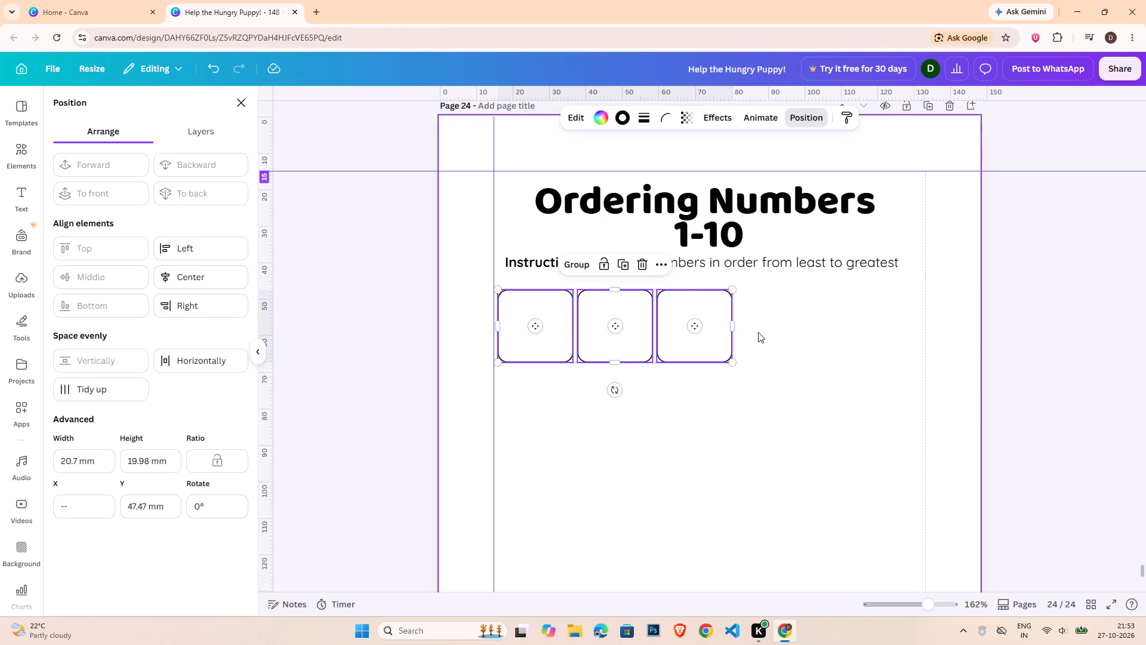
pyautogui.click(572, 265)
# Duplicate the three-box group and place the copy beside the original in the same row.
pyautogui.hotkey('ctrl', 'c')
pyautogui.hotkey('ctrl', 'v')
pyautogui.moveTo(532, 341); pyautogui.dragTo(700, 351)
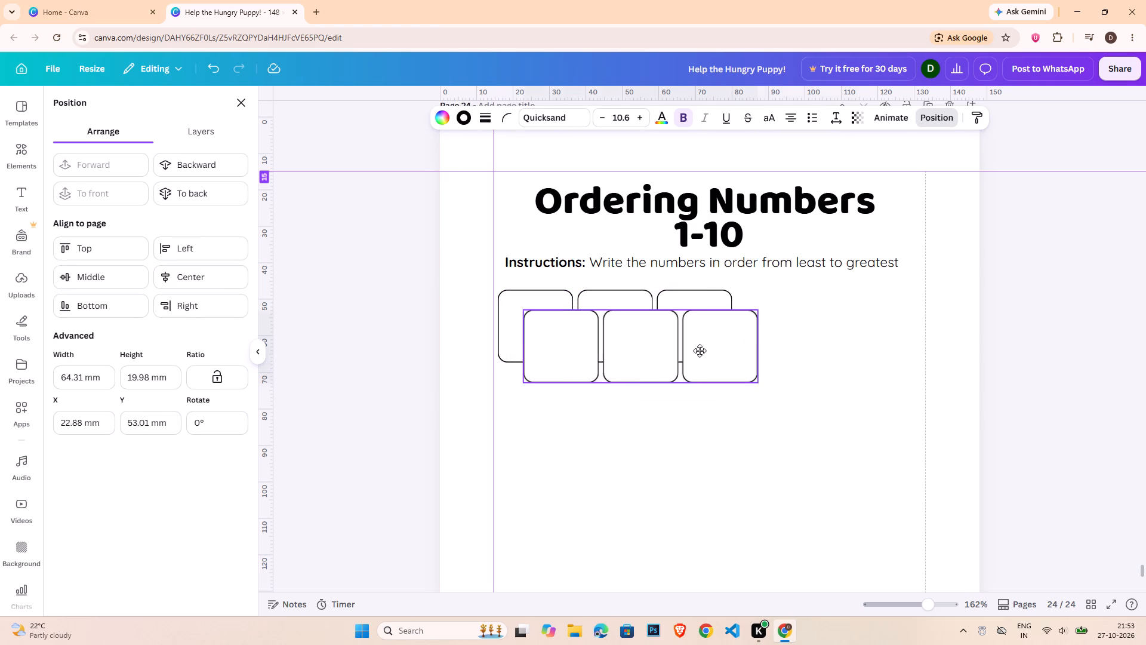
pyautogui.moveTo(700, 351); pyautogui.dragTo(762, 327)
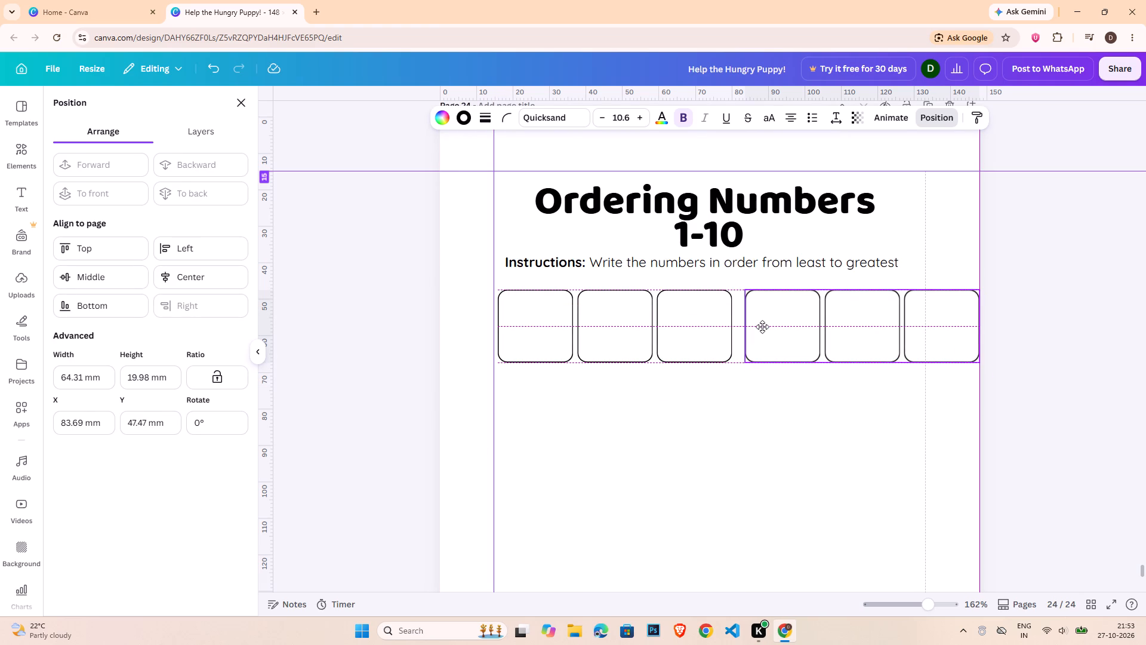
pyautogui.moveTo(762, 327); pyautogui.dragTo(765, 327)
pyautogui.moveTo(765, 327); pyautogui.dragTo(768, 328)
# Scale the original three-box group down to about 48.7 × 15.1 mm and delete the larger copy.
pyautogui.click(711, 337)
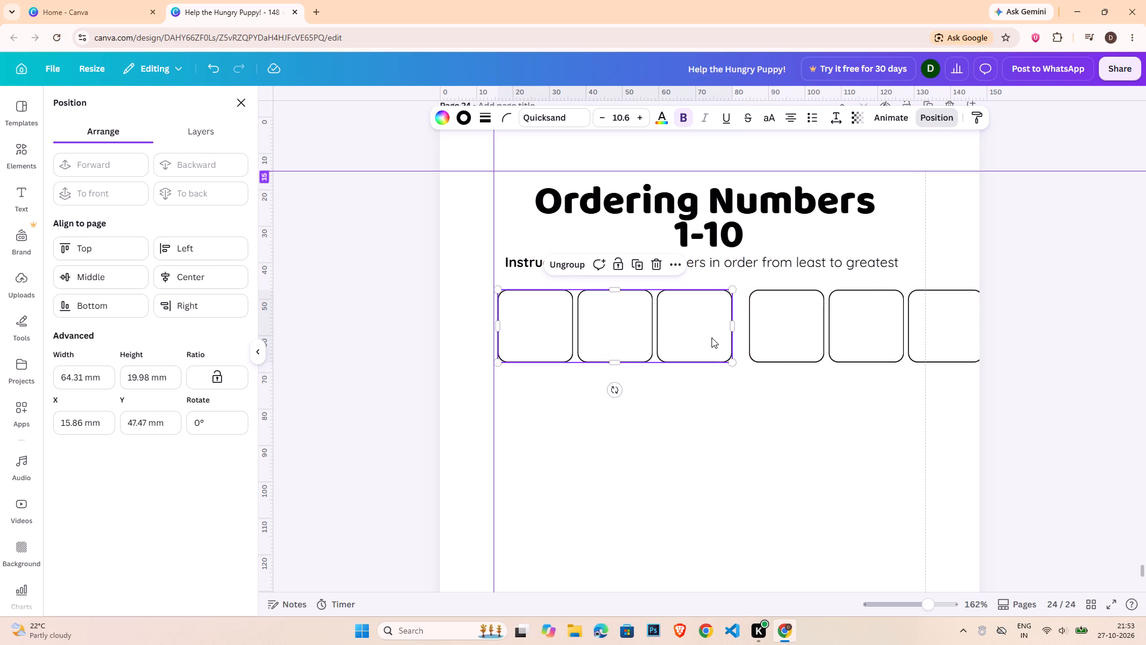
pyautogui.moveTo(732, 364); pyautogui.dragTo(673, 354)
pyautogui.click(797, 329)
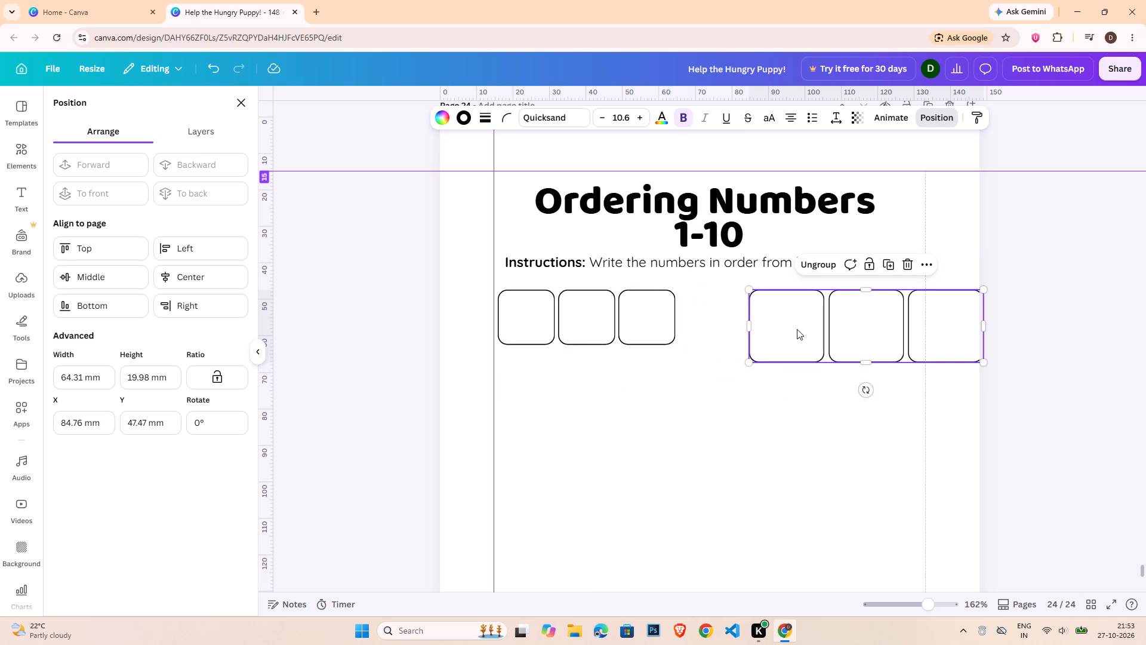
pyautogui.press('Delete')
# Duplicate the smaller three-box group and align the copy in the same row, near the page's right margin.
pyautogui.click(657, 331)
pyautogui.hotkey('ctrl', 'c')
pyautogui.hotkey('ctrl', 'v')
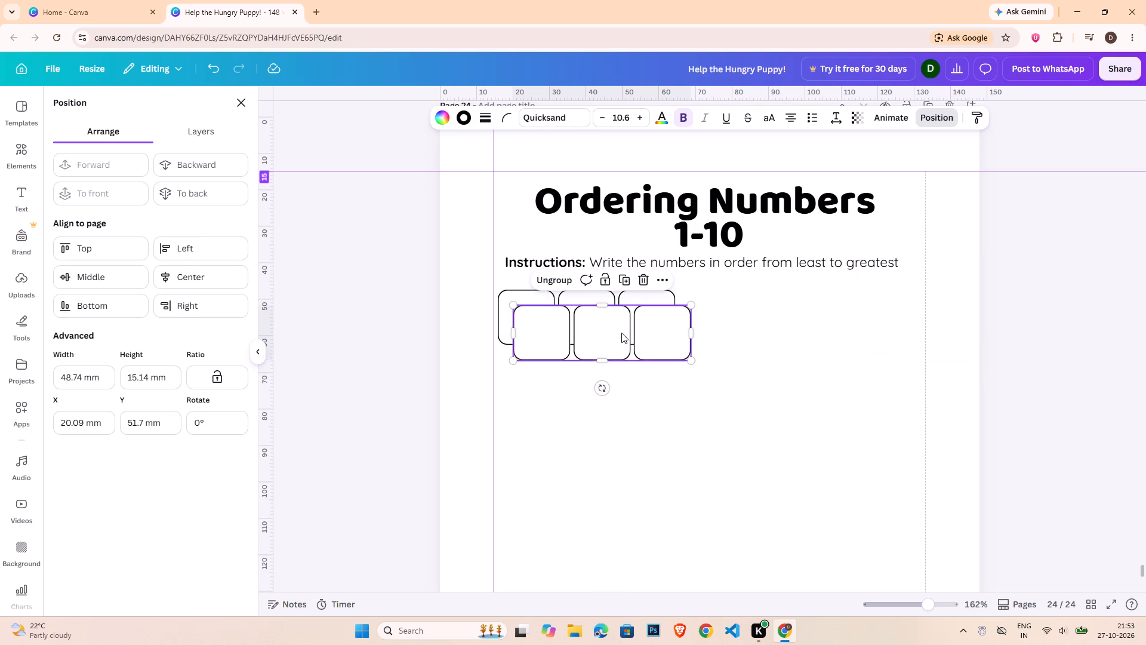
pyautogui.moveTo(605, 331); pyautogui.dragTo(820, 313)
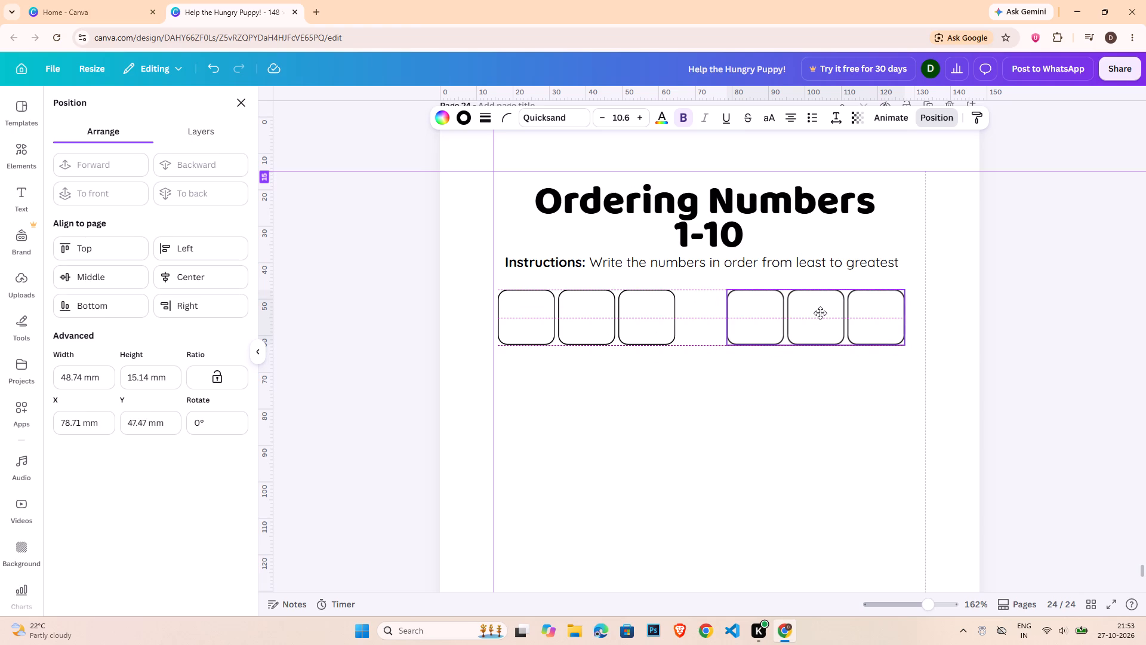
pyautogui.moveTo(820, 313); pyautogui.dragTo(821, 312)
pyautogui.click(1020, 314)
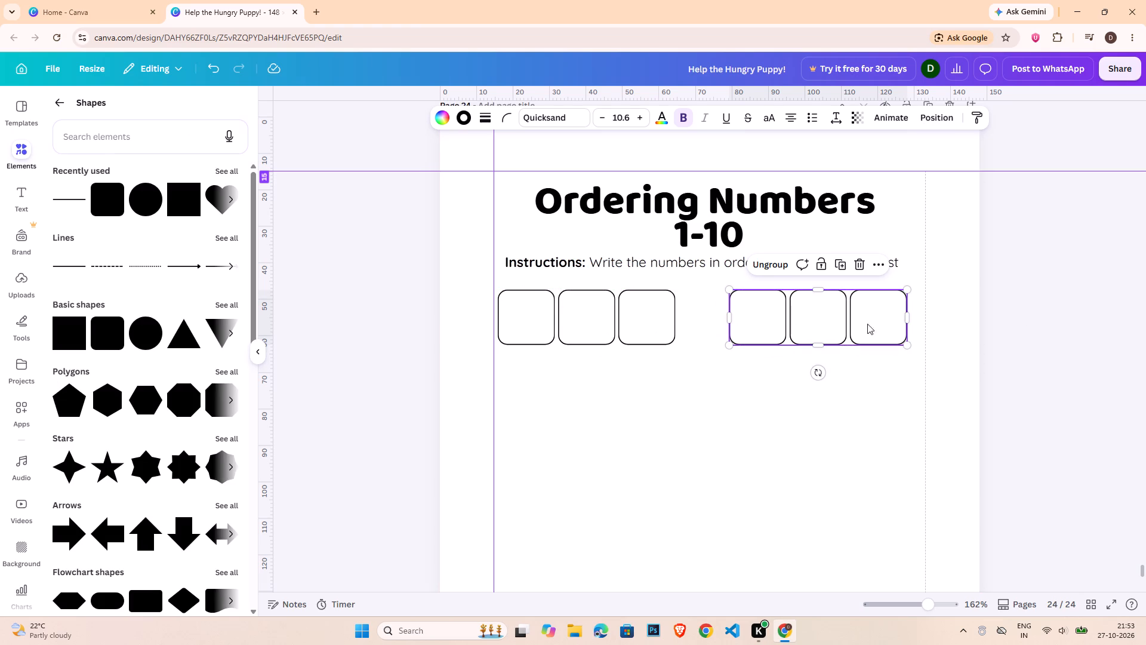
pyautogui.moveTo(784, 325); pyautogui.dragTo(788, 325)
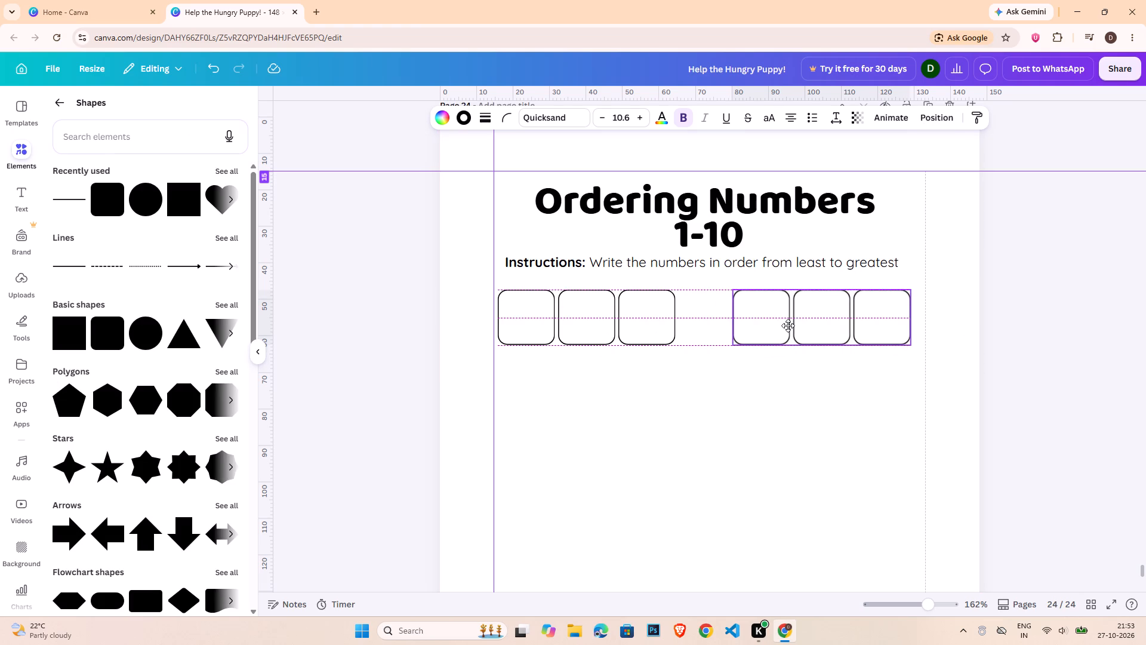
pyautogui.moveTo(788, 325); pyautogui.dragTo(791, 325)
pyautogui.click(1026, 320)
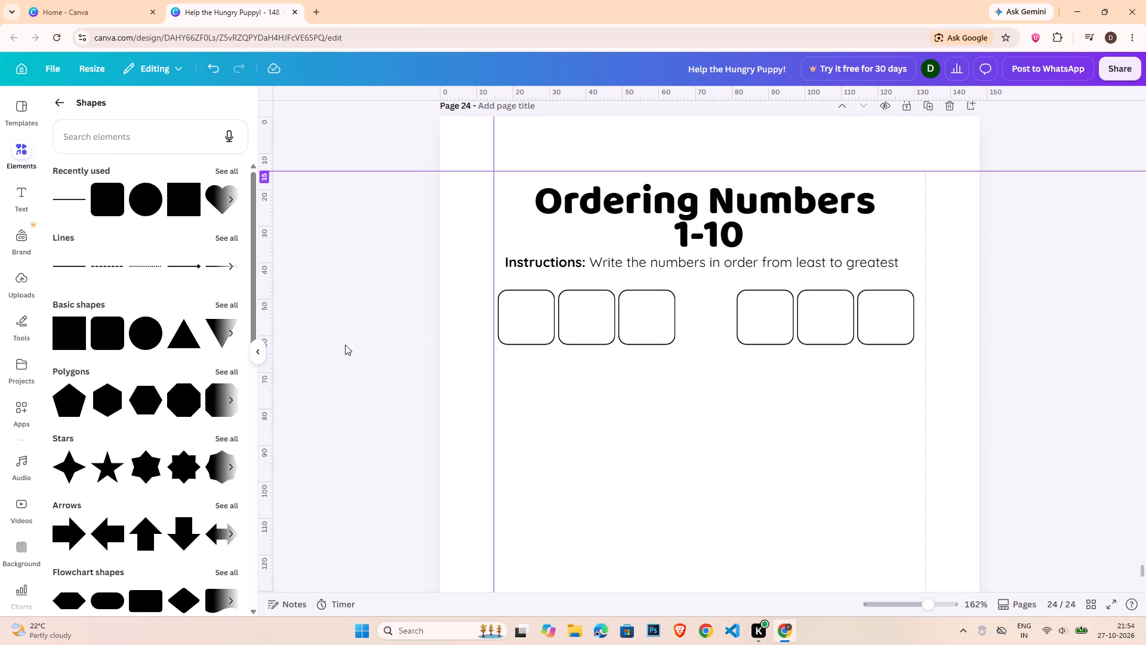
# Insert the solid block arrow from the recently used shapes on page 24 and rotate it 180° to point right.
pyautogui.click(232, 169)
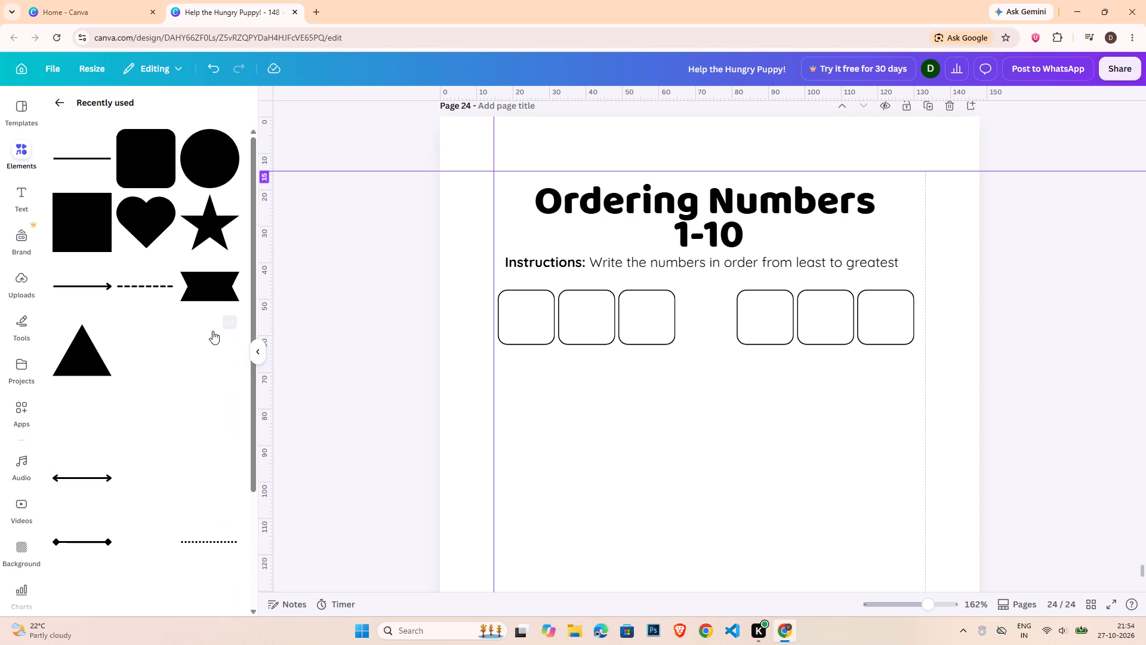
pyautogui.click(84, 418)
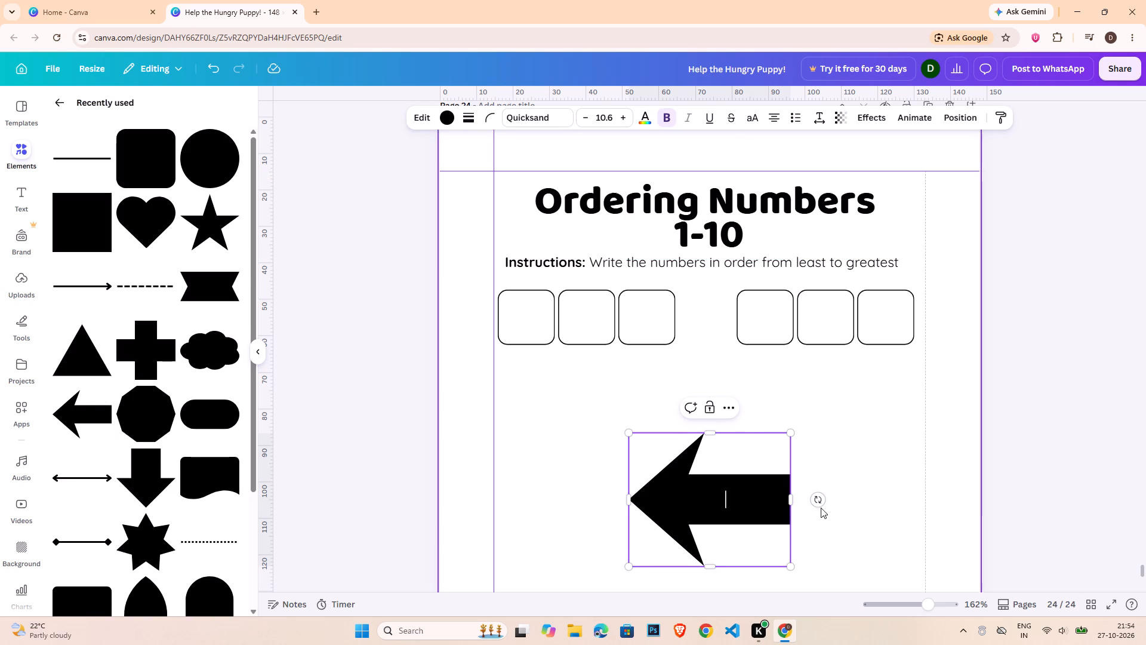
pyautogui.moveTo(819, 500); pyautogui.dragTo(596, 490)
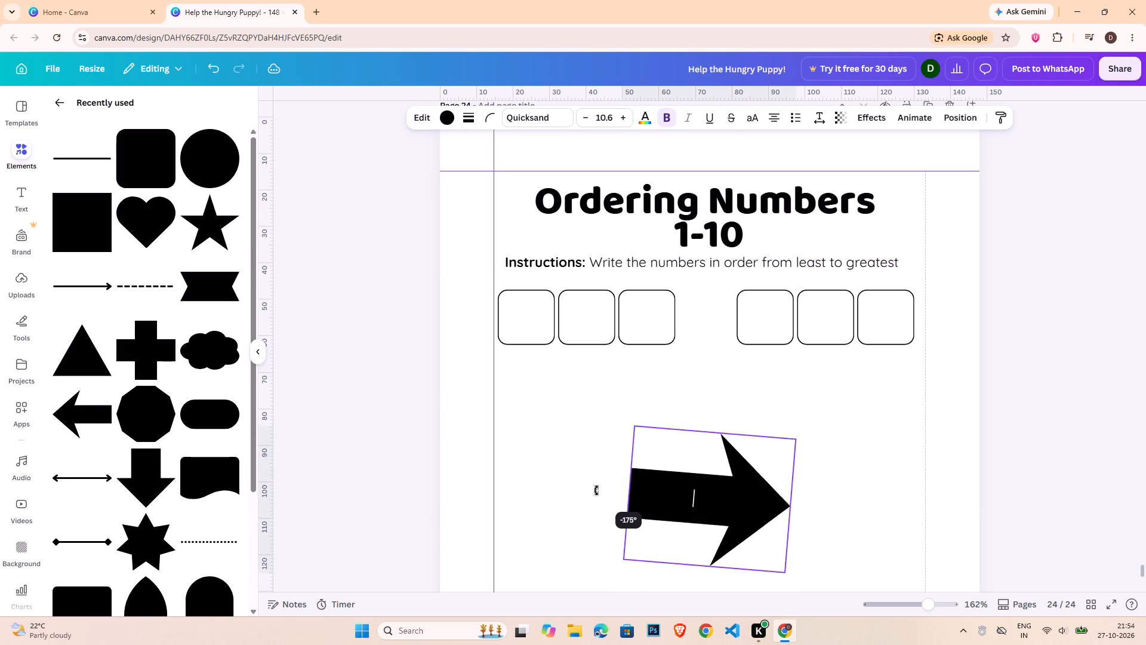
pyautogui.moveTo(596, 490); pyautogui.dragTo(597, 499)
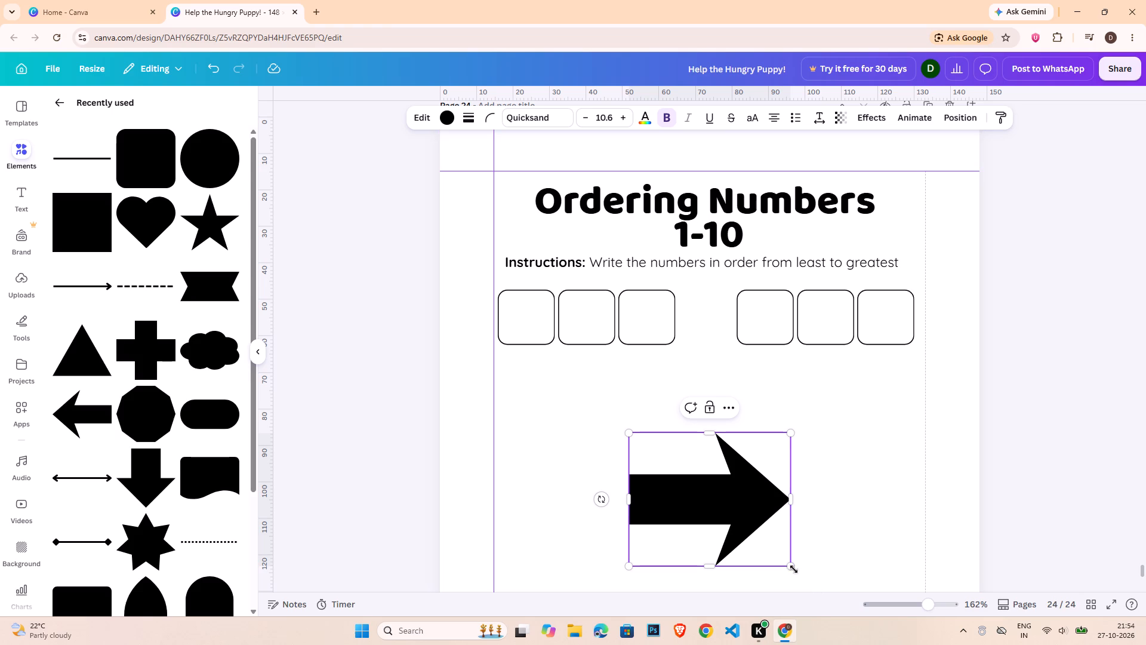
# Shrink the arrow to fit the gap between the two three-box groups and centre it there with 1.5 spacing on each side.
pyautogui.moveTo(794, 569); pyautogui.dragTo(692, 459)
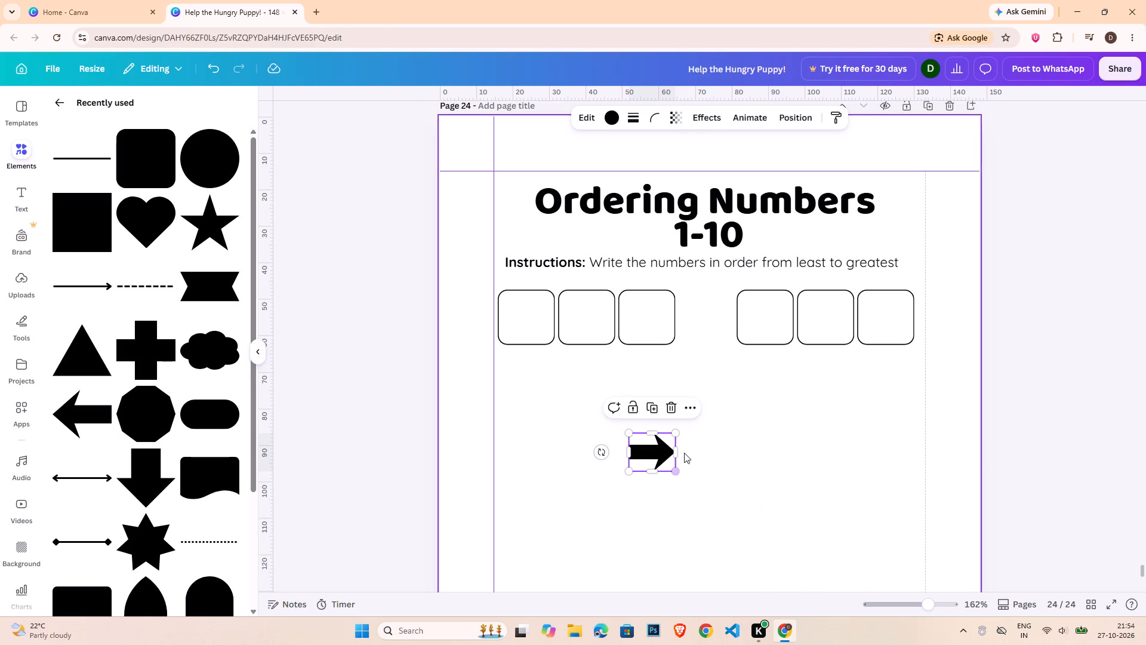
pyautogui.moveTo(677, 451); pyautogui.dragTo(698, 453)
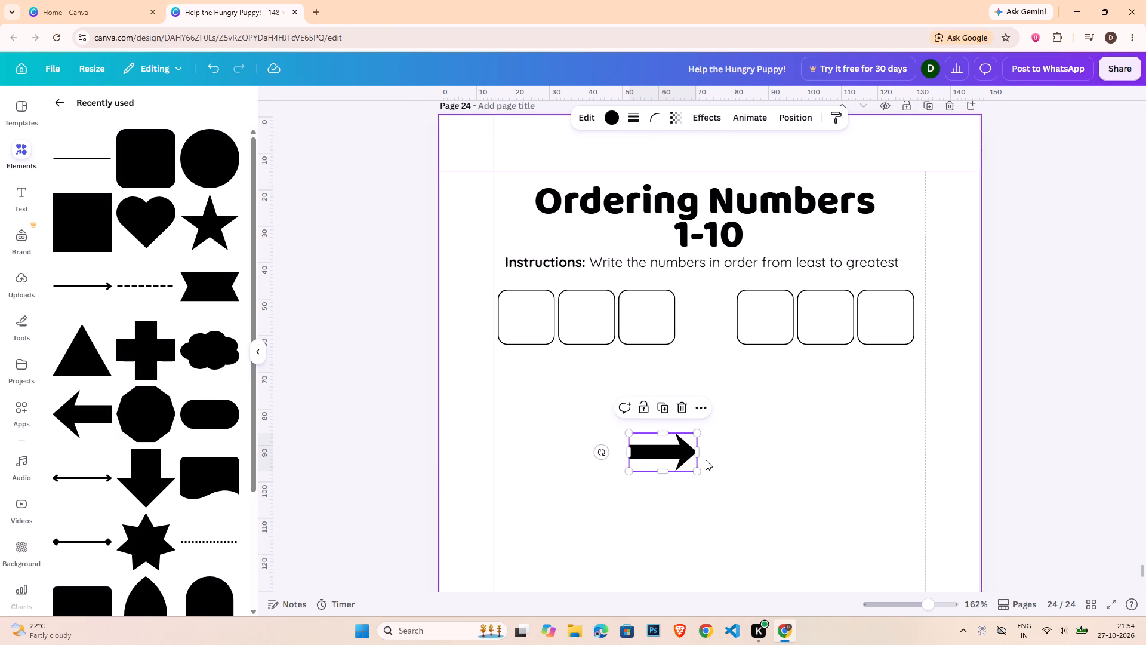
pyautogui.keyDown('shift'); pyautogui.moveTo(699, 453); pyautogui.dragTo(681, 453); pyautogui.keyUp('shift')
pyautogui.moveTo(658, 456); pyautogui.dragTo(711, 331)
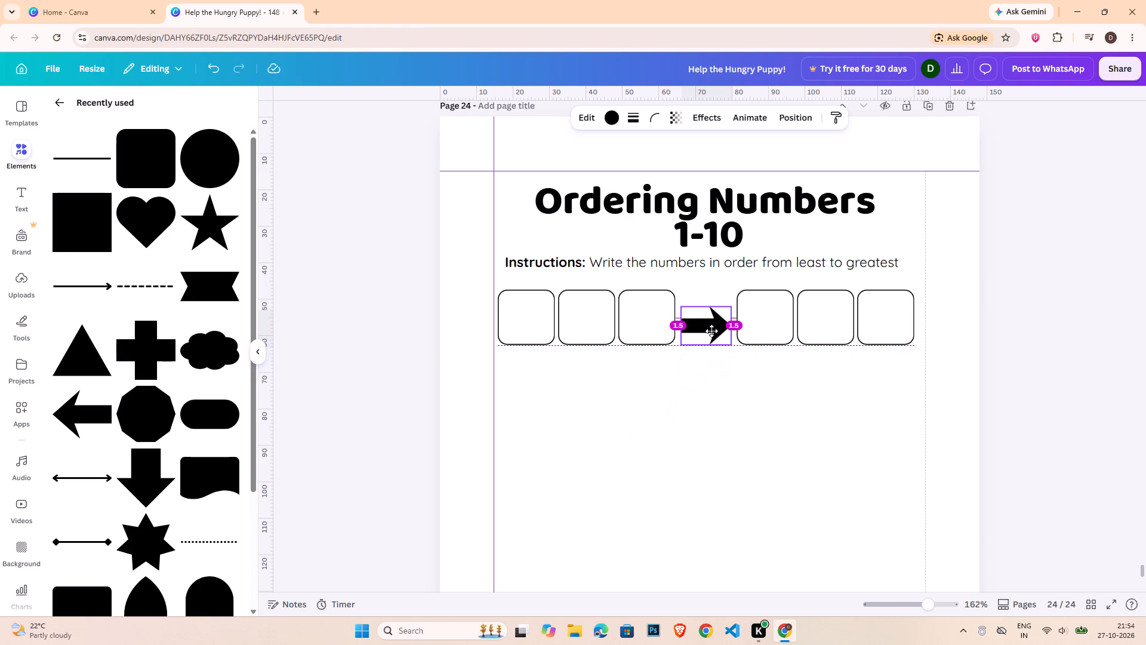
pyautogui.moveTo(711, 331); pyautogui.dragTo(711, 323)
pyautogui.click(1037, 374)
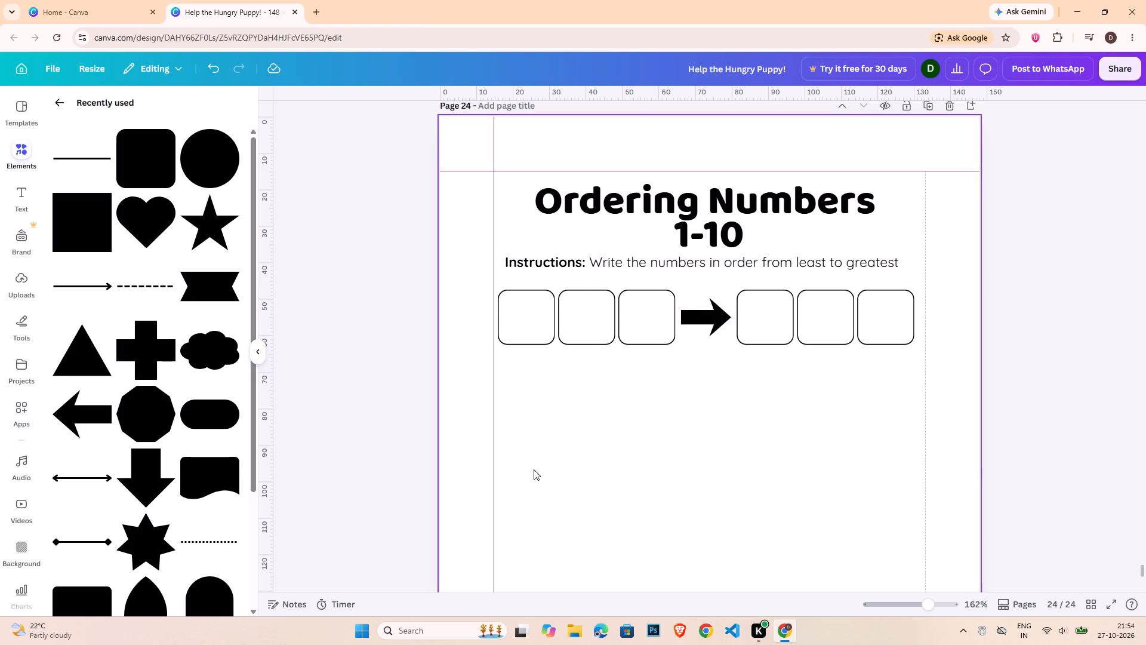
# Group both three-box sets and the arrow into one row, then place a duplicate of it aligned directly below.
pyautogui.moveTo(422, 300); pyautogui.dragTo(947, 331)
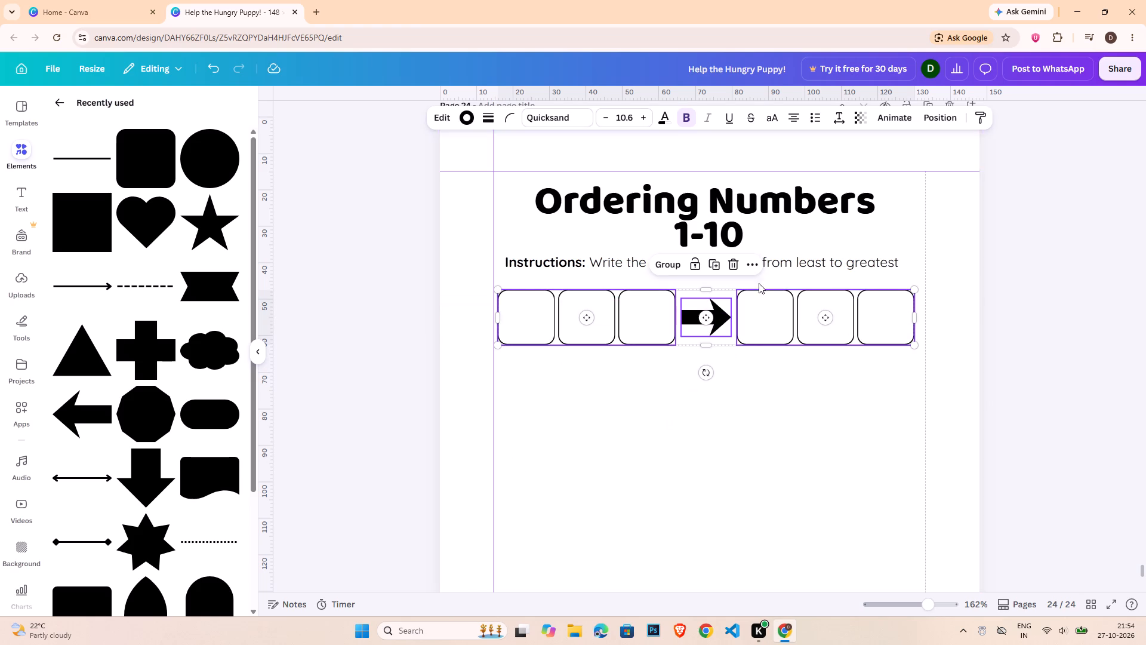
pyautogui.click(671, 265)
pyautogui.hotkey('ctrl', 'c')
pyautogui.hotkey('ctrl', 'v')
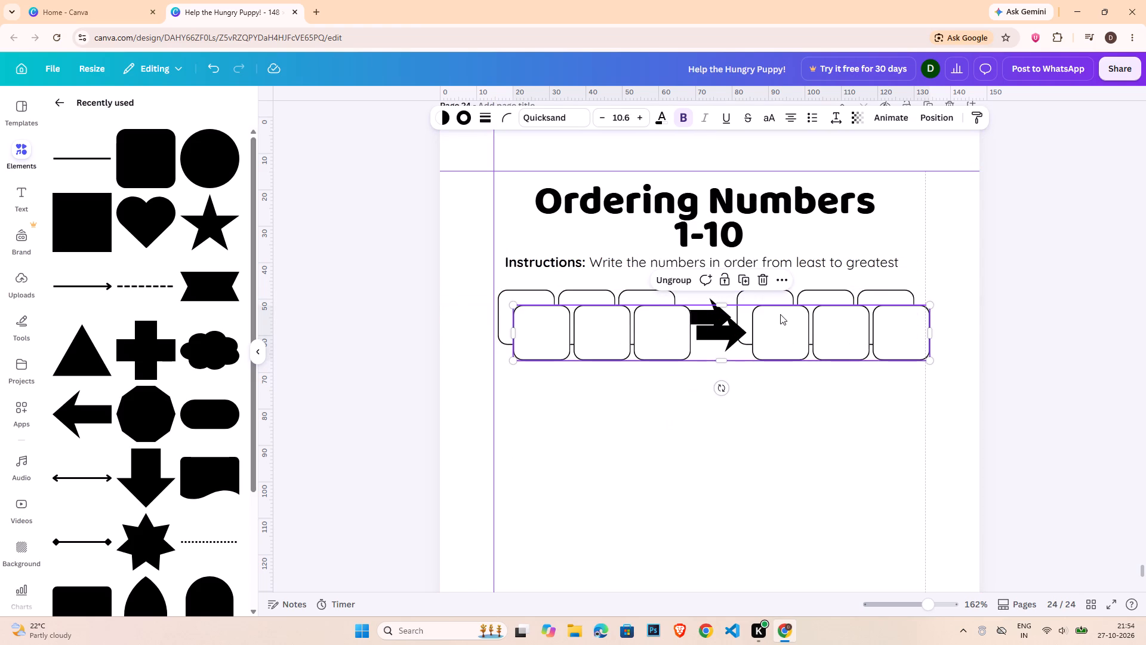
pyautogui.moveTo(784, 324); pyautogui.dragTo(769, 373)
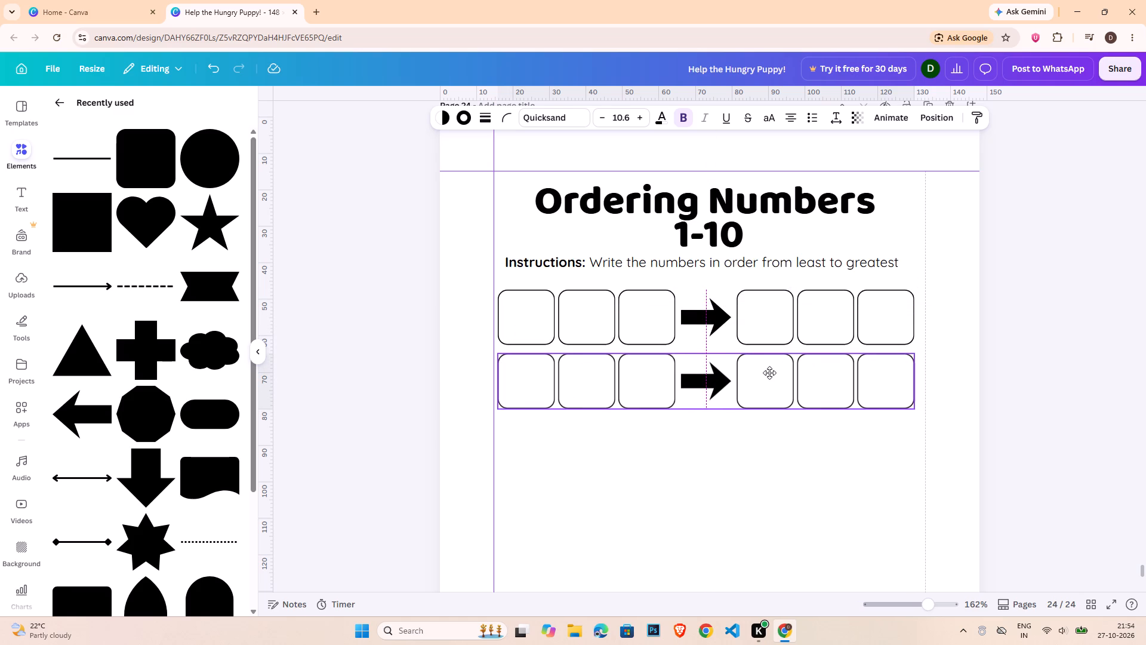
pyautogui.moveTo(769, 373); pyautogui.dragTo(768, 371)
# Duplicate the second row and align the copy beneath it as a third row with matching 1.9 spacing.
pyautogui.scroll(-2, 776, 405)
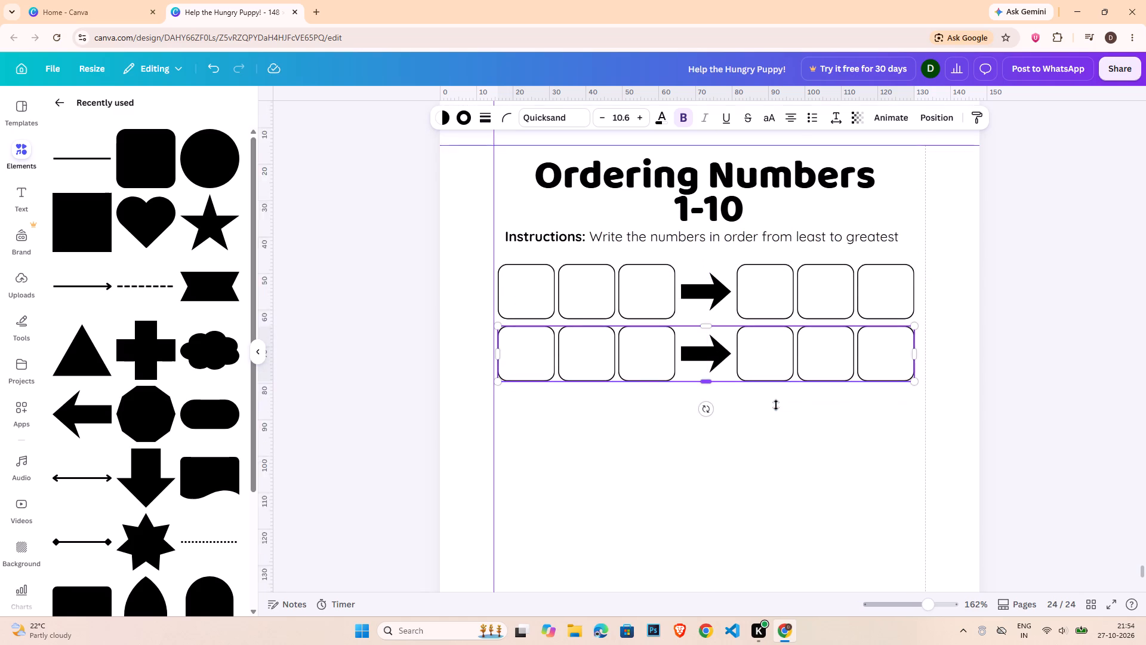
pyautogui.hotkey('ctrl', 'c')
pyautogui.hotkey('ctrl', 'v')
pyautogui.moveTo(774, 264); pyautogui.dragTo(761, 318)
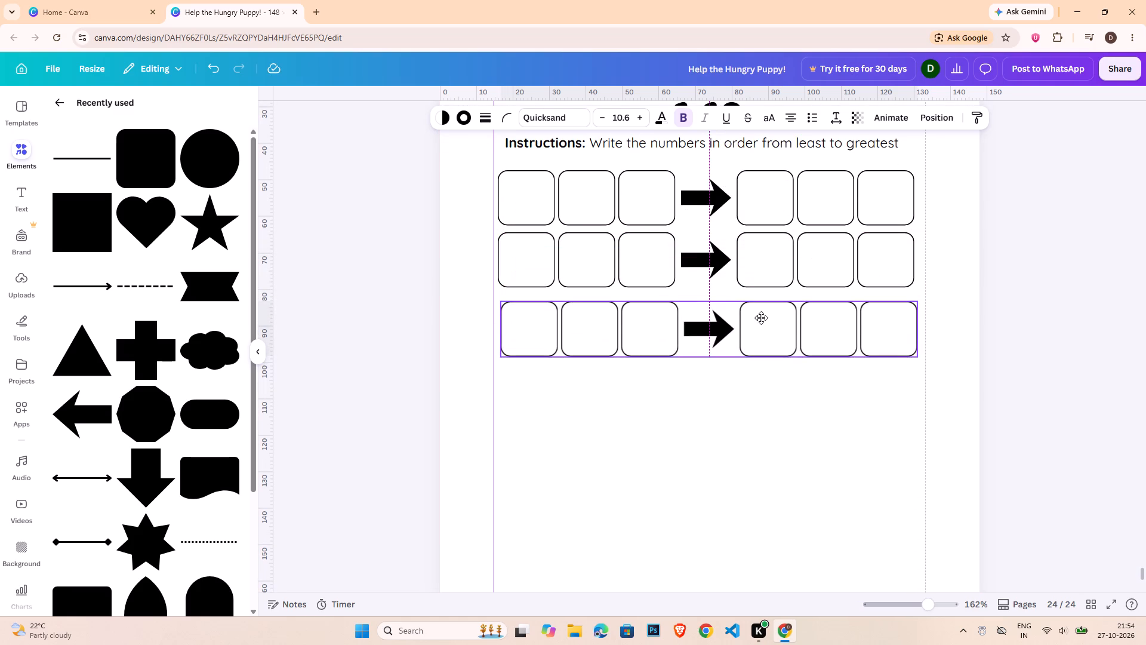
pyautogui.moveTo(761, 318); pyautogui.dragTo(759, 314)
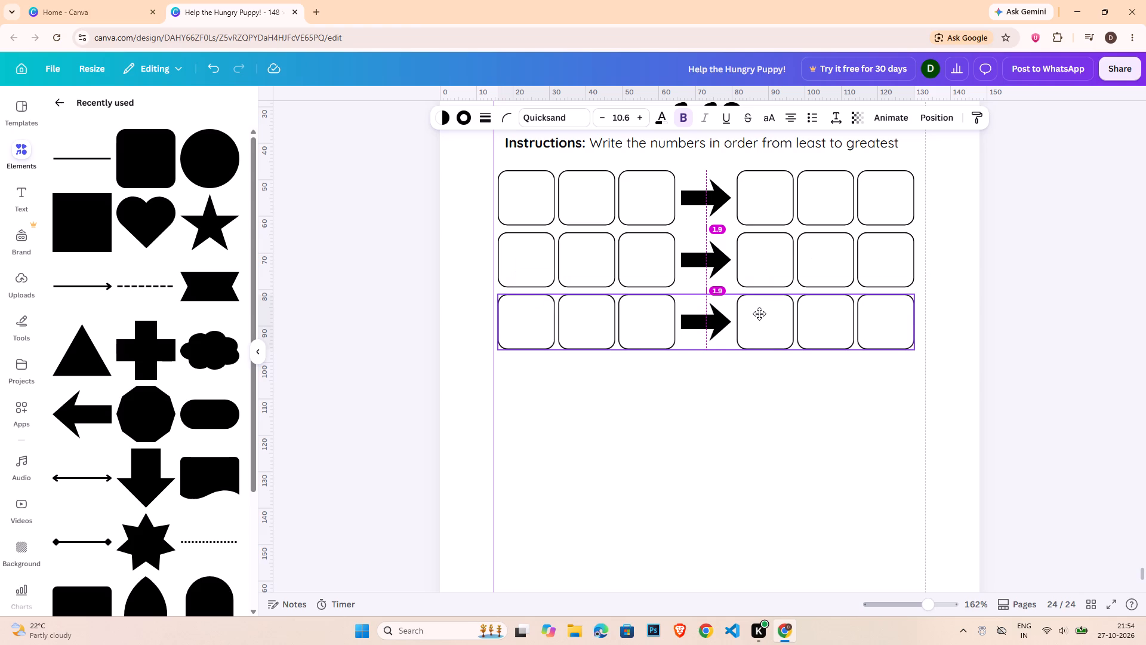
pyautogui.moveTo(759, 314); pyautogui.dragTo(761, 314)
pyautogui.click(753, 314)
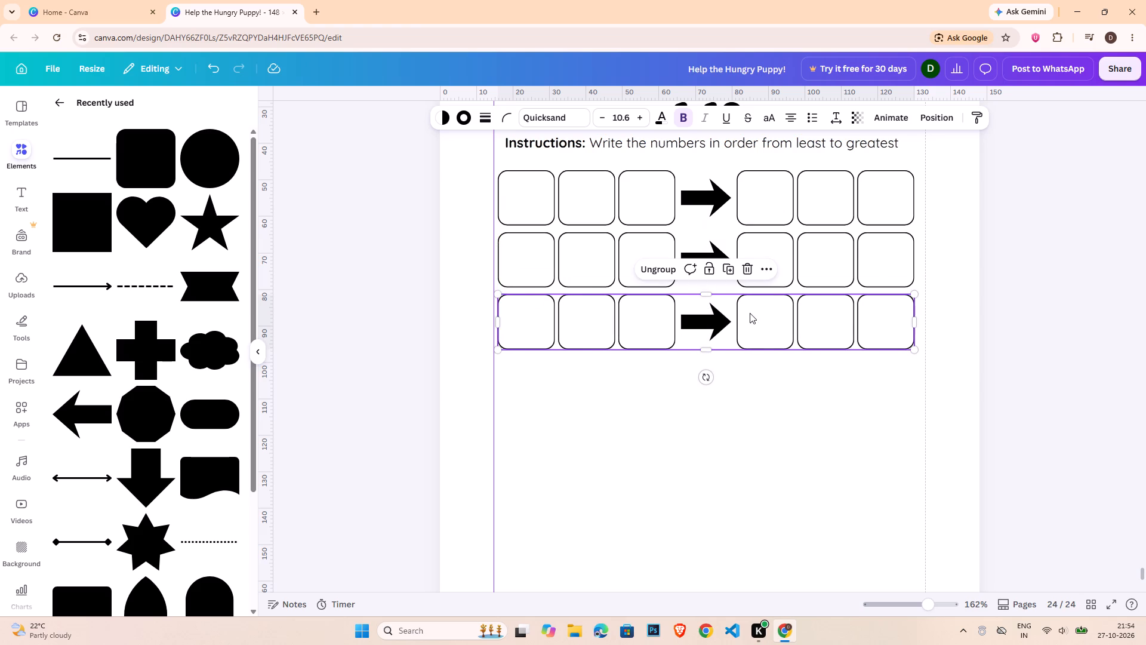
# Duplicate all three rows together and align the copies directly below as the fourth to sixth rows.
pyautogui.click(451, 202)
pyautogui.moveTo(460, 192); pyautogui.dragTo(705, 405)
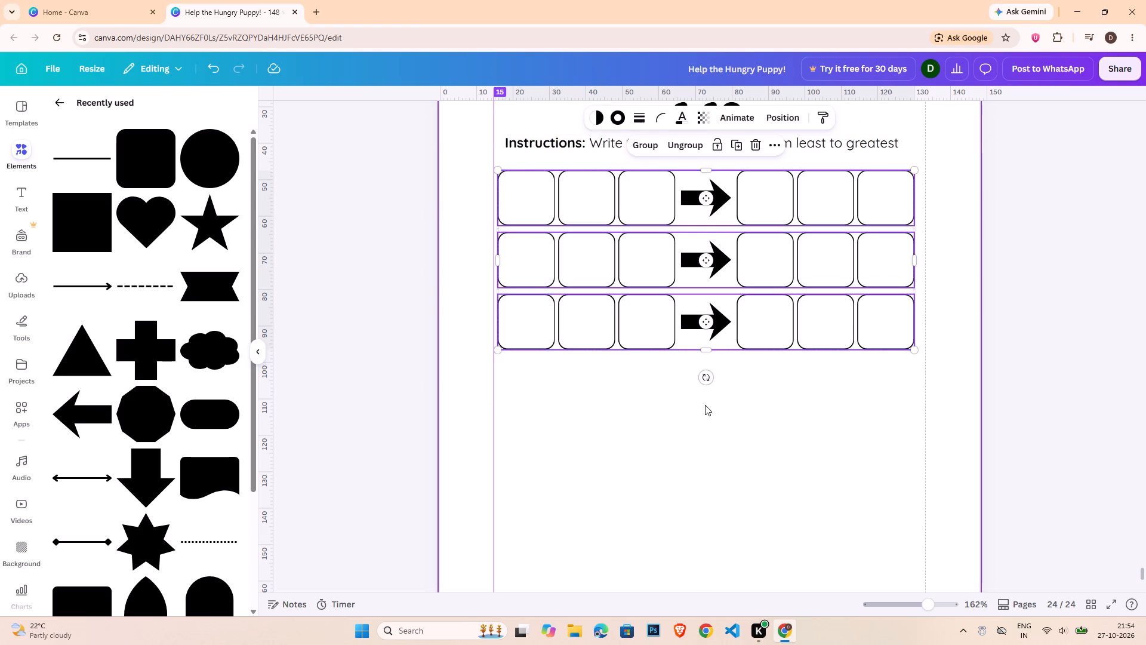
pyautogui.hotkey('ctrl', 'c')
pyautogui.hotkey('ctrl', 'v')
pyautogui.moveTo(778, 326); pyautogui.dragTo(764, 502)
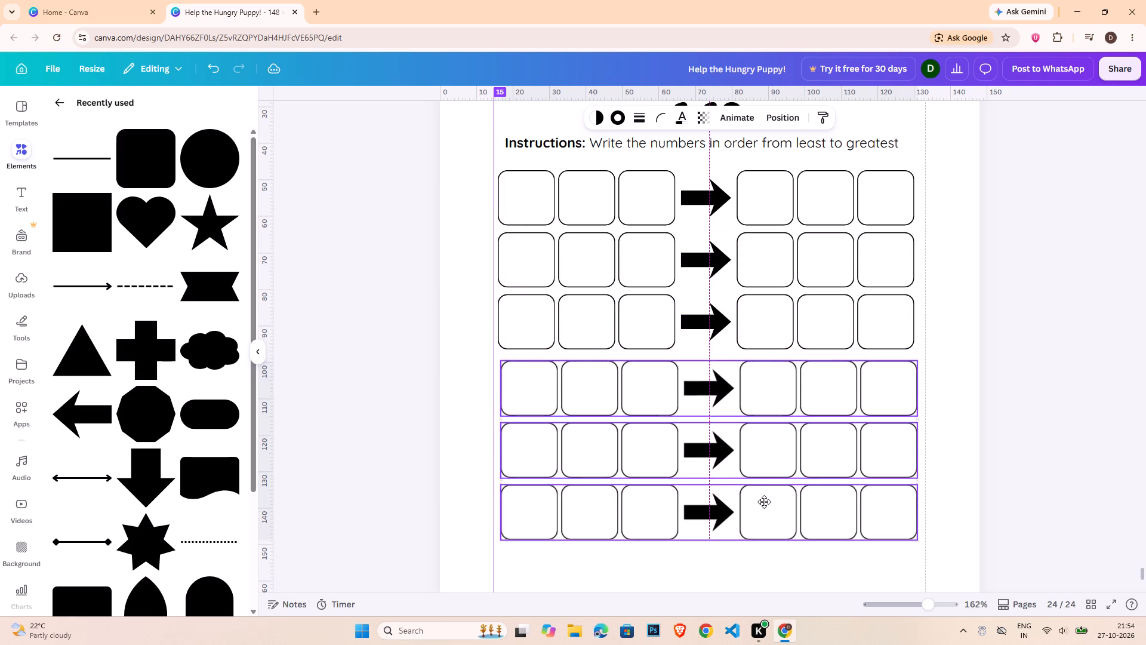
pyautogui.moveTo(764, 502); pyautogui.dragTo(763, 499)
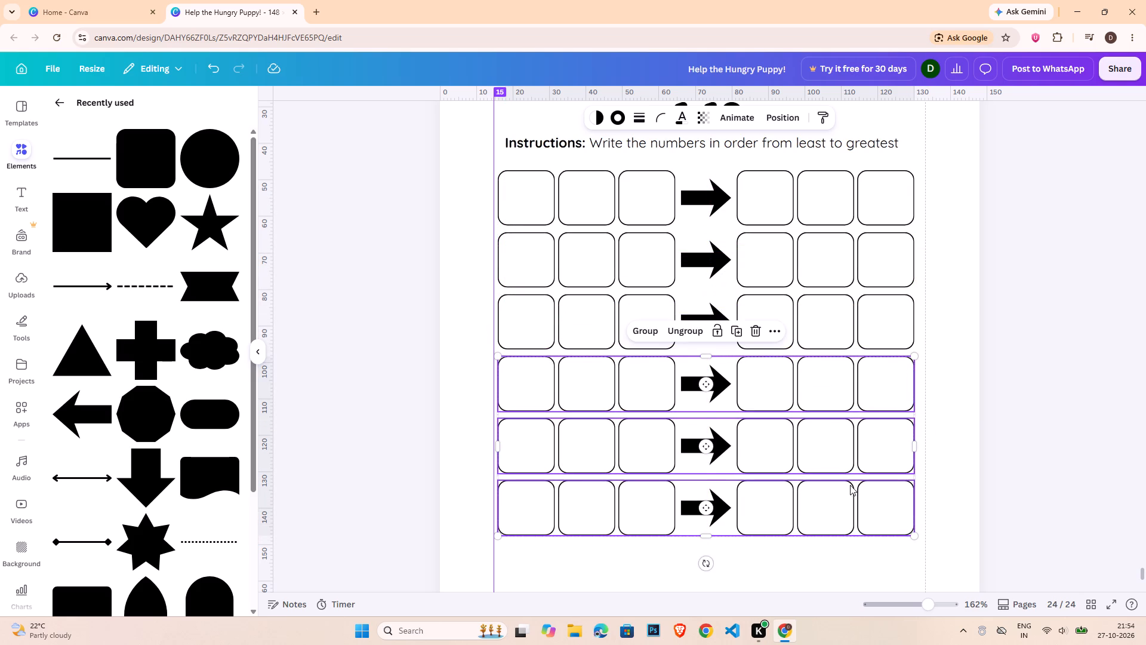
# Duplicate the lower three rows and align the copies beneath the sixth row with 1.9 spacing.
pyautogui.scroll(-3, 850, 485)
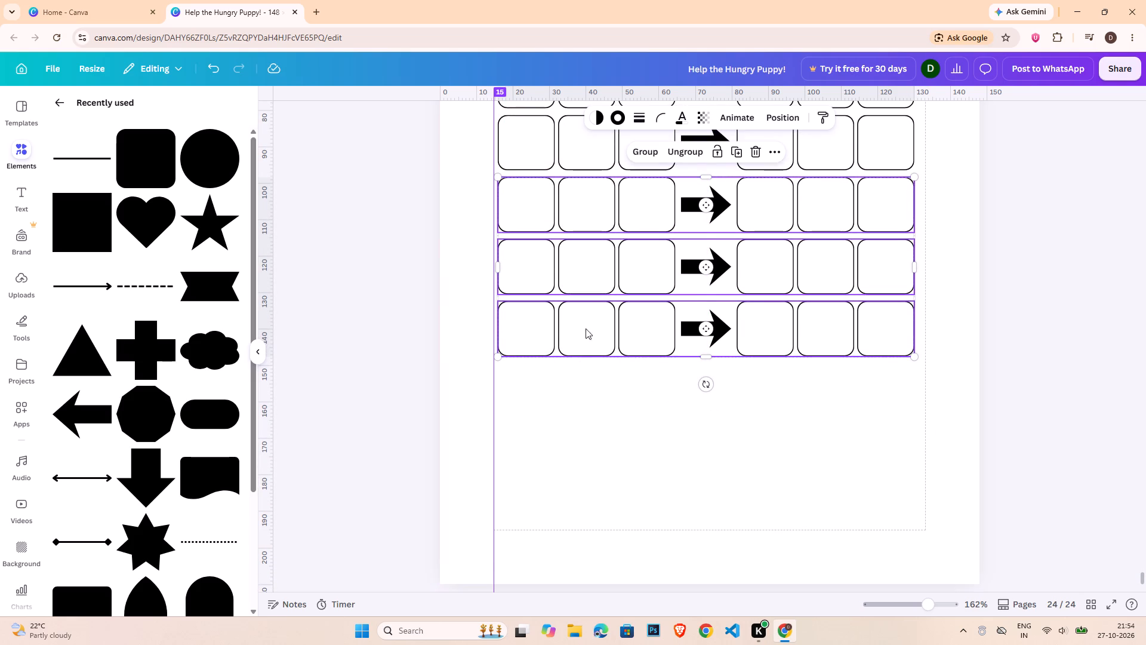
pyautogui.hotkey('ctrl', 'c')
pyautogui.hotkey('ctrl', 'v')
pyautogui.moveTo(671, 359); pyautogui.dragTo(658, 533)
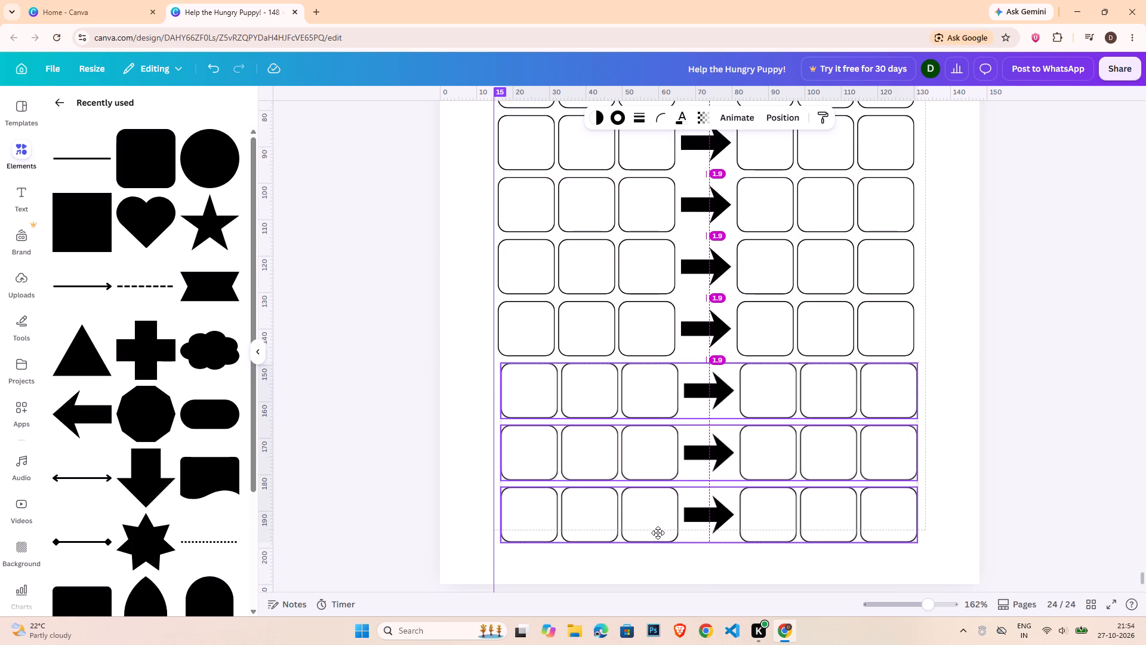
pyautogui.moveTo(658, 533); pyautogui.dragTo(653, 533)
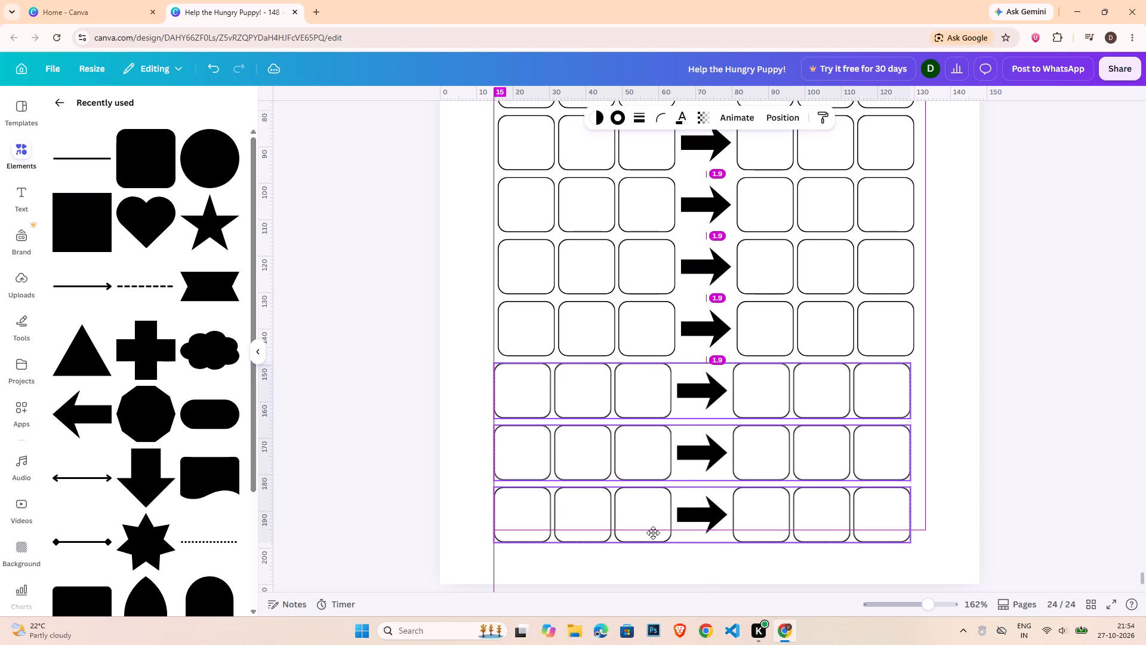
pyautogui.moveTo(653, 533); pyautogui.dragTo(658, 532)
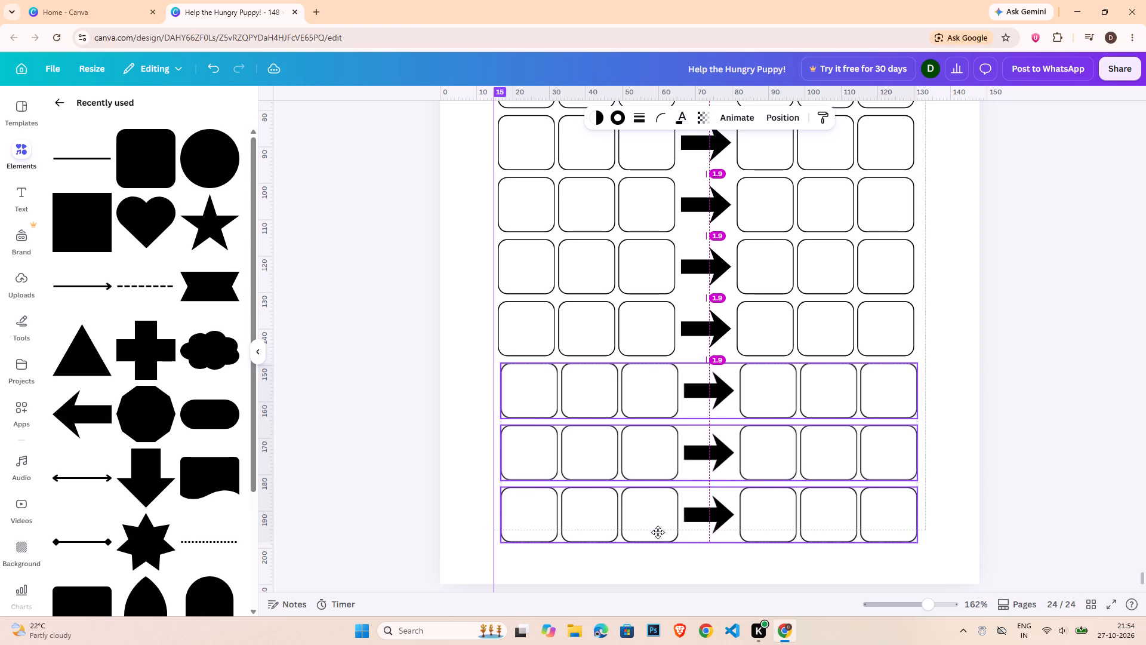
pyautogui.moveTo(658, 532); pyautogui.dragTo(657, 531)
pyautogui.moveTo(657, 531); pyautogui.dragTo(657, 531)
pyautogui.click(419, 410)
# Delete the lowest row, which extends past the page's bottom margin.
pyautogui.click(506, 504)
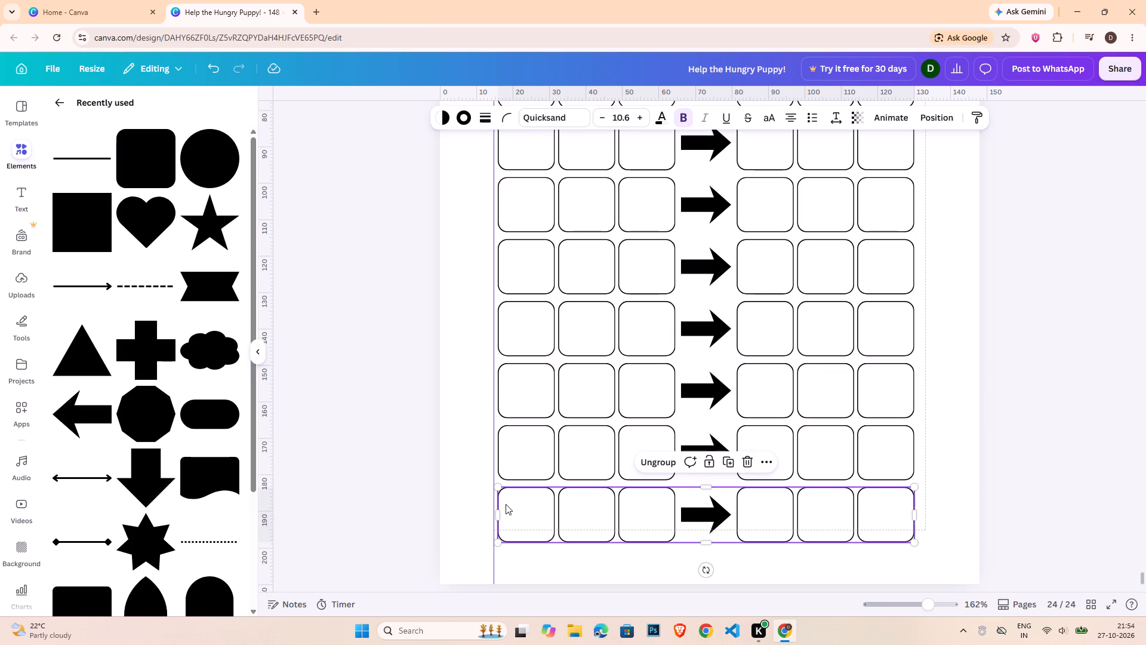
pyautogui.press('Delete')
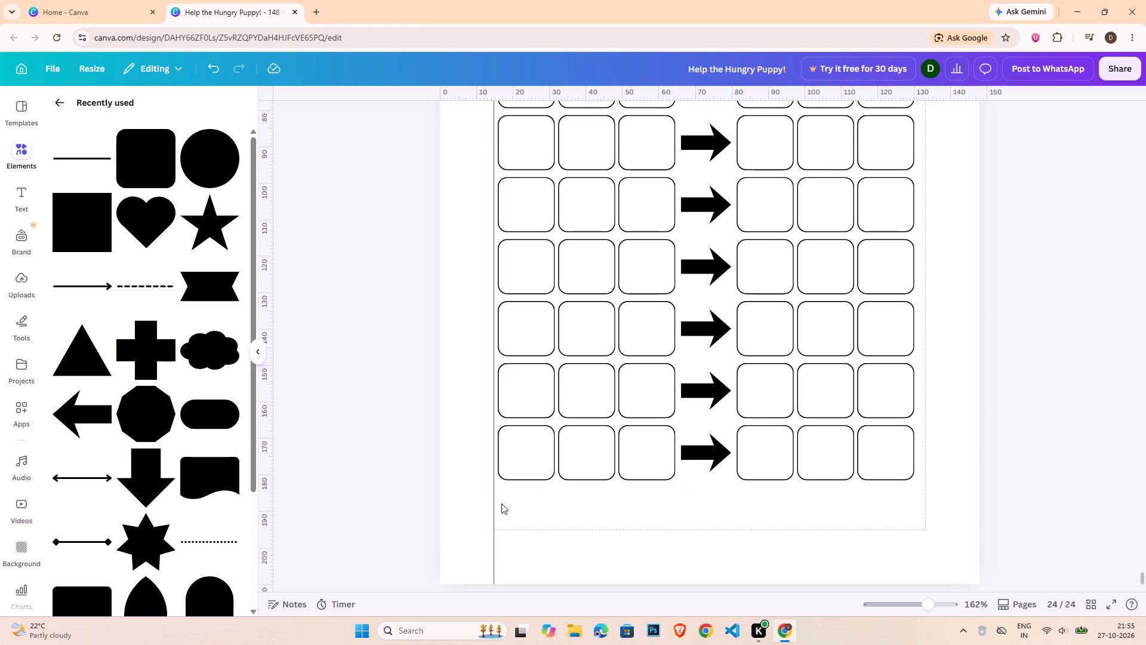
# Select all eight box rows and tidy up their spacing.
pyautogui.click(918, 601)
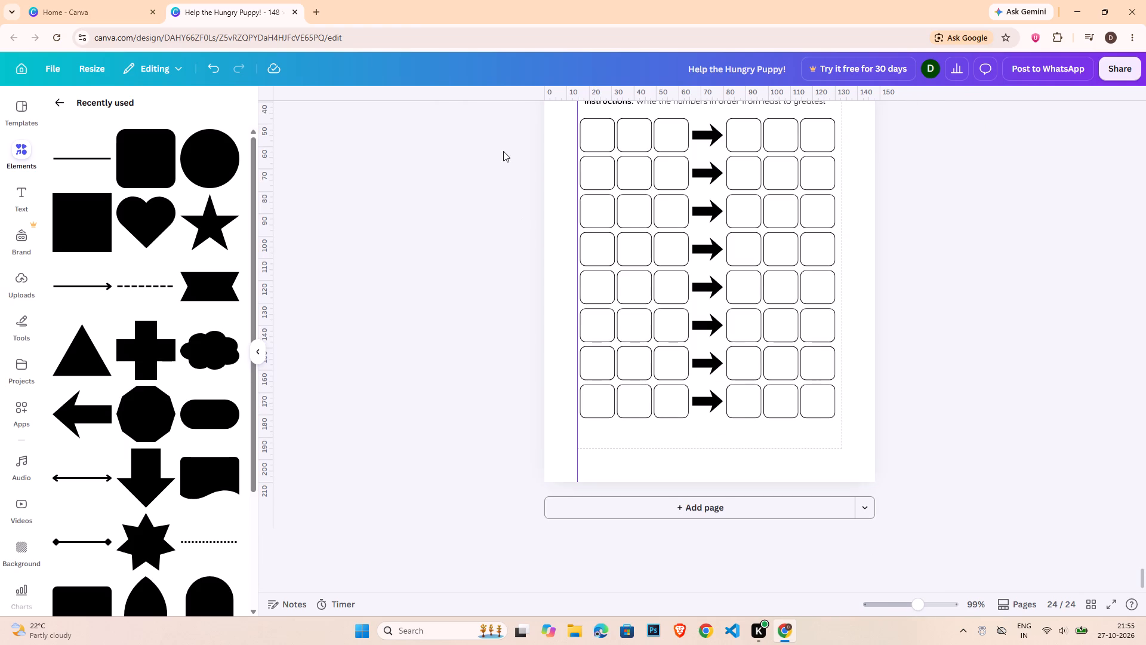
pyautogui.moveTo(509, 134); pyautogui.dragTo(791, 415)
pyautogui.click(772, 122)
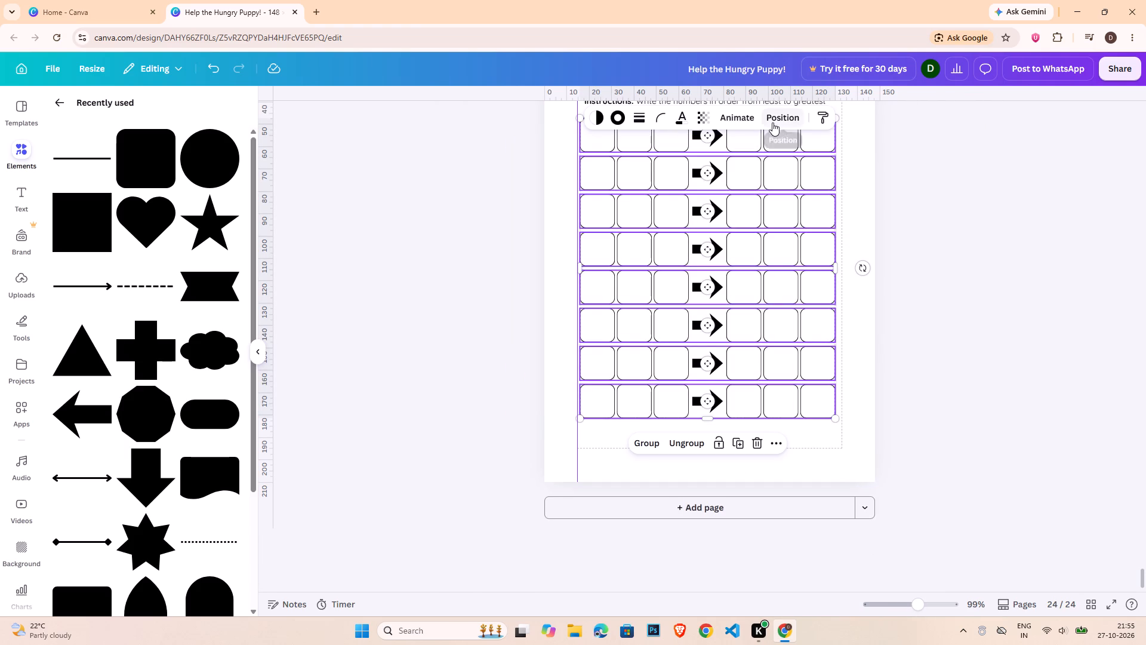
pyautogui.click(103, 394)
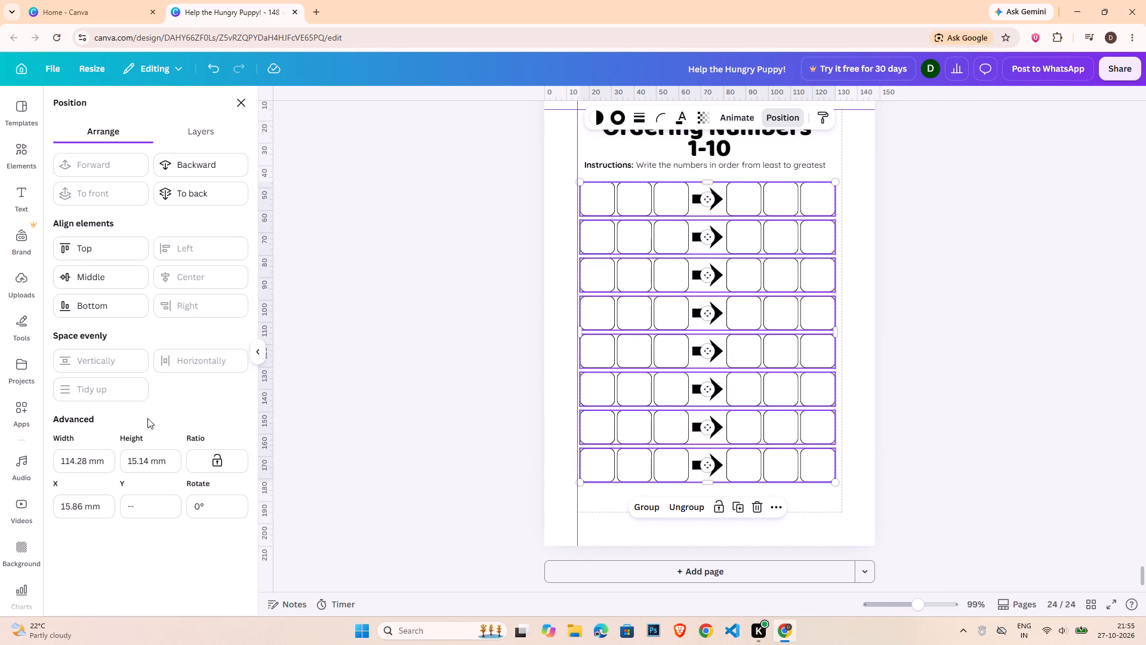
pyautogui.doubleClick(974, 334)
# Nudge the seven rows below the first one down together to widen the gap under the first row.
pyautogui.moveTo(534, 236); pyautogui.dragTo(720, 285)
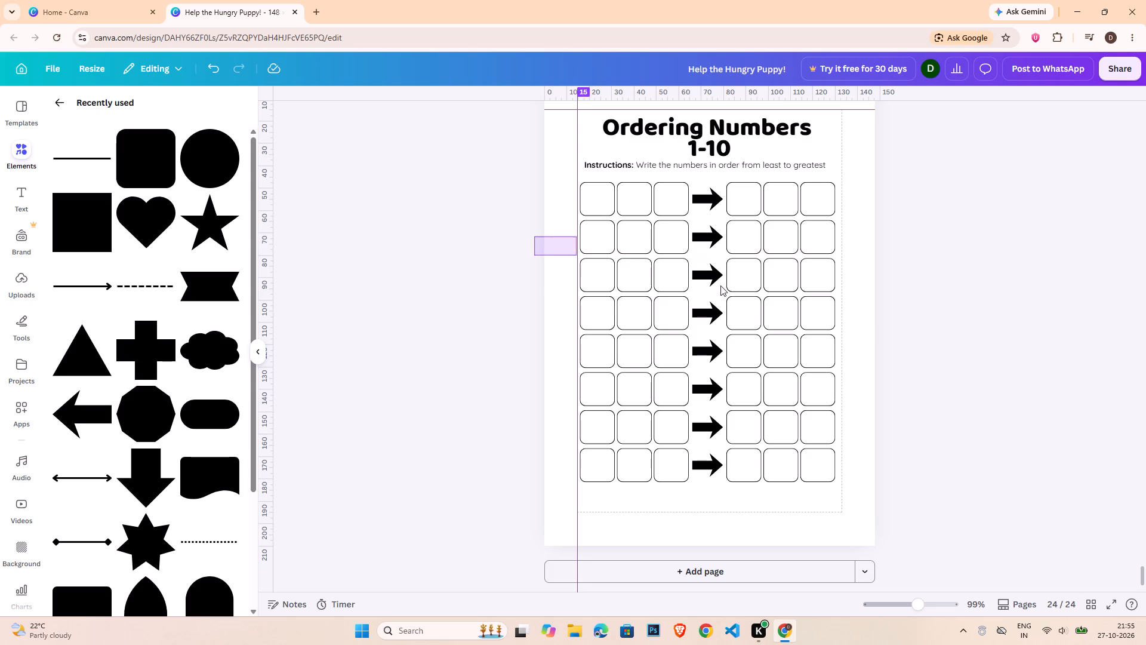
pyautogui.moveTo(720, 285); pyautogui.dragTo(826, 466)
pyautogui.press('Down')
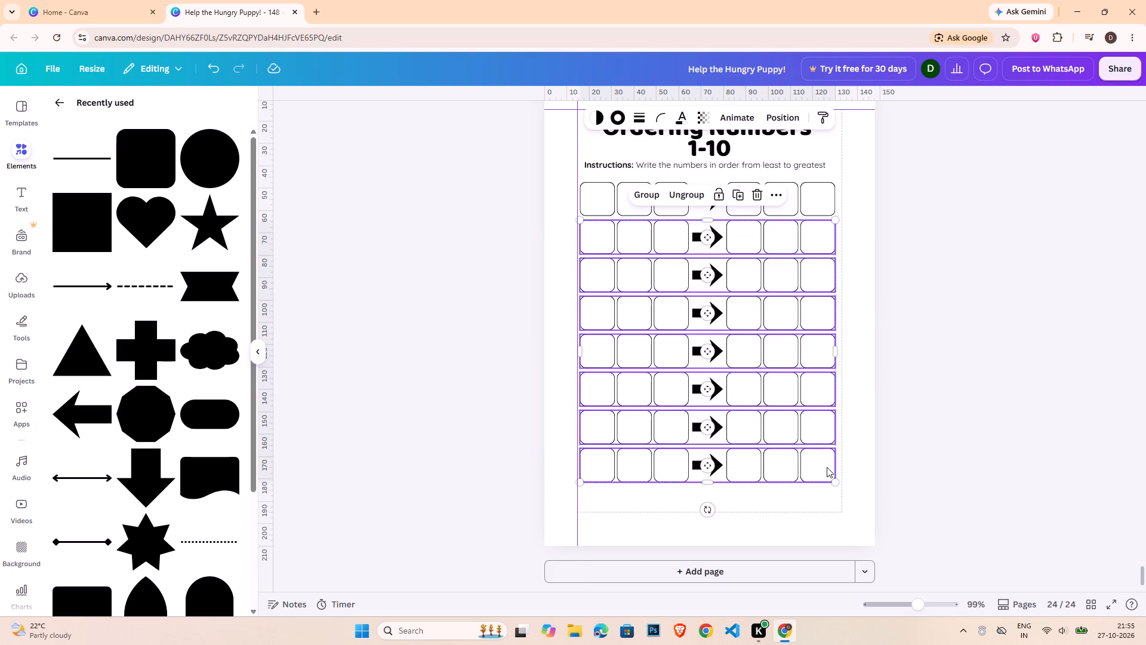
pyautogui.press('Down')
pyautogui.press('Down')
pyautogui.press('Down')
pyautogui.press('Down')
pyautogui.click(528, 284)
# Nudge the six rows below the second one down together, bringing the last row close to the bottom margin.
pyautogui.moveTo(556, 287); pyautogui.dragTo(679, 385)
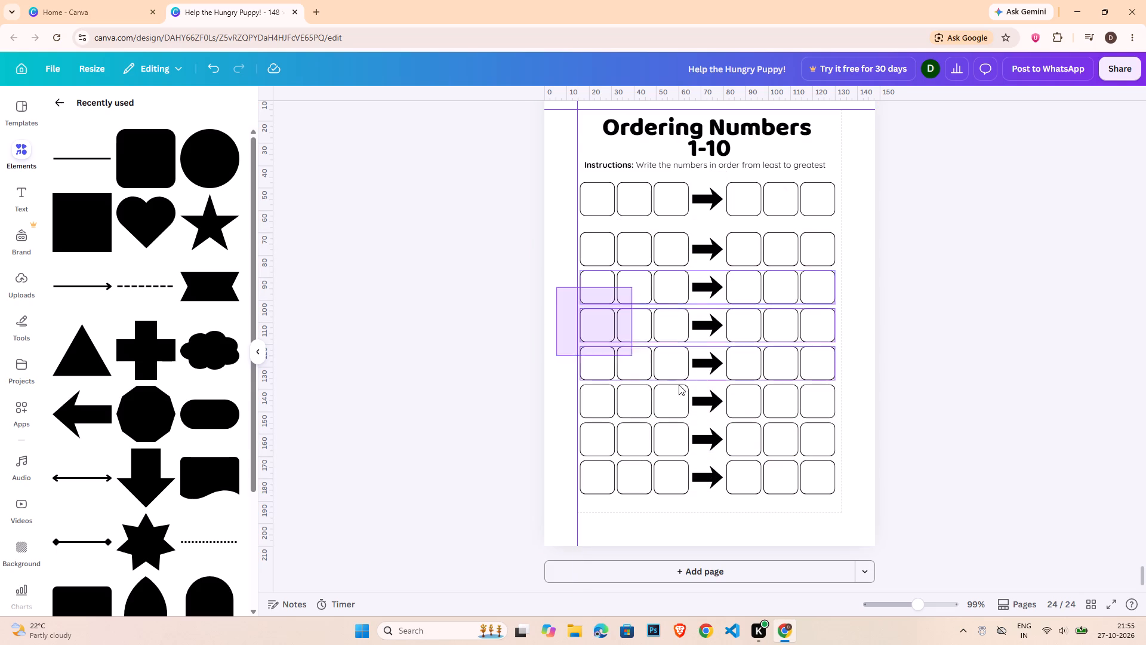
pyautogui.moveTo(679, 385); pyautogui.dragTo(805, 493)
pyautogui.press('Down')
pyautogui.press('Down')
pyautogui.press('Down')
pyautogui.click(950, 436)
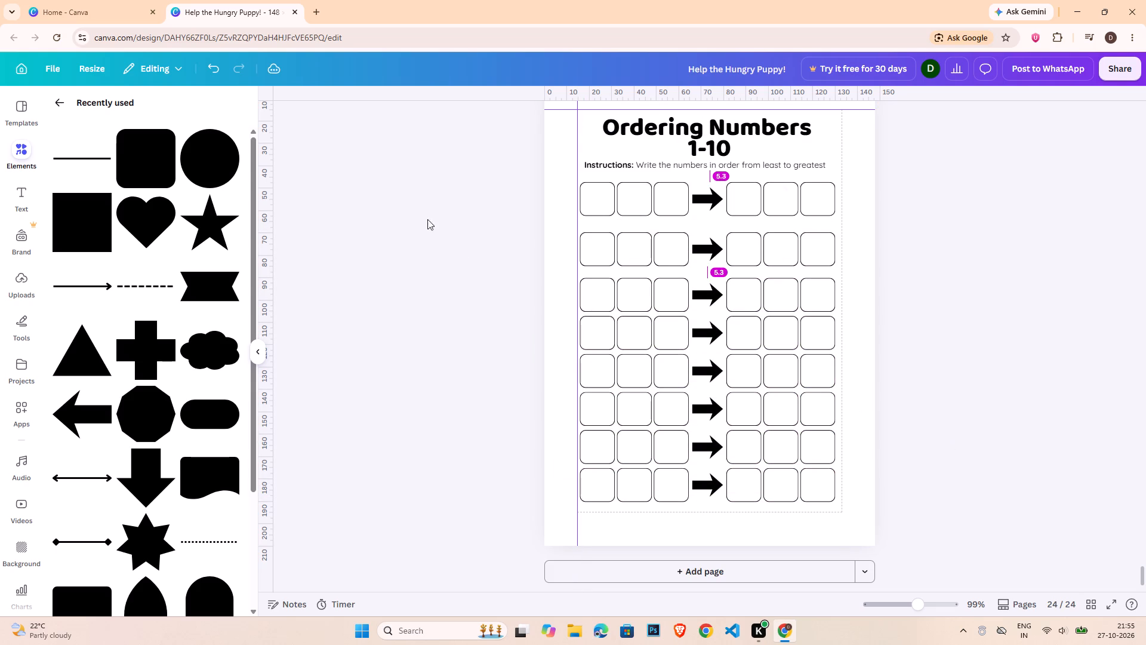
# Select all eight box rows and tidy them up so they are evenly spaced vertically.
pyautogui.moveTo(467, 193); pyautogui.dragTo(778, 480)
pyautogui.click(760, 120)
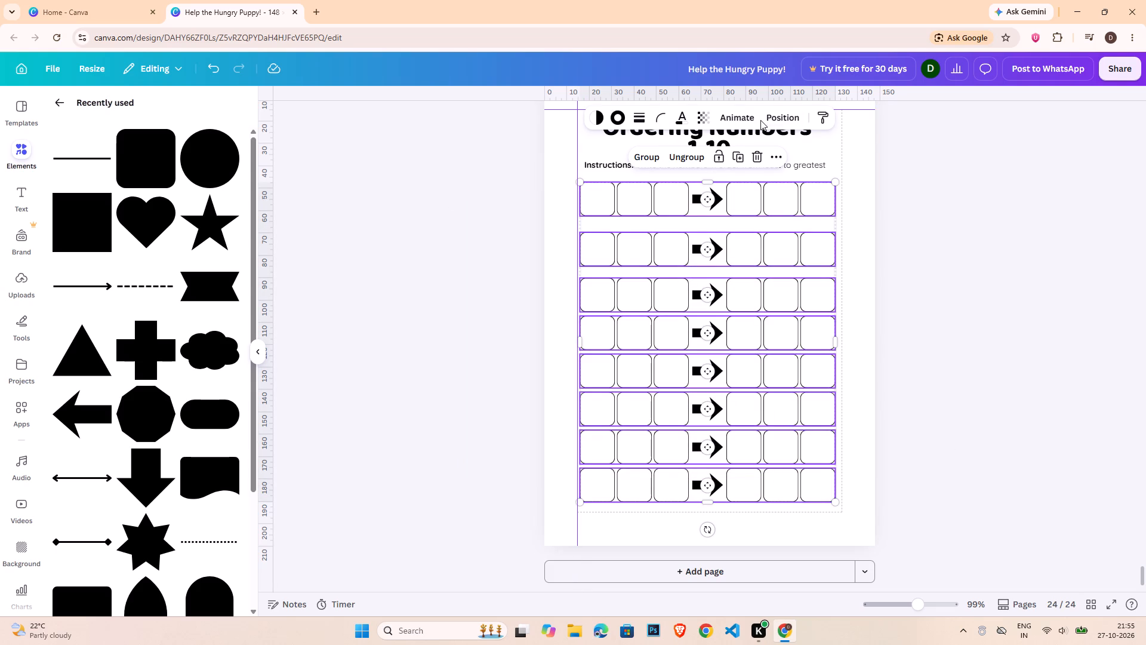
pyautogui.click(770, 120)
pyautogui.click(94, 385)
pyautogui.doubleClick(994, 438)
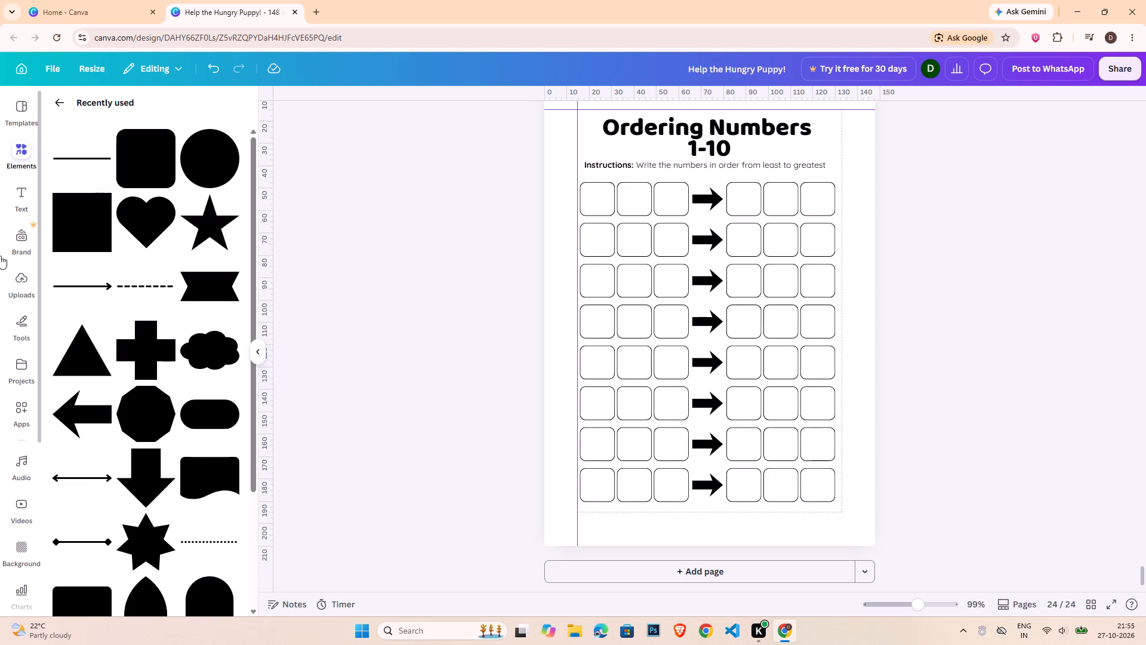
# Add a heading reading 5, scale it down to size 37.3 and centre it in the first box of the first row.
pyautogui.click(29, 186)
pyautogui.click(147, 306)
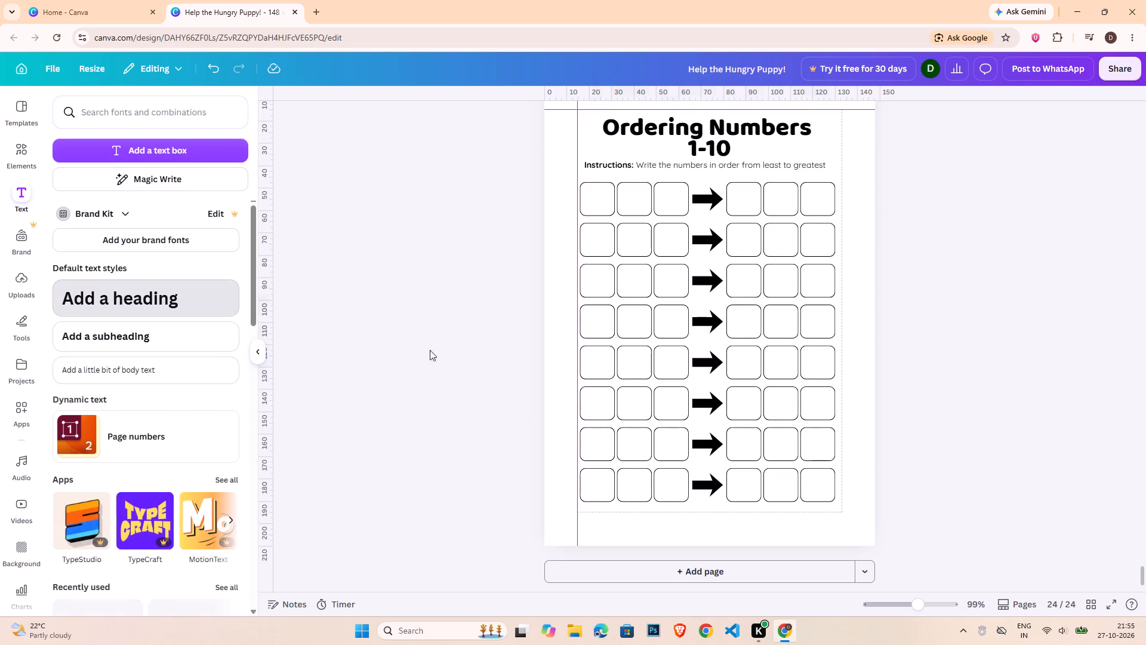
pyautogui.tripleClick(704, 327)
pyautogui.press('5')
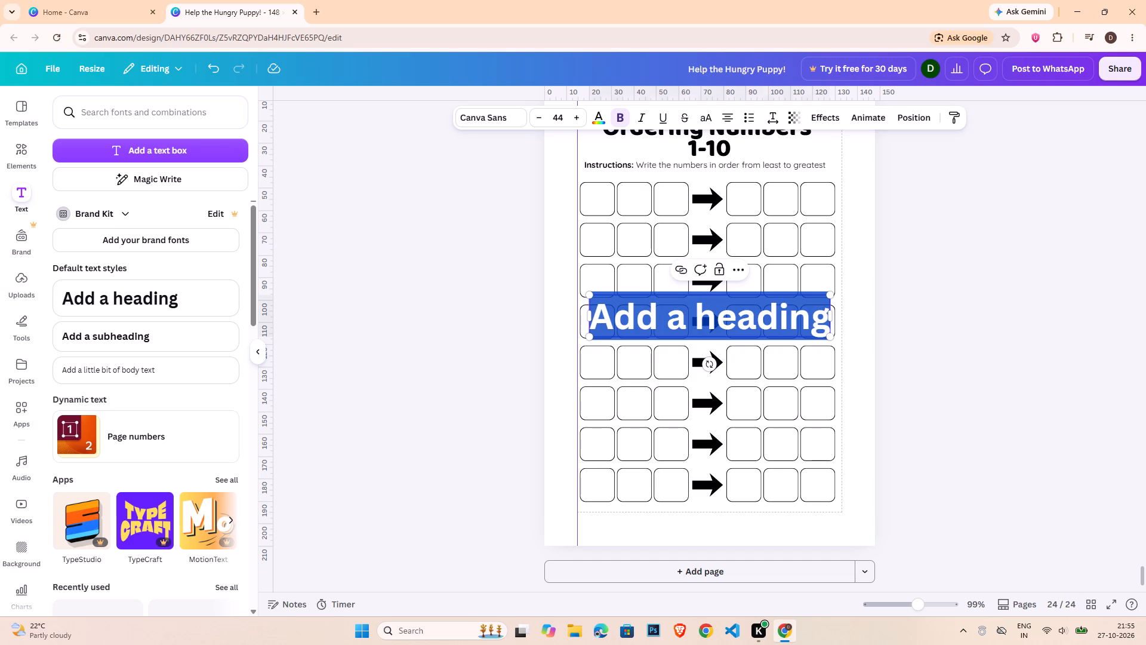
pyautogui.moveTo(721, 364); pyautogui.dragTo(617, 252)
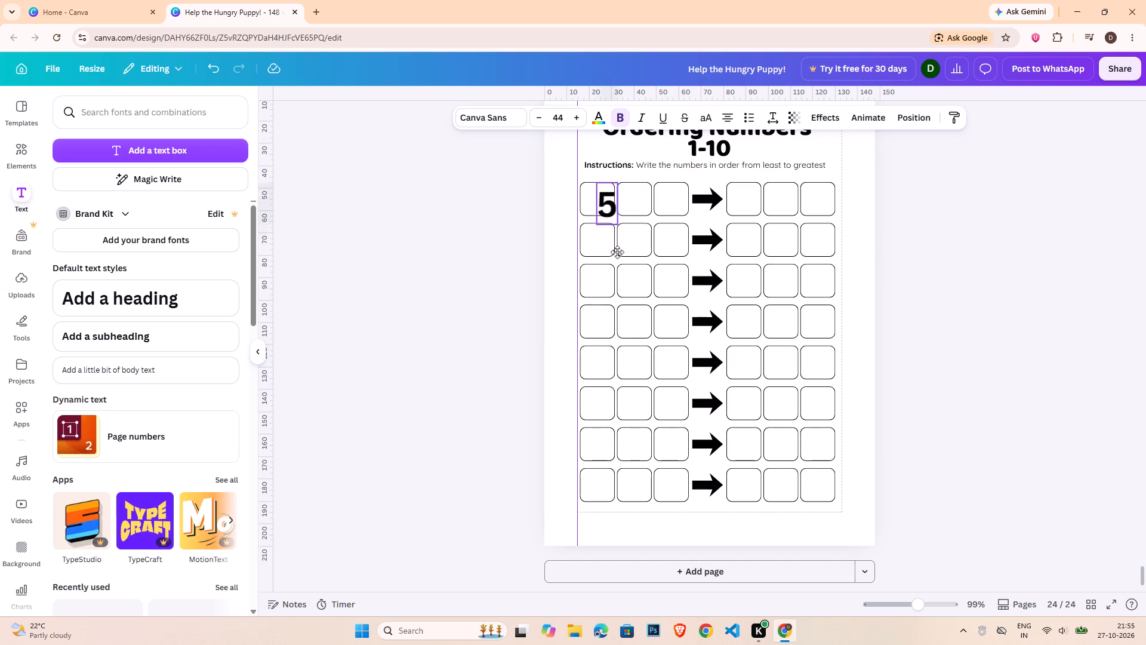
pyautogui.moveTo(617, 252); pyautogui.dragTo(610, 248)
pyautogui.click(608, 179)
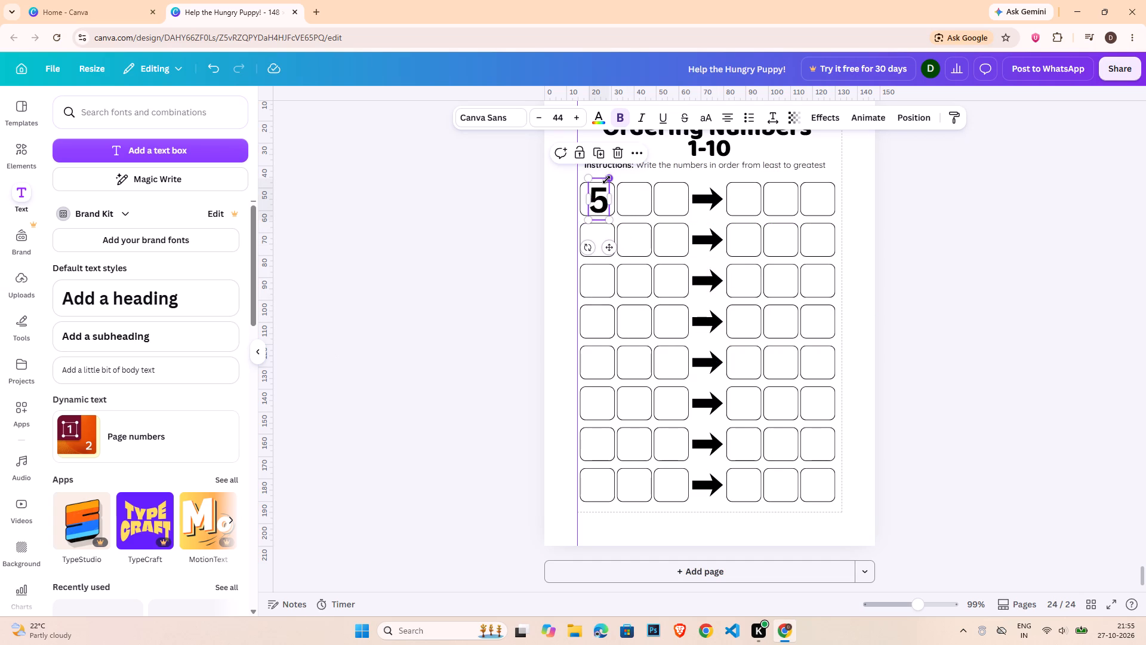
pyautogui.click(934, 597)
pyautogui.scroll(6, 531, 399)
pyautogui.moveTo(506, 475); pyautogui.dragTo(498, 463)
pyautogui.moveTo(479, 421); pyautogui.dragTo(479, 428)
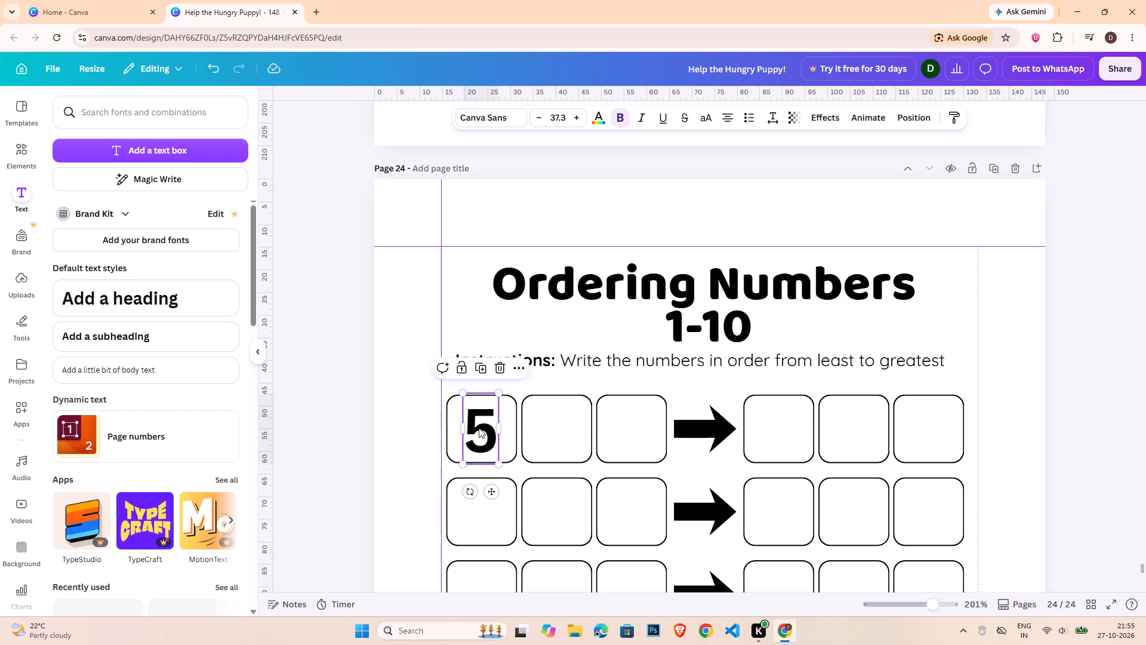
# Duplicate the 5 into the second box of the first row and change the copy to 9.
pyautogui.hotkey('ctrl', 'c')
pyautogui.hotkey('ctrl', 'v')
pyautogui.moveTo(486, 437); pyautogui.dragTo(538, 420)
pyautogui.click(501, 422)
pyautogui.click(1060, 423)
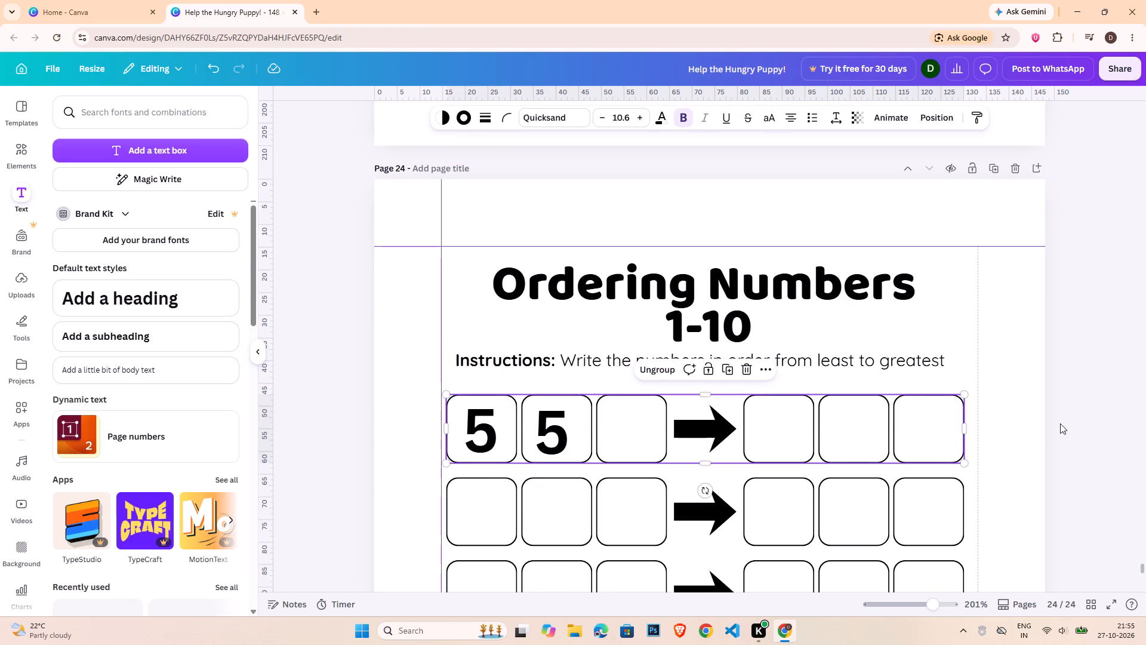
pyautogui.moveTo(546, 431); pyautogui.dragTo(553, 428)
pyautogui.click(553, 428)
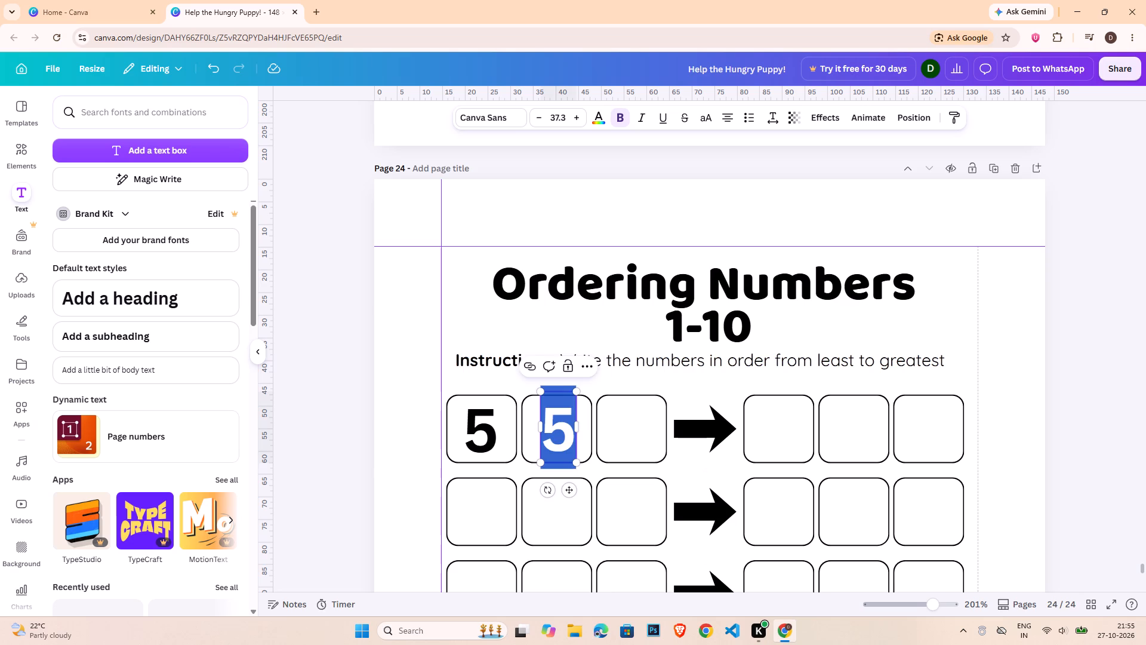
pyautogui.press('9')
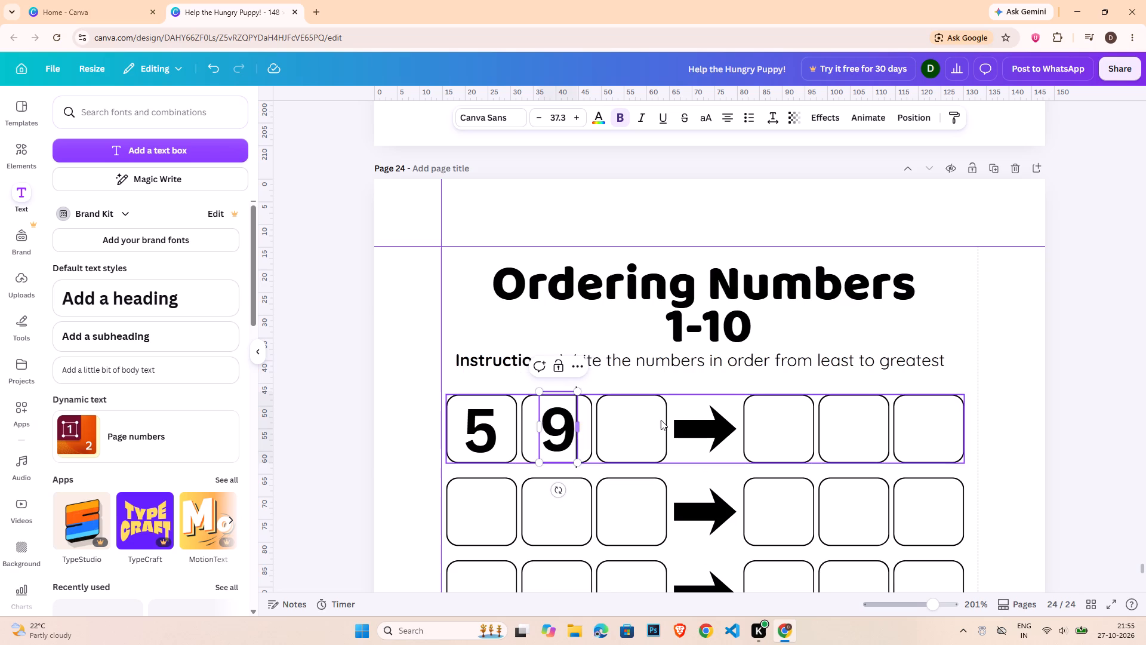
pyautogui.click(664, 381)
# Duplicate the 9 into the third box of the first row and change the copy to 2.
pyautogui.click(562, 429)
pyautogui.hotkey('ctrl', 'c')
pyautogui.hotkey('ctrl', 'v')
pyautogui.moveTo(572, 443); pyautogui.dragTo(597, 445)
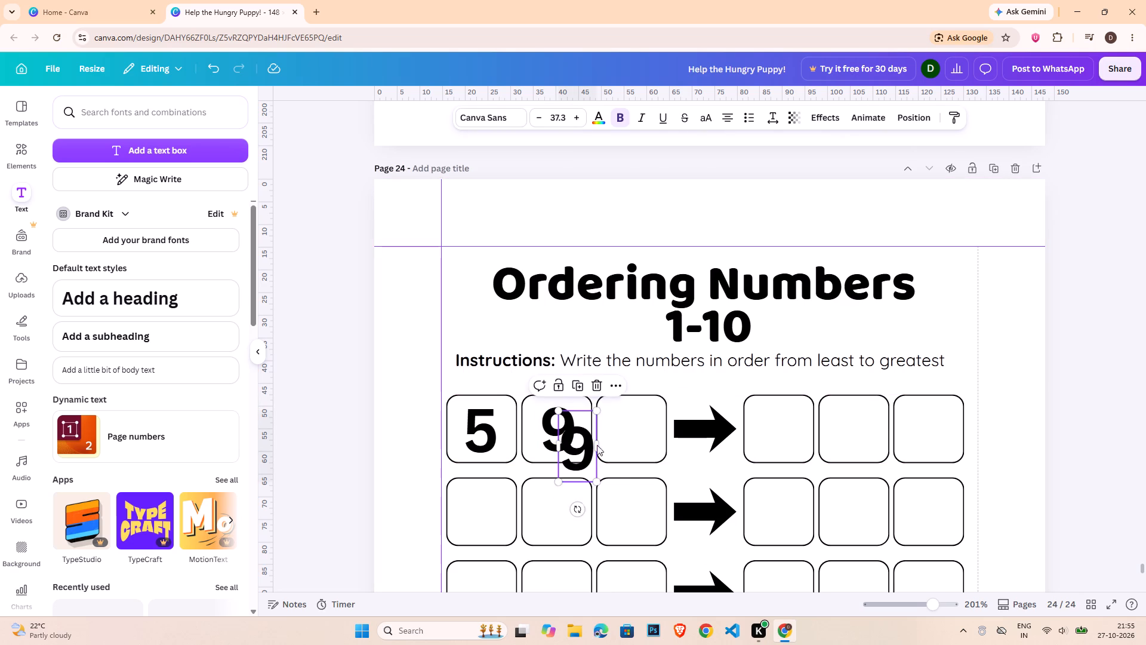
pyautogui.moveTo(597, 445); pyautogui.dragTo(626, 425)
pyautogui.click(626, 425)
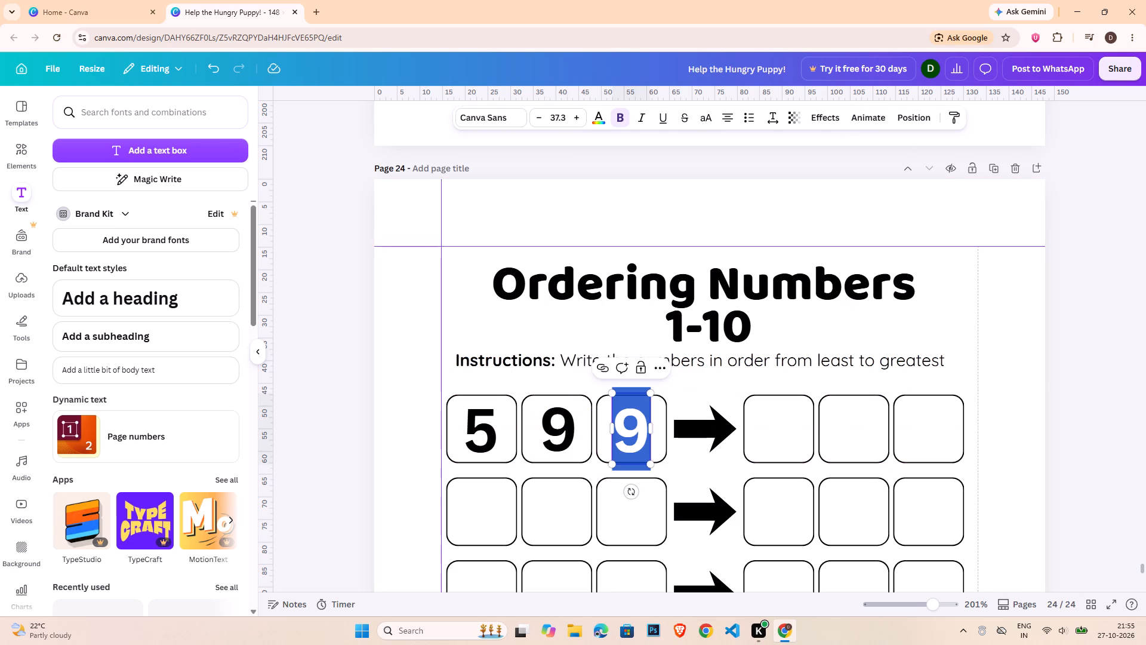
pyautogui.press('2')
pyautogui.click(1068, 379)
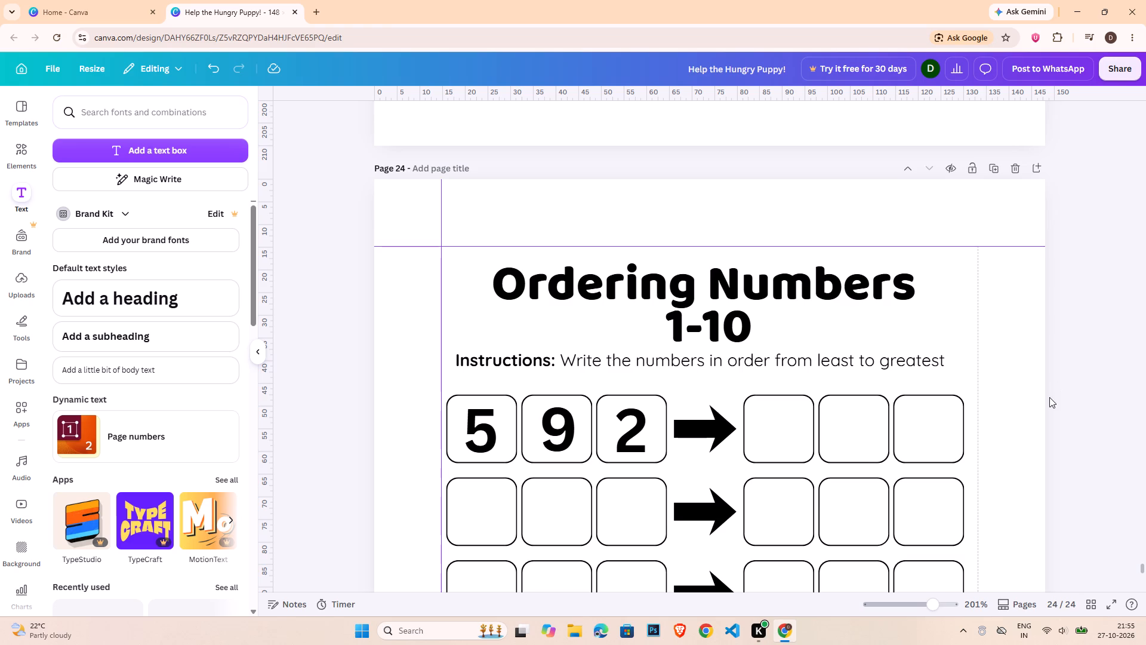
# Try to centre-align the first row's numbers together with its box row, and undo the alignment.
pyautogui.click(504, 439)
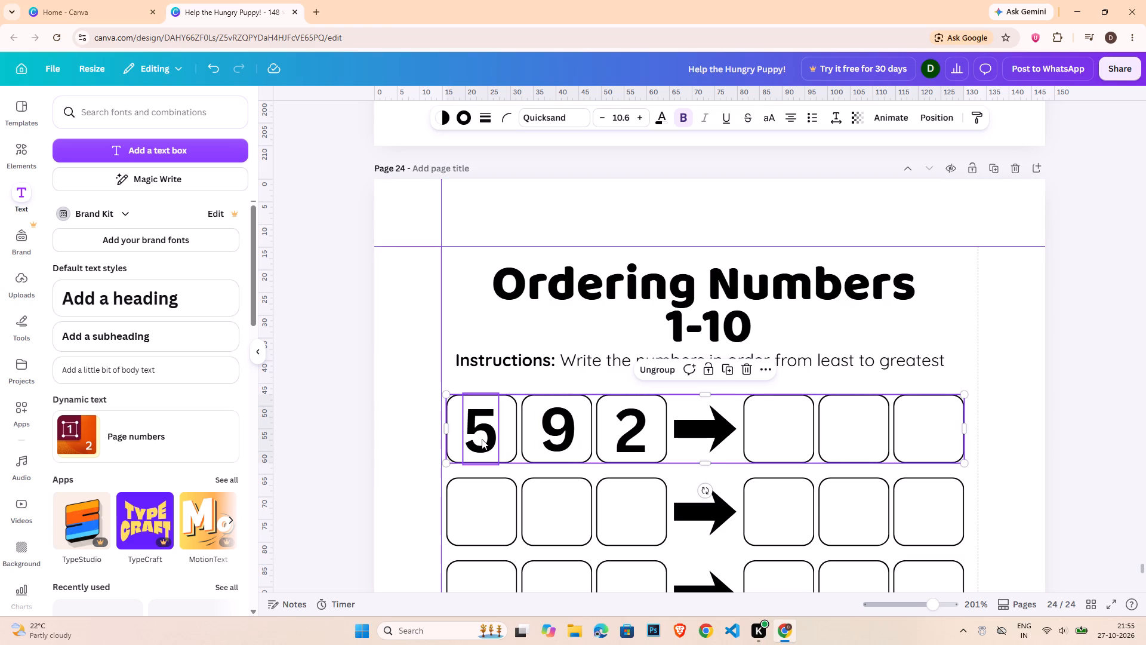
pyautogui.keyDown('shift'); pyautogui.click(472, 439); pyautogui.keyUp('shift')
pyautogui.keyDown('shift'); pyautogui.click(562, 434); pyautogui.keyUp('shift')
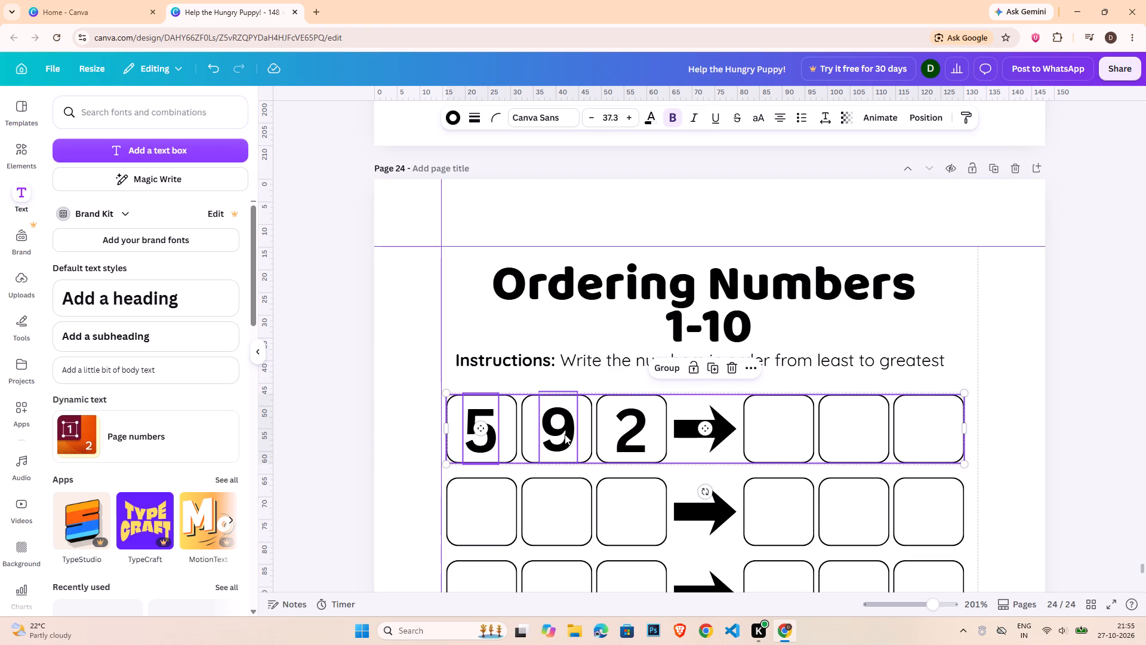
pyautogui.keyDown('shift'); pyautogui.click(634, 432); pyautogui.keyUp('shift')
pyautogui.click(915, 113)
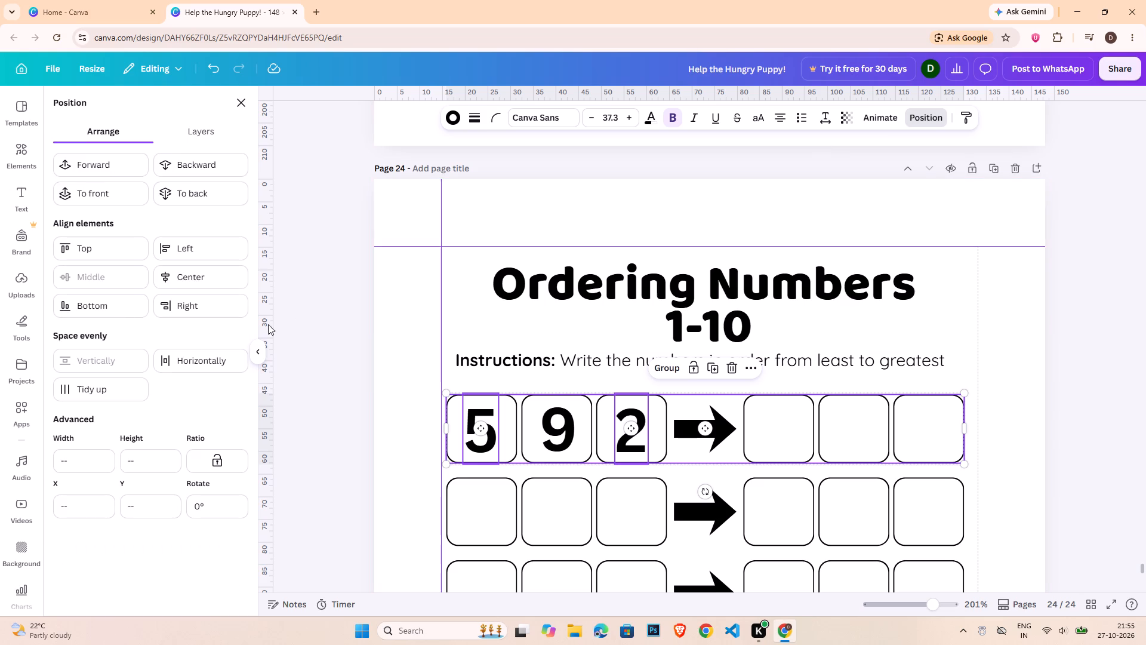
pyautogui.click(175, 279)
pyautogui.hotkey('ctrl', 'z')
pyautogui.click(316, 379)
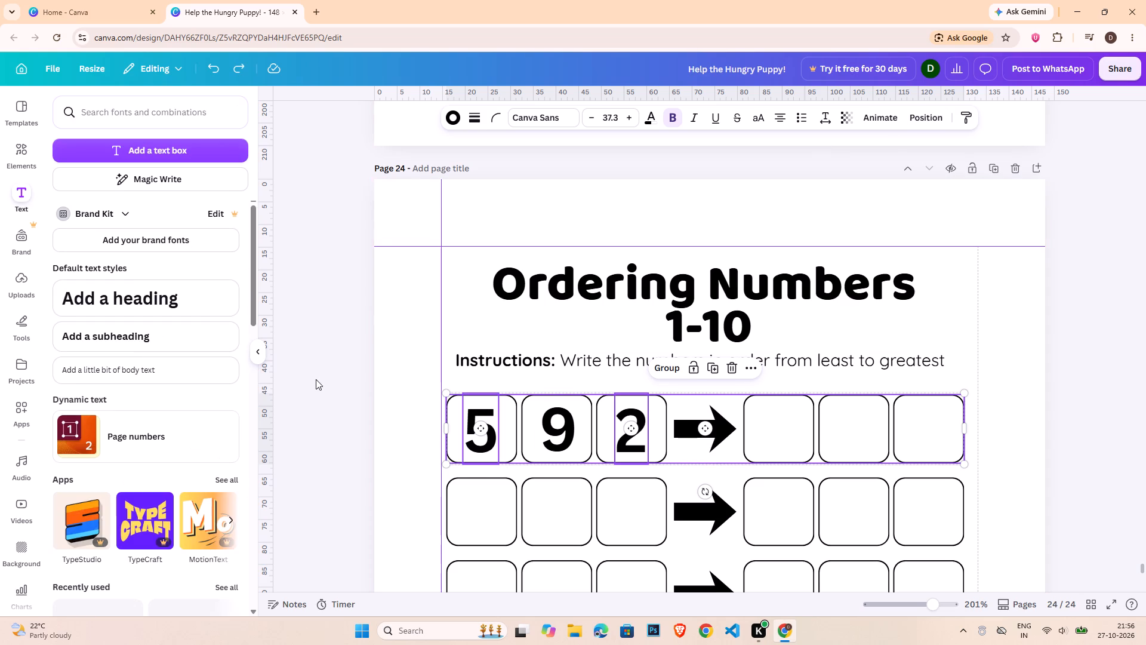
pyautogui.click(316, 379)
# Copy the numbers 5, 9 and 2 from the first row into the first three boxes of the second row.
pyautogui.scroll(-2, 719, 505)
pyautogui.click(492, 313)
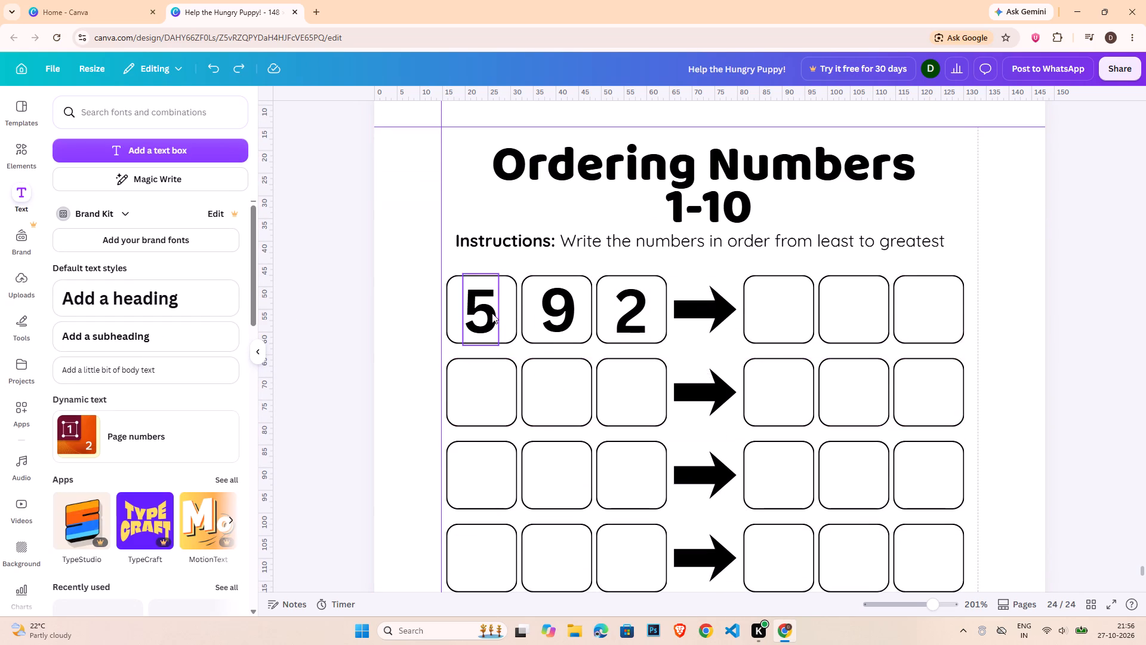
pyautogui.keyDown('shift'); pyautogui.click(543, 312); pyautogui.keyUp('shift')
pyautogui.keyDown('shift'); pyautogui.click(629, 311); pyautogui.keyUp('shift')
pyautogui.hotkey('ctrl', 'c')
pyautogui.hotkey('ctrl', 'v')
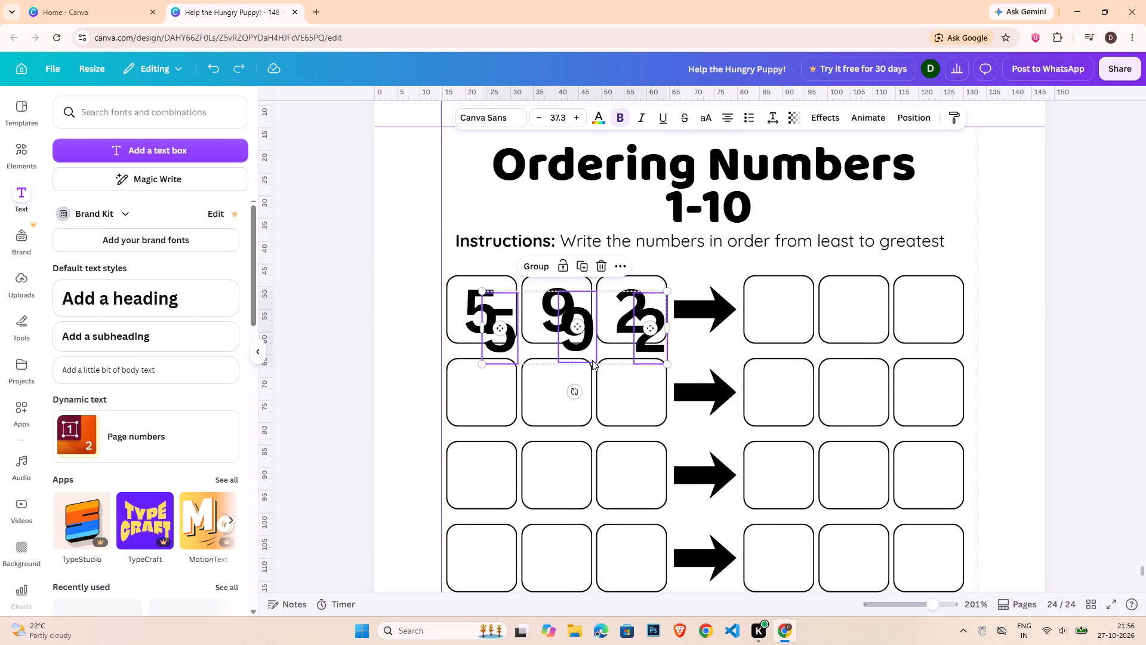
pyautogui.moveTo(587, 349); pyautogui.dragTo(565, 411)
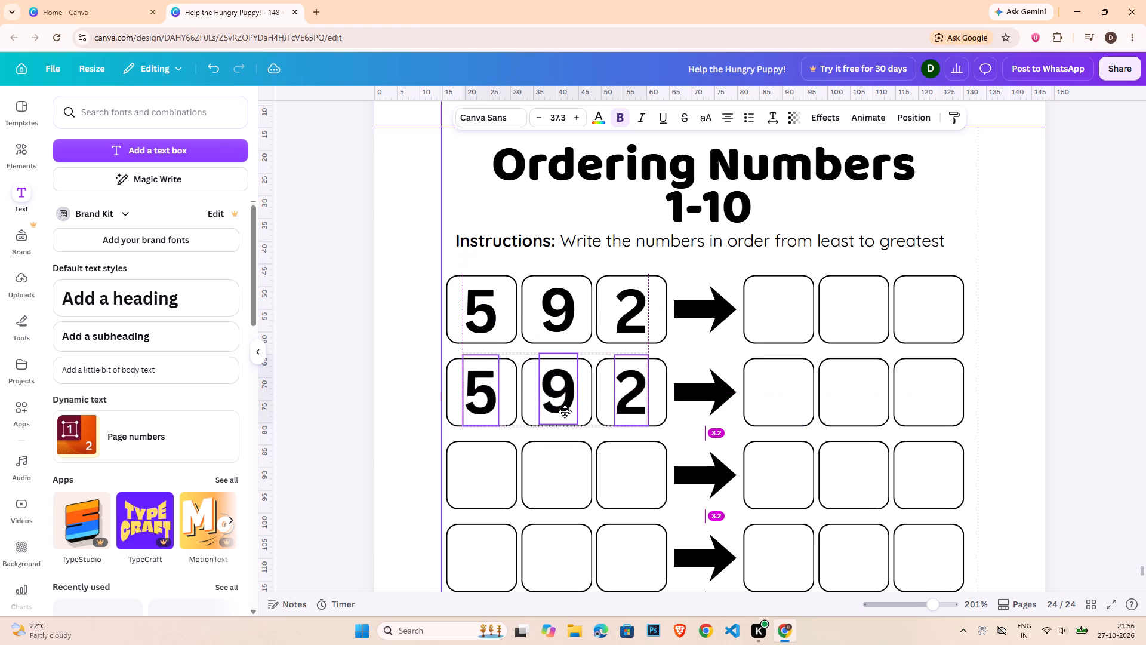
pyautogui.moveTo(565, 411); pyautogui.dragTo(566, 411)
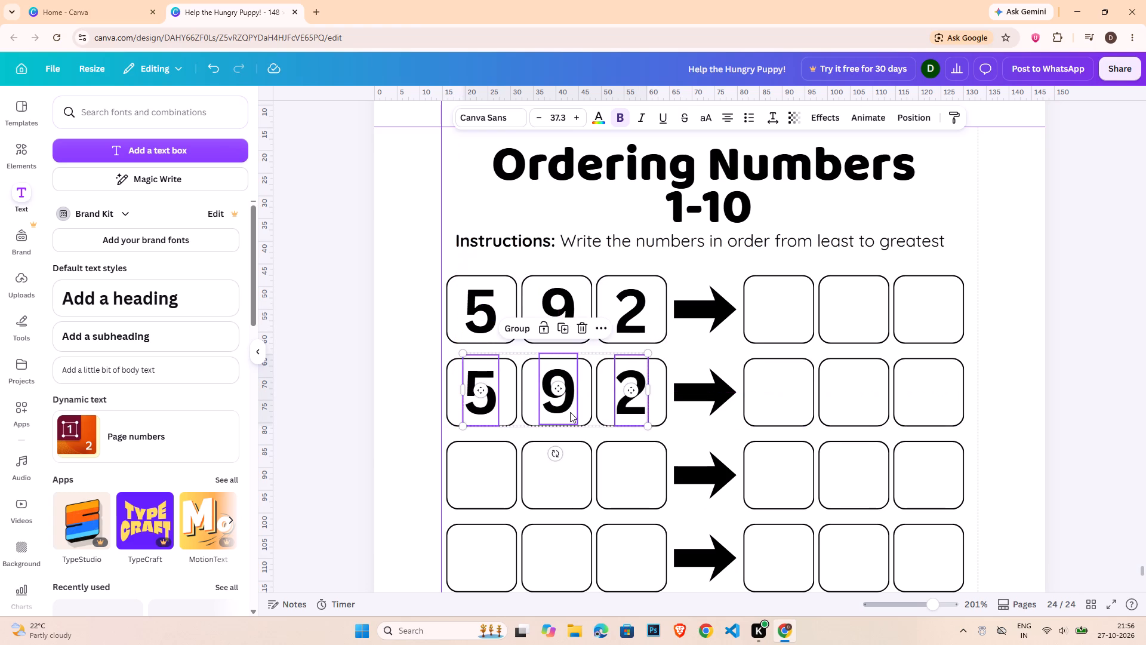
# Change the second row's numbers to 8, 3 and 7.
pyautogui.doubleClick(489, 397)
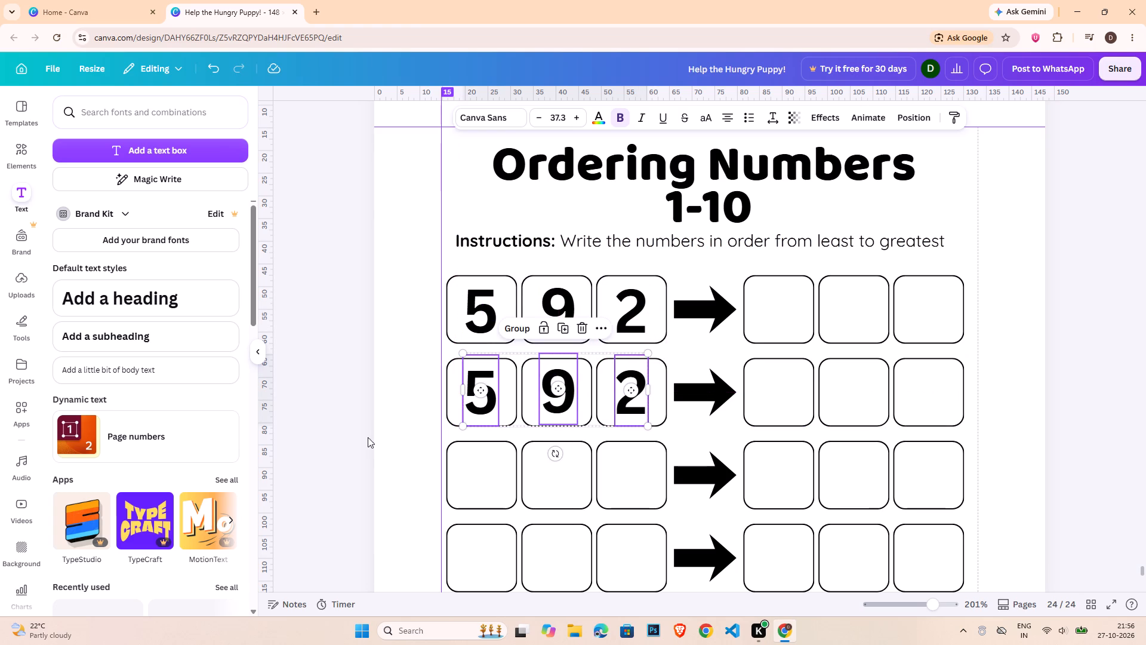
pyautogui.click(367, 423)
pyautogui.click(495, 405)
pyautogui.click(495, 405)
pyautogui.press('8')
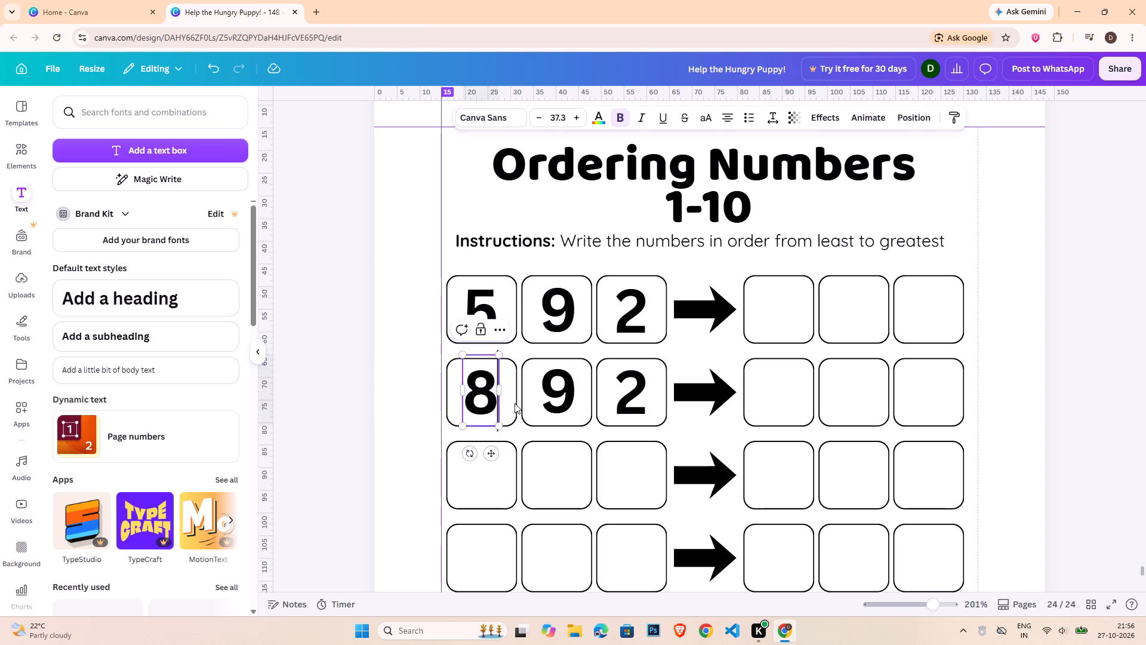
pyautogui.doubleClick(561, 399)
pyautogui.press('3')
pyautogui.doubleClick(624, 388)
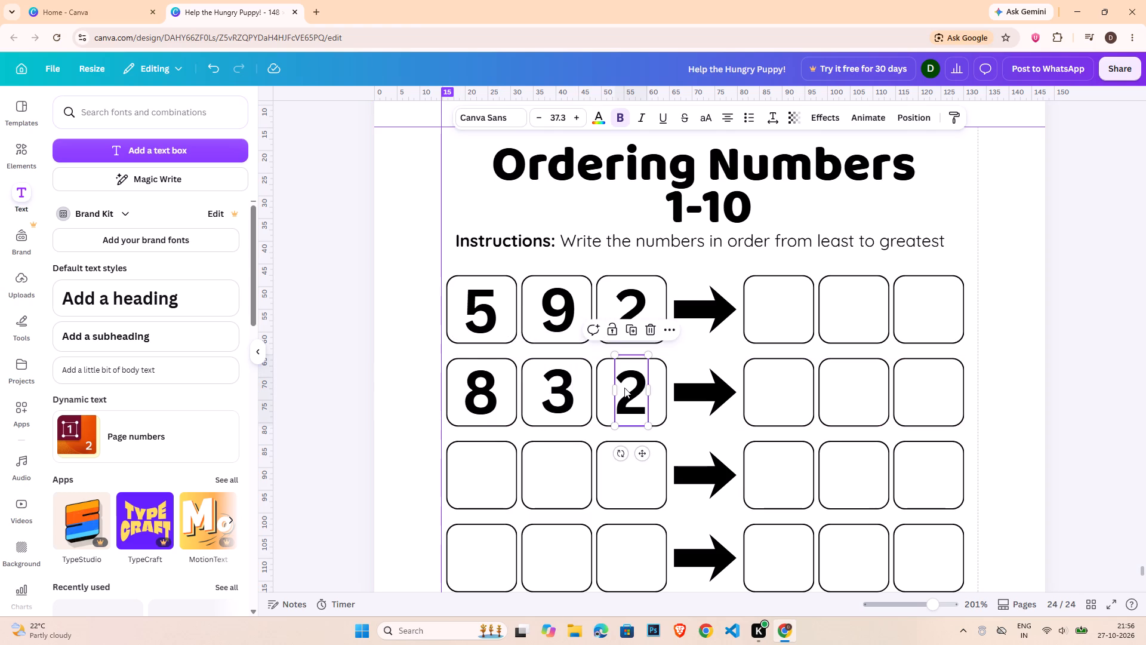
pyautogui.press('7')
pyautogui.click(1065, 407)
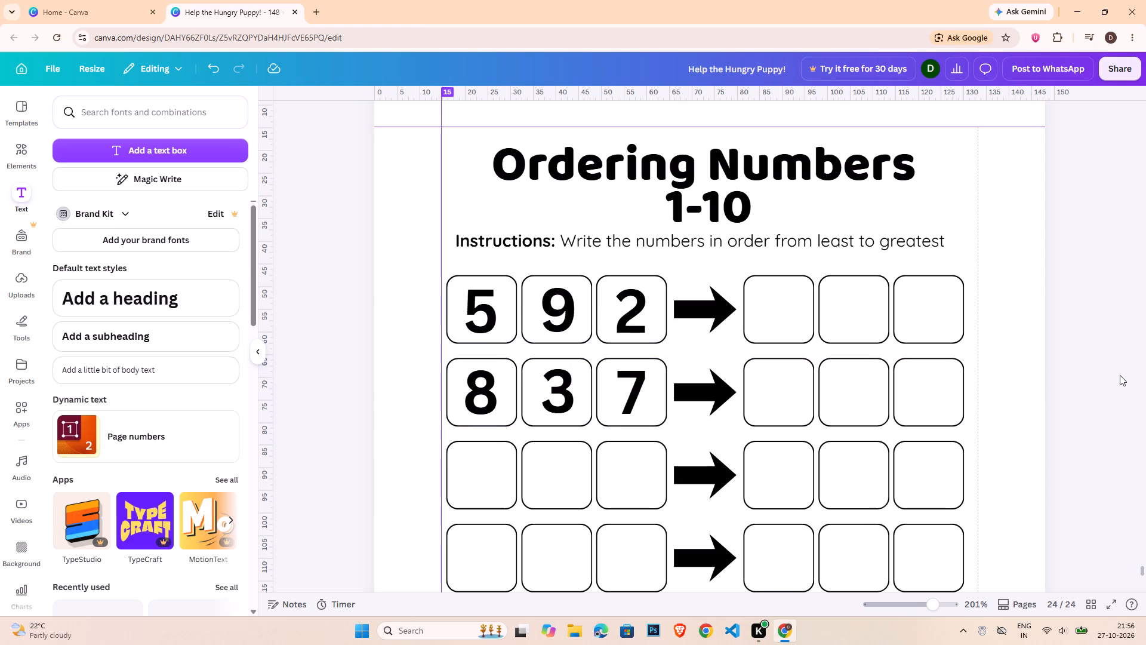
# Copy the numbers 8, 3 and 7 from the second row into the first three boxes of the third row.
pyautogui.scroll(-2, 949, 419)
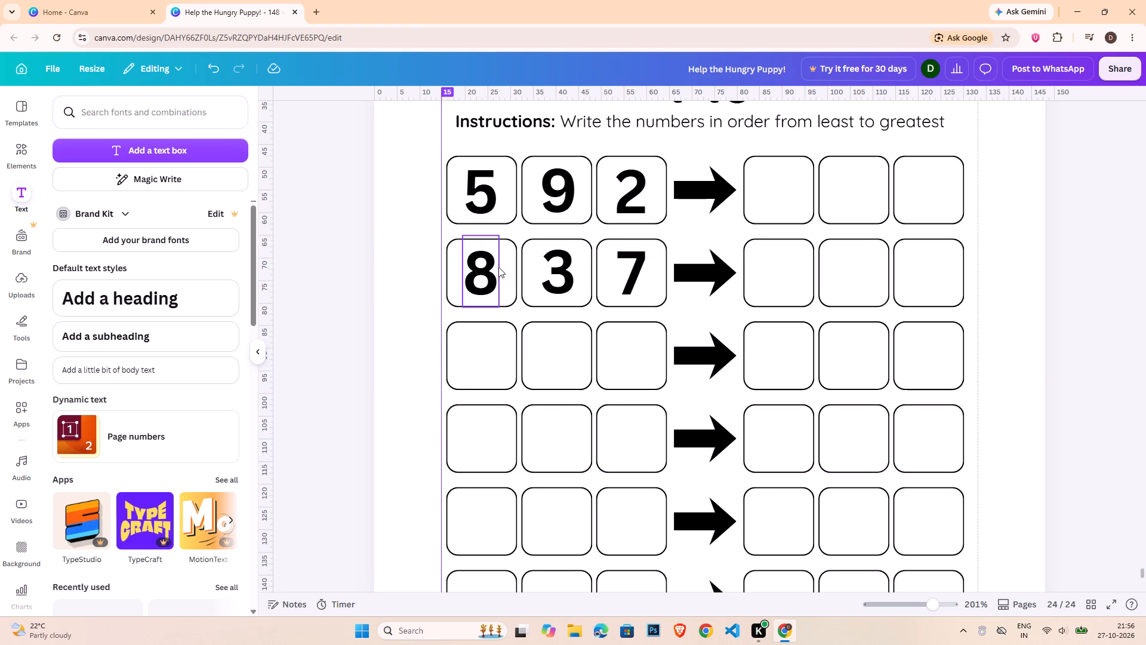
pyautogui.click(483, 273)
pyautogui.keyDown('shift'); pyautogui.click(561, 280); pyautogui.keyUp('shift')
pyautogui.keyDown('shift'); pyautogui.click(626, 274); pyautogui.keyUp('shift')
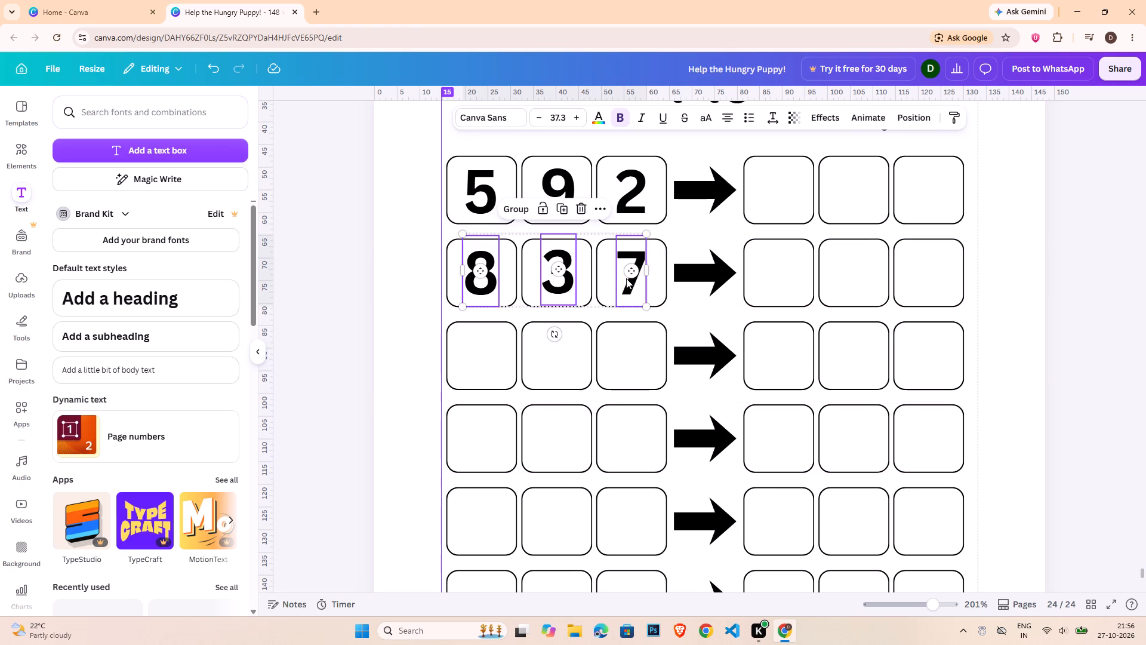
pyautogui.hotkey('ctrl', 'c')
pyautogui.hotkey('ctrl', 'v')
pyautogui.moveTo(574, 304); pyautogui.dragTo(554, 371)
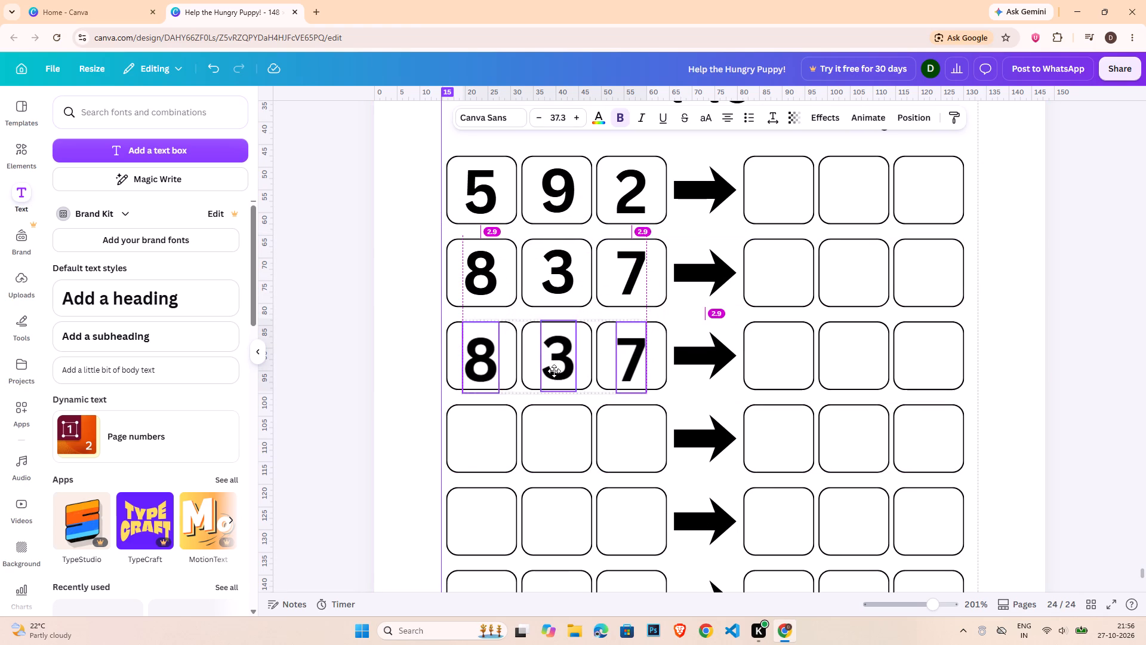
pyautogui.moveTo(554, 371); pyautogui.dragTo(553, 367)
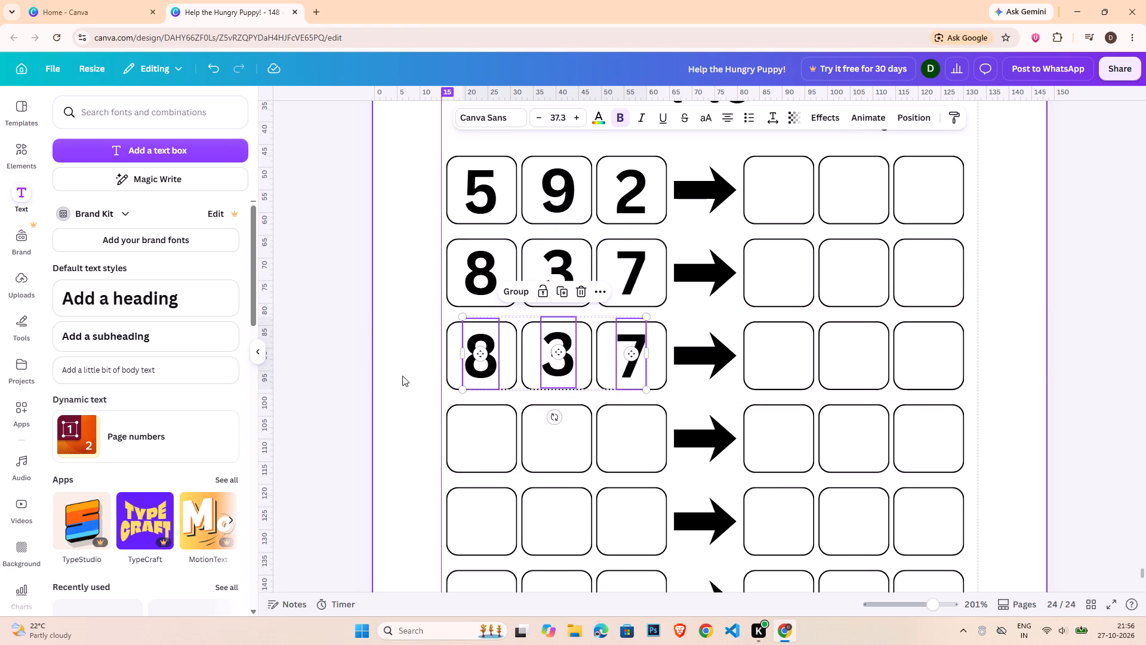
# Change the third row's numbers to 4, 10 and 6, scaling the 10 down to size 35.7 to fit its box.
pyautogui.click(411, 342)
pyautogui.doubleClick(478, 358)
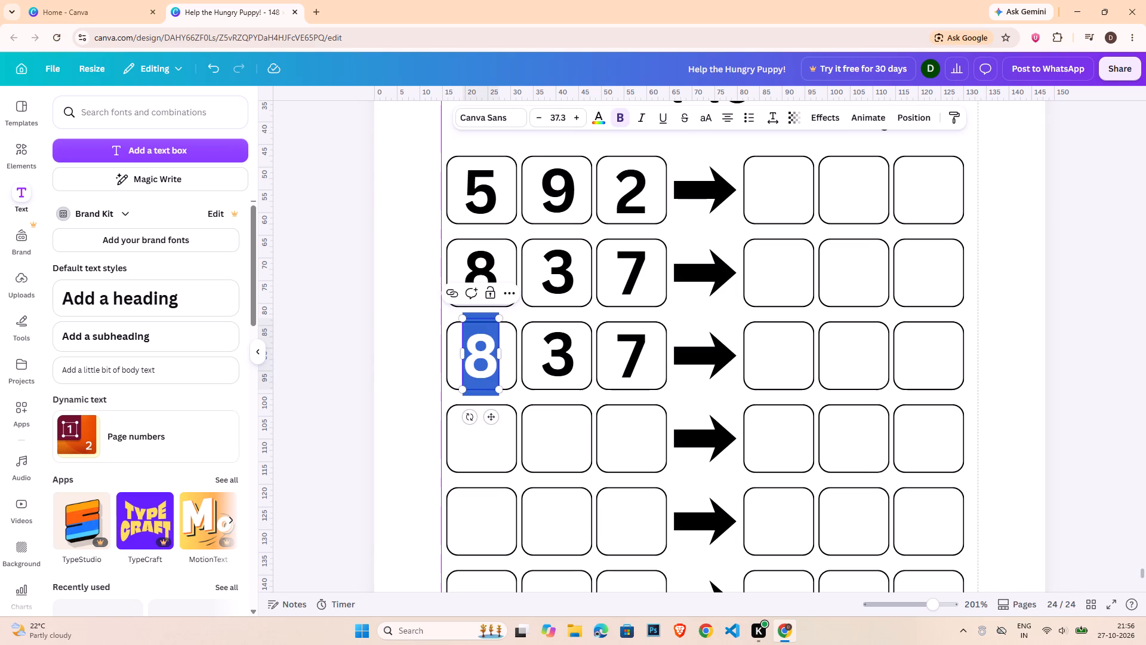
pyautogui.press('4')
pyautogui.doubleClick(563, 351)
pyautogui.write('10')
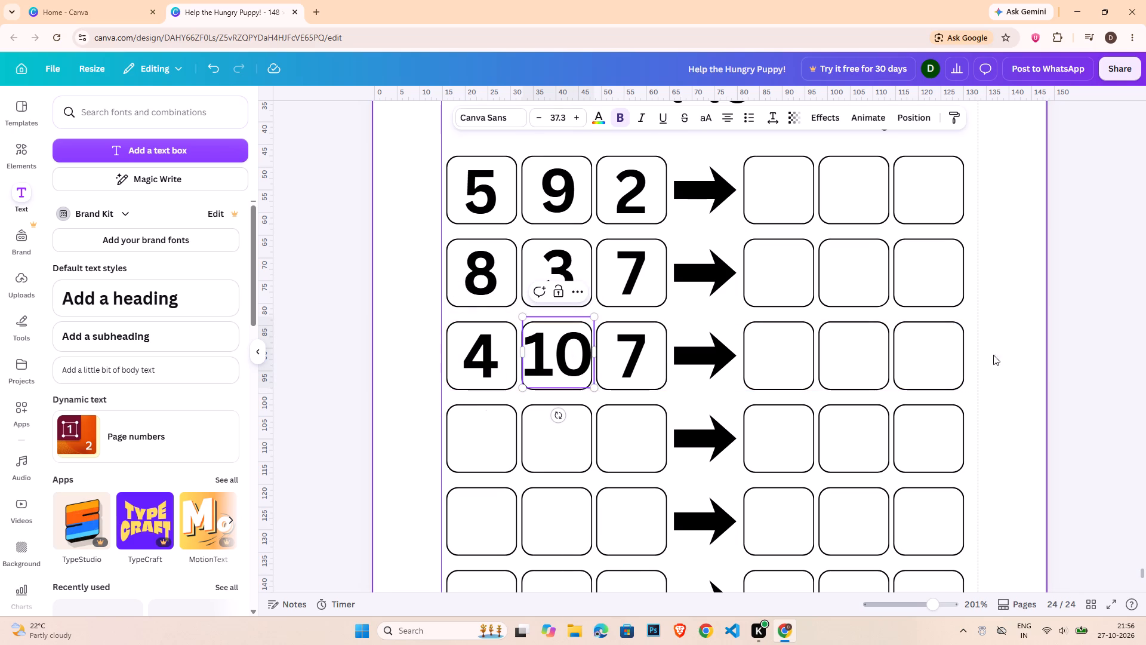
pyautogui.click(1124, 318)
pyautogui.click(567, 363)
pyautogui.click(597, 388)
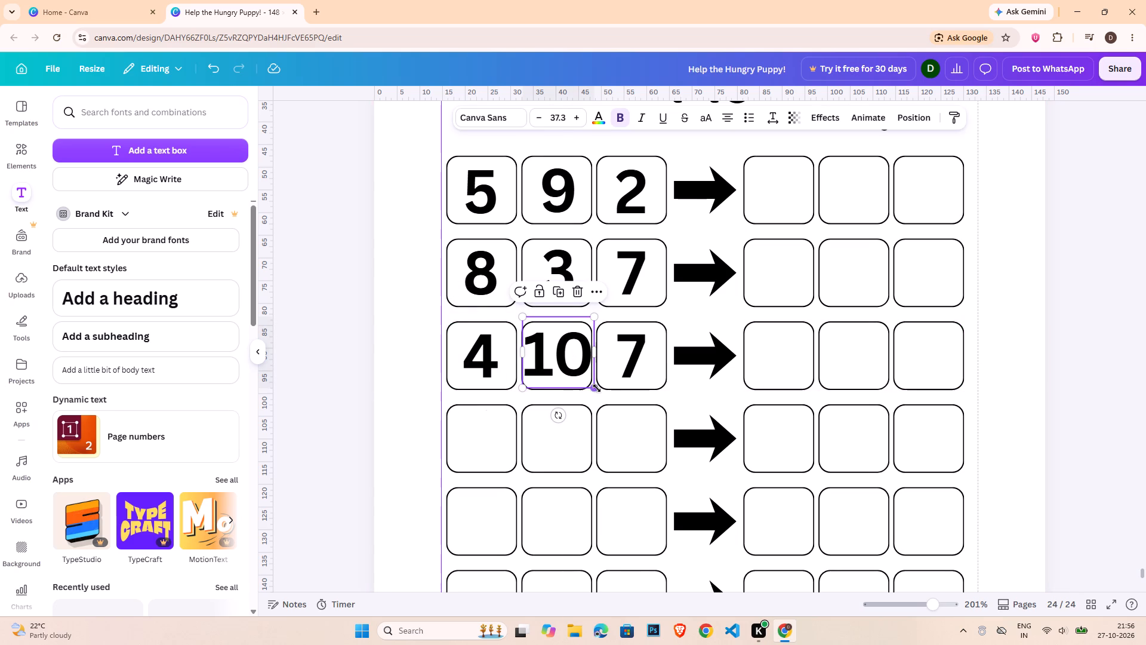
pyautogui.click(568, 364)
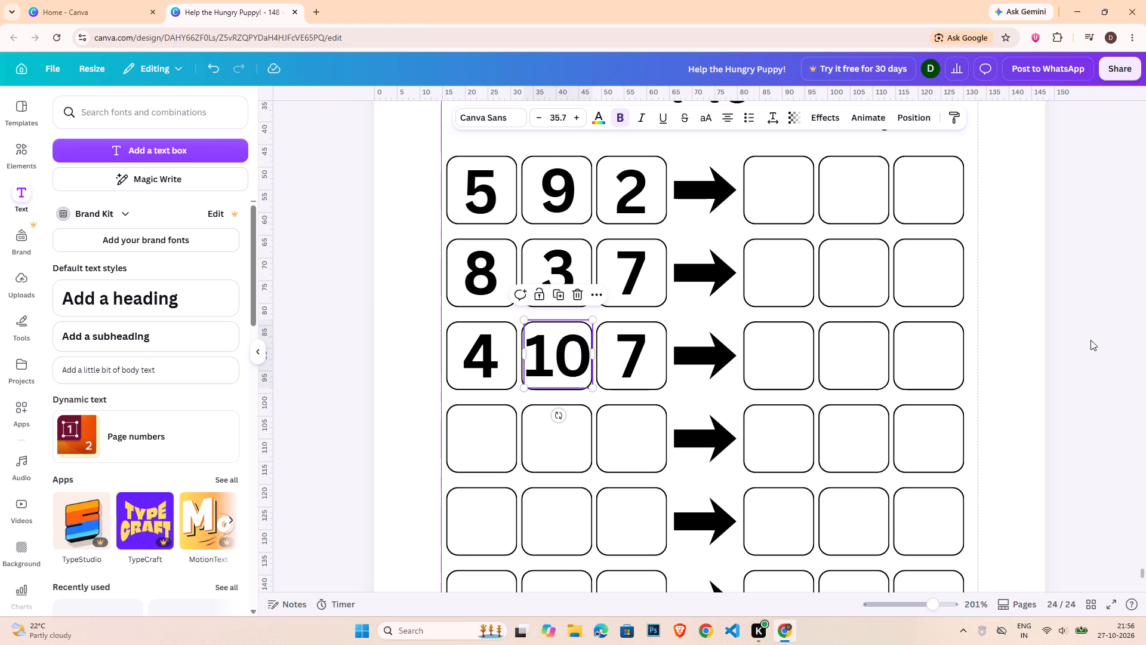
pyautogui.click(1065, 330)
pyautogui.doubleClick(629, 364)
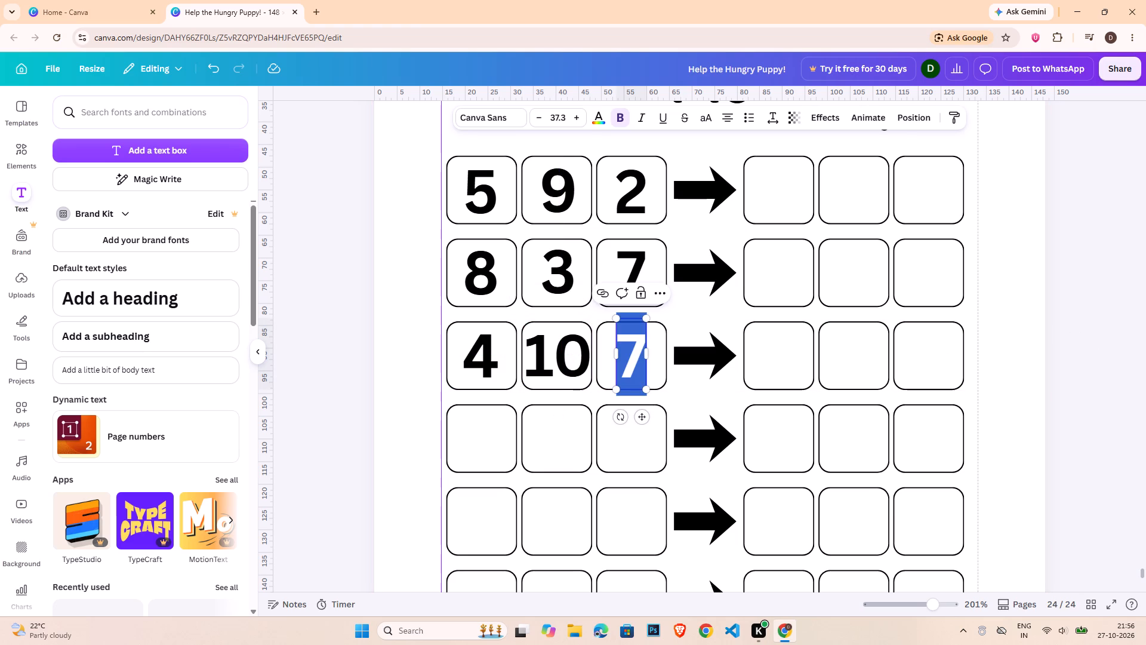
pyautogui.press('6')
pyautogui.click(1050, 344)
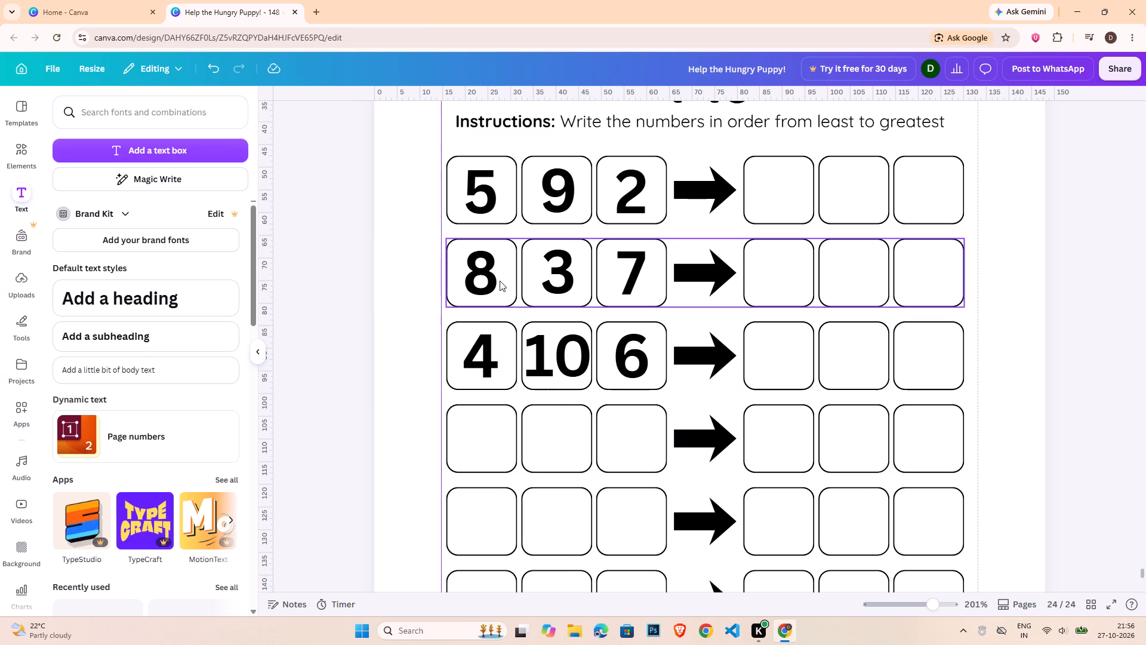
# Copy the numbers 4, 10 and 6 from the third row into the first three boxes of the fourth row.
pyautogui.click(472, 358)
pyautogui.keyDown('shift'); pyautogui.click(541, 357); pyautogui.keyUp('shift')
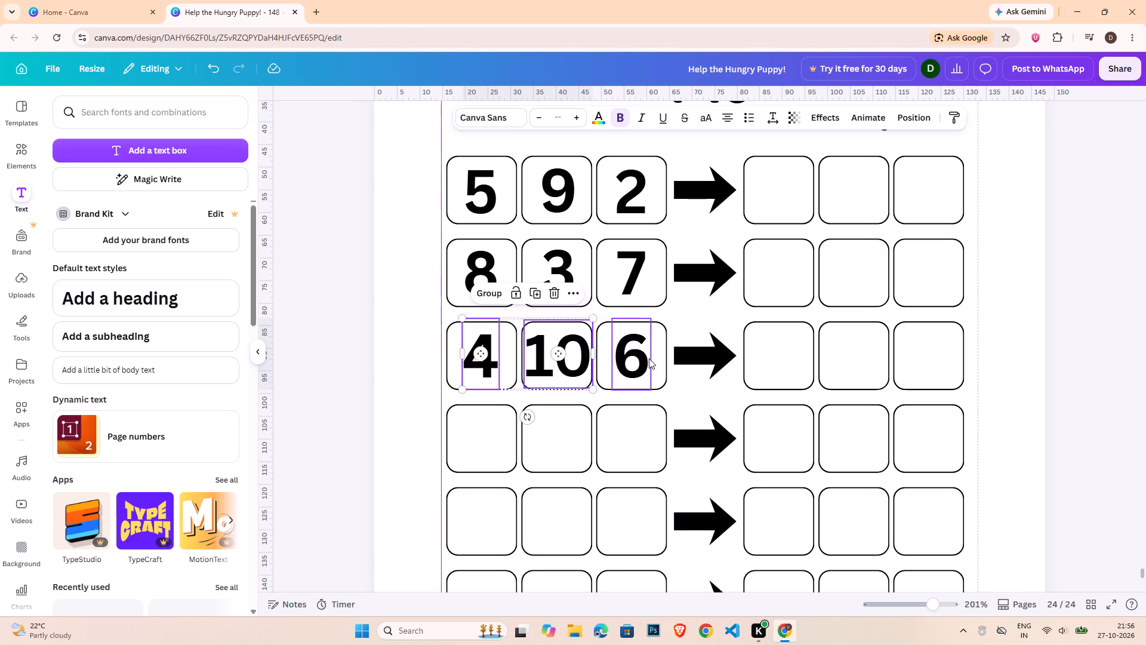
pyautogui.keyDown('shift'); pyautogui.click(649, 358); pyautogui.keyUp('shift')
pyautogui.hotkey('ctrl', 'c')
pyautogui.hotkey('ctrl', 'v')
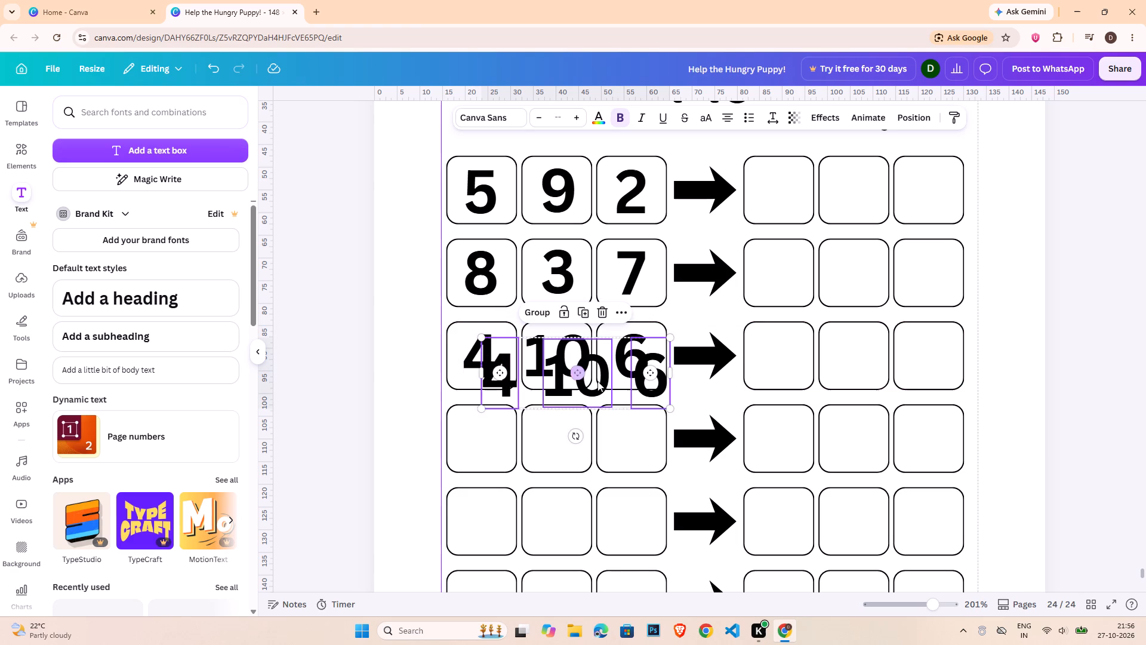
pyautogui.moveTo(597, 381); pyautogui.dragTo(574, 445)
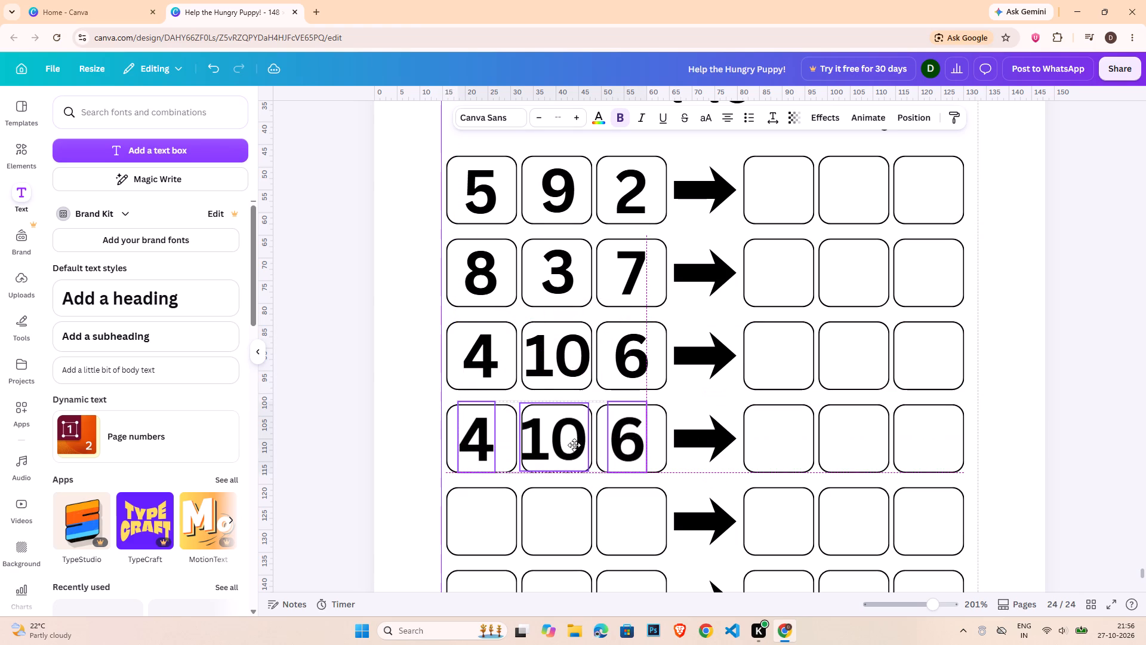
pyautogui.moveTo(574, 445); pyautogui.dragTo(575, 444)
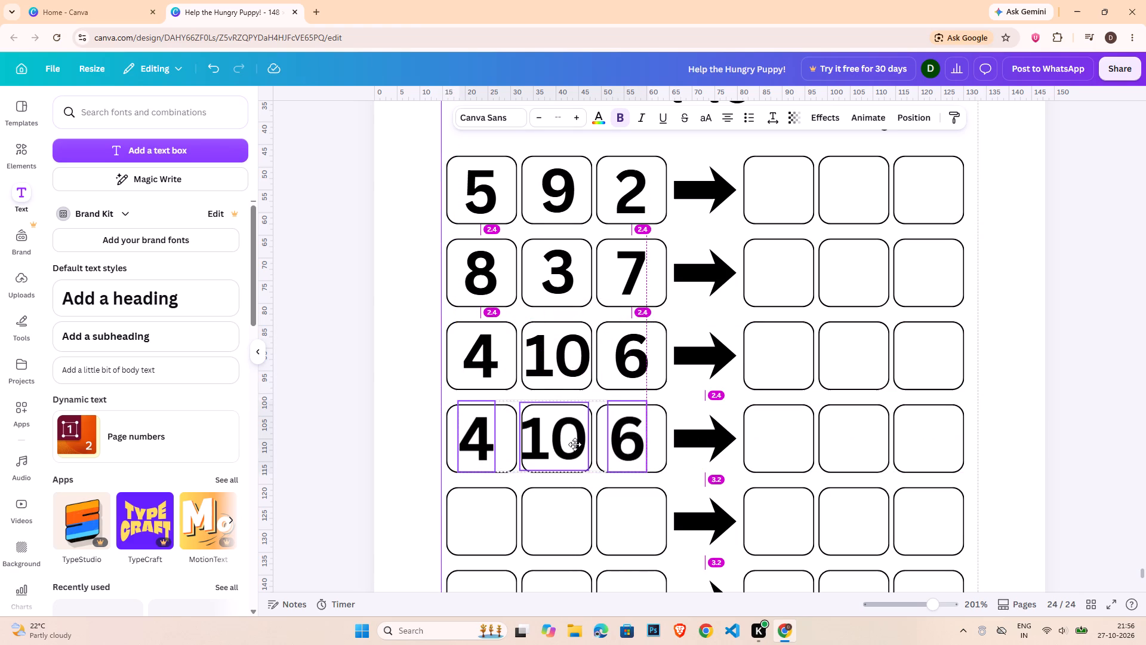
pyautogui.moveTo(575, 444); pyautogui.dragTo(574, 445)
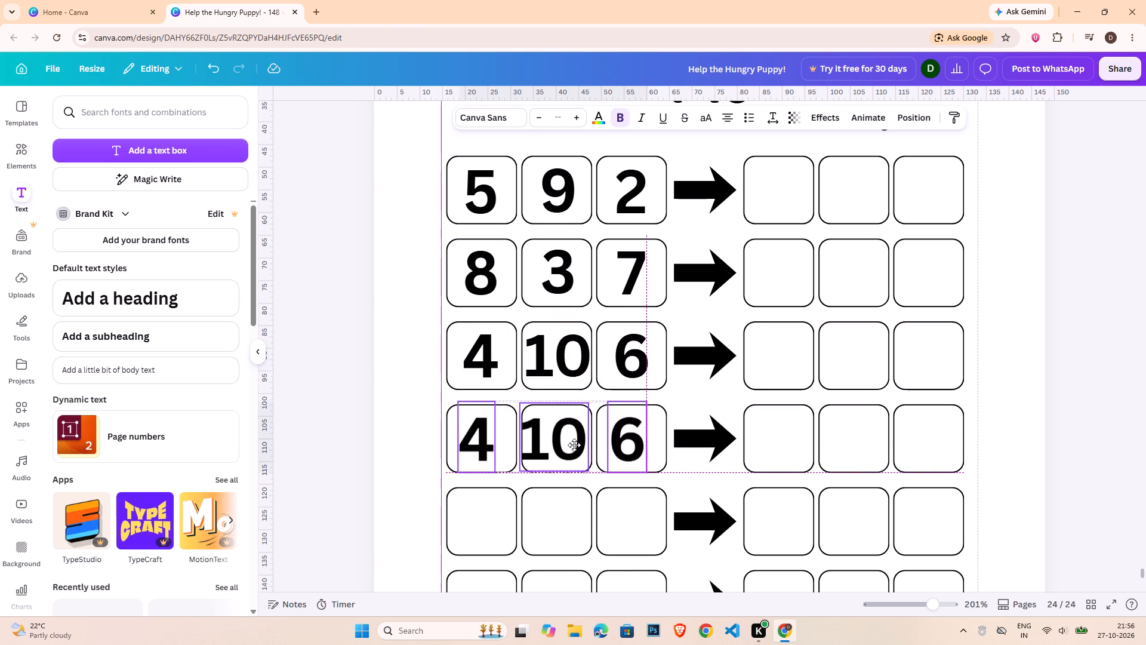
pyautogui.moveTo(574, 445); pyautogui.dragTo(577, 445)
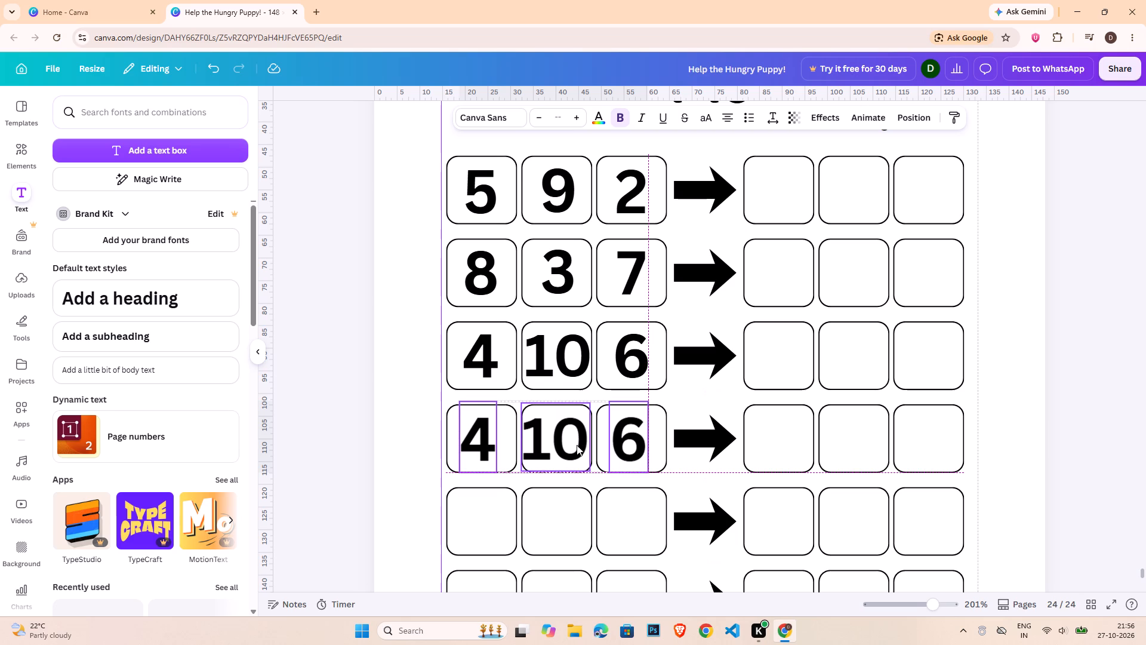
pyautogui.click(1097, 419)
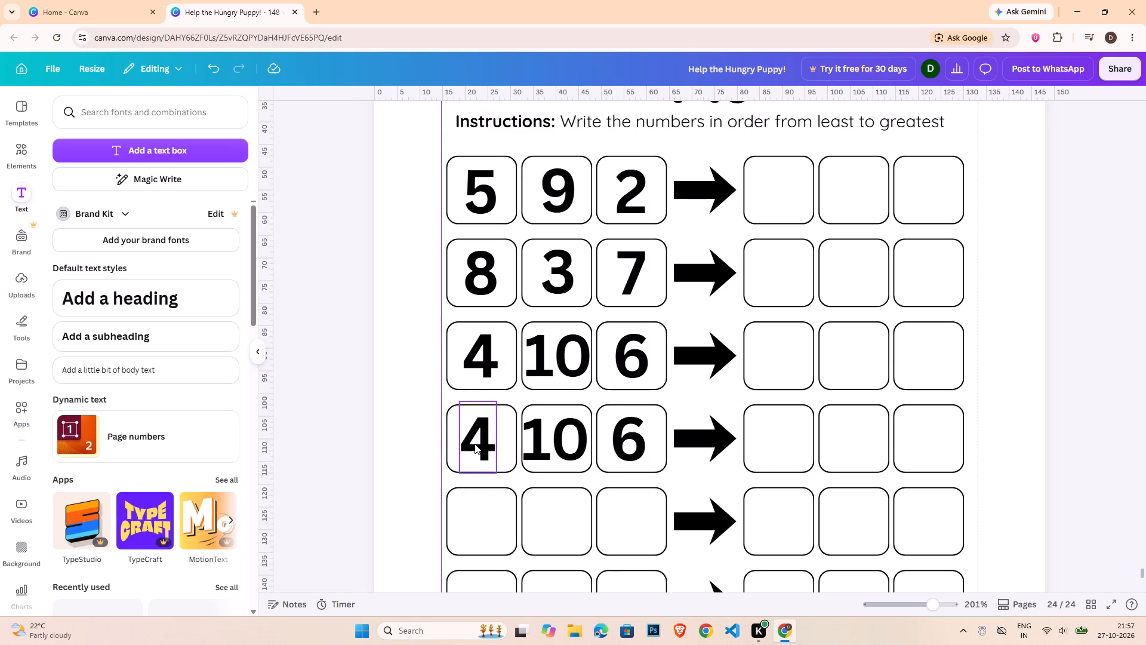
# Change the fourth row's numbers to 1, 5 and 3.
pyautogui.doubleClick(475, 444)
pyautogui.press('1')
pyautogui.click(560, 447)
pyautogui.click(557, 455)
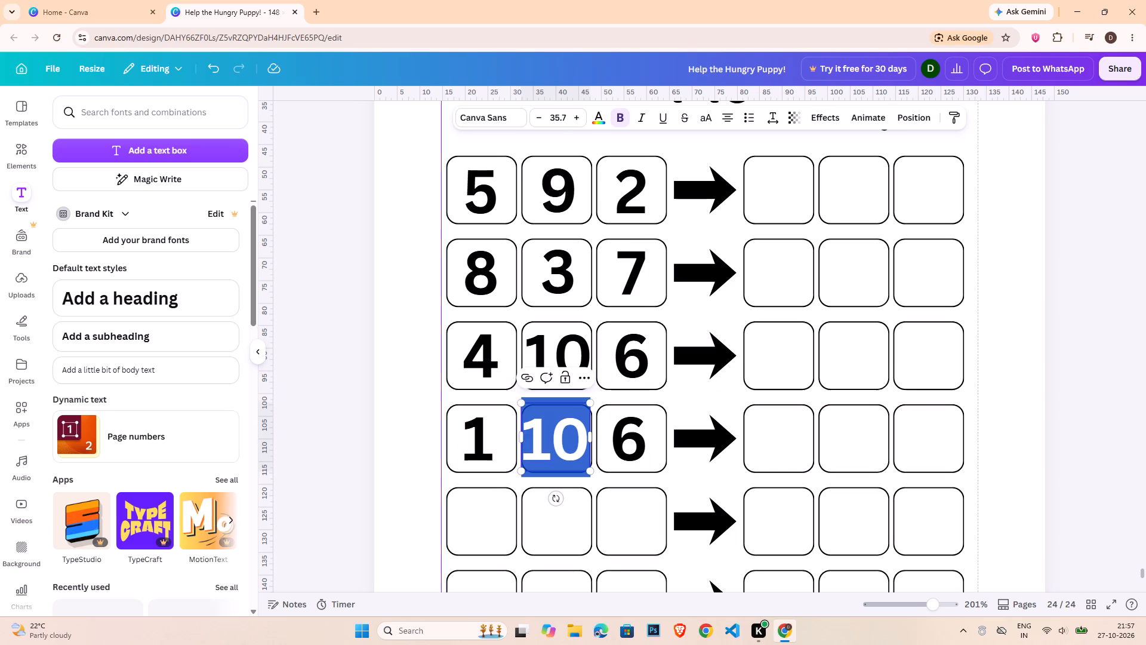
pyautogui.press('5')
pyautogui.doubleClick(637, 442)
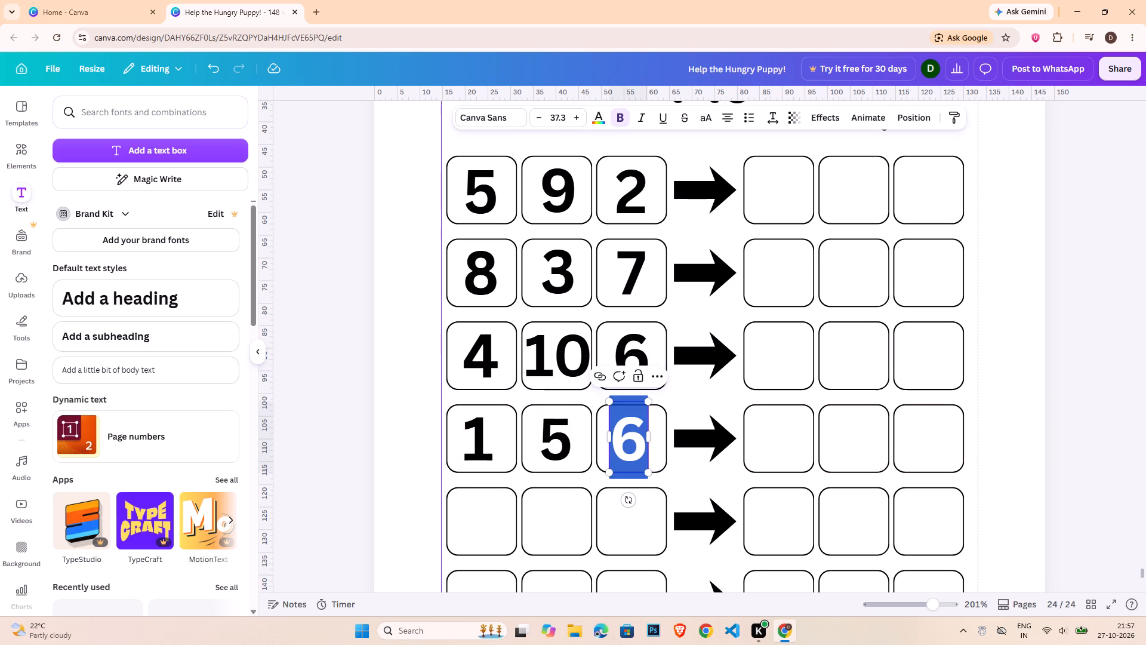
pyautogui.press('3')
pyautogui.click(1015, 408)
# Paste another copy of the numbers 4, 10 and 6 into the first three boxes of the fifth row.
pyautogui.scroll(-3, 1023, 422)
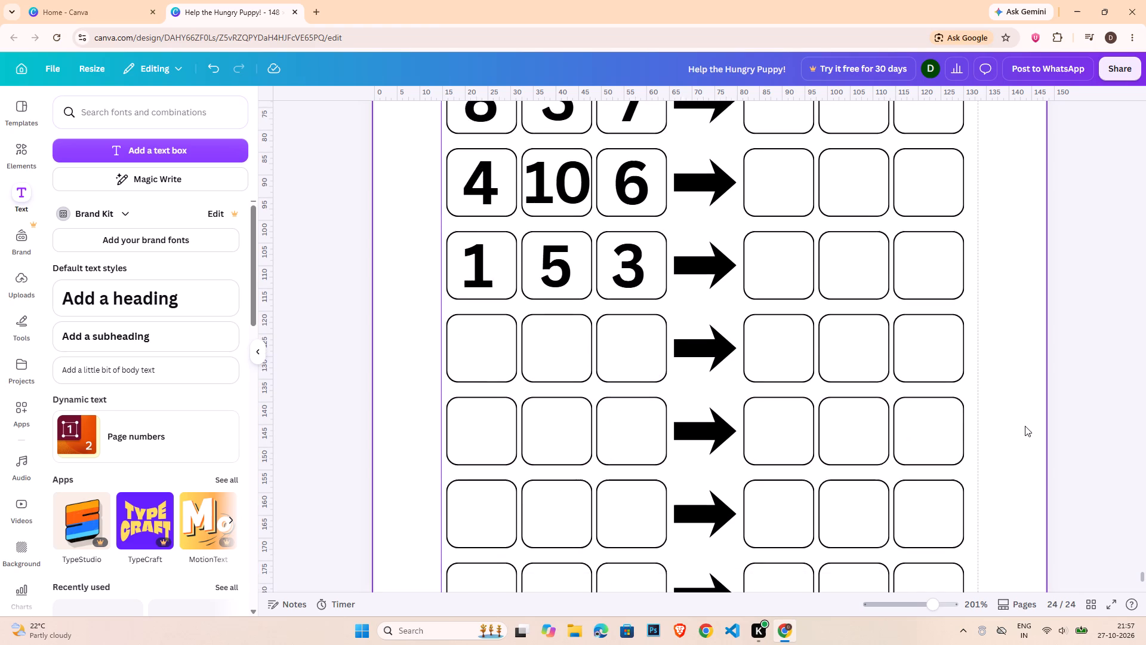
pyautogui.scroll(-2, 1024, 426)
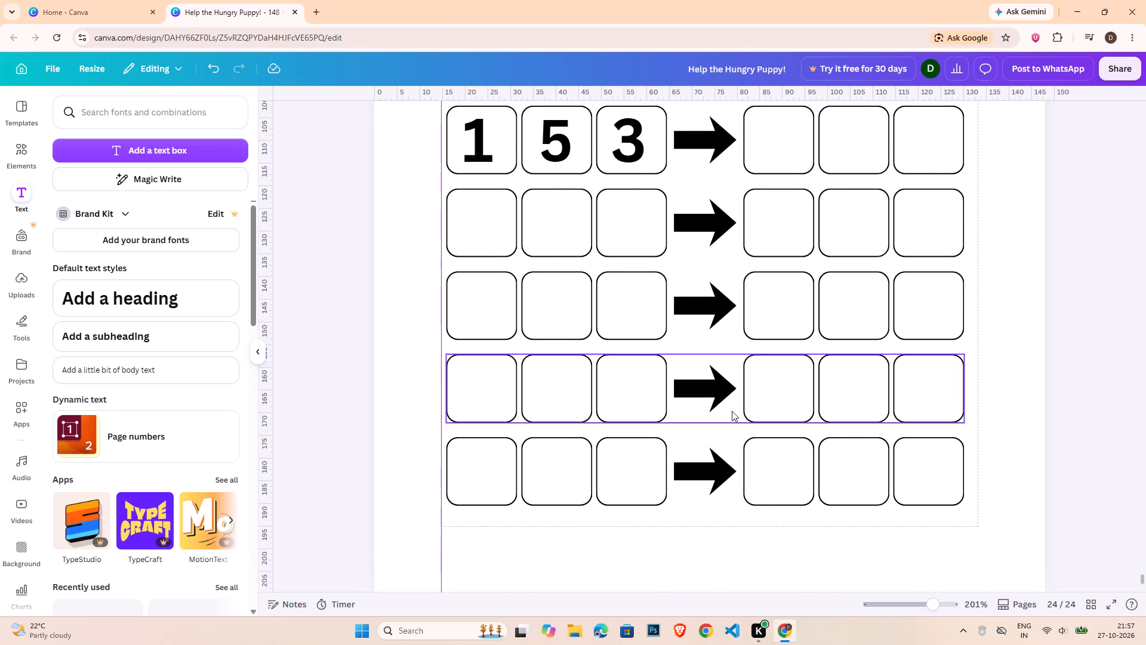
pyautogui.click(493, 226)
pyautogui.hotkey('ctrl', 'v')
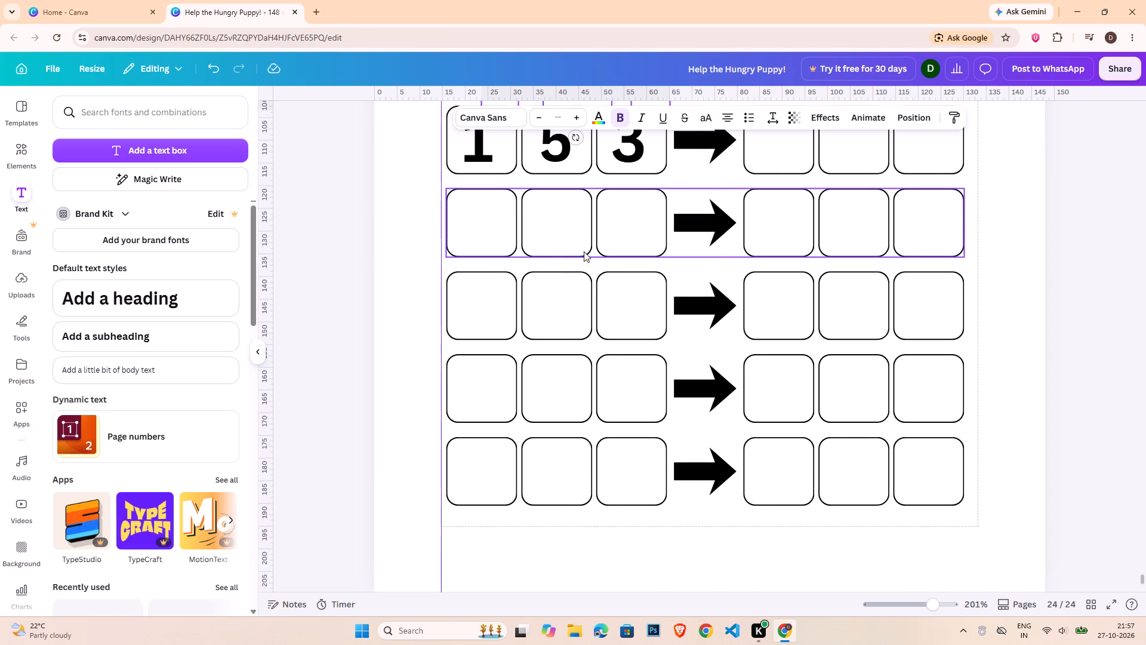
pyautogui.scroll(2, 606, 269)
pyautogui.moveTo(598, 193); pyautogui.dragTo(576, 334)
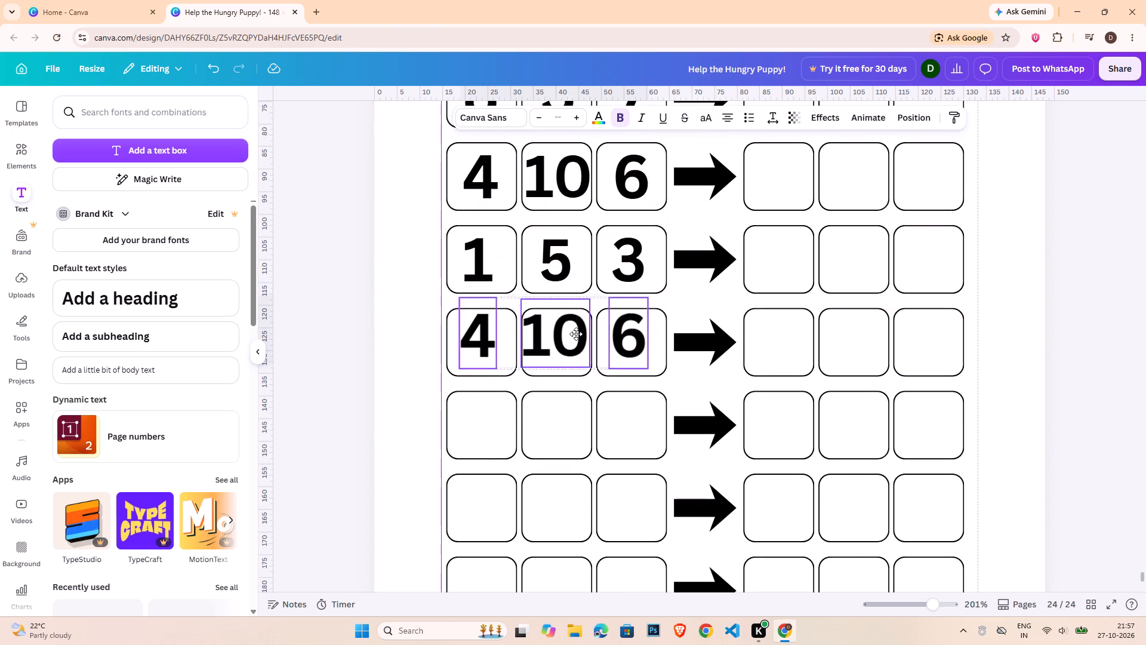
pyautogui.moveTo(576, 334); pyautogui.dragTo(577, 337)
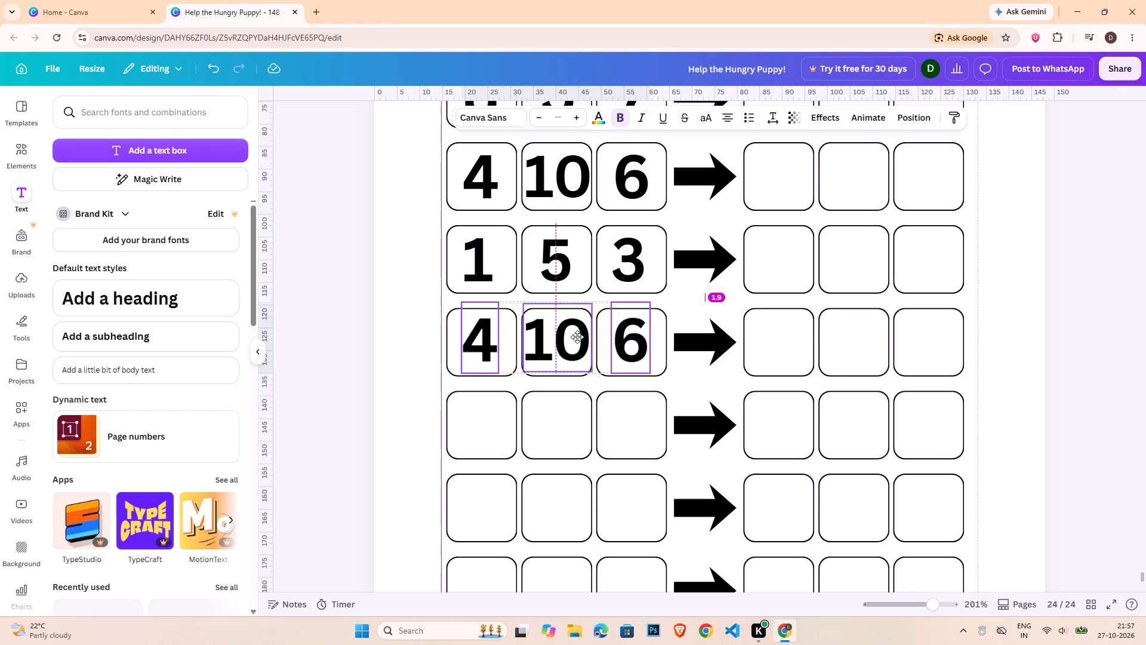
pyautogui.moveTo(577, 337); pyautogui.dragTo(578, 339)
pyautogui.click(403, 347)
# Change the fifth row's first two numbers to 7 and 2.
pyautogui.click(499, 343)
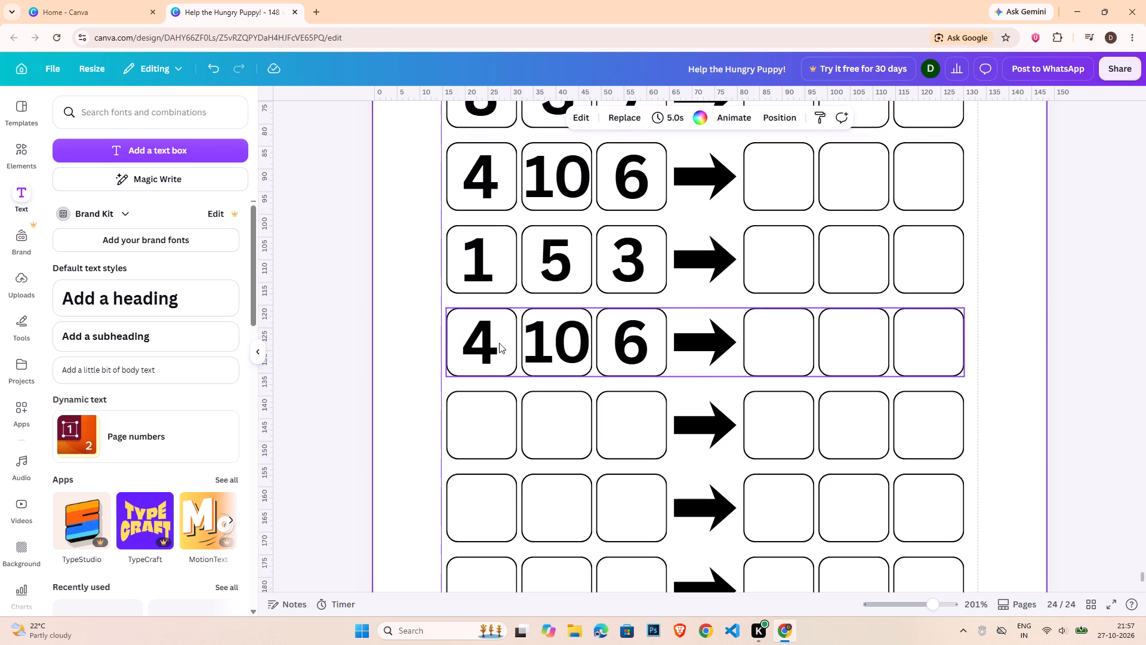
pyautogui.doubleClick(469, 345)
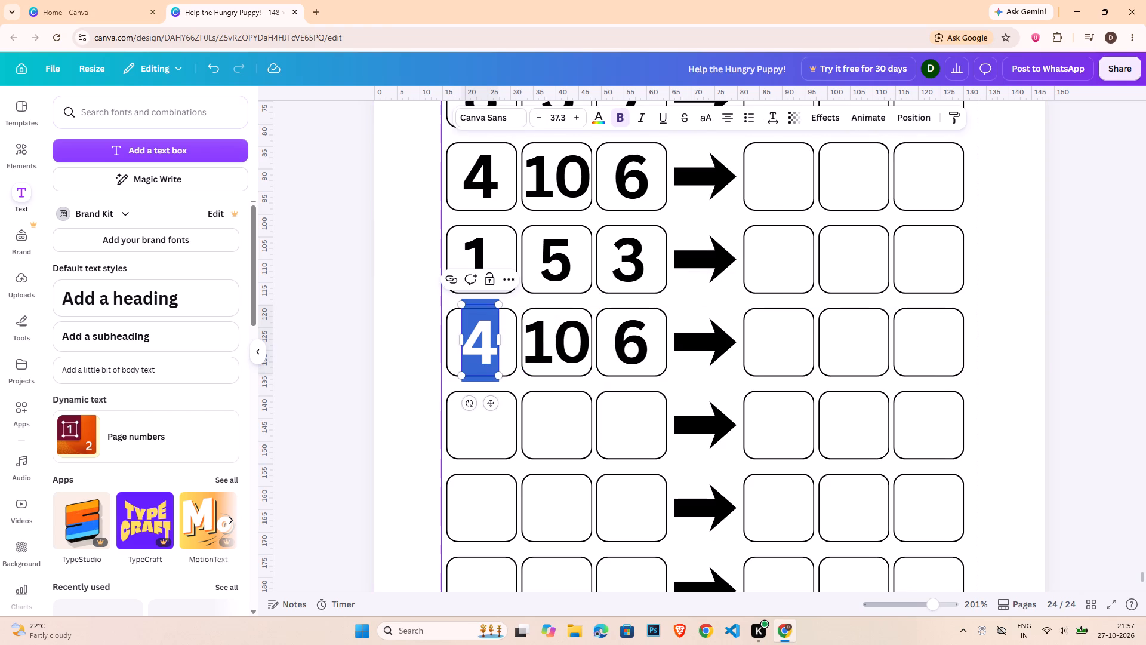
pyautogui.press('7')
pyautogui.doubleClick(546, 342)
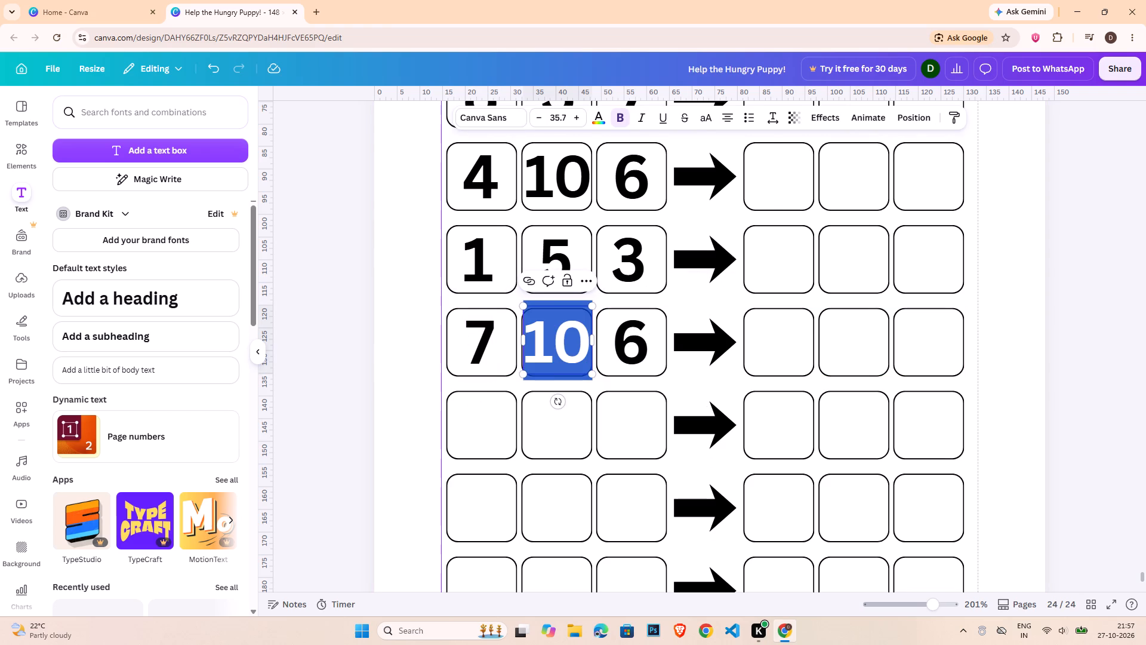
pyautogui.press('2')
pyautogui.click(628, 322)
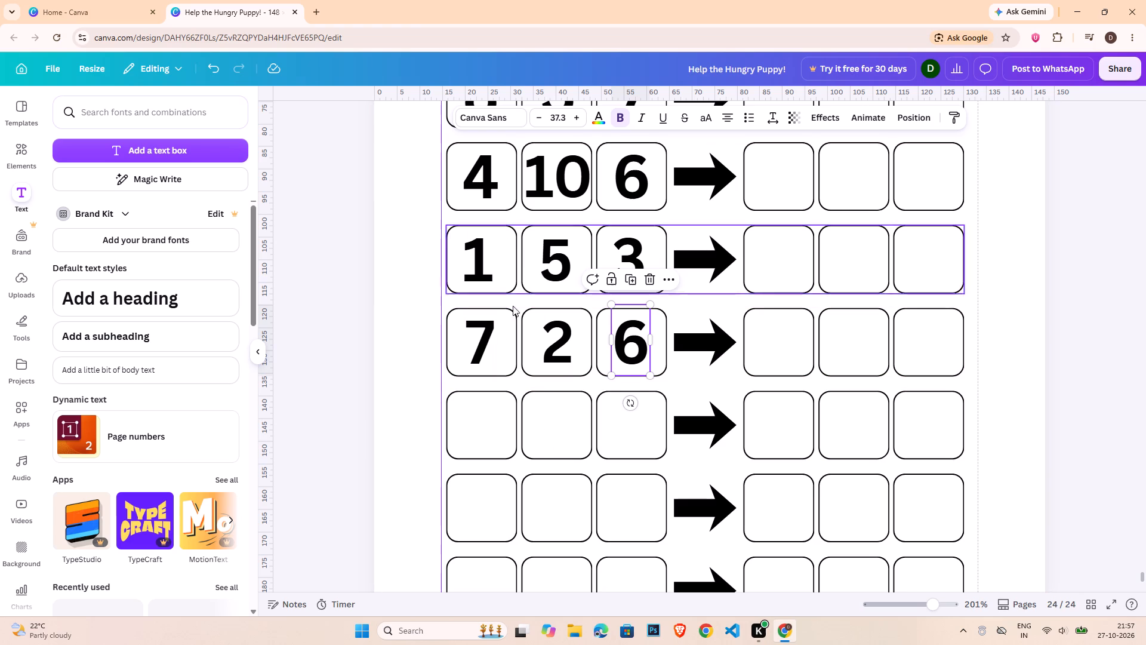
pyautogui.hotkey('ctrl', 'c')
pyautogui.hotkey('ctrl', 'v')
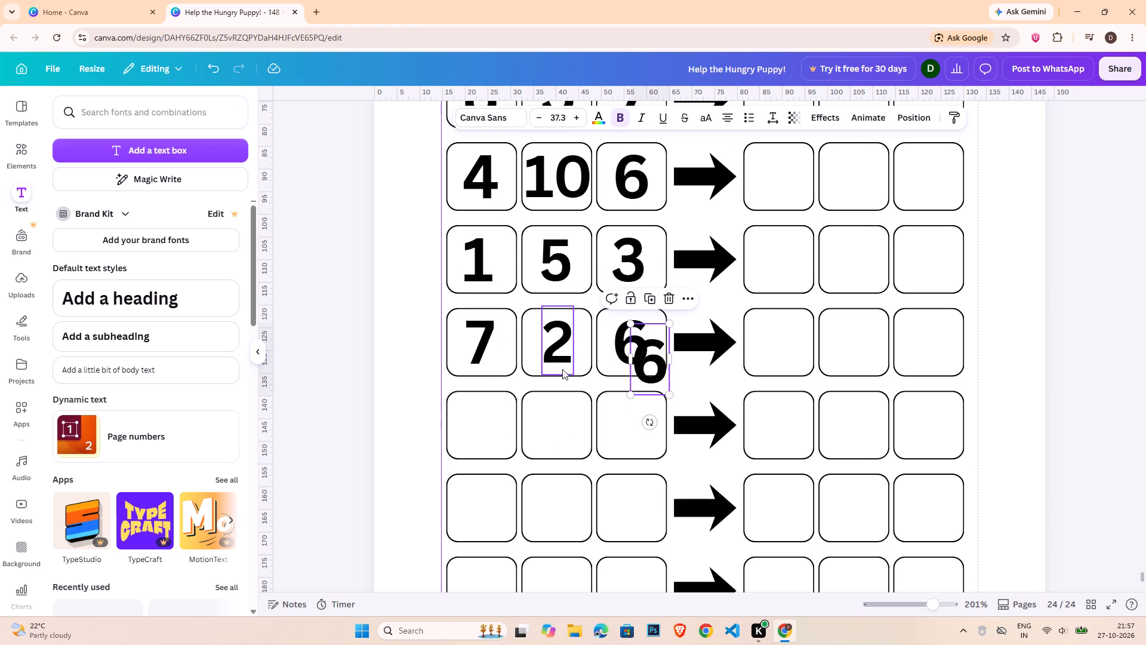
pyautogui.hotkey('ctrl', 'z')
# Copy the numbers 4, 10 and 6 from the third row into the first three boxes of the sixth row.
pyautogui.click(495, 191)
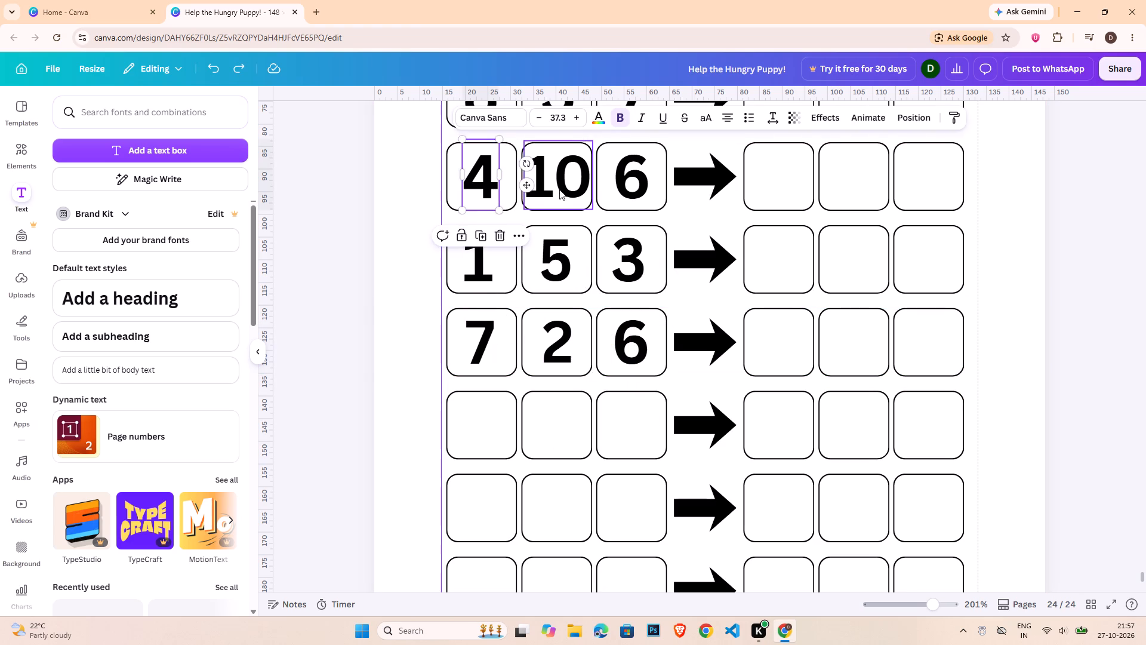
pyautogui.keyDown('shift'); pyautogui.click(561, 189); pyautogui.keyUp('shift')
pyautogui.keyDown('shift'); pyautogui.click(614, 185); pyautogui.keyUp('shift')
pyautogui.hotkey('ctrl', 'c')
pyautogui.hotkey('ctrl', 'v')
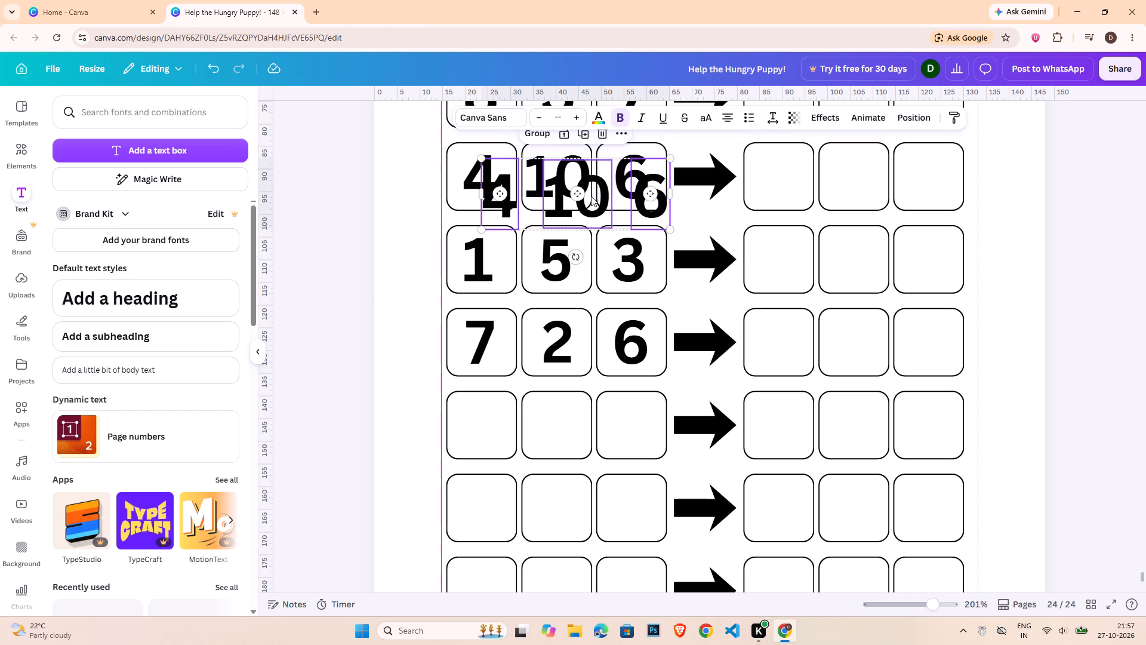
pyautogui.moveTo(595, 205); pyautogui.dragTo(575, 434)
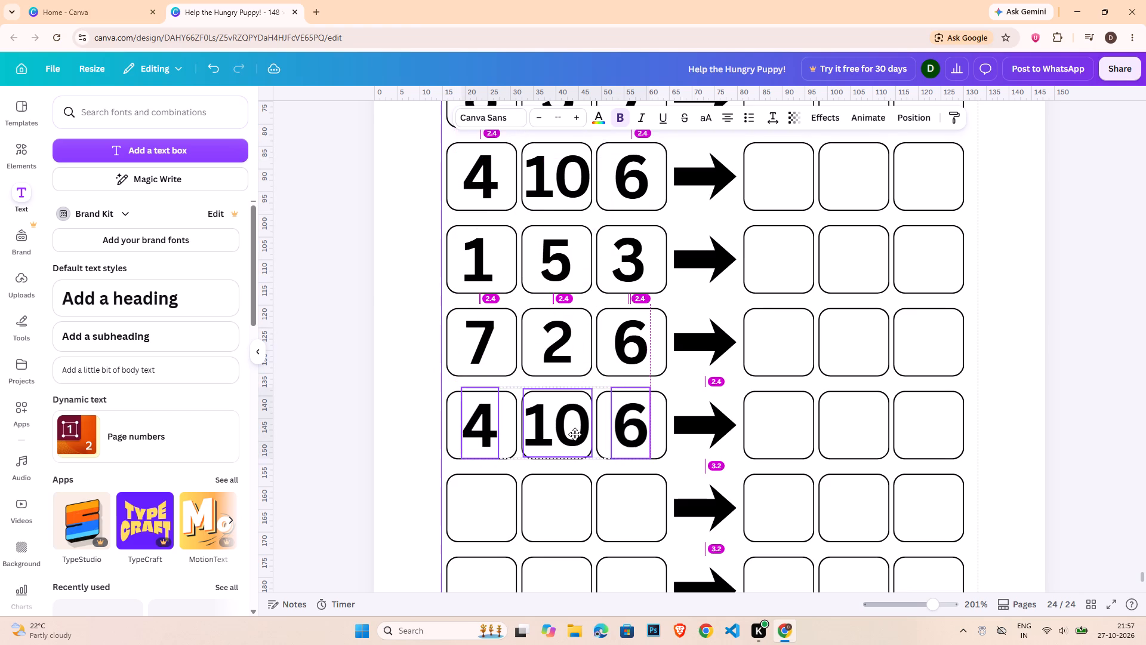
pyautogui.moveTo(575, 434); pyautogui.dragTo(575, 432)
pyautogui.click(381, 444)
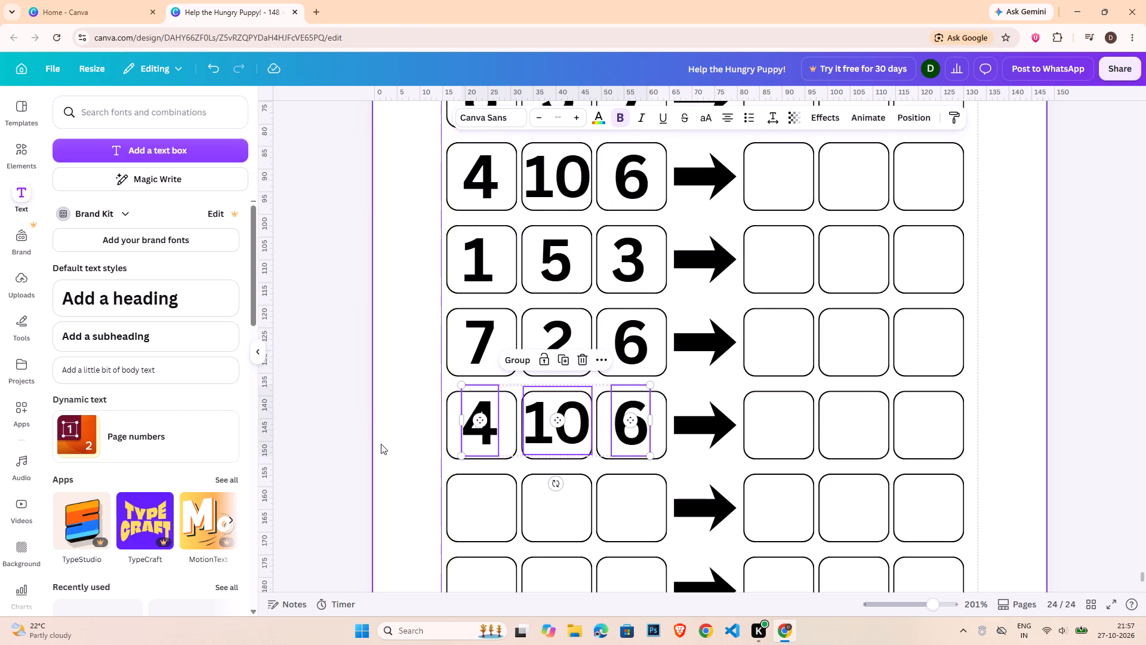
# Change the sixth row's numbers to 9, 8 and 4.
pyautogui.doubleClick(485, 428)
pyautogui.press('9')
pyautogui.doubleClick(538, 429)
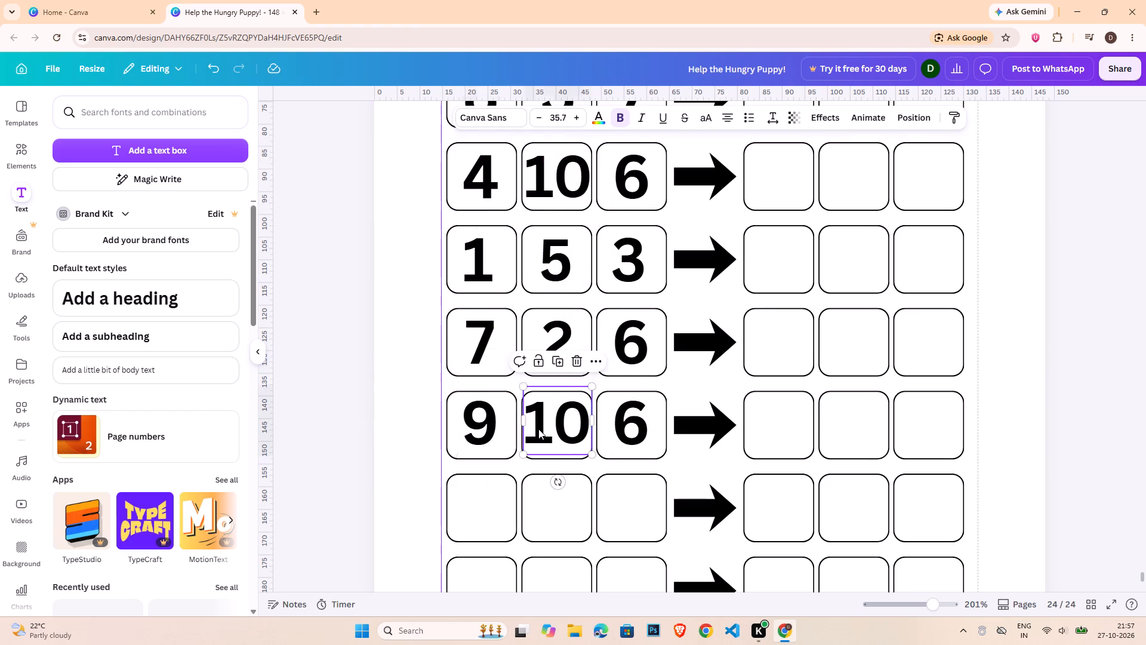
pyautogui.press('8')
pyautogui.doubleClick(618, 429)
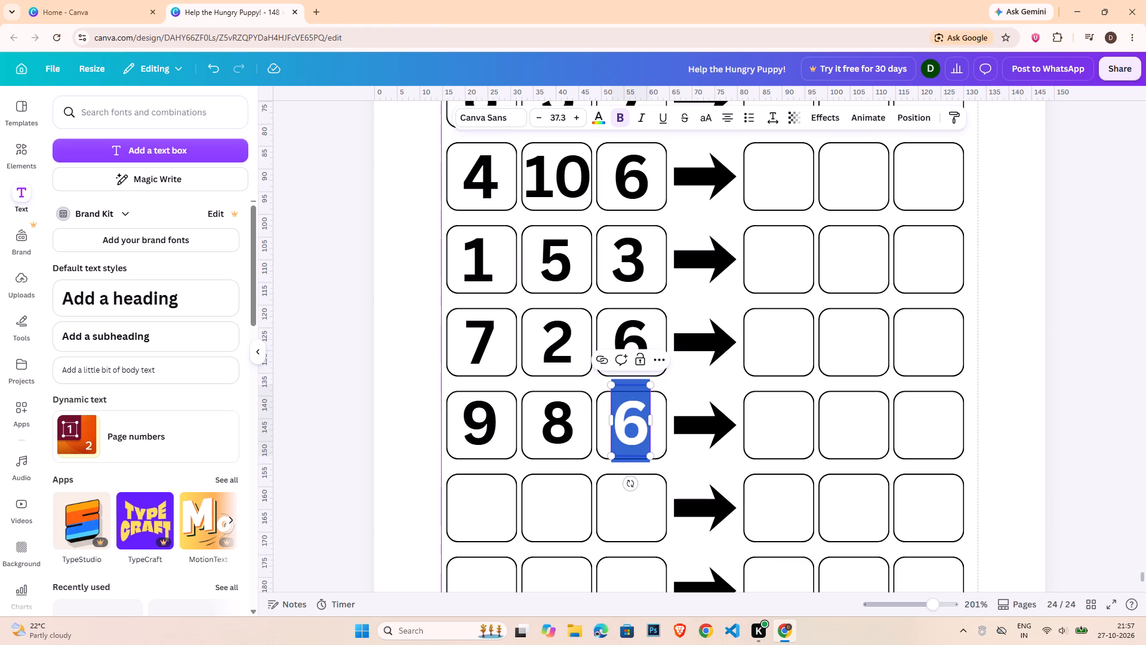
pyautogui.press('4')
pyautogui.click(1121, 382)
# Copy the numbers 9, 8 and 4 from the sixth row into the first three boxes of the seventh row.
pyautogui.scroll(-1, 1031, 446)
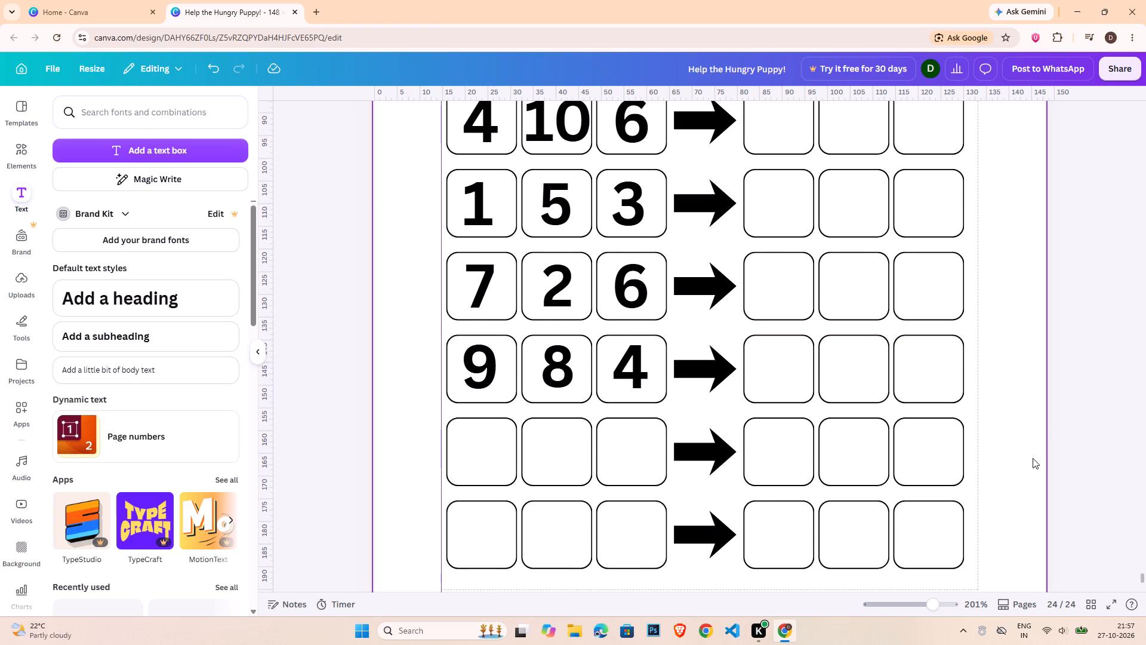
pyautogui.click(908, 606)
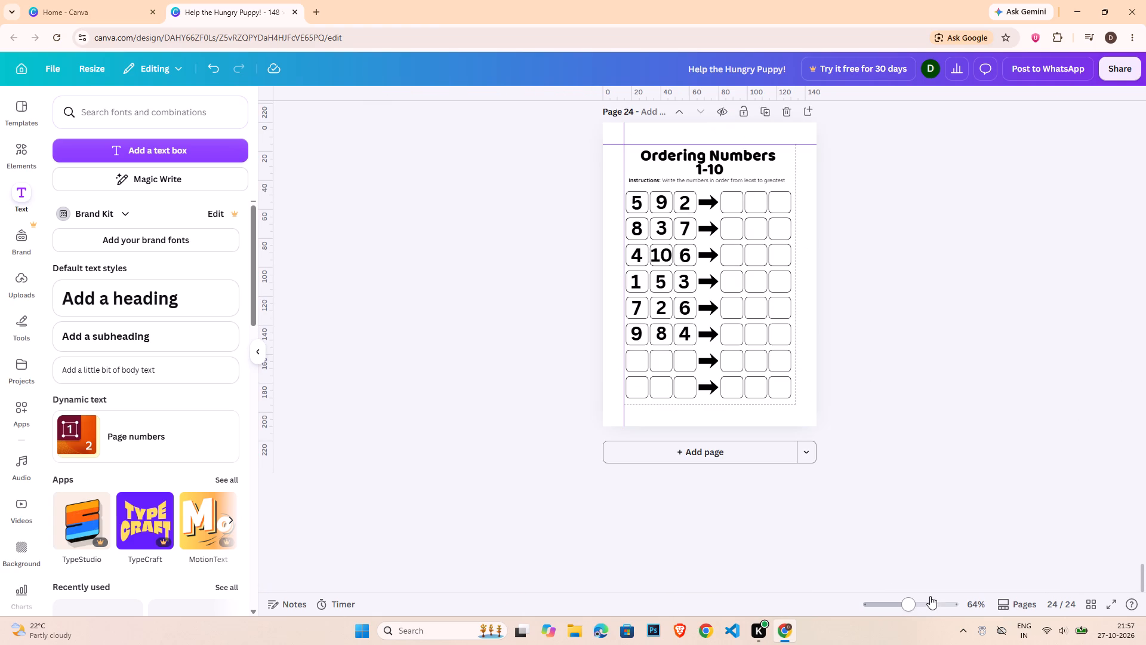
pyautogui.click(917, 603)
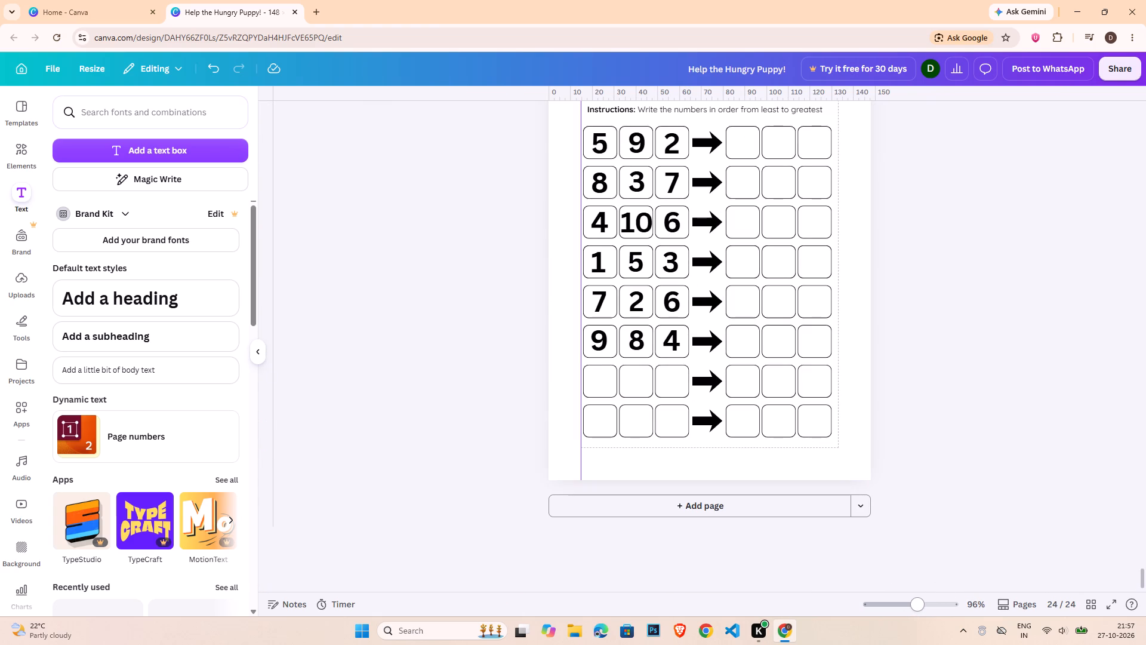
pyautogui.click(940, 463)
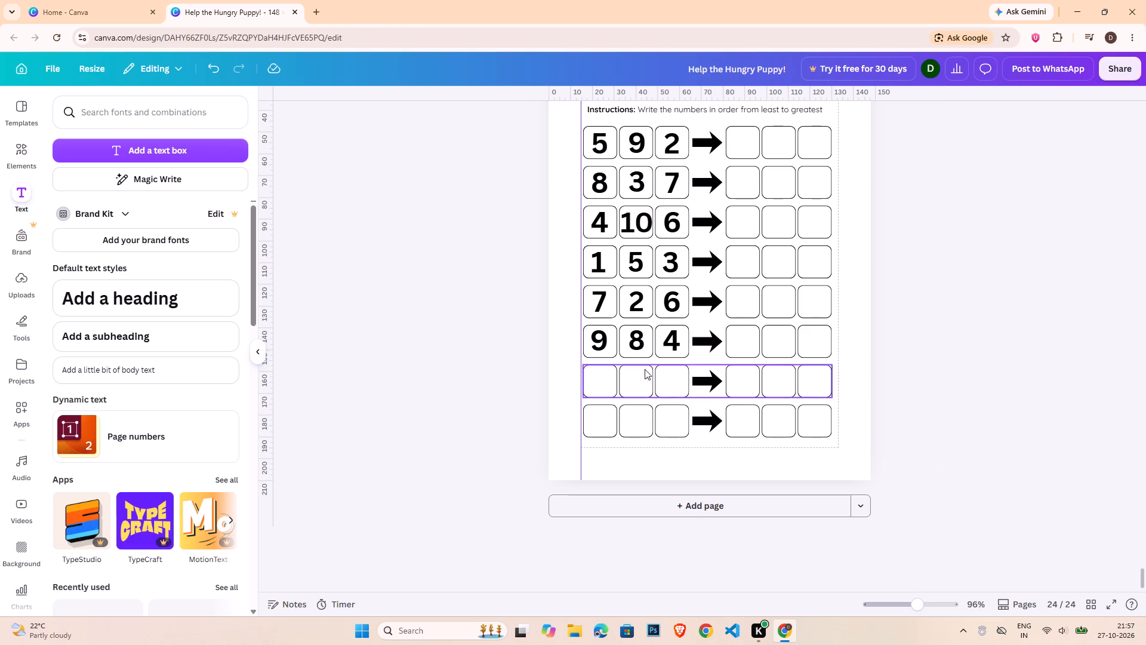
pyautogui.click(607, 220)
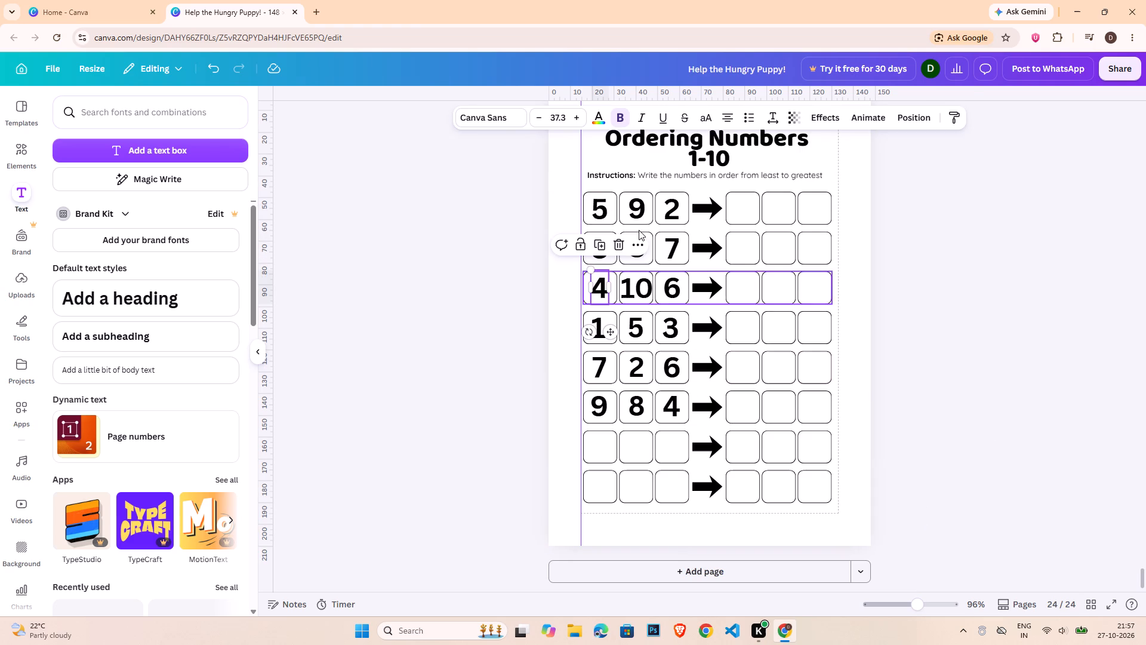
pyautogui.click(1042, 357)
pyautogui.click(594, 408)
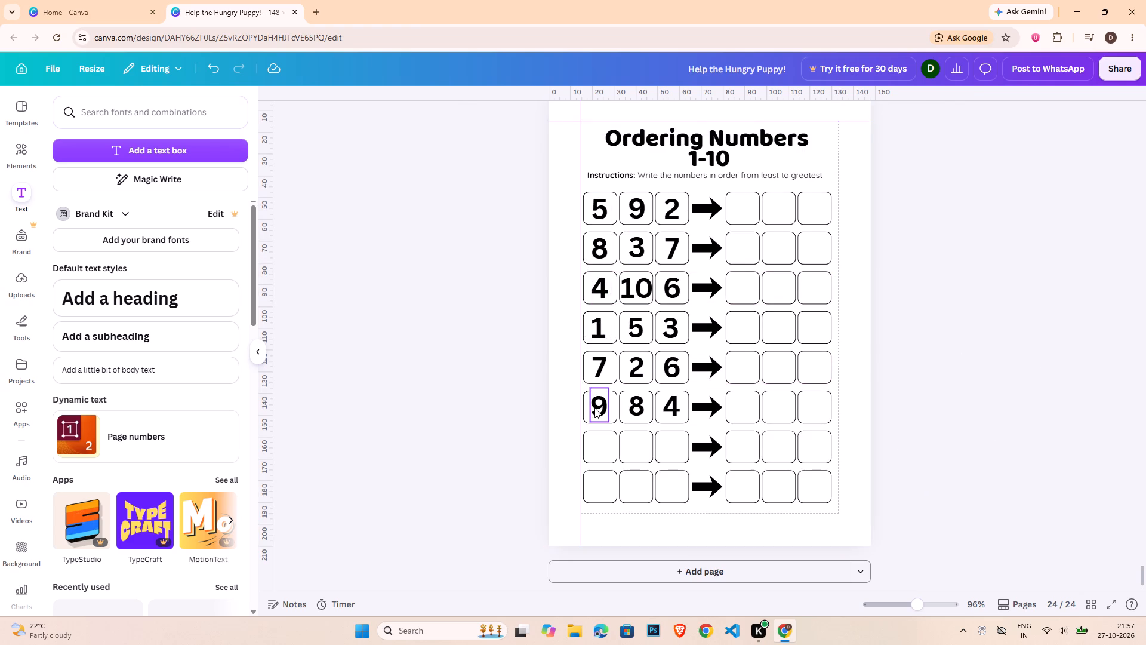
pyautogui.keyDown('shift'); pyautogui.click(636, 406); pyautogui.keyUp('shift')
pyautogui.keyDown('shift'); pyautogui.click(678, 408); pyautogui.keyUp('shift')
pyautogui.hotkey('ctrl', 'c')
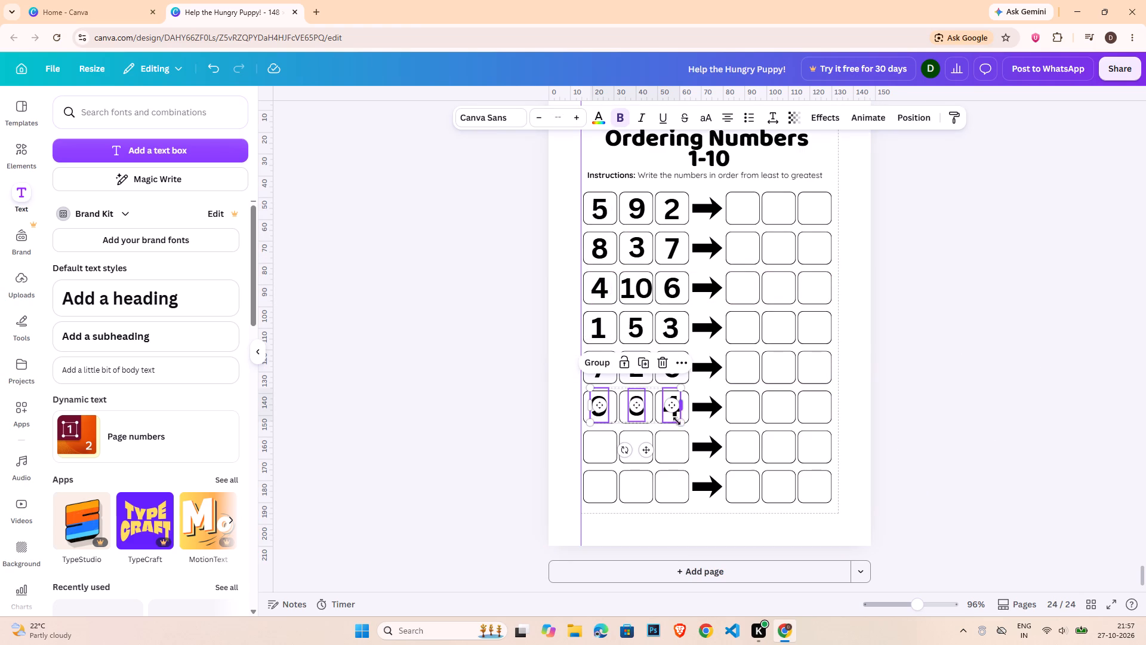
pyautogui.hotkey('ctrl', 'v')
pyautogui.moveTo(657, 462); pyautogui.dragTo(649, 494)
pyautogui.click(511, 450)
# Change the seventh row's numbers to 4, 6 and 7.
pyautogui.doubleClick(599, 447)
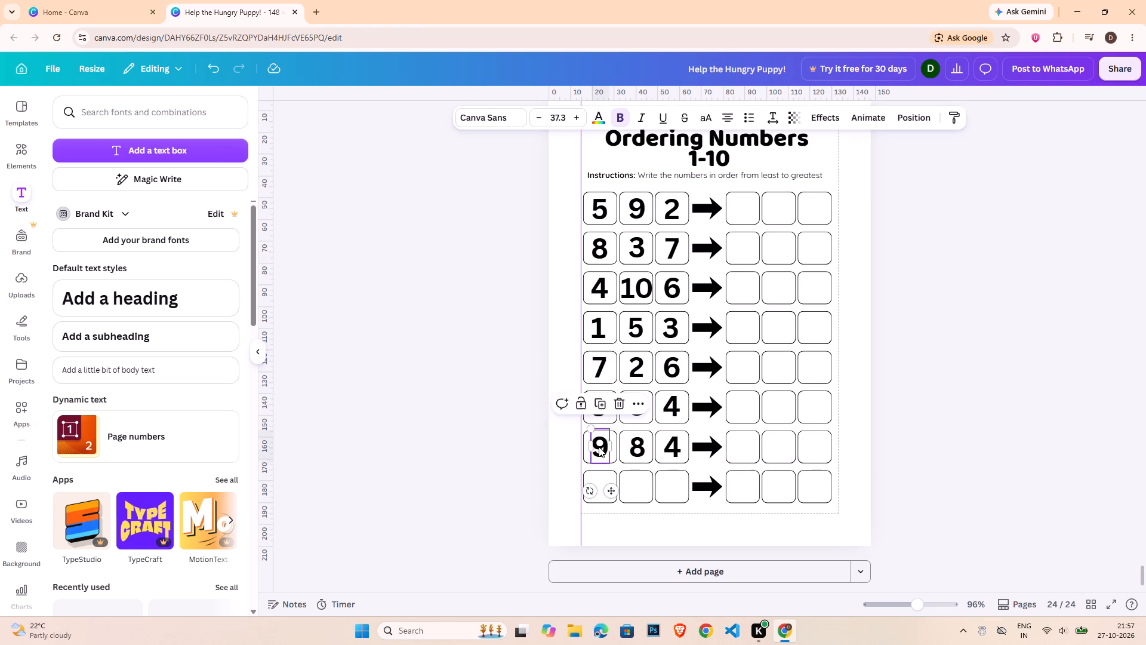
pyautogui.press('4')
pyautogui.doubleClick(639, 447)
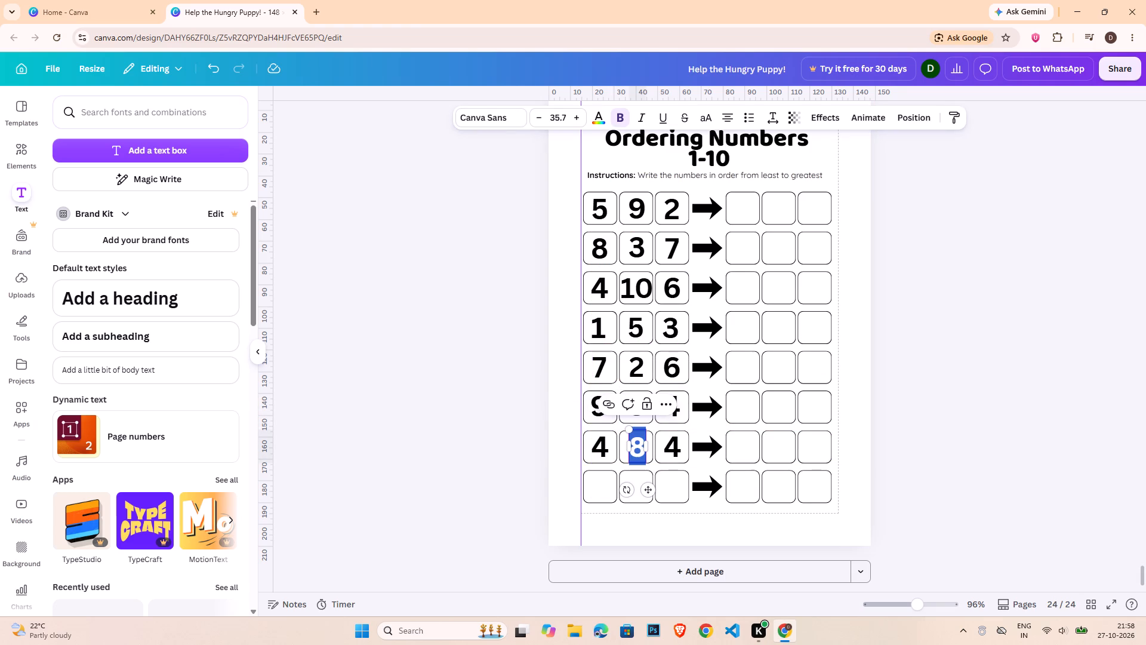
pyautogui.press('6')
pyautogui.doubleClick(676, 446)
pyautogui.press('7')
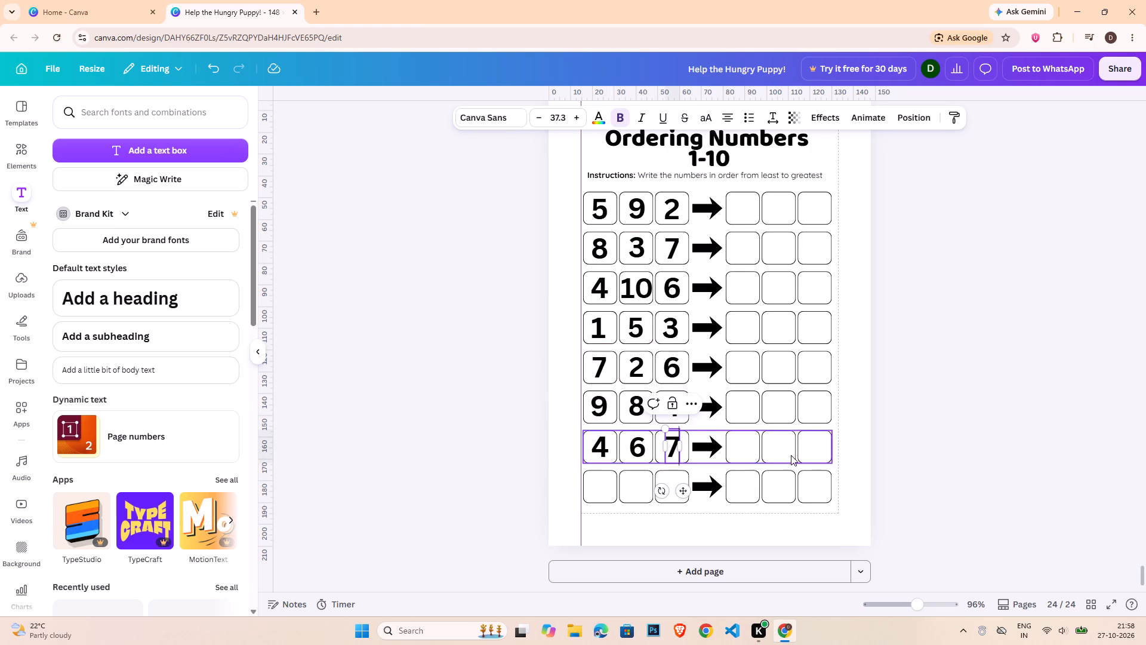
# Change the seventh row's numbers to 7, 4 and 6.
pyautogui.click(673, 449)
pyautogui.doubleClick(605, 446)
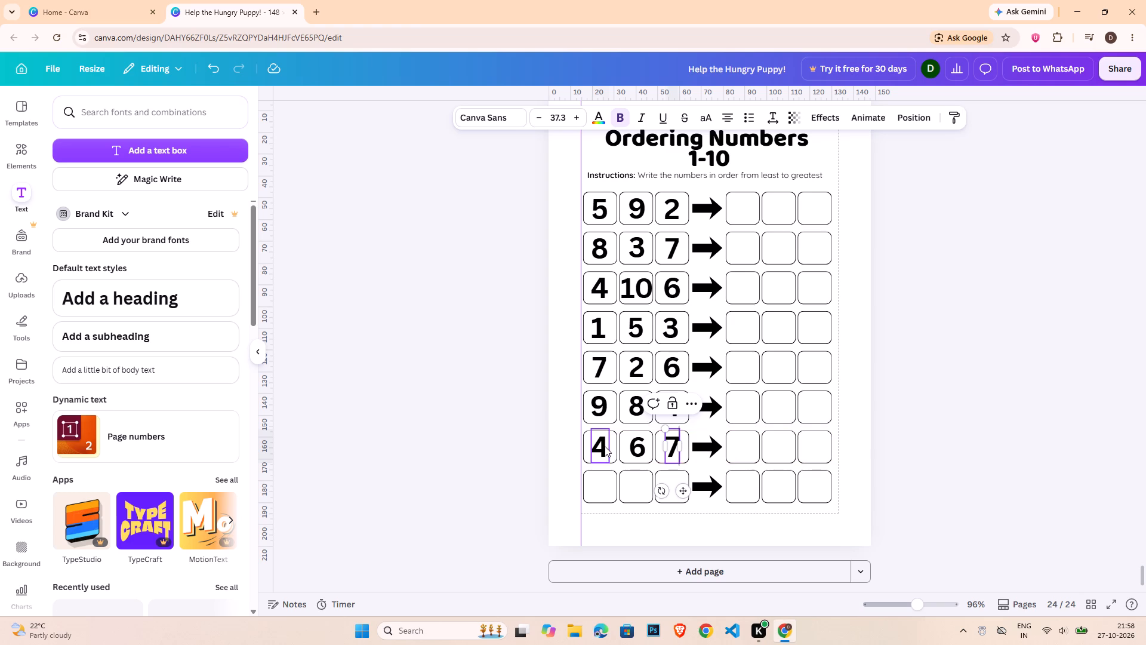
pyautogui.doubleClick(605, 446)
pyautogui.press('7')
pyautogui.doubleClick(639, 447)
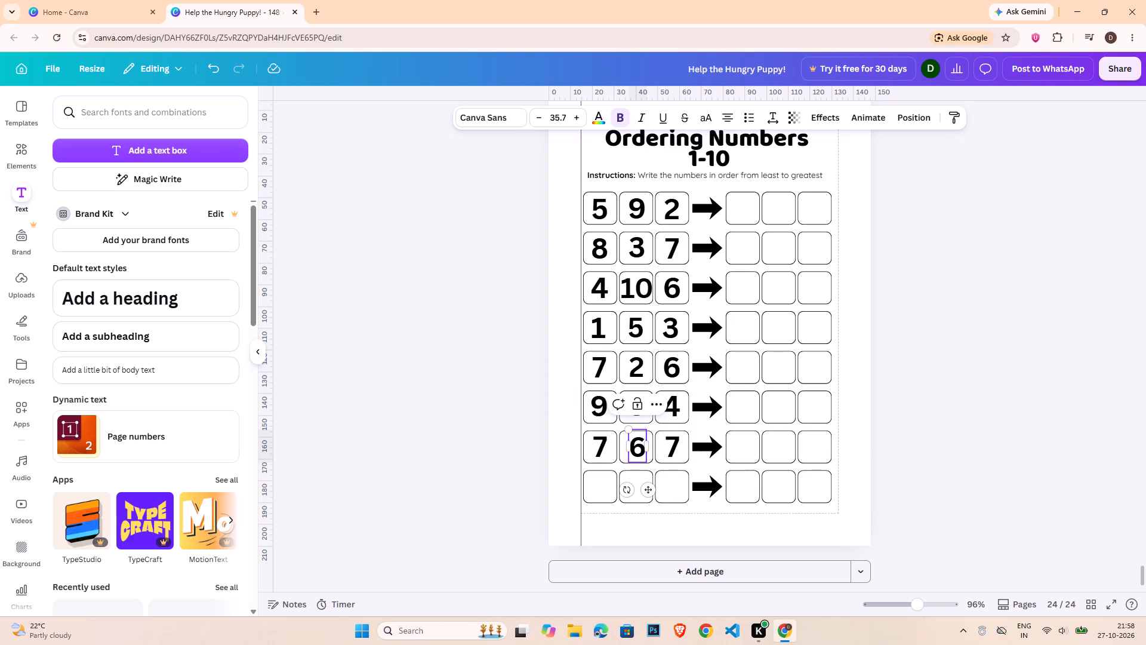
pyautogui.doubleClick(639, 446)
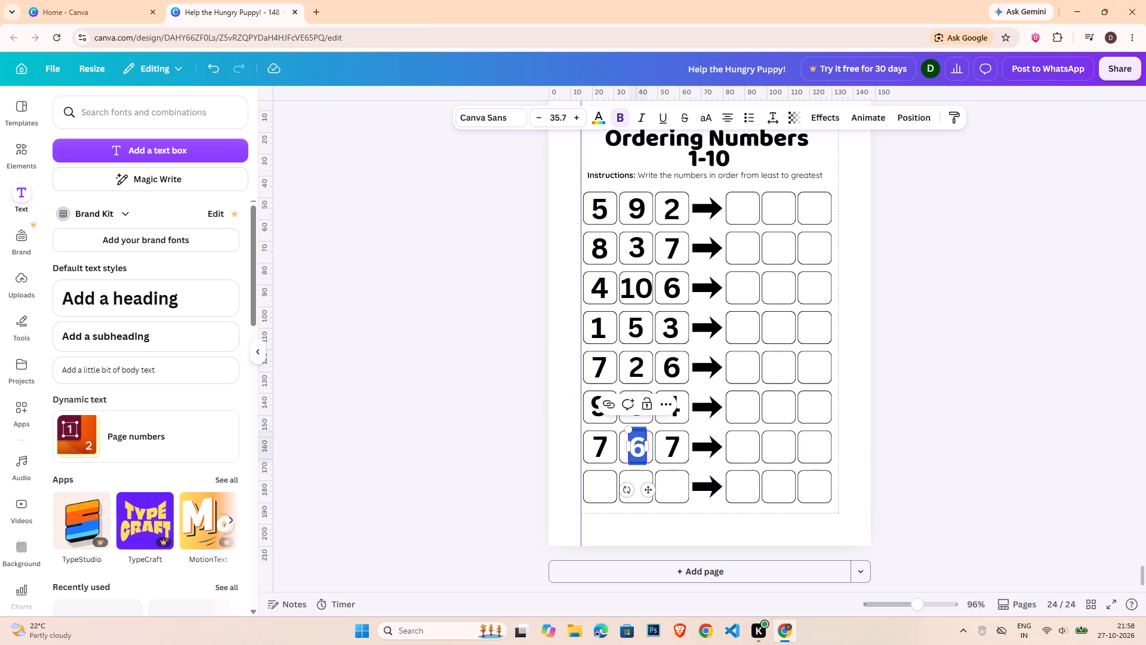
pyautogui.doubleClick(673, 447)
pyautogui.doubleClick(643, 447)
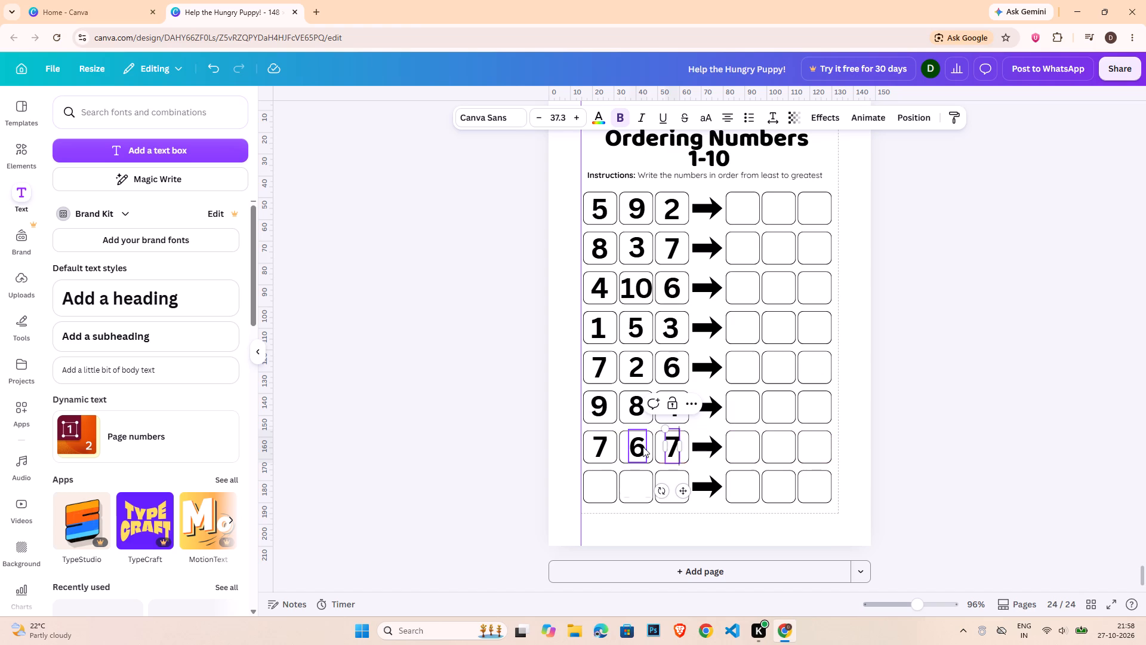
pyautogui.click(643, 447)
pyautogui.press('4')
pyautogui.doubleClick(640, 447)
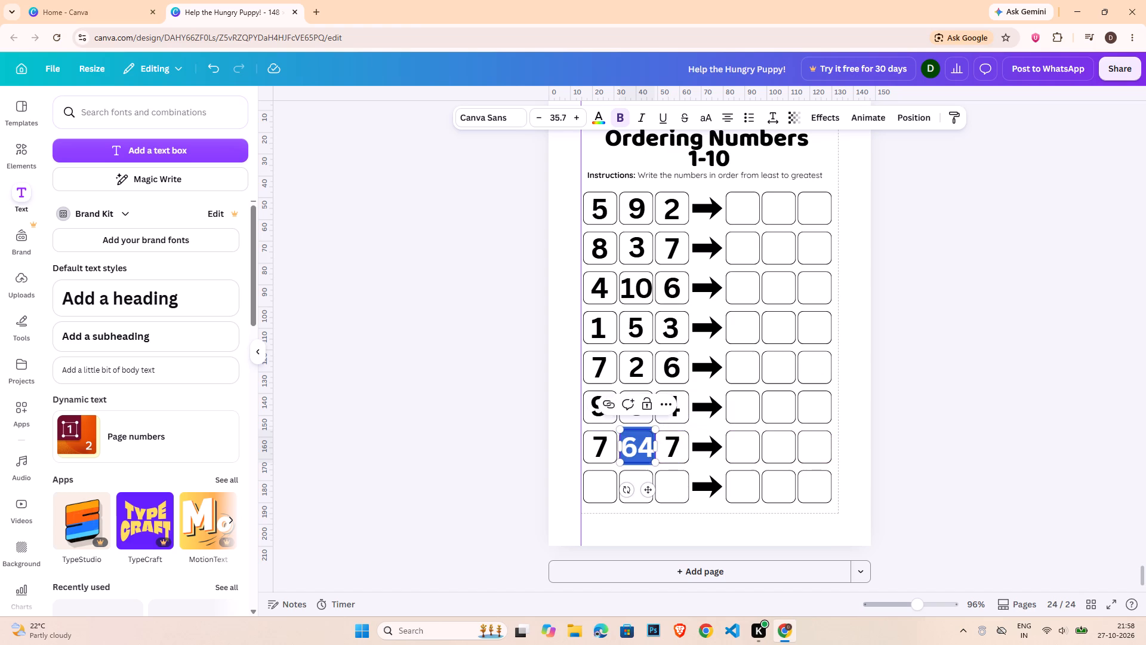
pyautogui.press('4')
pyautogui.doubleClick(667, 449)
pyautogui.doubleClick(667, 449)
pyautogui.press('6')
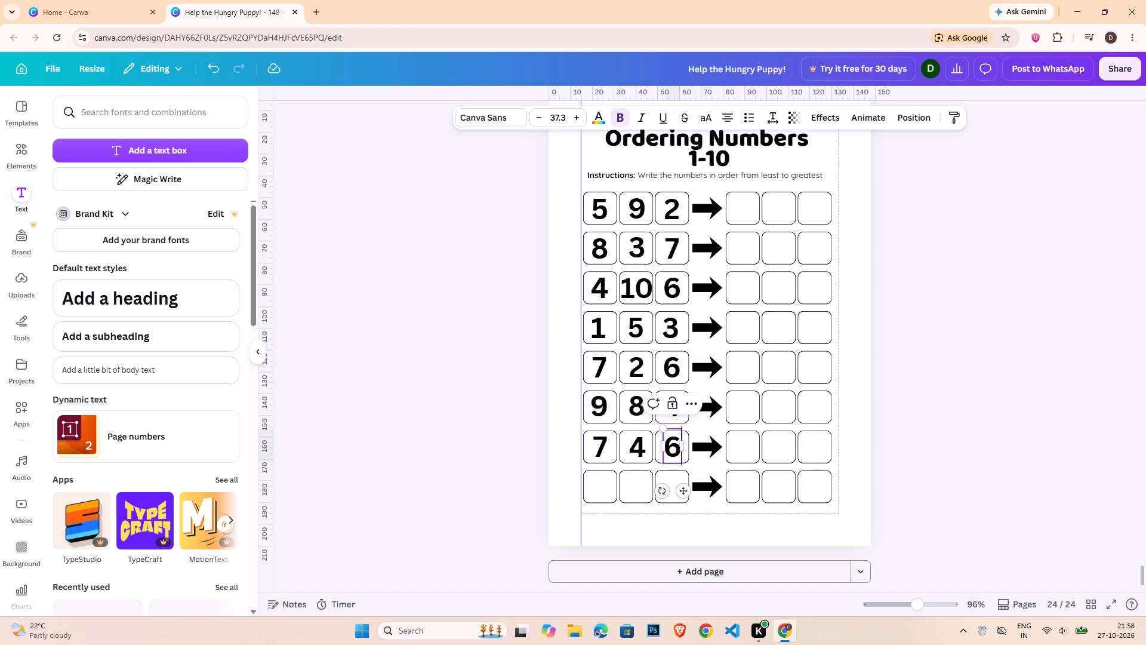
pyautogui.click(941, 444)
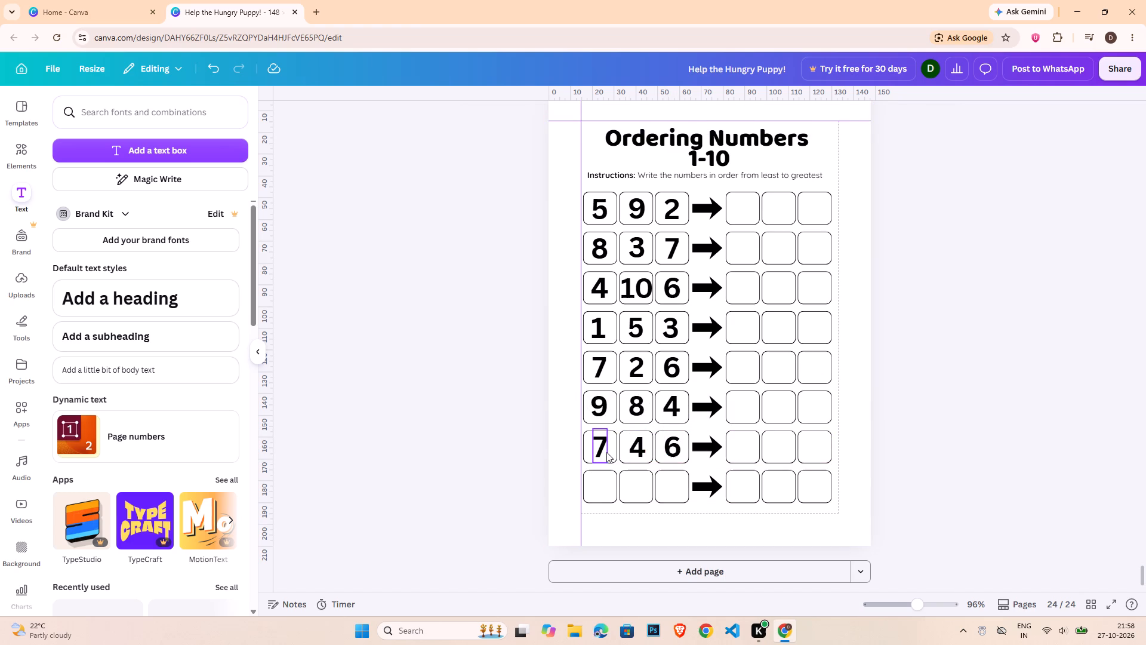
# Copy the numbers 7, 4 and 6 from the seventh row into the first three boxes of the eighth row.
pyautogui.click(606, 452)
pyautogui.keyDown('shift'); pyautogui.click(632, 452); pyautogui.keyUp('shift')
pyautogui.keyDown('shift'); pyautogui.click(670, 450); pyautogui.keyUp('shift')
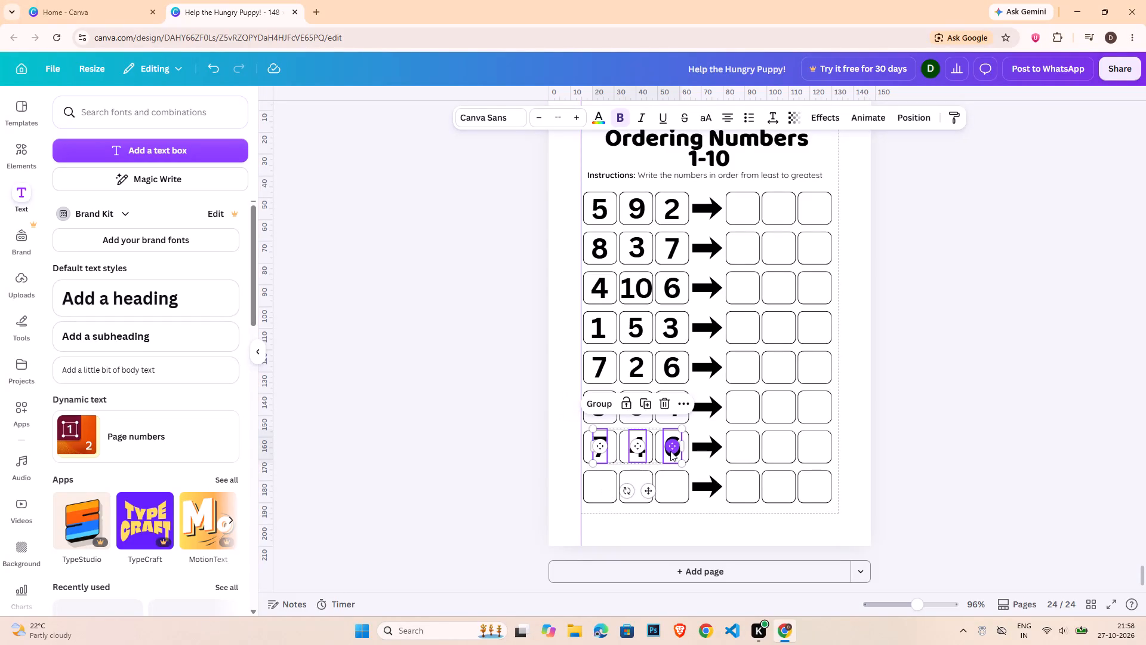
pyautogui.hotkey('ctrl', 'c')
pyautogui.hotkey('ctrl', 'v')
pyautogui.moveTo(658, 499); pyautogui.dragTo(647, 529)
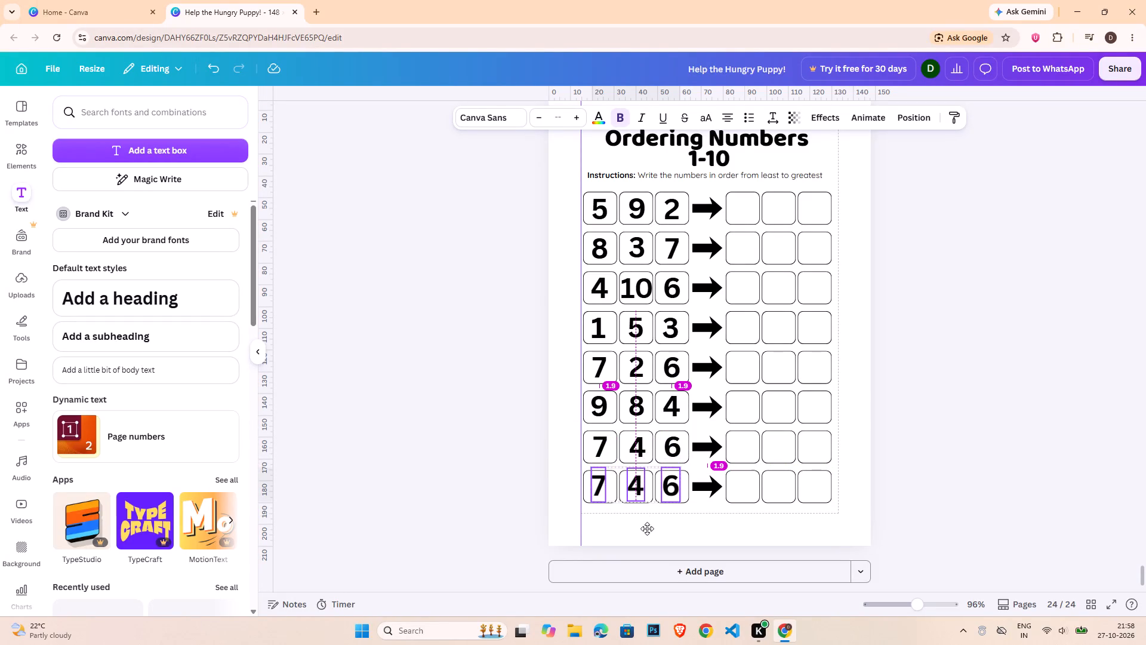
pyautogui.moveTo(647, 529); pyautogui.dragTo(646, 530)
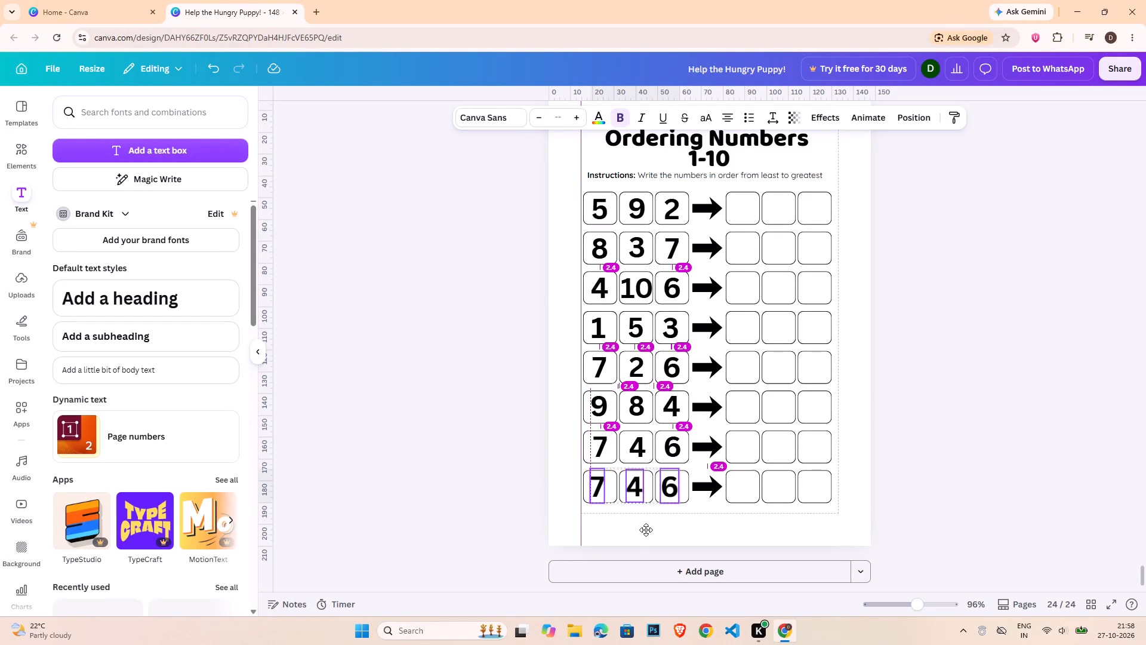
pyautogui.moveTo(646, 530); pyautogui.dragTo(646, 530)
pyautogui.click(889, 462)
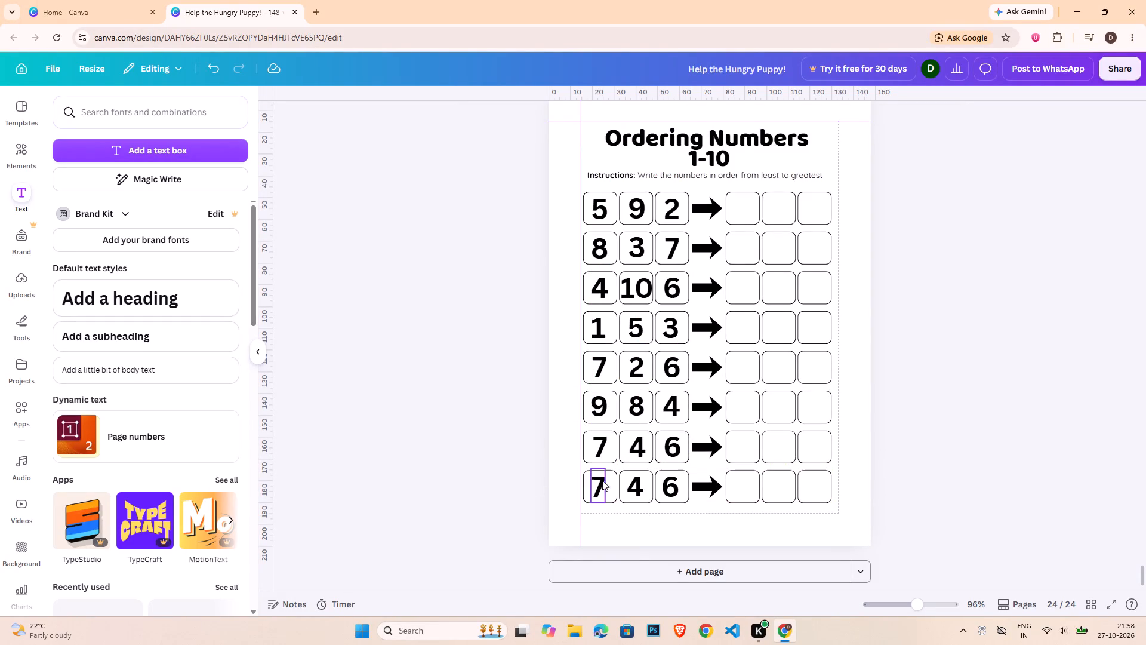
# Change the eighth row's numbers to 3, 2 and 8.
pyautogui.doubleClick(602, 480)
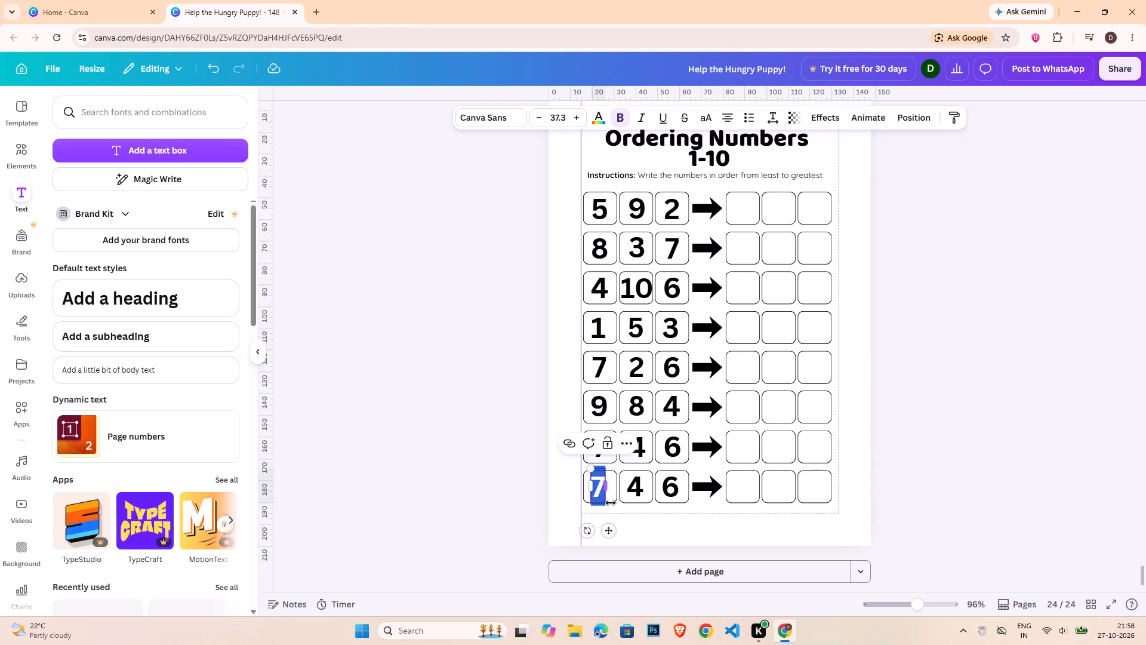
pyautogui.press('3')
pyautogui.doubleClick(633, 487)
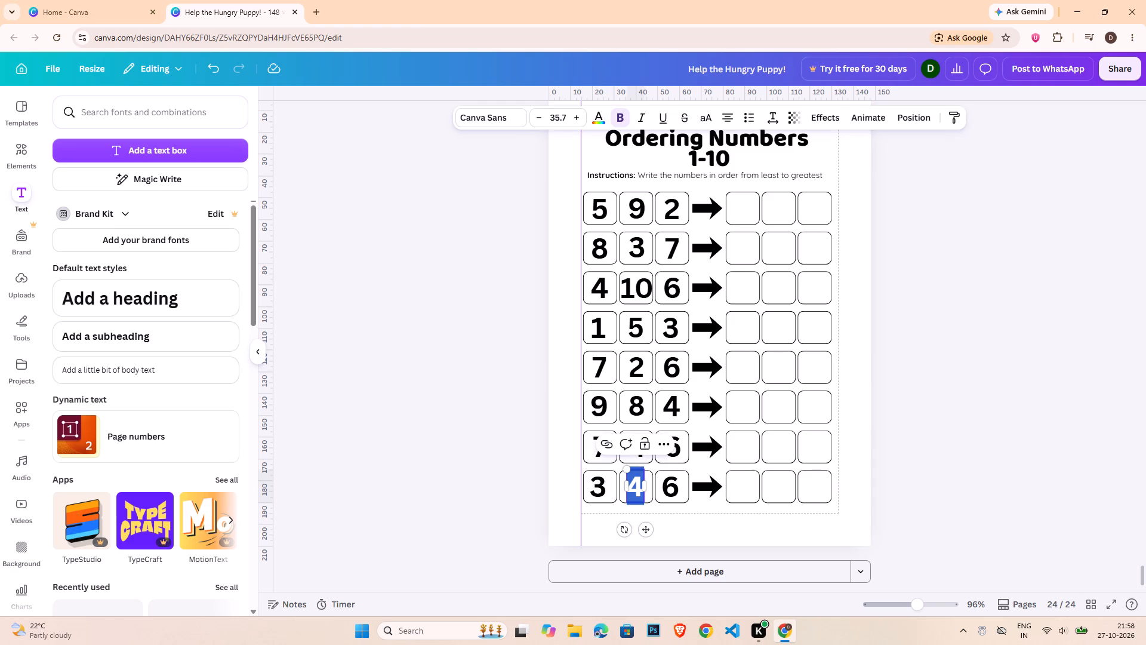
pyautogui.press('2')
pyautogui.doubleClick(664, 478)
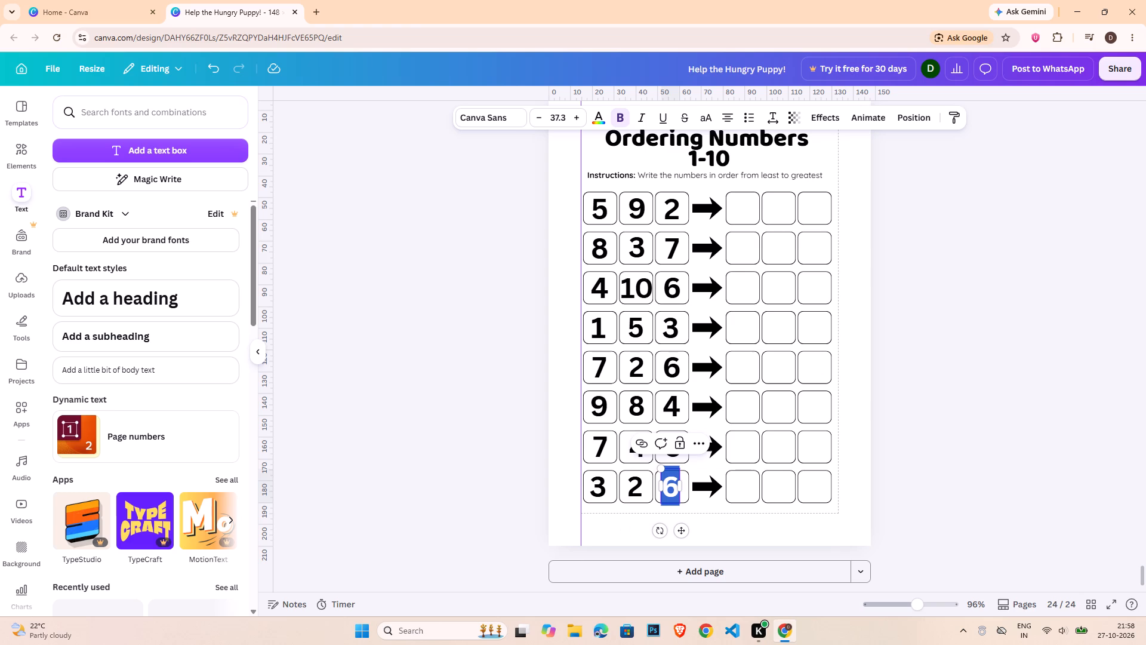
pyautogui.press('8')
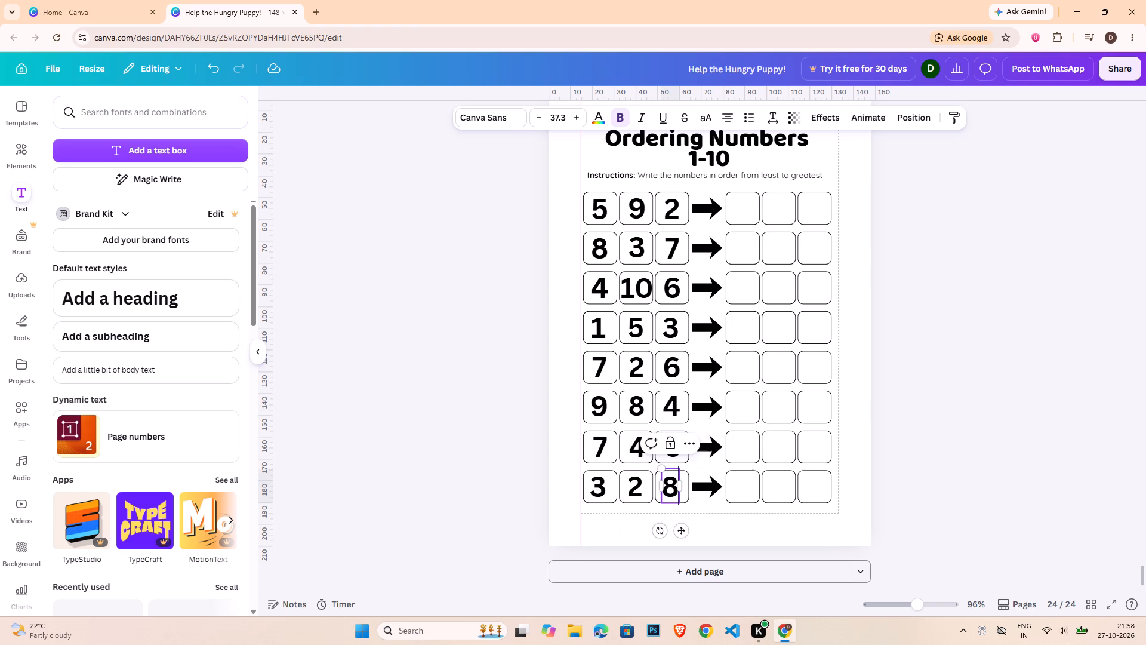
pyautogui.click(926, 437)
pyautogui.click(922, 437)
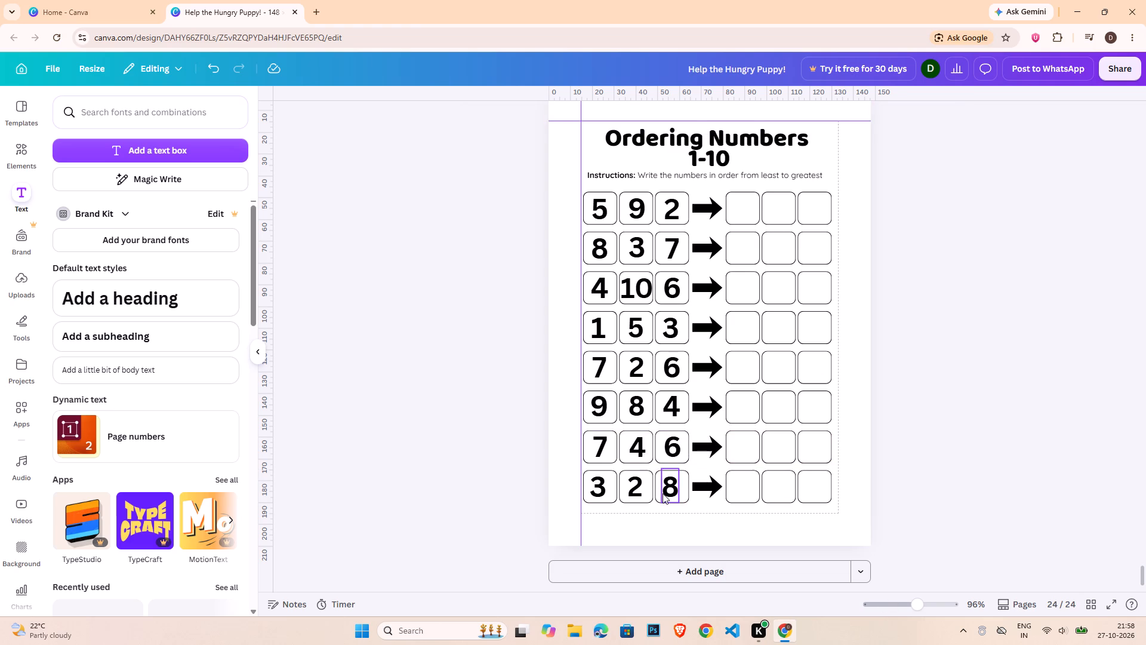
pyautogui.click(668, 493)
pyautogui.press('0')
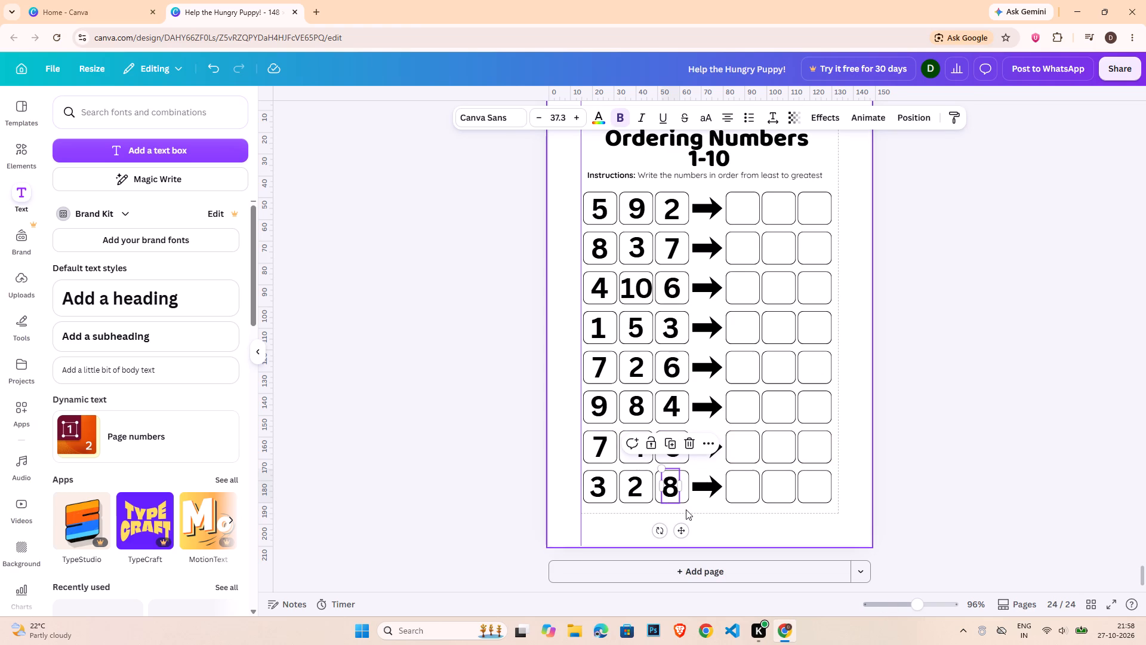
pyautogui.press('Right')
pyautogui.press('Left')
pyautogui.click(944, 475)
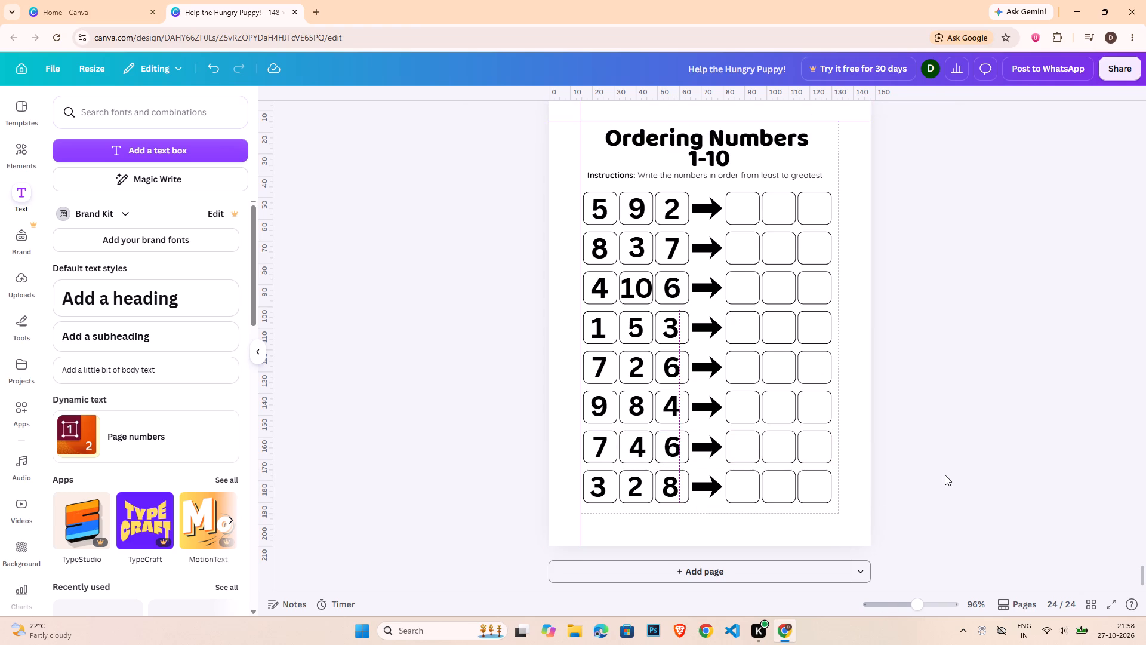
# Add a new blank page after page 24.
pyautogui.click(913, 607)
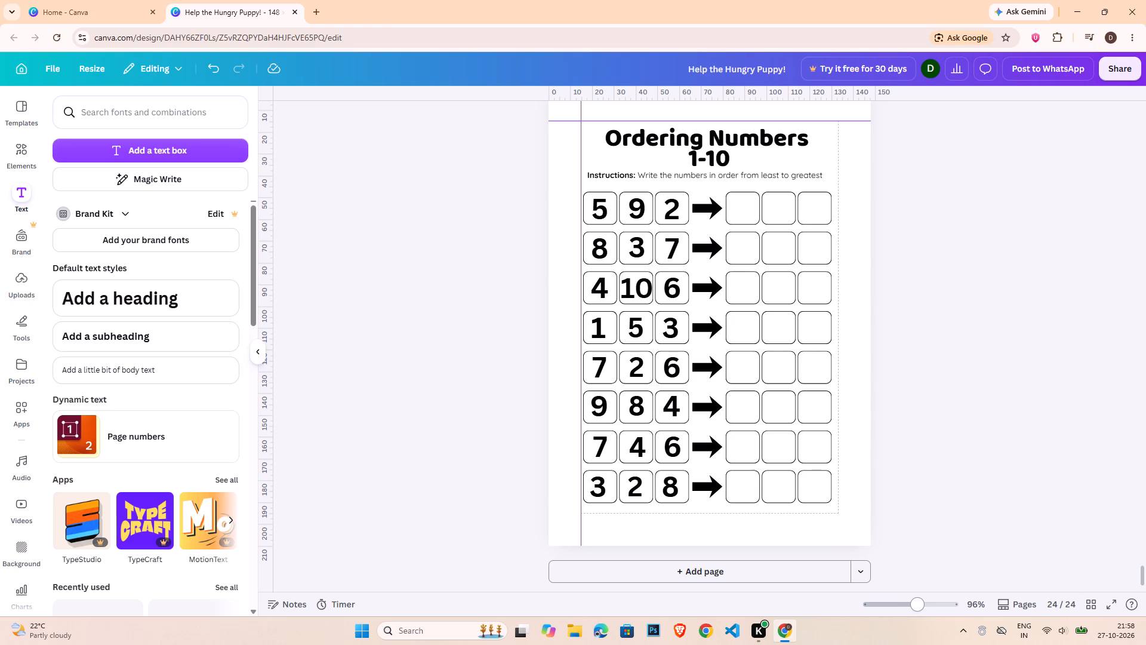
pyautogui.click(910, 609)
pyautogui.click(919, 484)
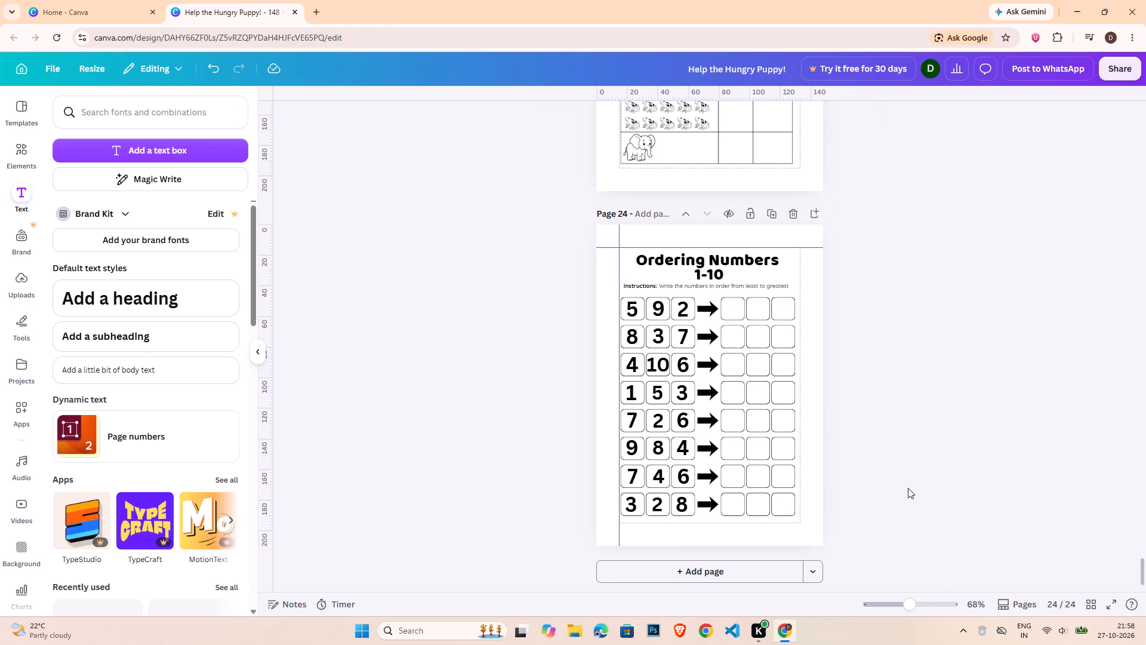
pyautogui.click(737, 564)
# Copy the "Ordering Numbers 1-10" title and the instructions line from page 24 onto page 25.
pyautogui.scroll(5, 923, 529)
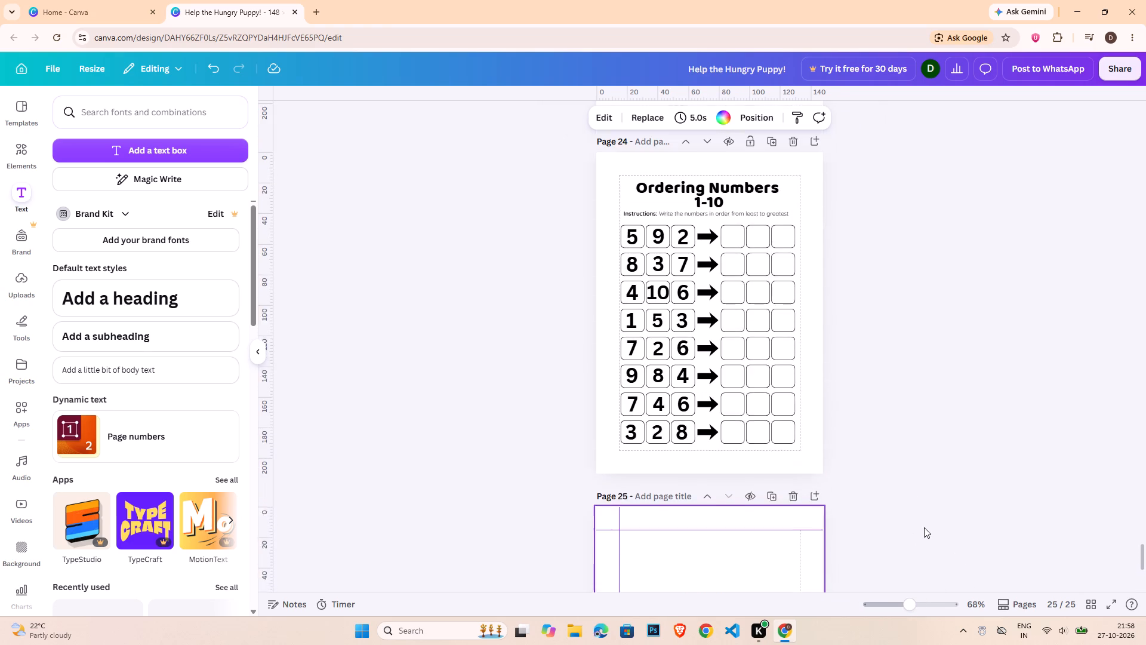
pyautogui.click(713, 202)
pyautogui.keyDown('shift'); pyautogui.click(719, 234); pyautogui.keyUp('shift')
pyautogui.hotkey('ctrl', 'c')
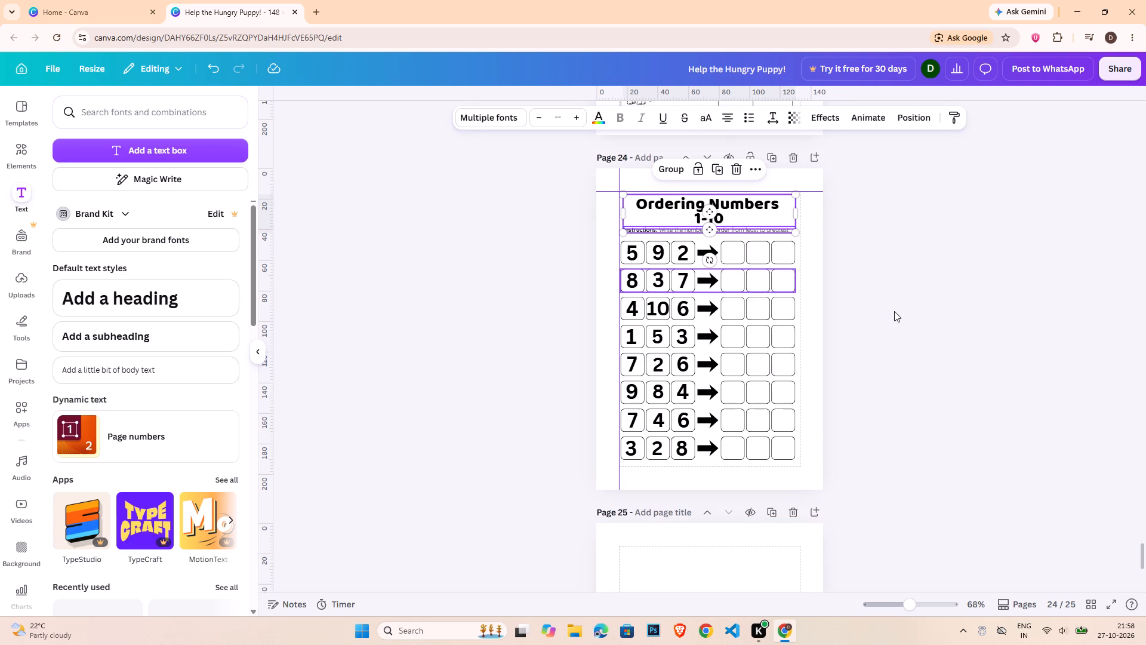
pyautogui.scroll(-4, 947, 383)
pyautogui.click(741, 456)
pyautogui.hotkey('ctrl', 'v')
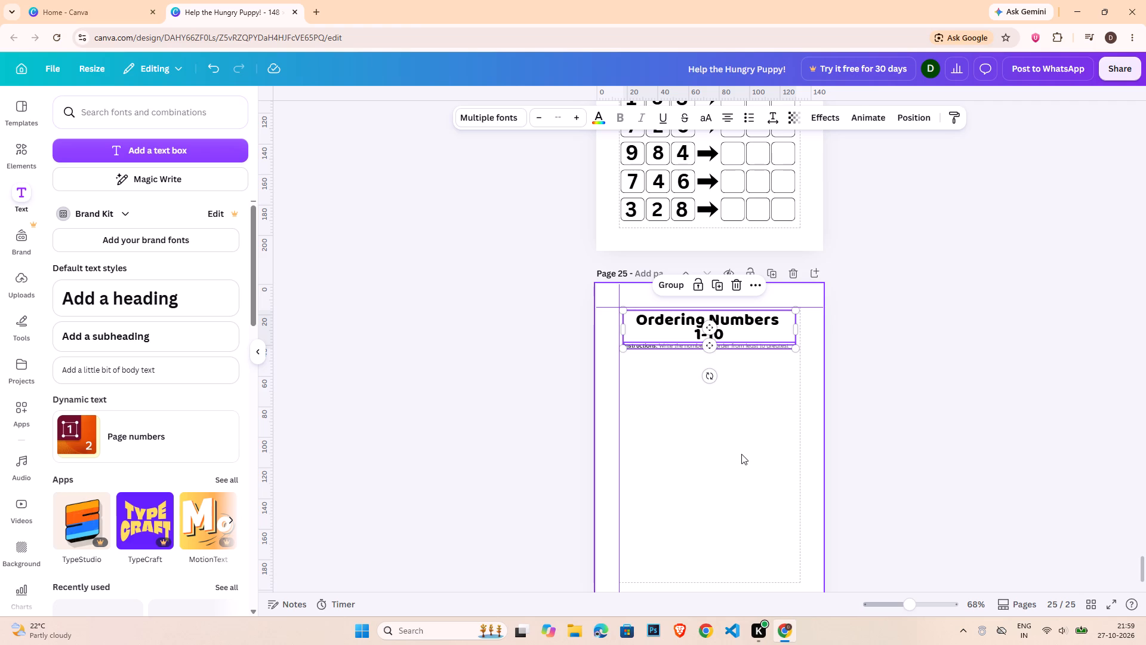
pyautogui.click(958, 321)
# Change page 25's title to "Fact Families".
pyautogui.tripleClick(758, 317)
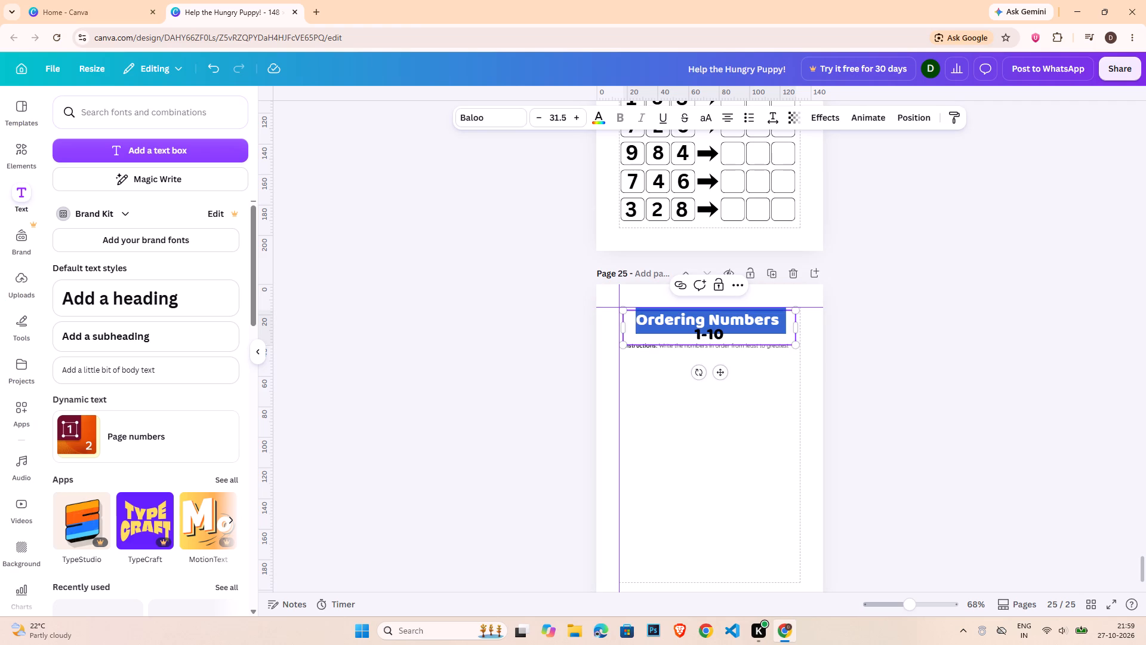
pyautogui.write('Fact')
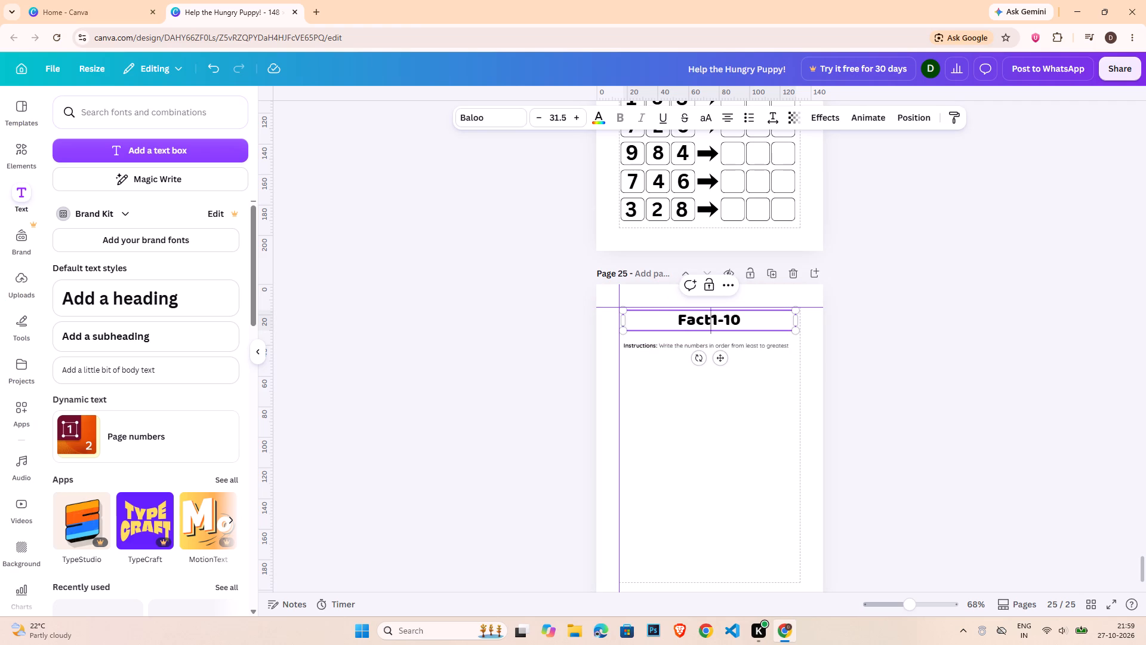
pyautogui.press('space')
pyautogui.write('Families')
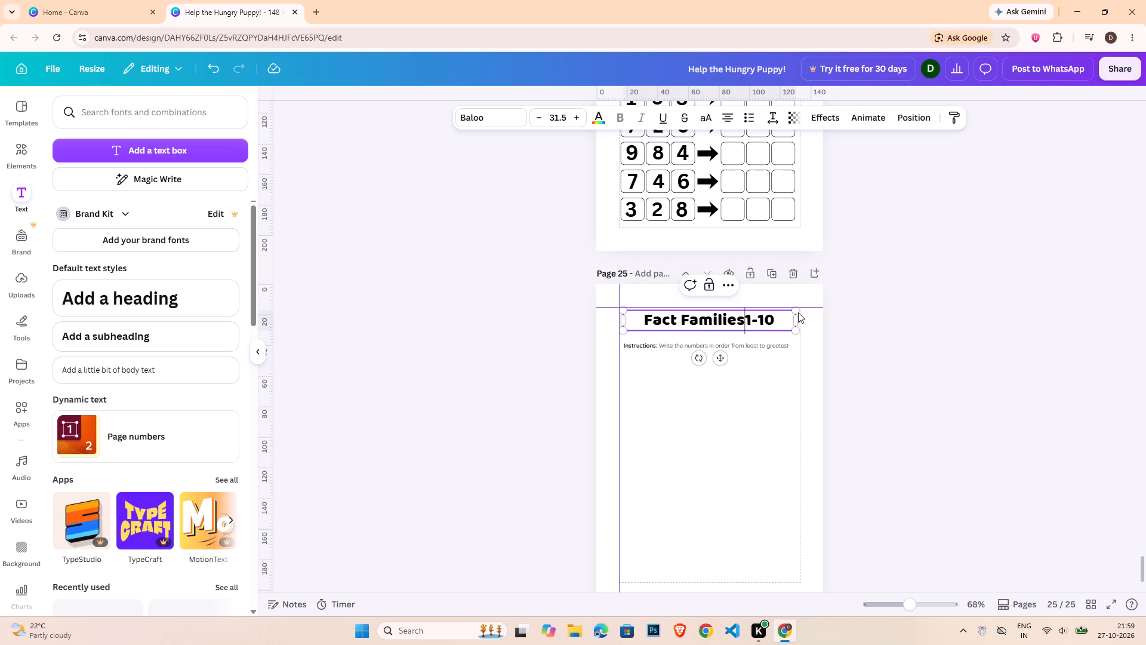
pyautogui.moveTo(780, 319); pyautogui.dragTo(747, 320)
pyautogui.press('BackSpace')
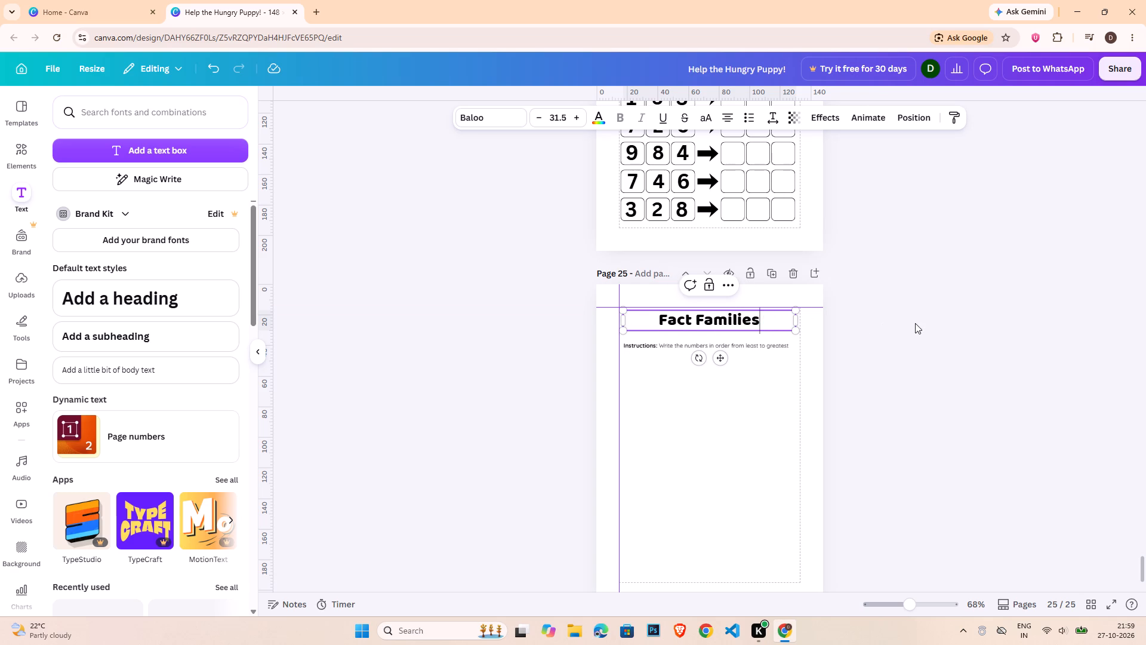
pyautogui.click(915, 323)
# Move page 25's instructions line up closer beneath the title, keeping it centred on the page.
pyautogui.moveTo(747, 343); pyautogui.dragTo(747, 337)
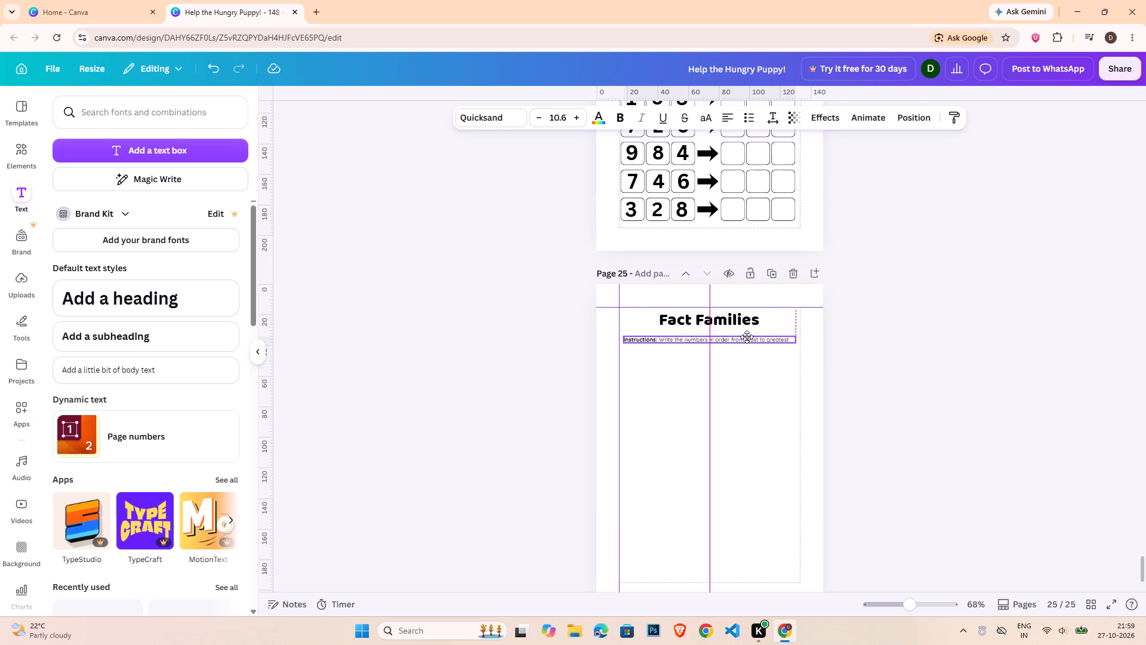
pyautogui.moveTo(747, 337); pyautogui.dragTo(747, 336)
pyautogui.click(883, 334)
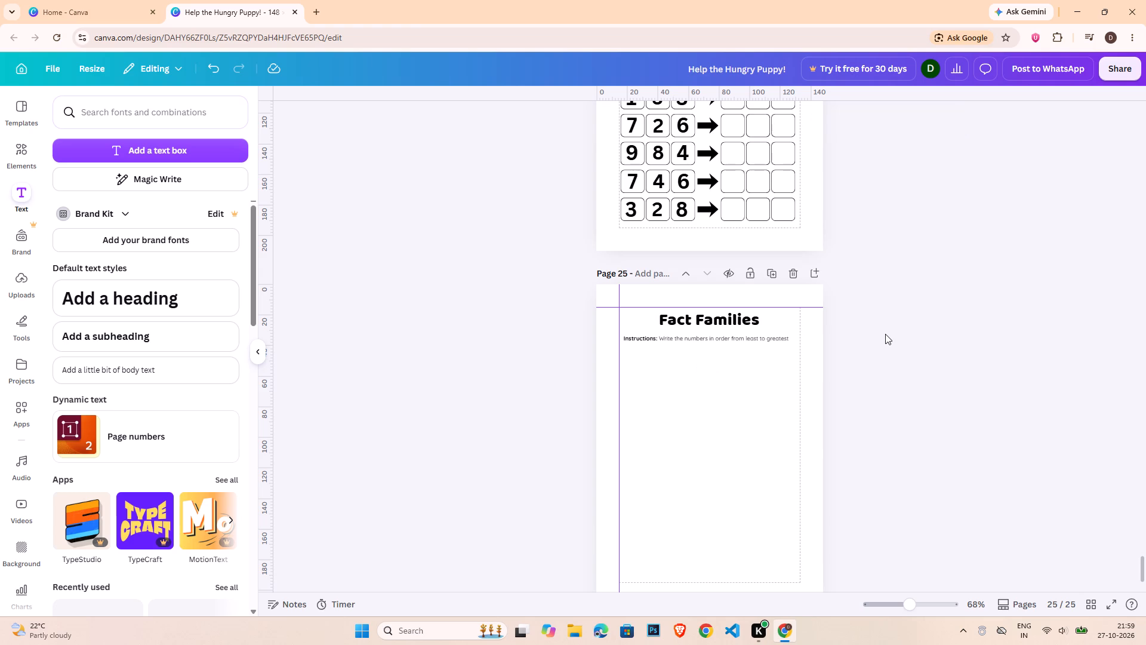
# Replace the instruction wording on page 25 with "Write four different facts", keeping the bold "Instructions:" label.
pyautogui.click(684, 332)
pyautogui.doubleClick(677, 342)
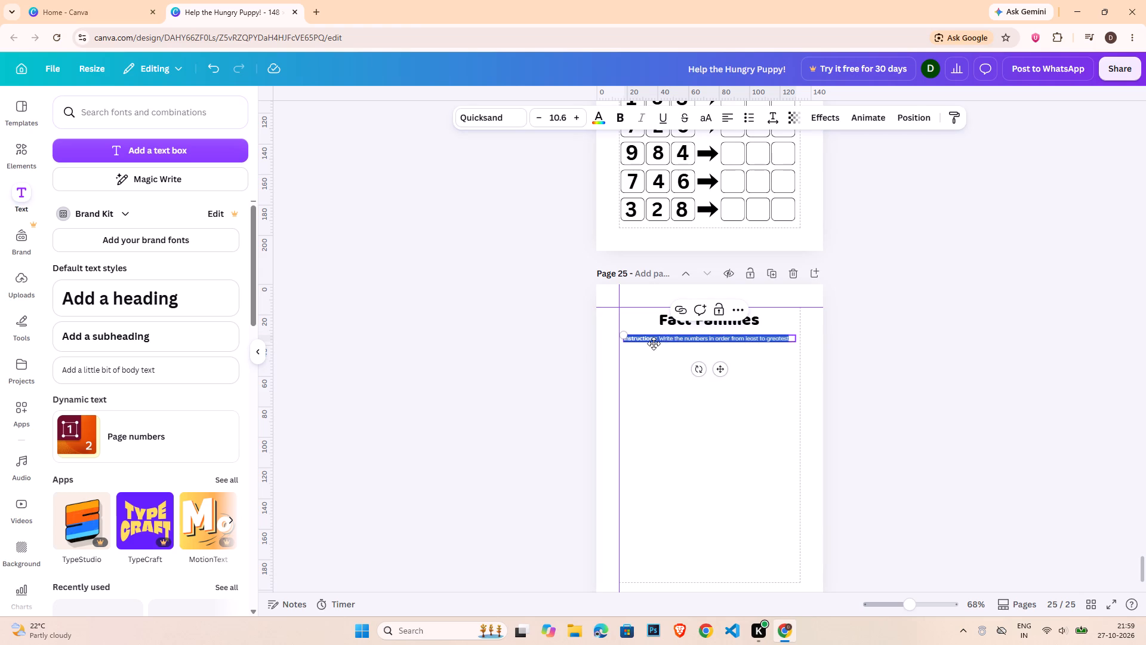
pyautogui.click(662, 339)
pyautogui.moveTo(658, 339); pyautogui.dragTo(781, 338)
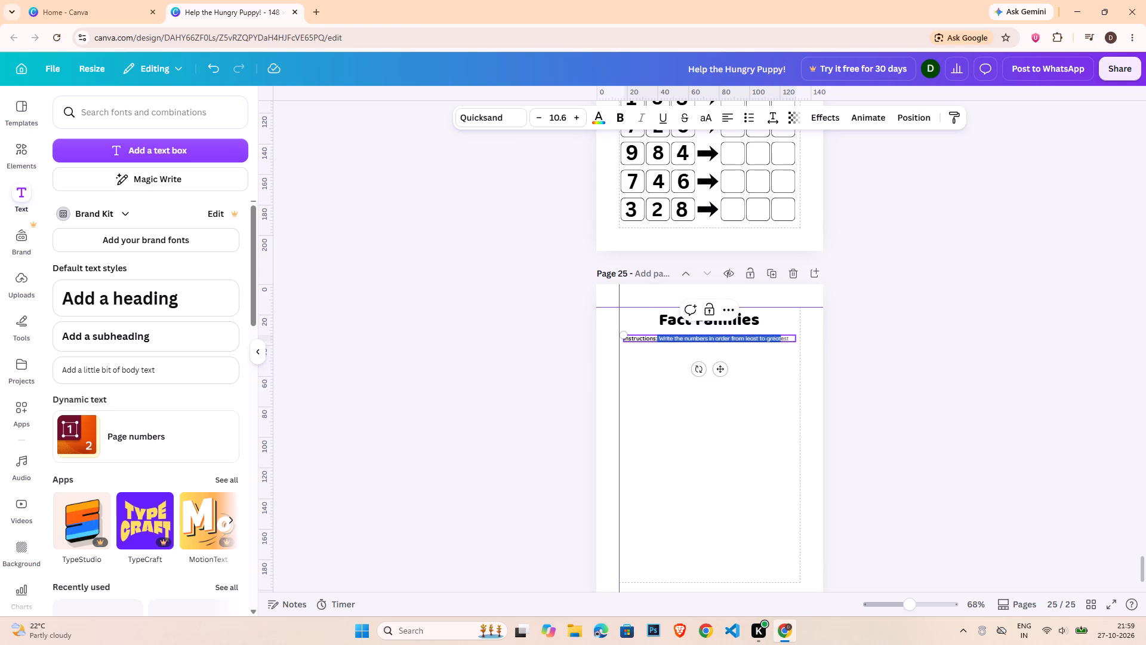
pyautogui.moveTo(781, 338); pyautogui.dragTo(787, 338)
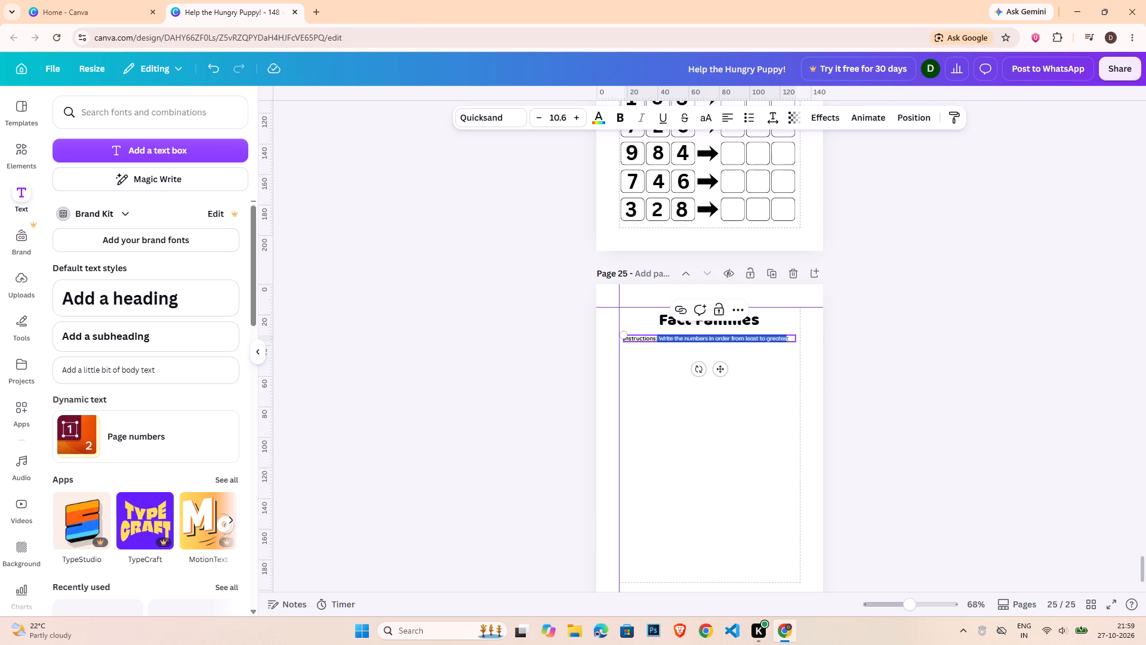
pyautogui.write('Write')
pyautogui.press('space')
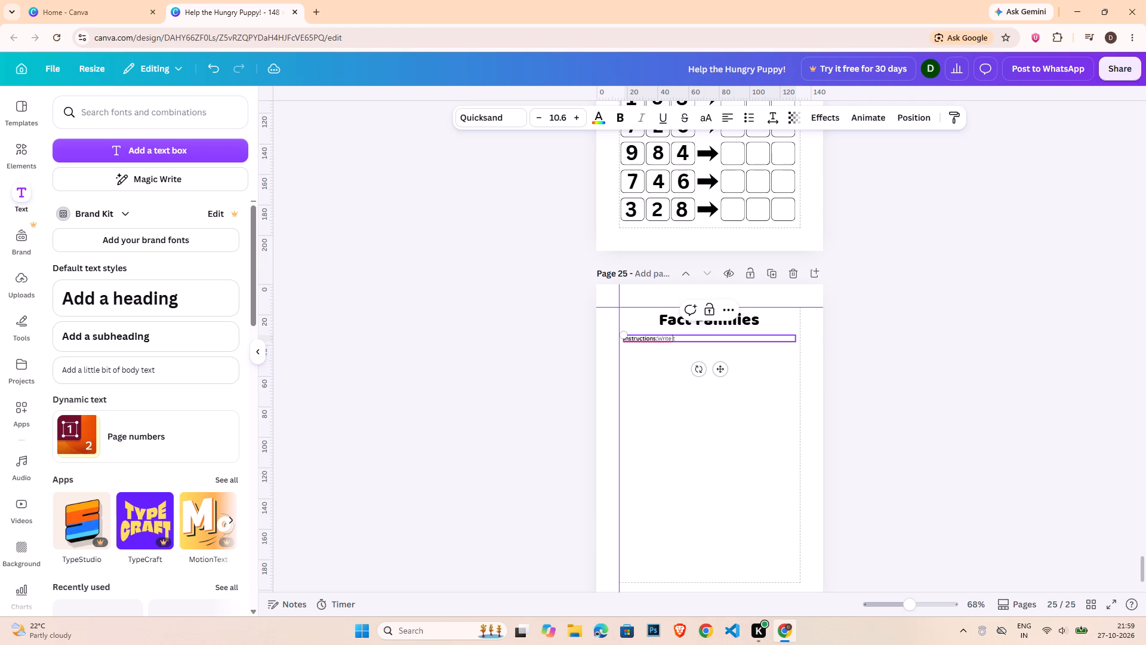
pyautogui.press('BackSpace')
pyautogui.press('Right')
pyautogui.press('BackSpace')
pyautogui.click(923, 597)
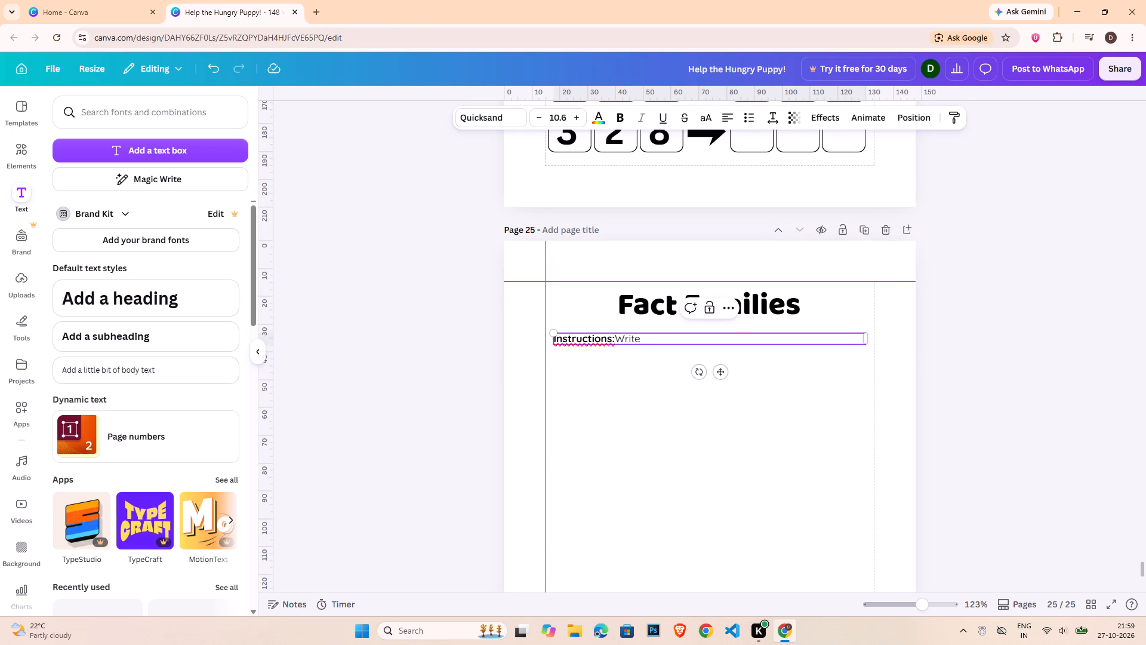
pyautogui.click(617, 336)
pyautogui.press('space')
pyautogui.click(680, 336)
pyautogui.press('space')
pyautogui.write('four different')
pyautogui.press('space')
pyautogui.write('facts')
pyautogui.click(925, 364)
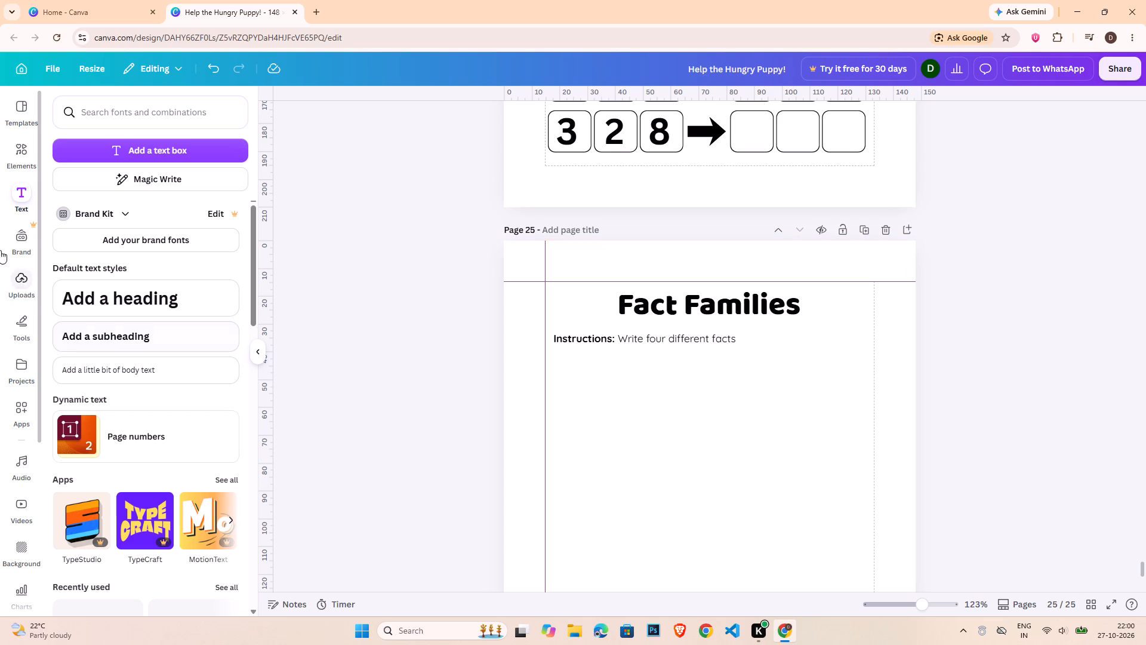
# Add a rounded square below the instructions, align it with their left edge and widen it to about 58 mm.
pyautogui.click(26, 164)
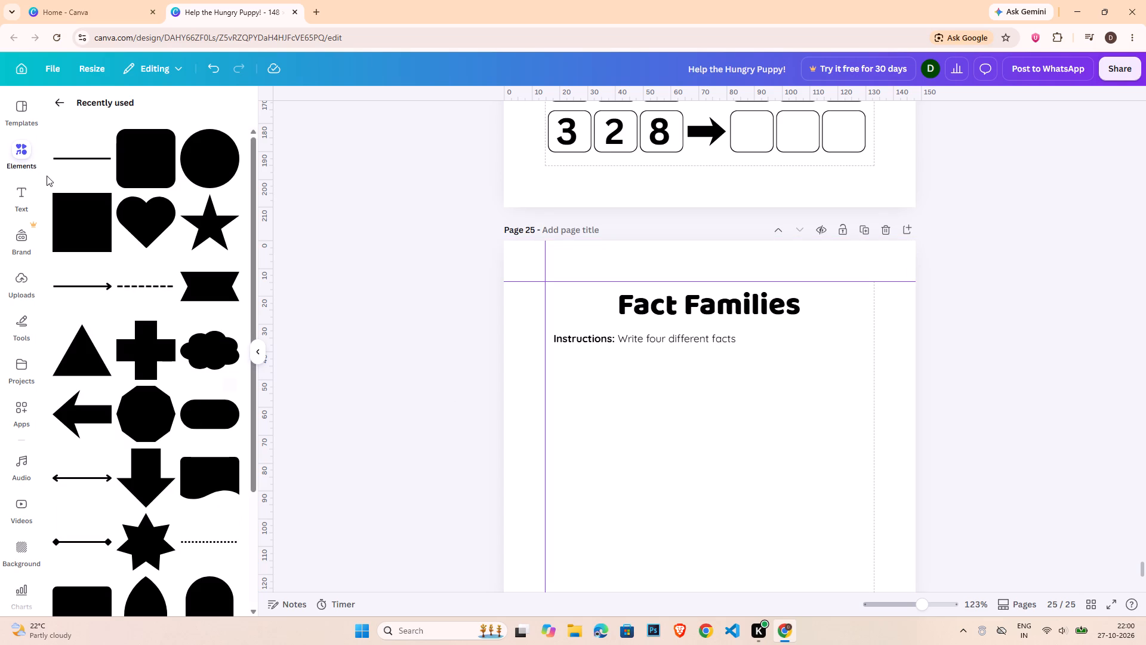
pyautogui.click(158, 177)
pyautogui.click(1019, 469)
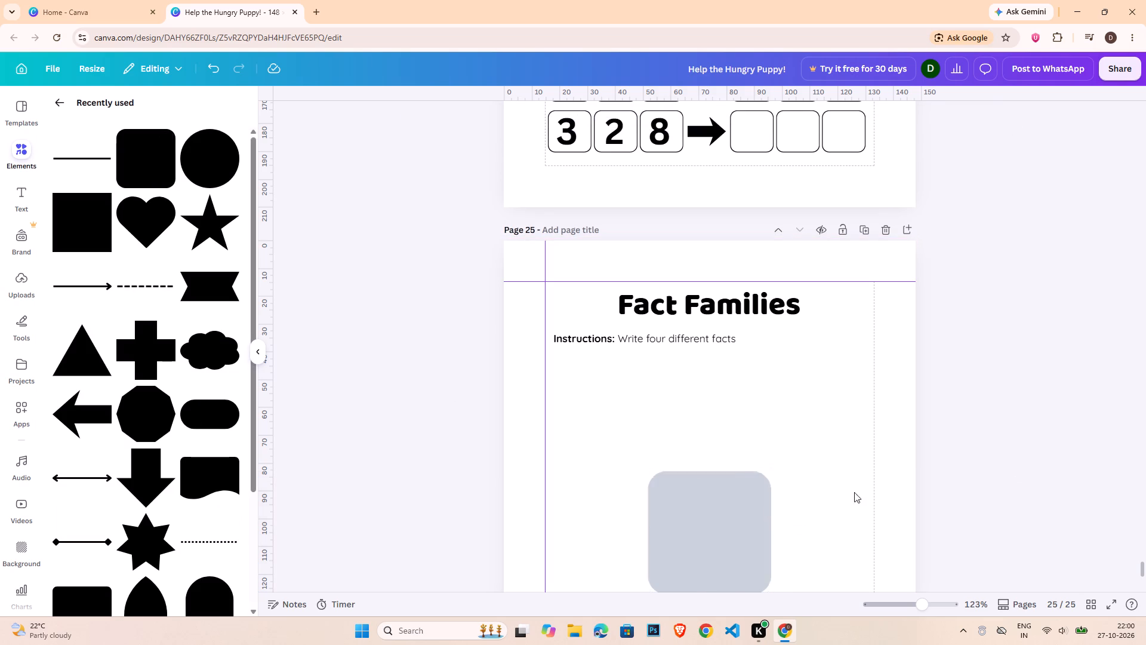
pyautogui.moveTo(719, 515); pyautogui.dragTo(623, 400)
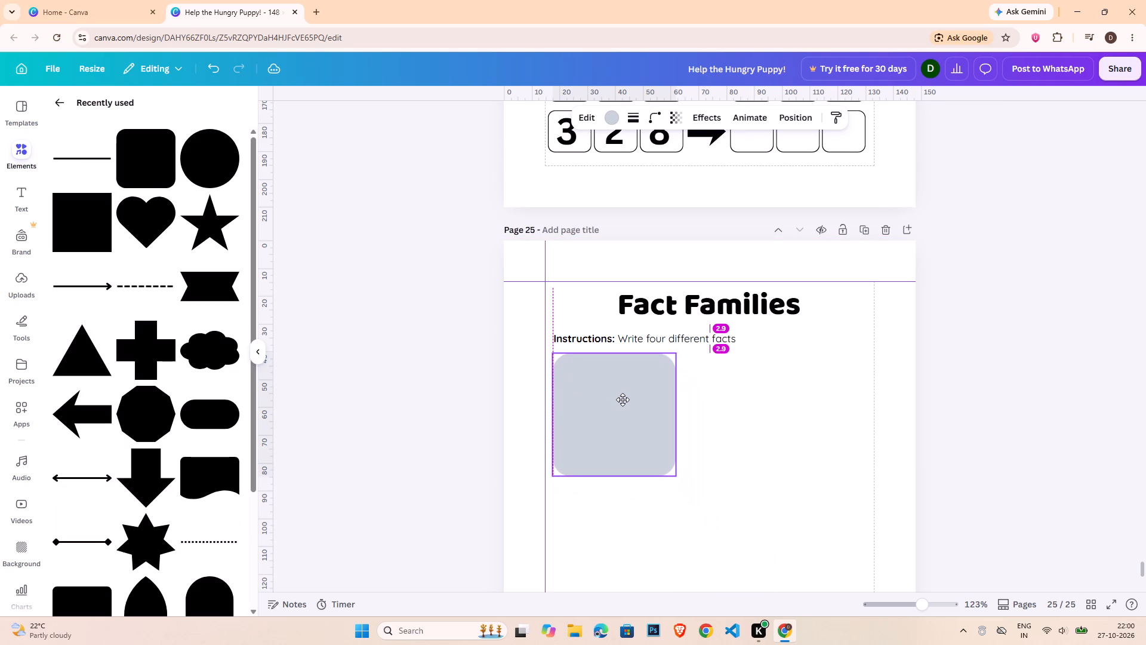
pyautogui.moveTo(623, 400); pyautogui.dragTo(621, 400)
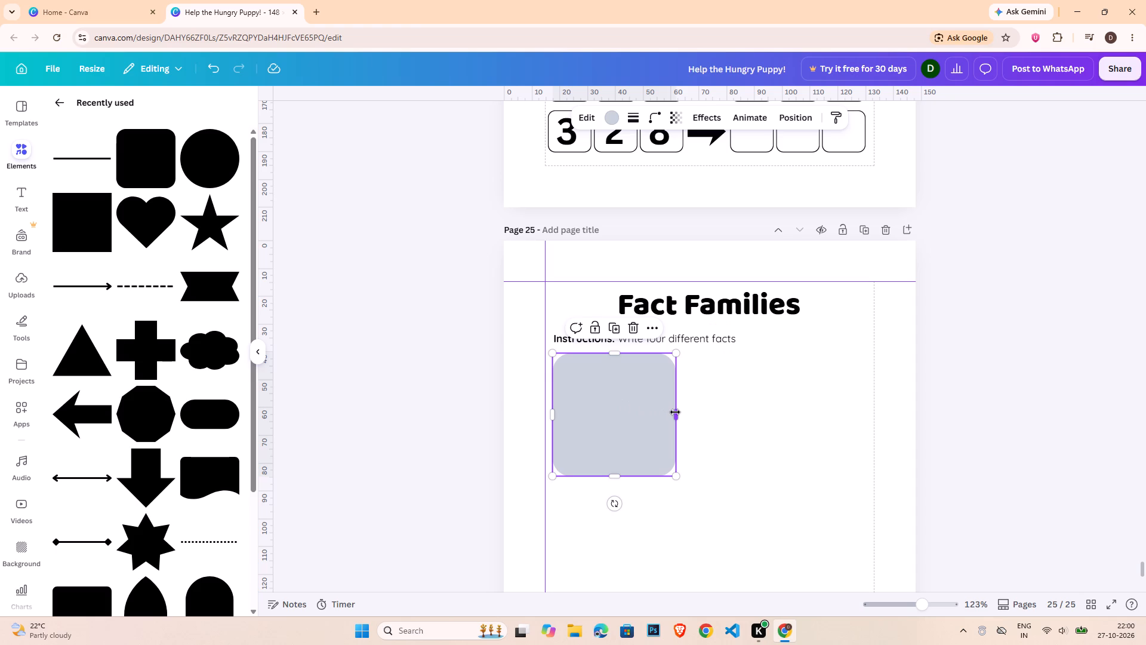
pyautogui.moveTo(676, 412); pyautogui.dragTo(713, 412)
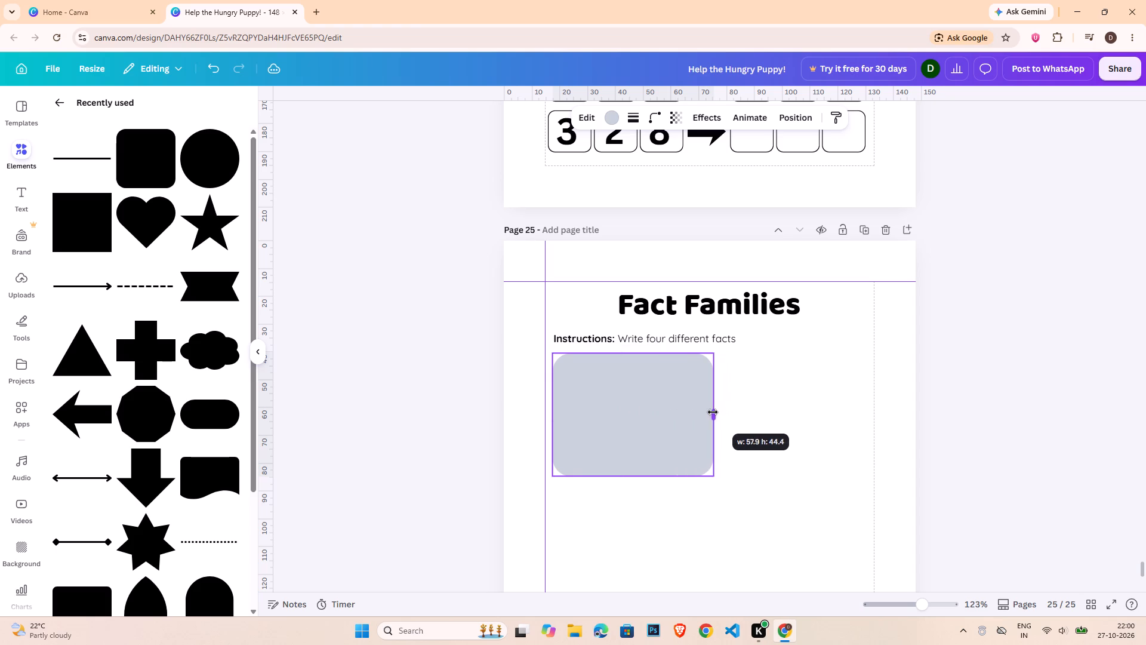
pyautogui.moveTo(713, 412); pyautogui.dragTo(714, 412)
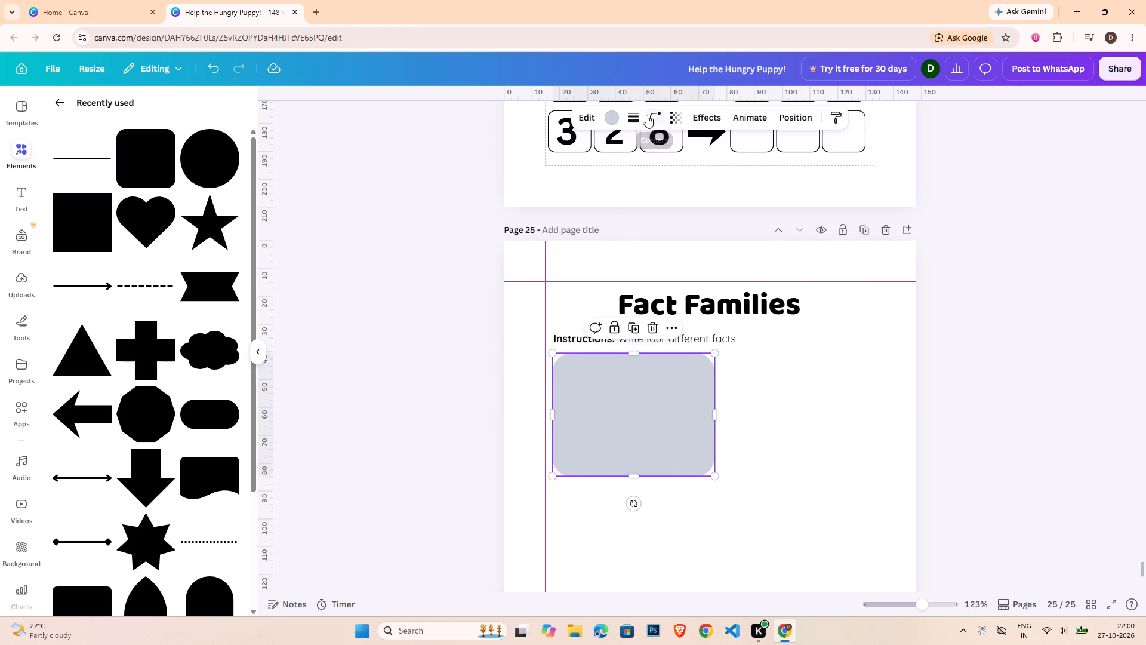
# Reduce the box's corner rounding and give it a solid outline with stroke weight 1.
pyautogui.click(646, 115)
pyautogui.moveTo(619, 173); pyautogui.dragTo(602, 173)
pyautogui.click(634, 111)
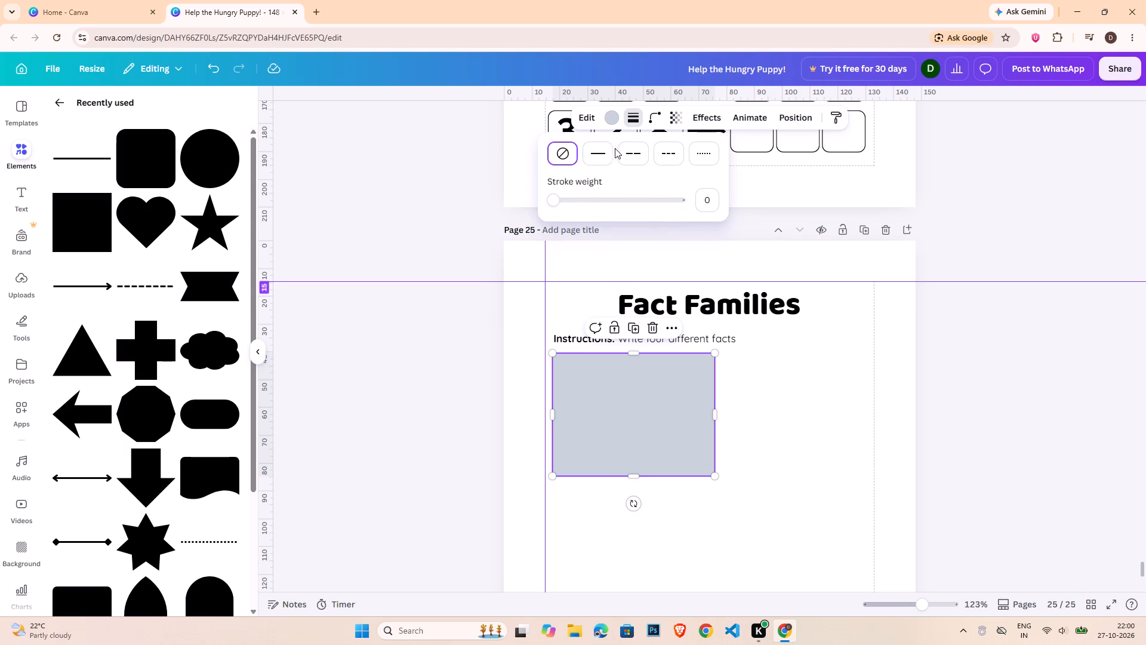
pyautogui.click(600, 153)
pyautogui.doubleClick(709, 206)
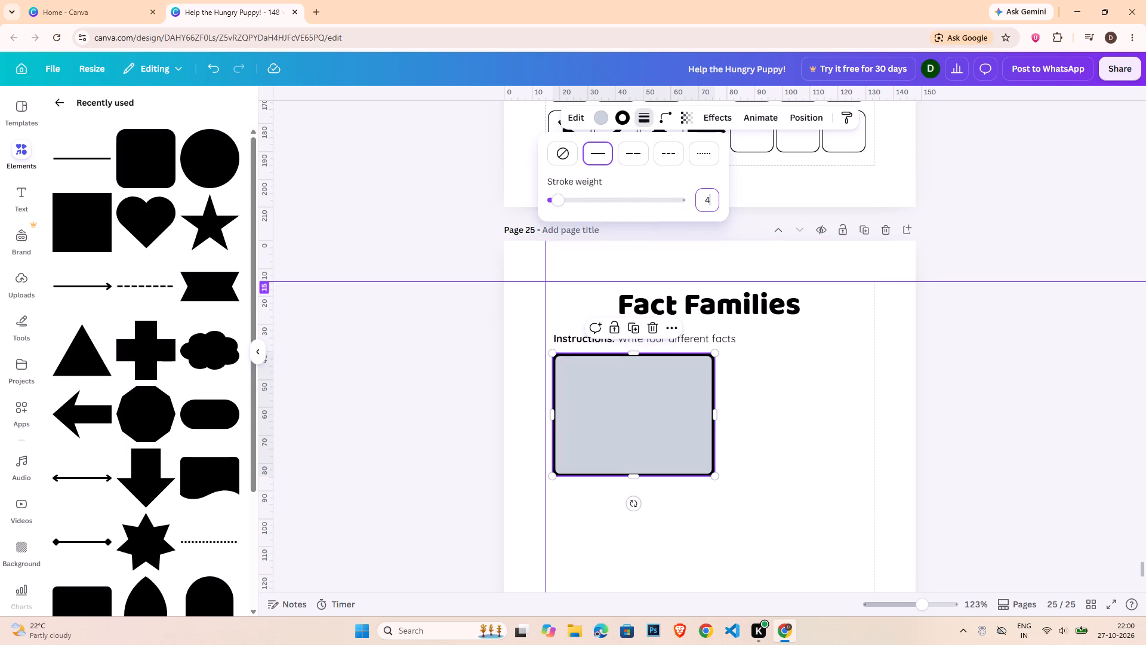
pyautogui.press('1')
pyautogui.press('Return')
# Change the outlined box's fill colour to white.
pyautogui.click(602, 107)
pyautogui.click(599, 121)
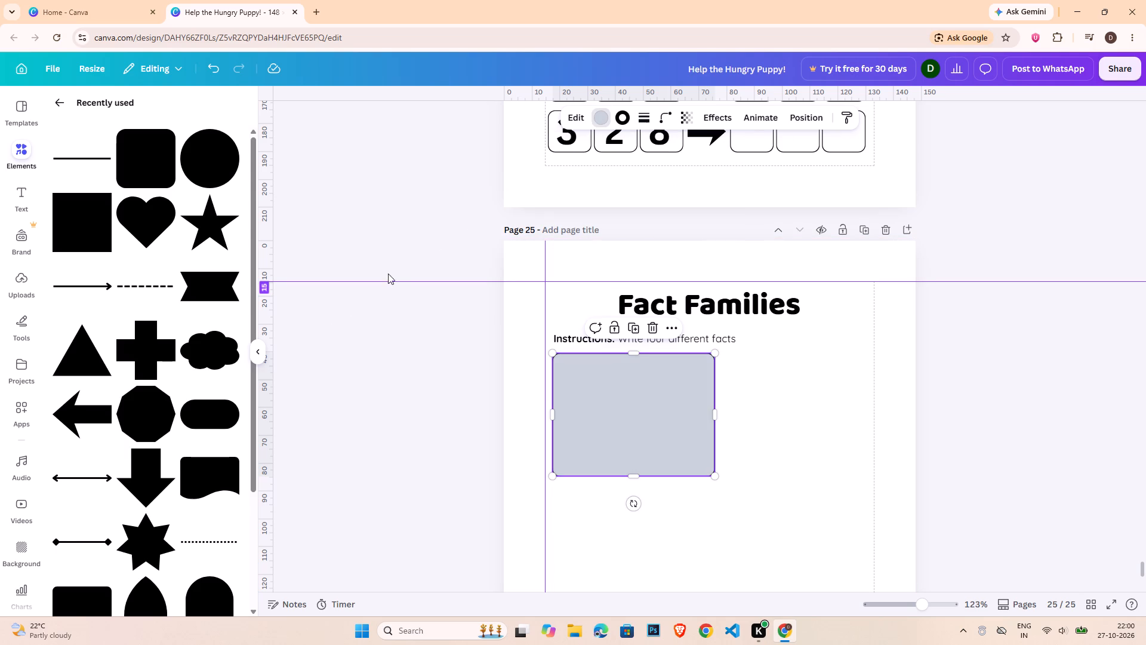
pyautogui.click(225, 523)
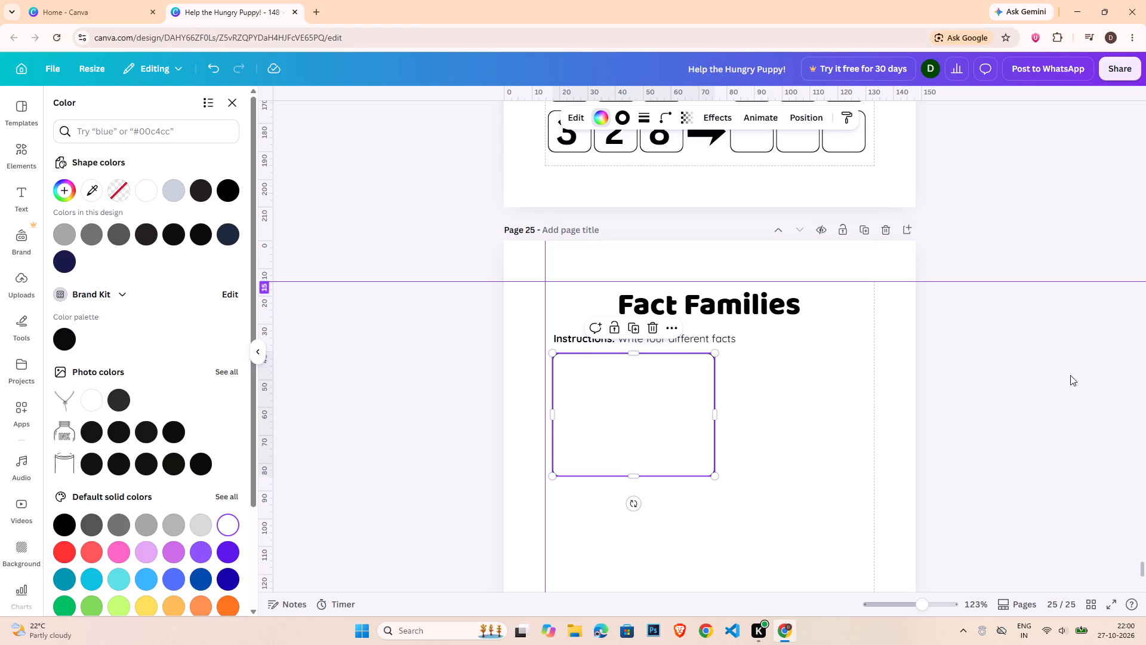
pyautogui.click(1024, 387)
pyautogui.click(673, 426)
pyautogui.click(957, 423)
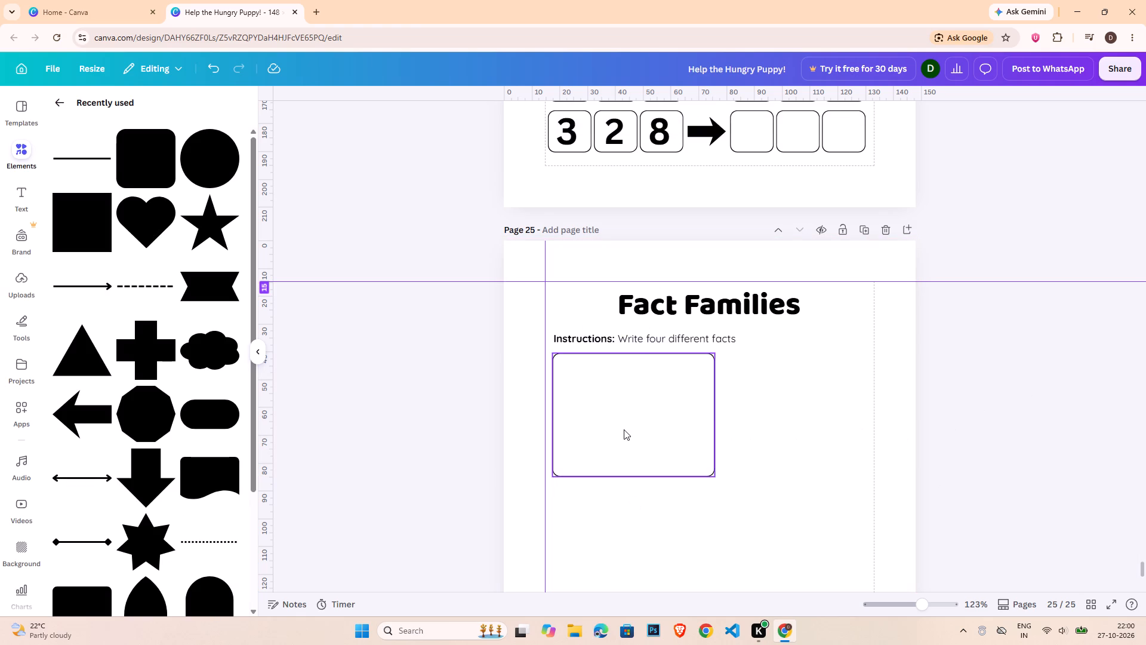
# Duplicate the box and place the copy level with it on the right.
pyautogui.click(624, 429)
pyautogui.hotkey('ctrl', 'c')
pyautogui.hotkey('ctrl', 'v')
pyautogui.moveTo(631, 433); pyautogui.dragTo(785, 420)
# Narrow the left box to about 55 mm wide and delete the wider copy beside it.
pyautogui.click(691, 417)
pyautogui.moveTo(710, 414); pyautogui.dragTo(702, 414)
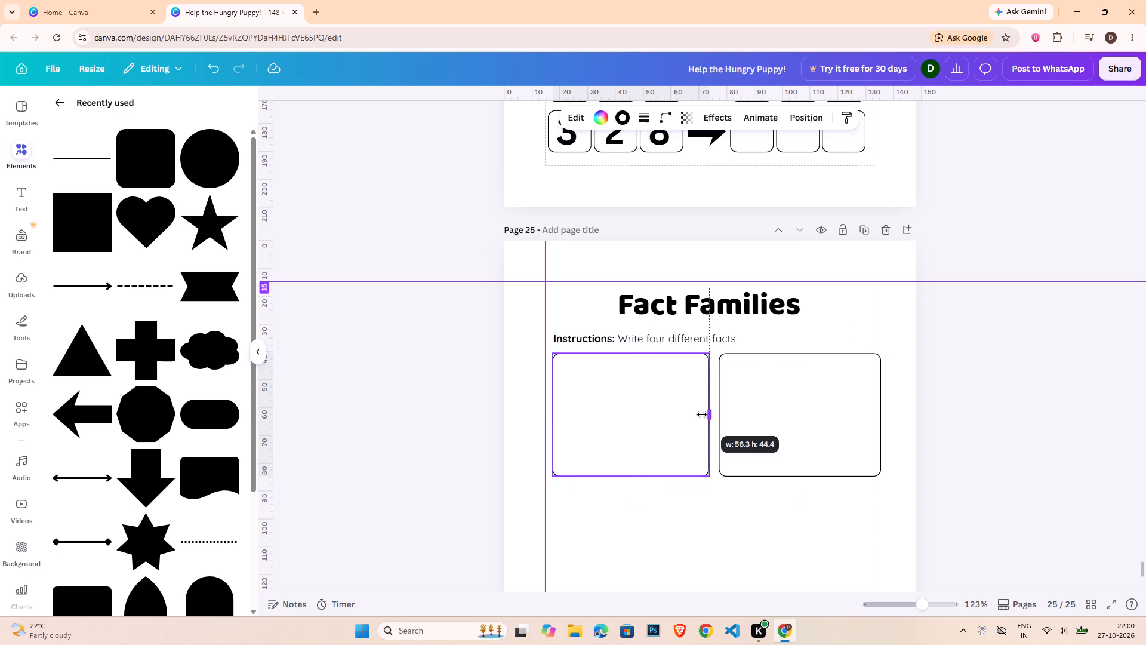
pyautogui.moveTo(702, 414); pyautogui.dragTo(701, 415)
pyautogui.click(745, 410)
pyautogui.press('Delete')
# Duplicate the narrowed box and place the copy level with it on the right, inside the page margin.
pyautogui.click(673, 425)
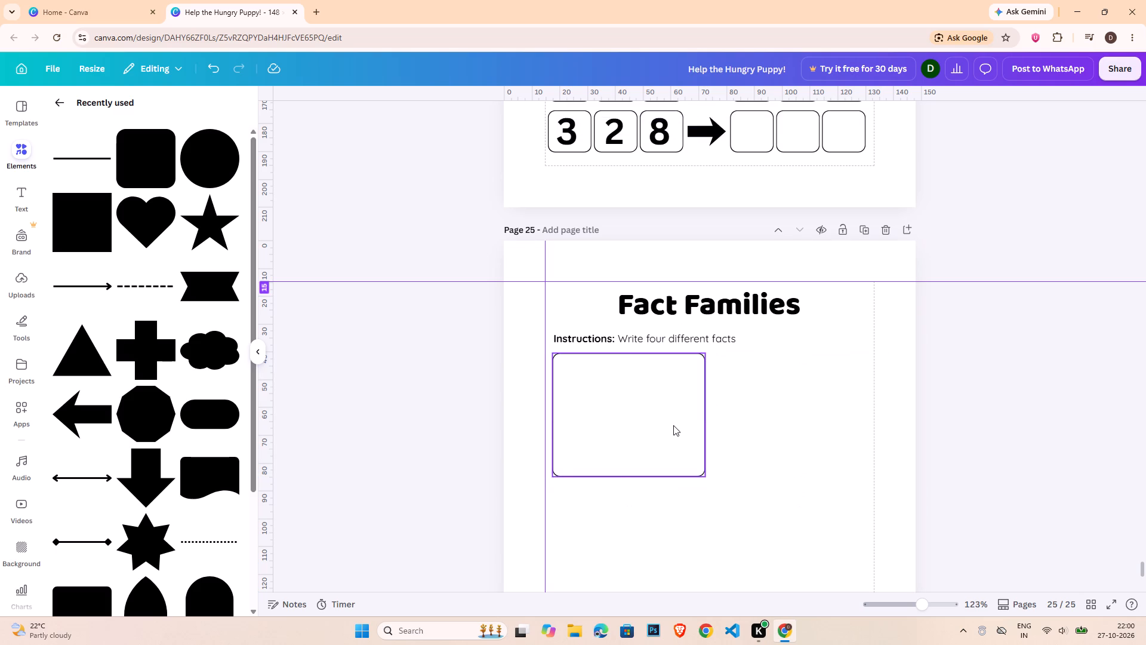
pyautogui.hotkey('ctrl', 'c')
pyautogui.hotkey('ctrl', 'v')
pyautogui.moveTo(664, 430); pyautogui.dragTo(814, 419)
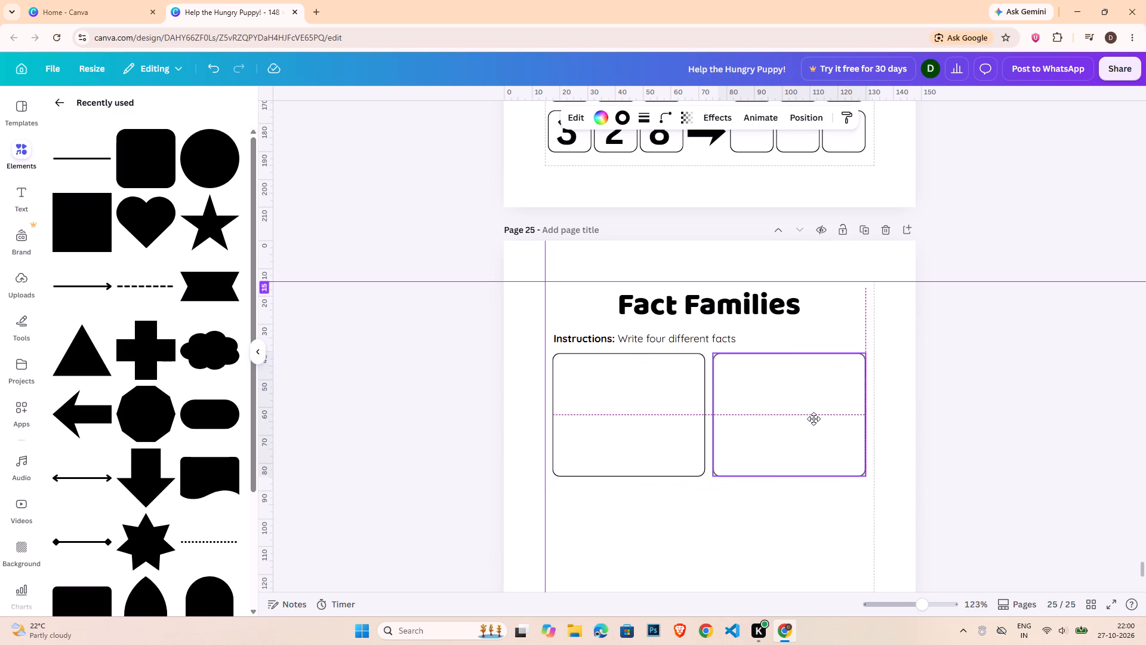
pyautogui.moveTo(814, 419); pyautogui.dragTo(813, 419)
pyautogui.click(960, 419)
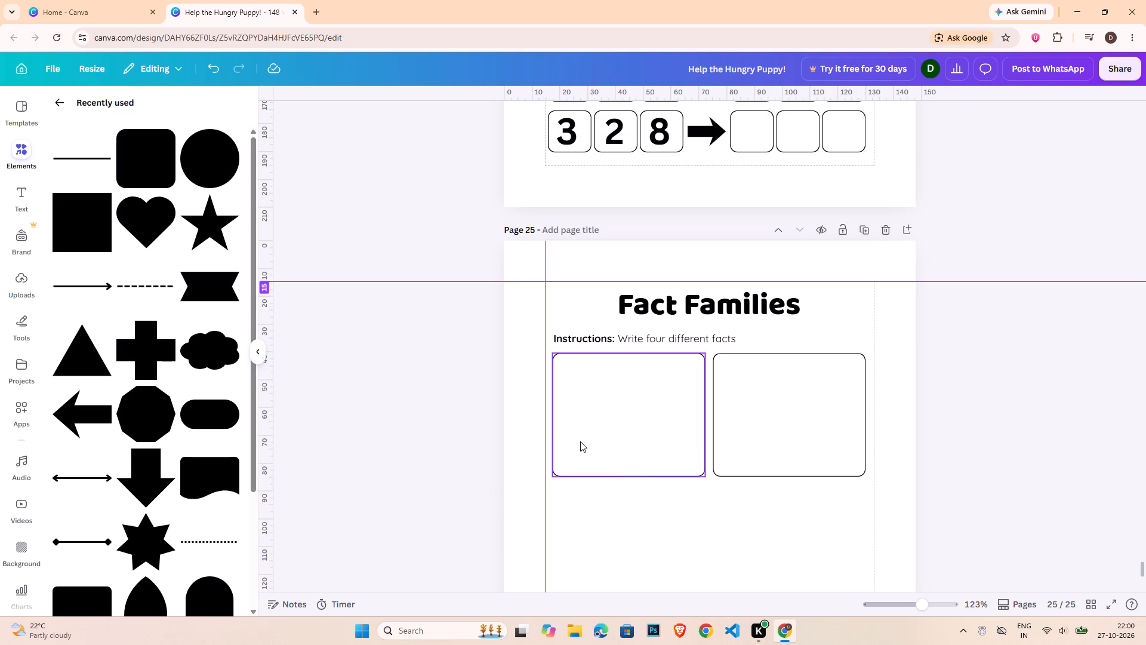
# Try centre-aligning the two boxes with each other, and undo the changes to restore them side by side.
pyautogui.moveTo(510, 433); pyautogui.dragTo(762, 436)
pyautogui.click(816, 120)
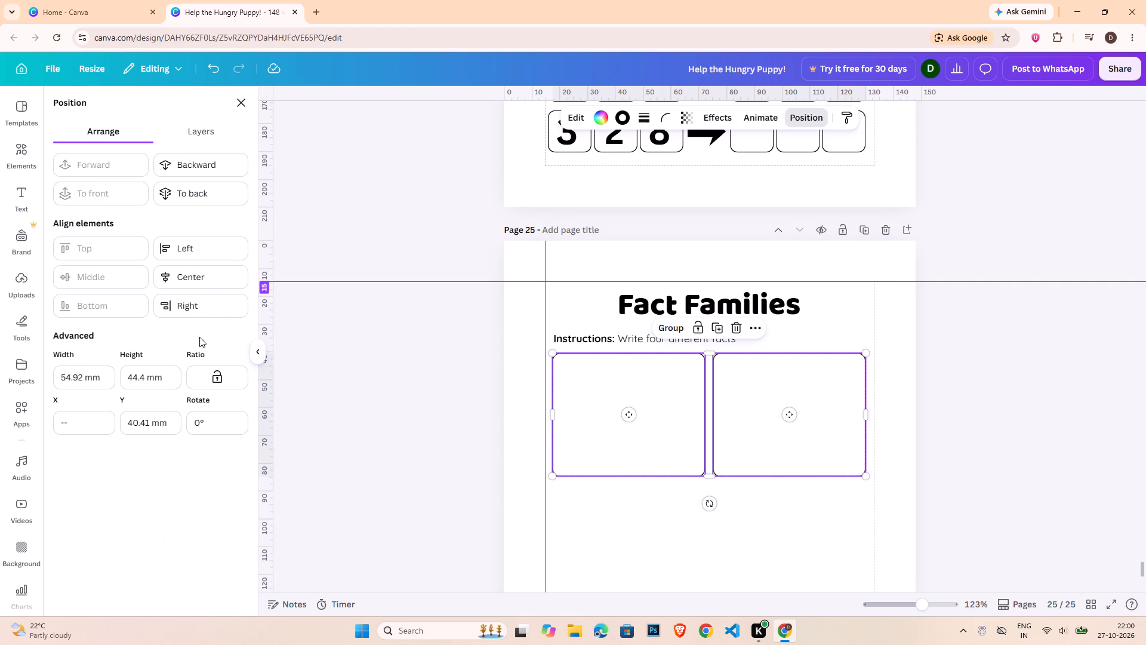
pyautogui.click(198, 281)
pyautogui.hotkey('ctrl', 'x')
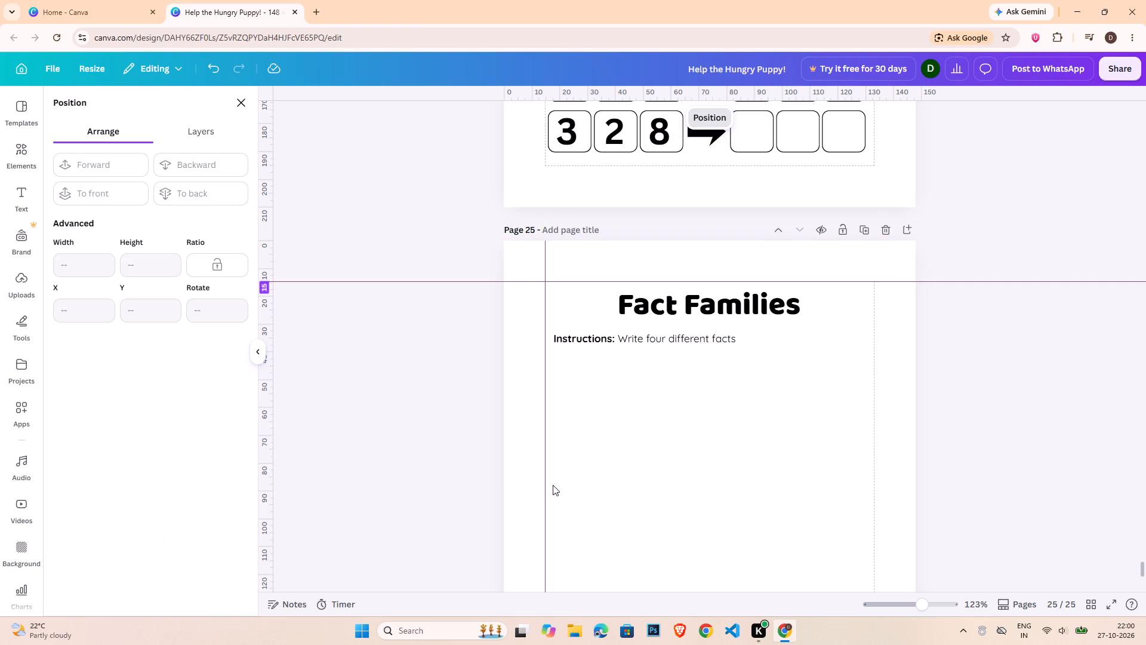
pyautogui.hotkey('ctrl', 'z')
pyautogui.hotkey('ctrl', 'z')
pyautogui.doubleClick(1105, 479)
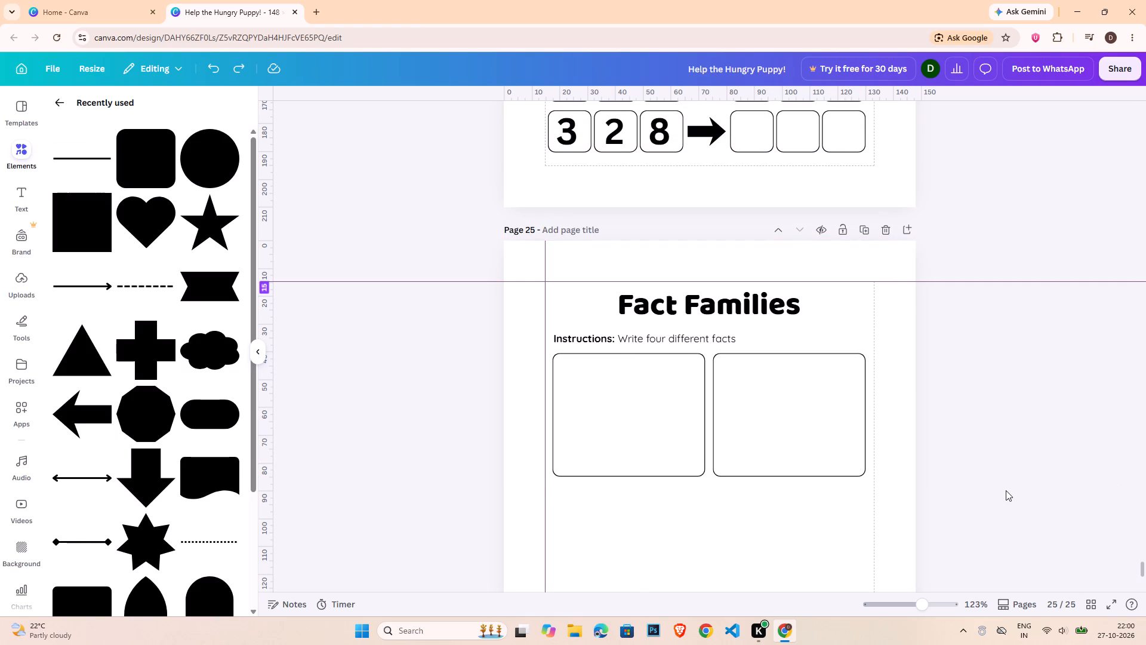
# Duplicate the pair of boxes and place the copies directly below as a second row.
pyautogui.scroll(-4, 1002, 490)
pyautogui.moveTo(519, 192); pyautogui.dragTo(830, 188)
pyautogui.hotkey('ctrl', 'c')
pyautogui.hotkey('ctrl', 'v')
pyautogui.moveTo(853, 208); pyautogui.dragTo(845, 331)
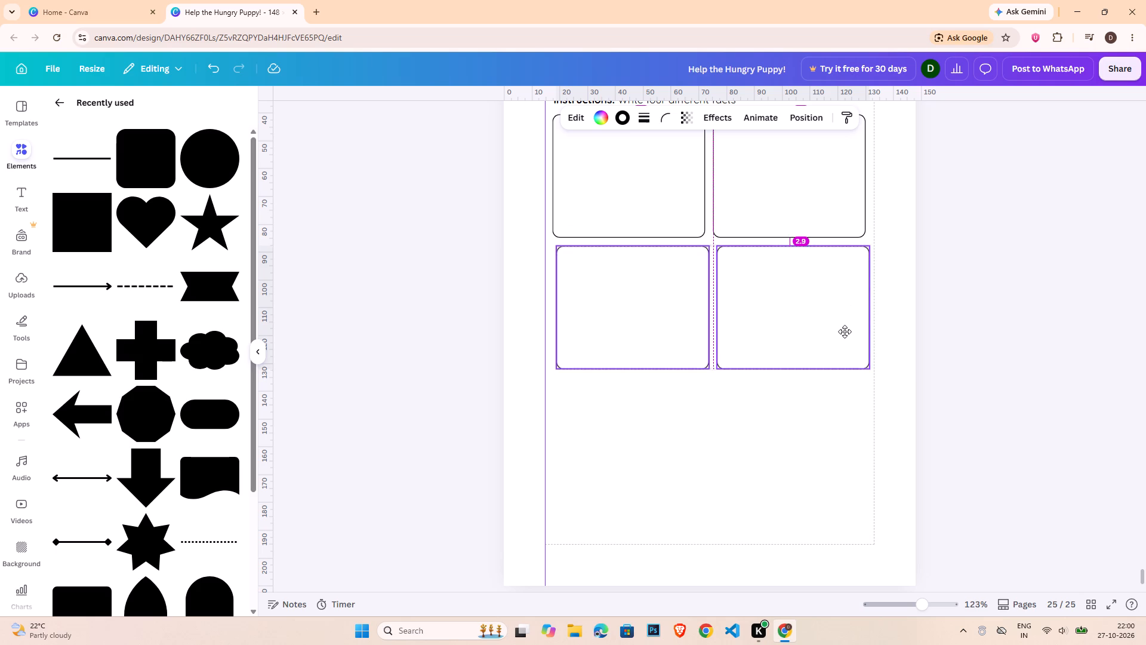
pyautogui.moveTo(845, 331); pyautogui.dragTo(843, 334)
# Duplicate the second row of boxes and place the copies beneath it as a third row.
pyautogui.scroll(-1, 953, 397)
pyautogui.hotkey('ctrl', 'c')
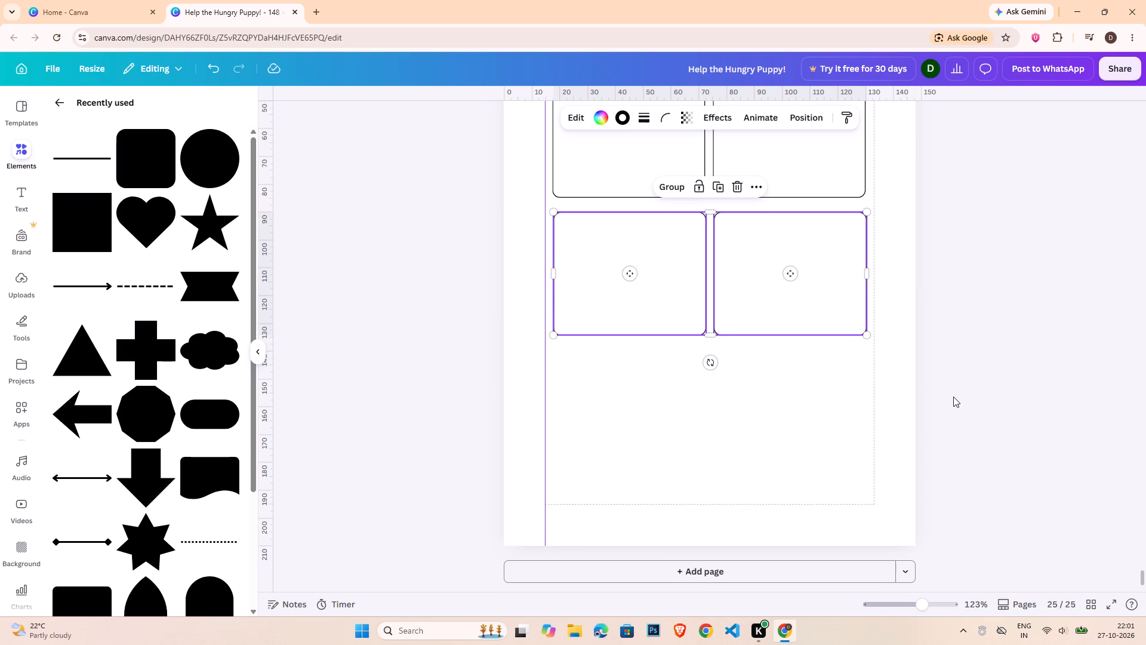
pyautogui.hotkey('ctrl', 'v')
pyautogui.moveTo(846, 322); pyautogui.dragTo(830, 457)
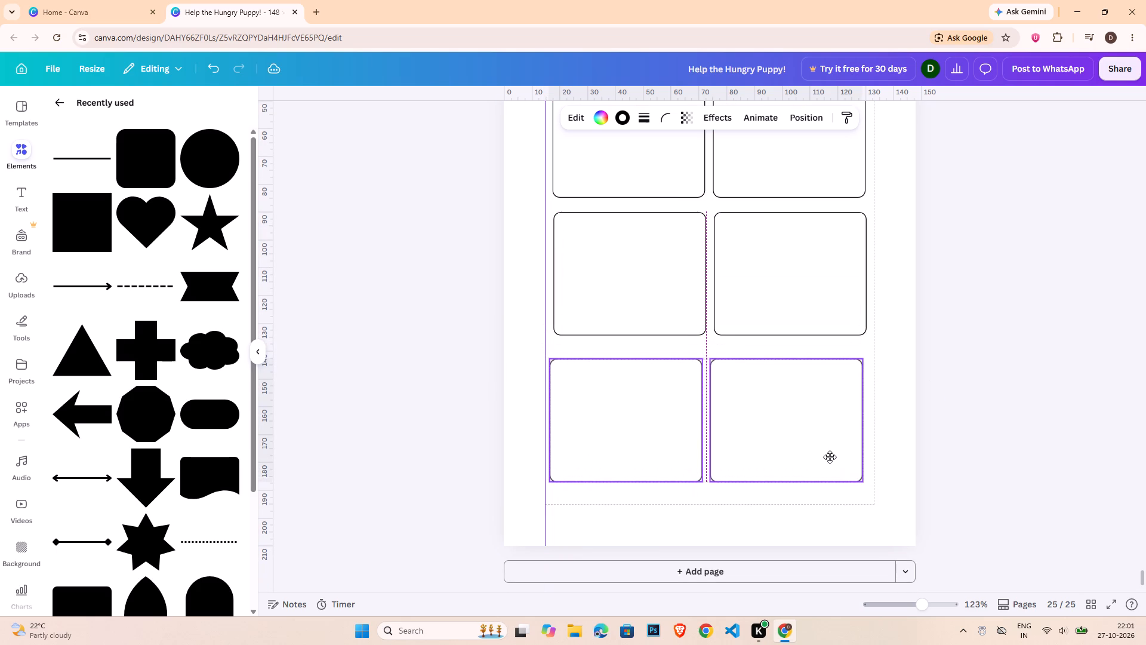
pyautogui.moveTo(830, 457); pyautogui.dragTo(832, 453)
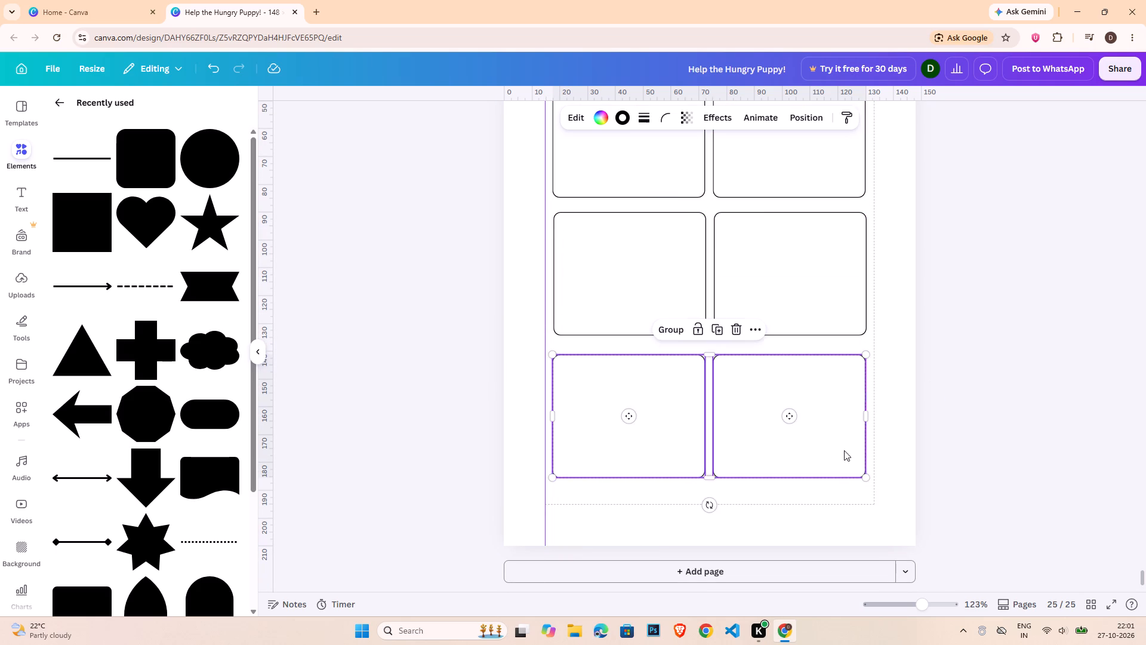
pyautogui.click(991, 425)
# Select all six boxes and tidy them into an aligned, evenly spaced grid of two columns and three rows.
pyautogui.scroll(1, 444, 265)
pyautogui.moveTo(477, 207); pyautogui.dragTo(866, 269)
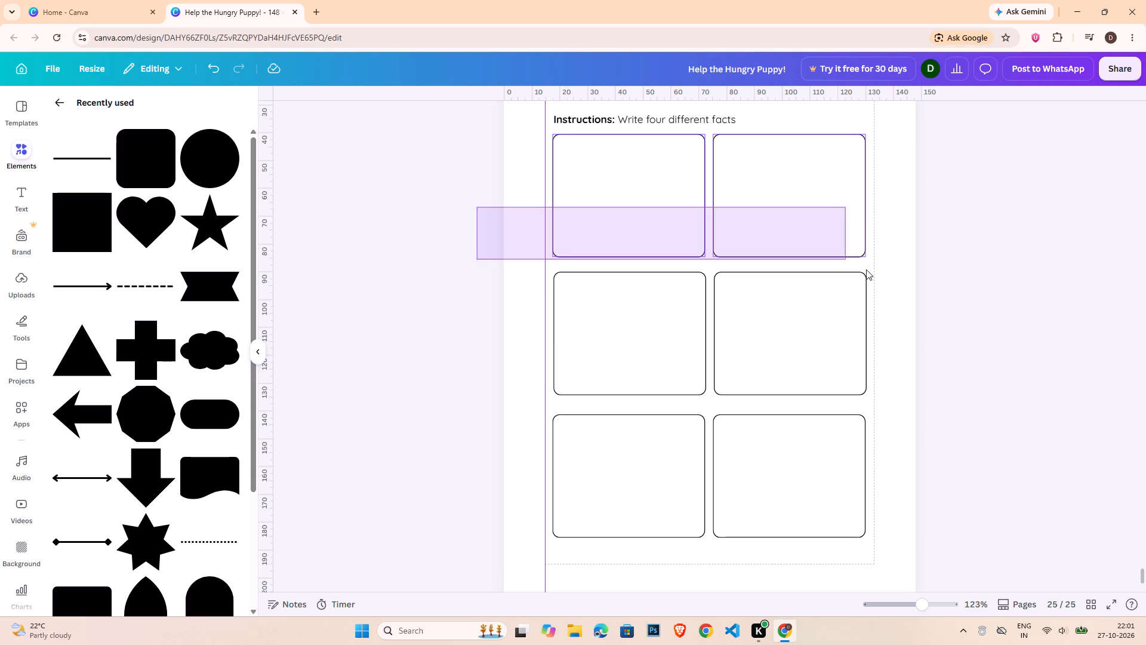
pyautogui.moveTo(866, 269); pyautogui.dragTo(871, 272)
pyautogui.click(467, 252)
pyautogui.moveTo(480, 222); pyautogui.dragTo(858, 529)
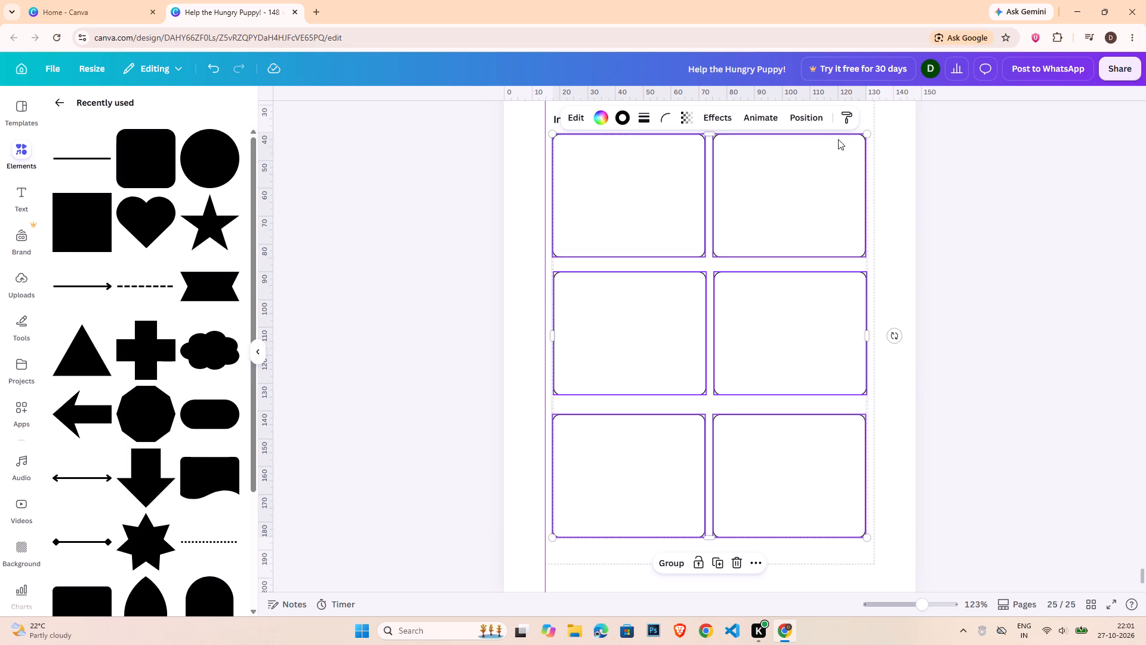
pyautogui.click(802, 112)
pyautogui.click(122, 389)
pyautogui.doubleClick(1020, 411)
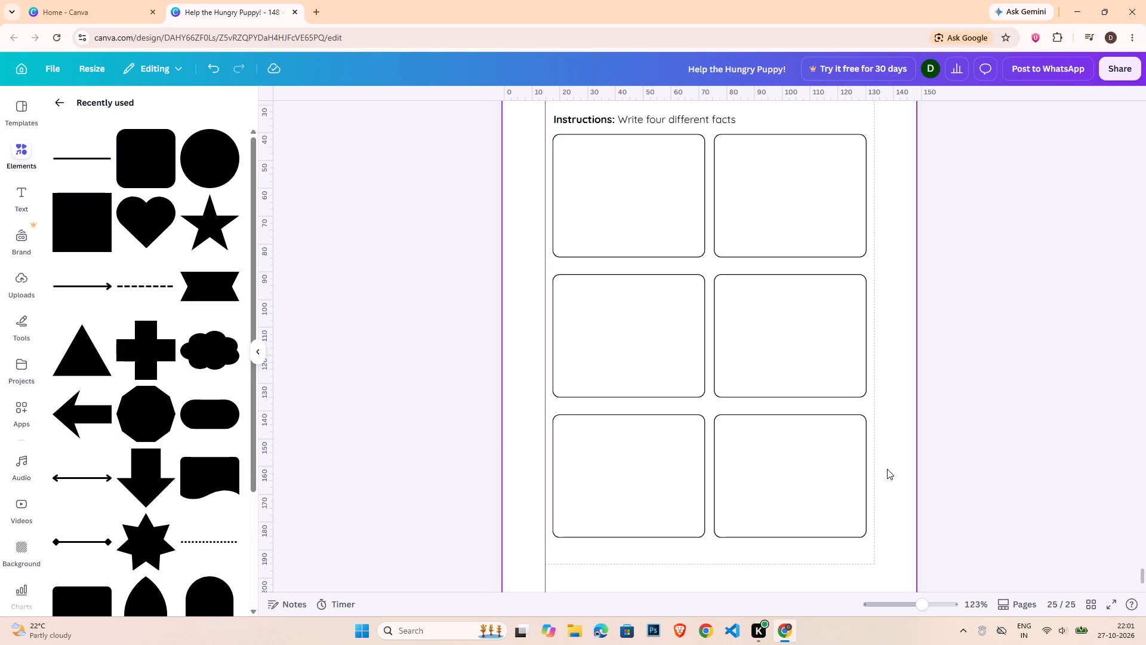
pyautogui.scroll(3, 882, 378)
pyautogui.click(994, 374)
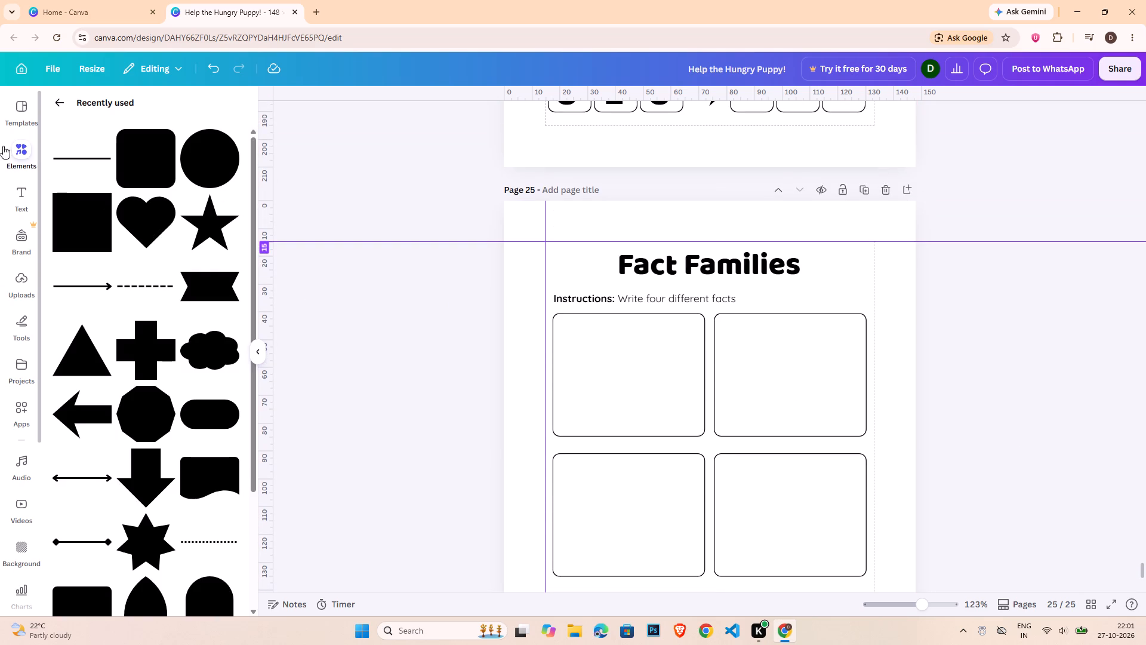
# Add a heading text reading "5", shrink it to about size 31, and place it near the first box's upper-left corner.
pyautogui.click(63, 100)
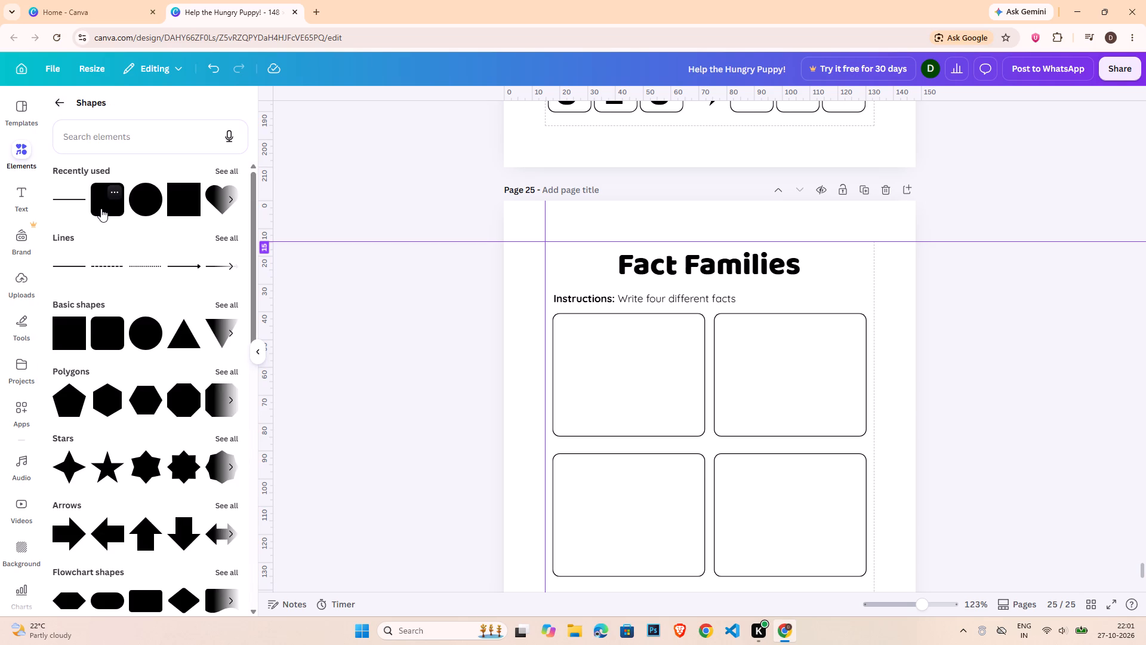
pyautogui.click(4, 199)
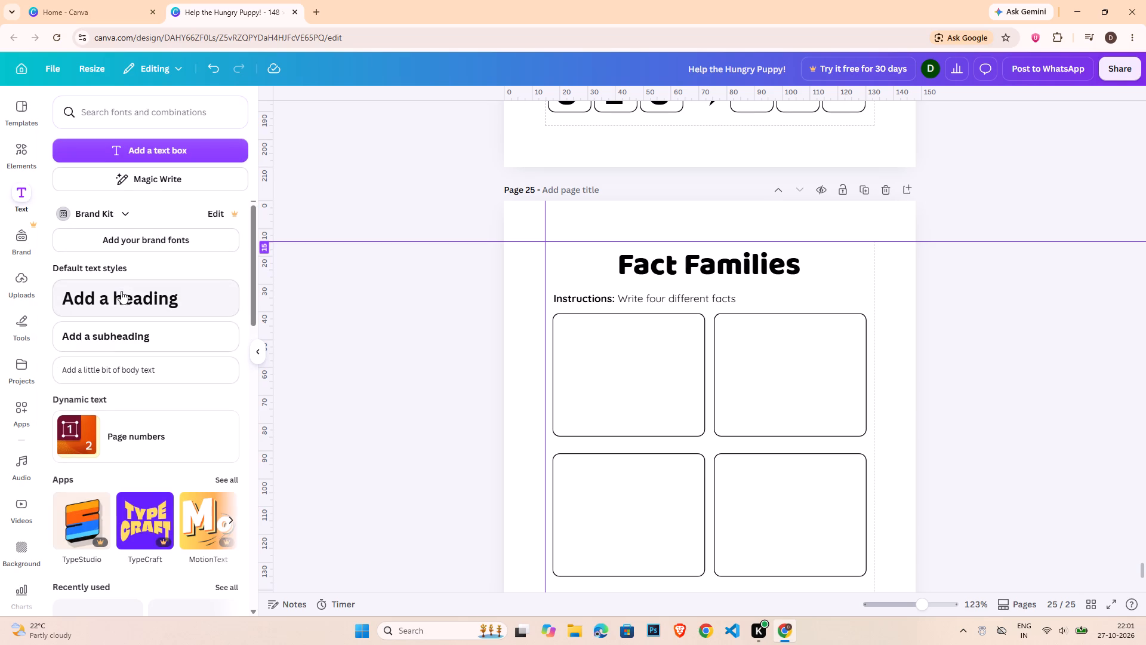
pyautogui.click(121, 296)
pyautogui.tripleClick(686, 395)
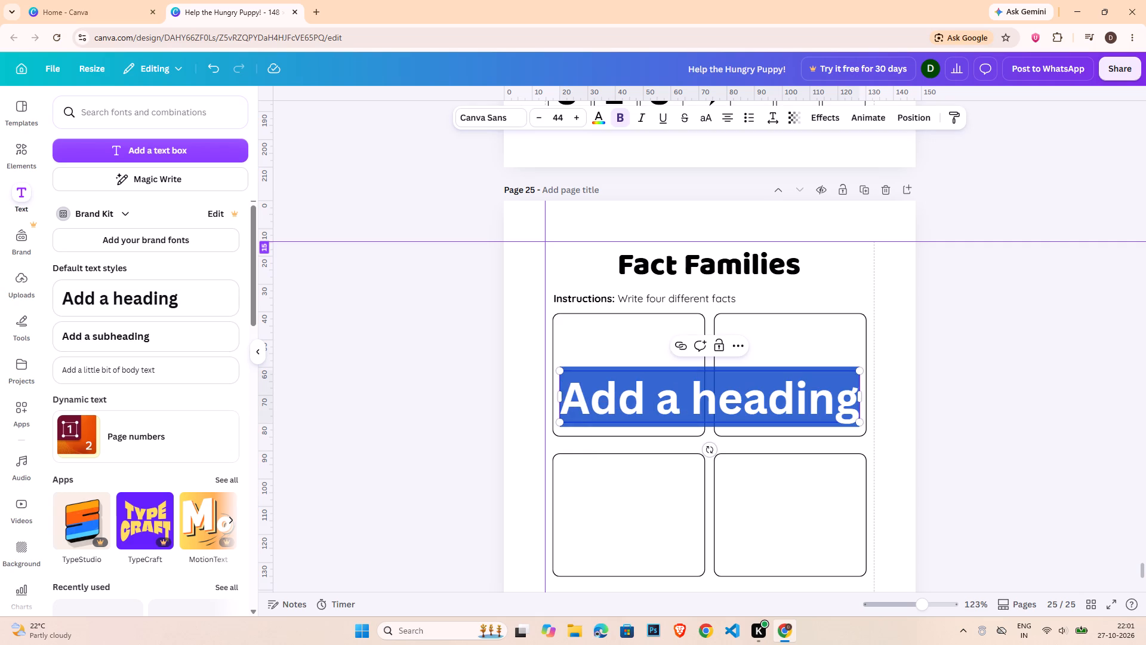
pyautogui.press('5')
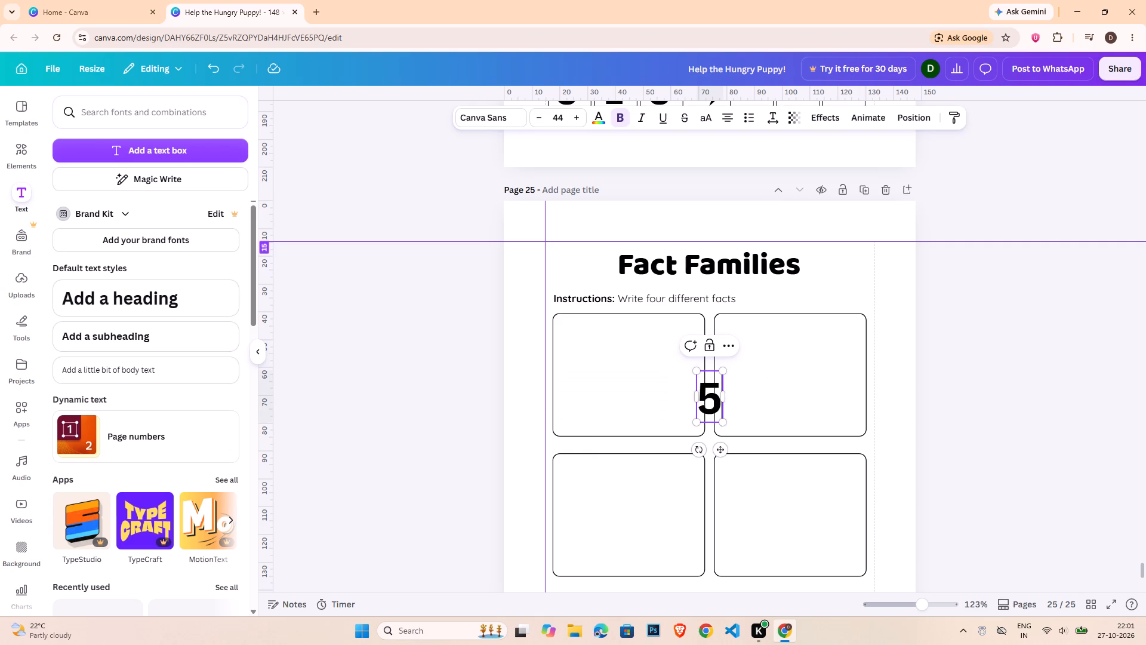
pyautogui.click(962, 399)
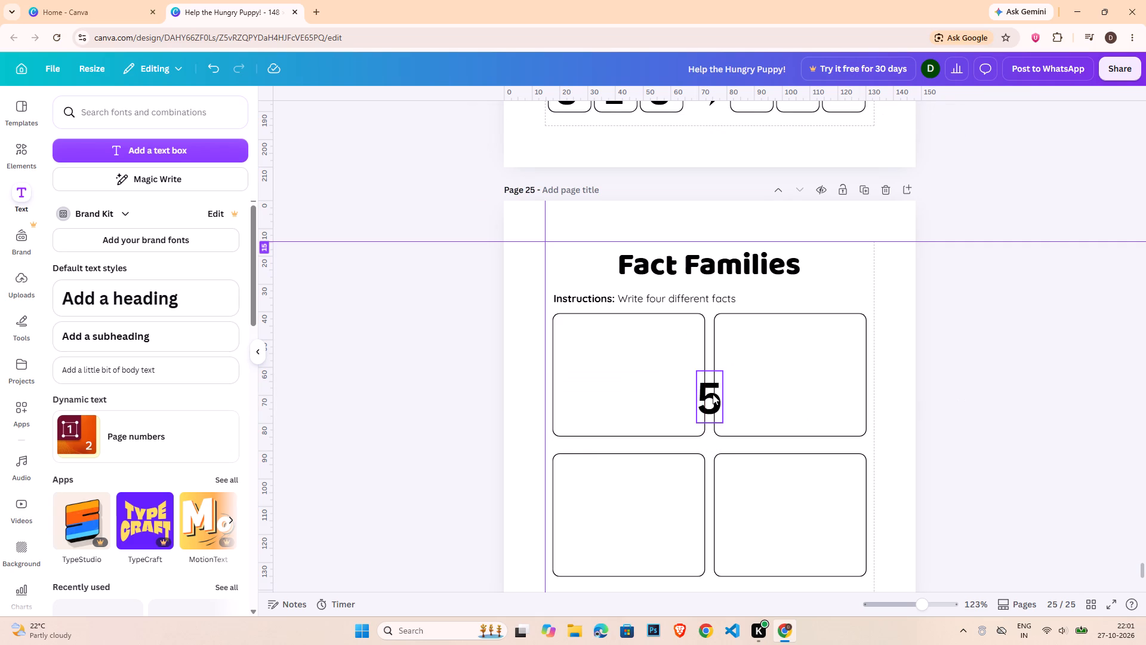
pyautogui.moveTo(713, 394); pyautogui.dragTo(573, 337)
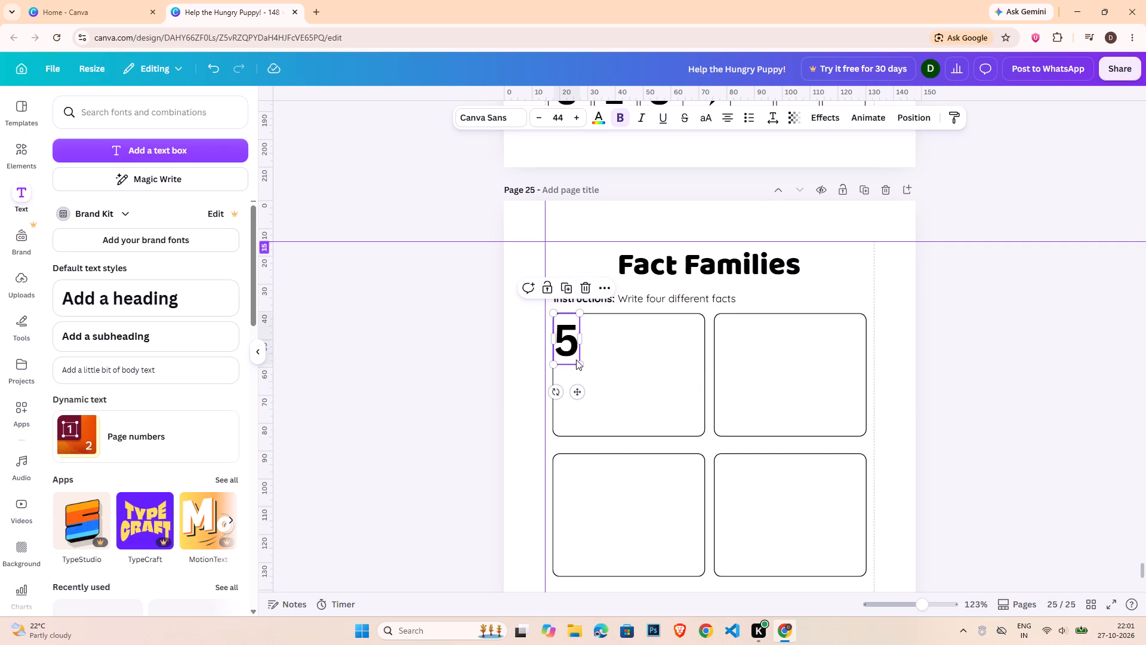
pyautogui.moveTo(577, 362); pyautogui.dragTo(570, 346)
pyautogui.moveTo(565, 337); pyautogui.dragTo(567, 337)
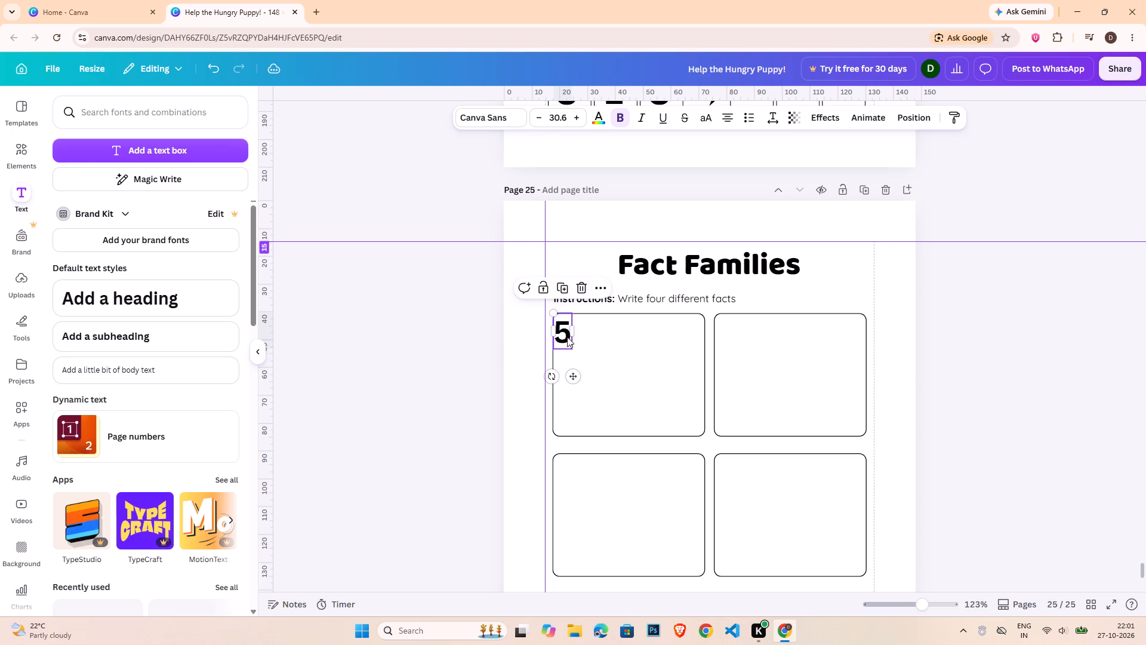
pyautogui.moveTo(567, 337); pyautogui.dragTo(581, 336)
# Duplicate the 5 beside it in the first box and change the copy to 2.
pyautogui.hotkey('ctrl', 'c')
pyautogui.hotkey('ctrl', 'v')
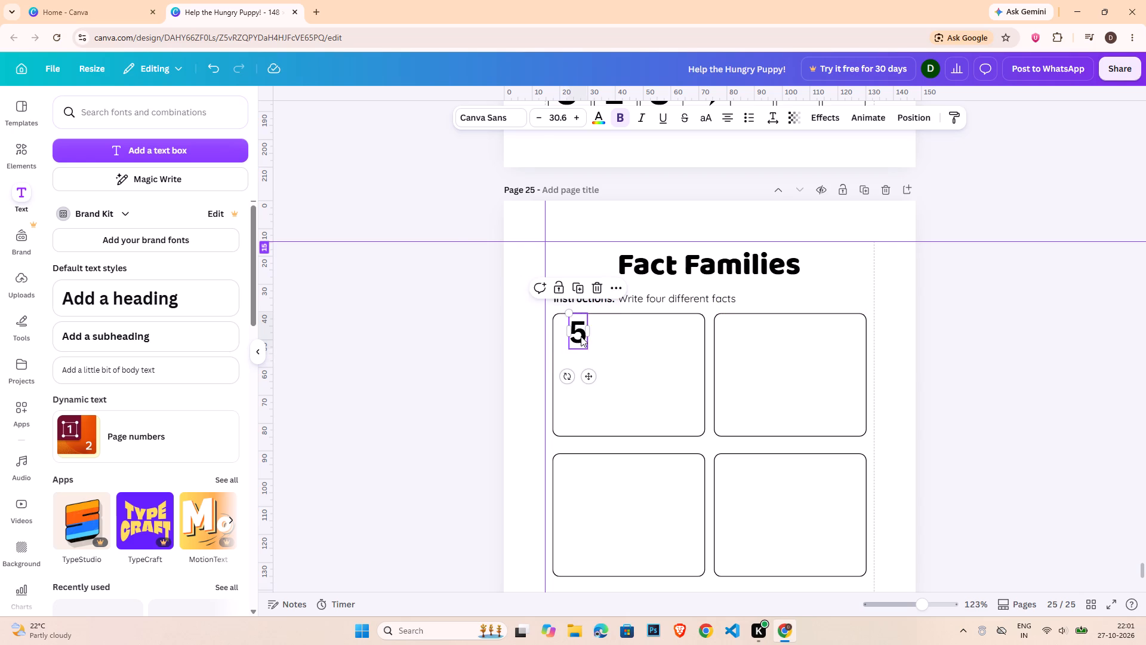
pyautogui.moveTo(589, 339); pyautogui.dragTo(624, 330)
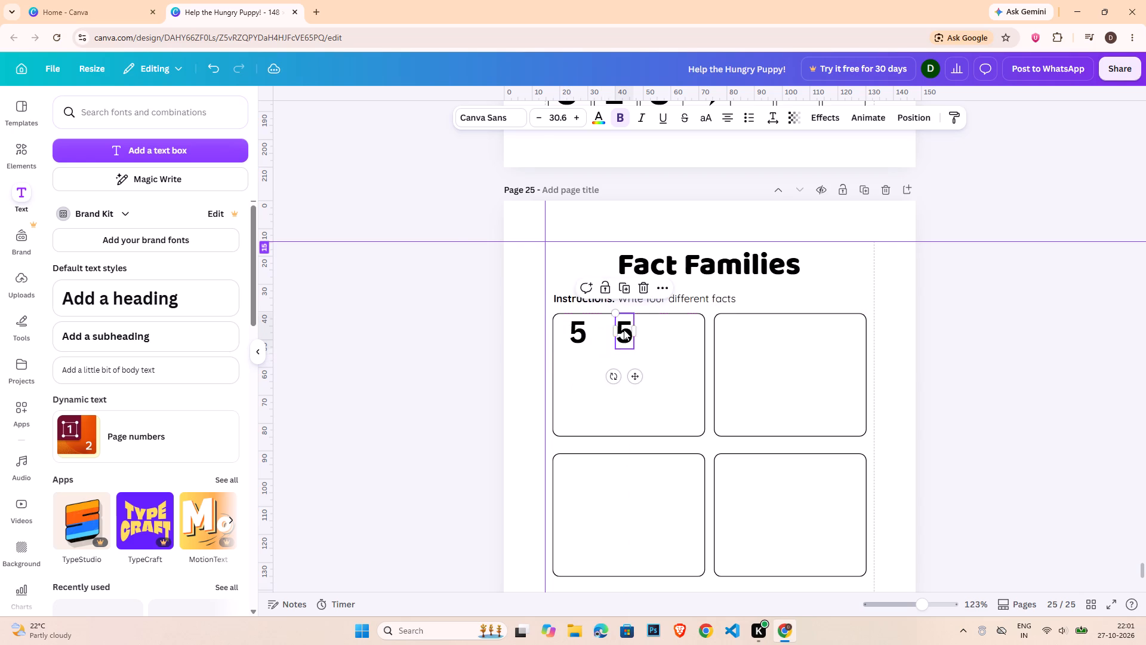
pyautogui.click(624, 330)
pyautogui.press('2')
pyautogui.click(978, 354)
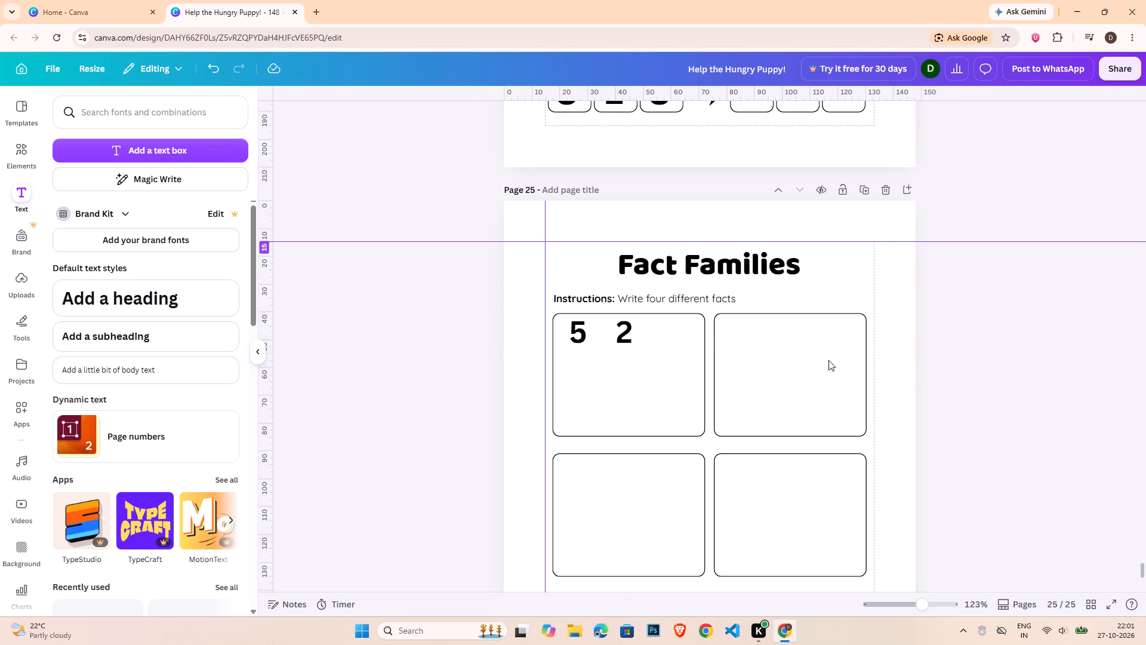
# Duplicate the 2, place the copy level with it as the third number, and change it to 3.
pyautogui.click(629, 336)
pyautogui.hotkey('ctrl', 'c')
pyautogui.hotkey('ctrl', 'v')
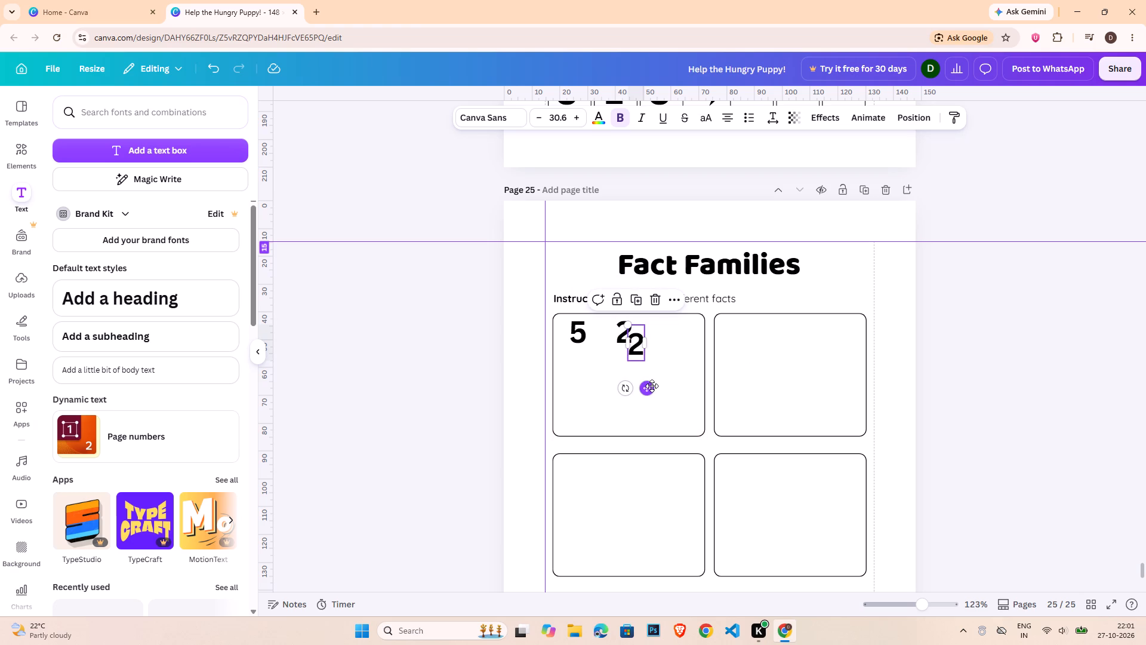
pyautogui.moveTo(651, 386); pyautogui.dragTo(688, 374)
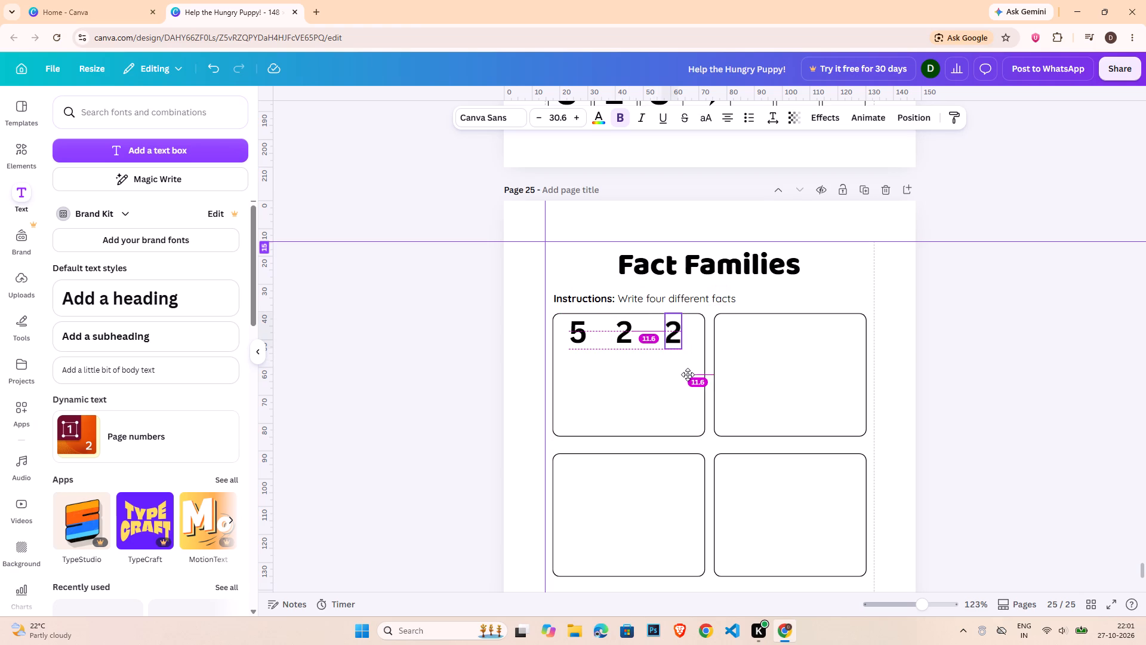
pyautogui.moveTo(688, 374); pyautogui.dragTo(685, 374)
pyautogui.doubleClick(674, 342)
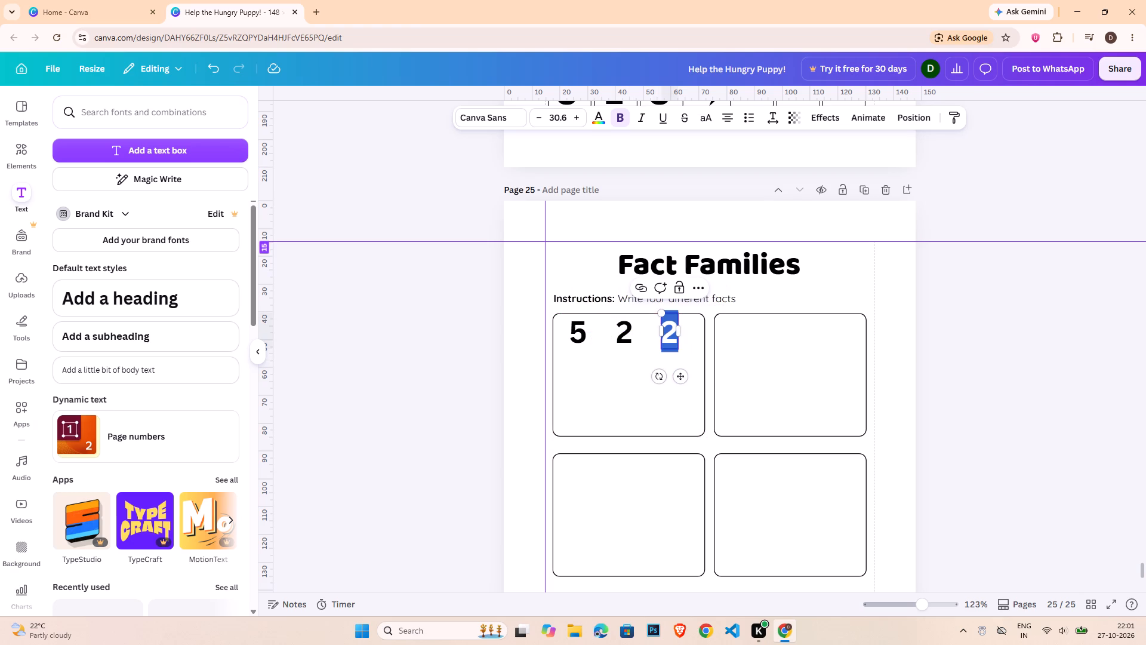
pyautogui.press('3')
pyautogui.click(1048, 383)
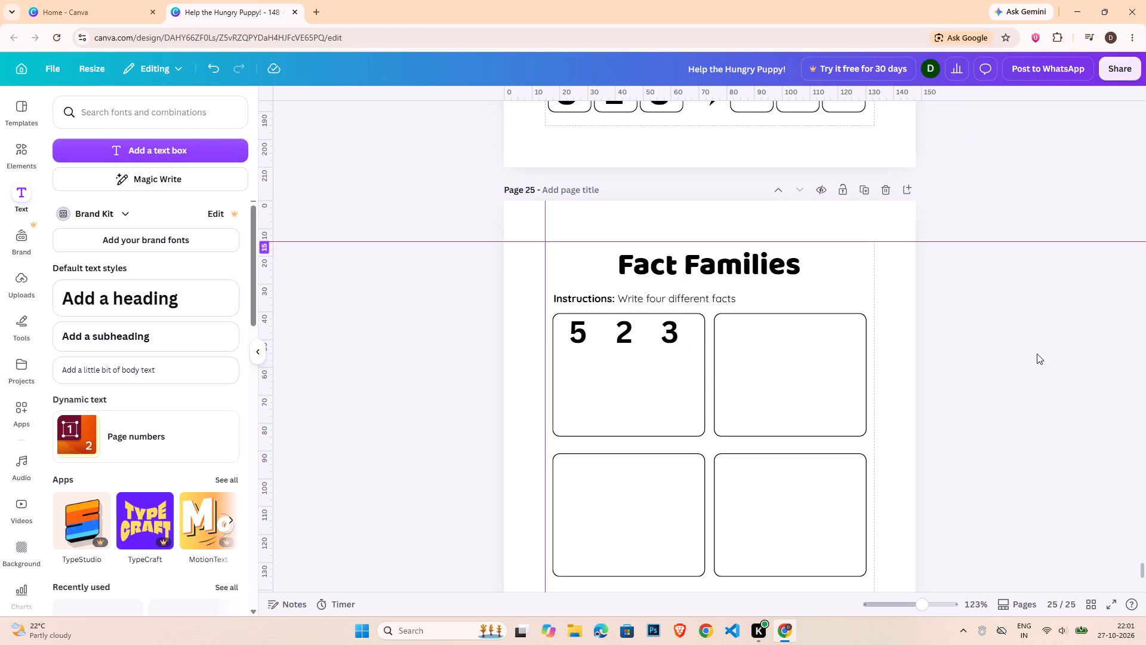
# Replace "four" with "three" in the instructions so they read "Write three different facts".
pyautogui.doubleClick(661, 302)
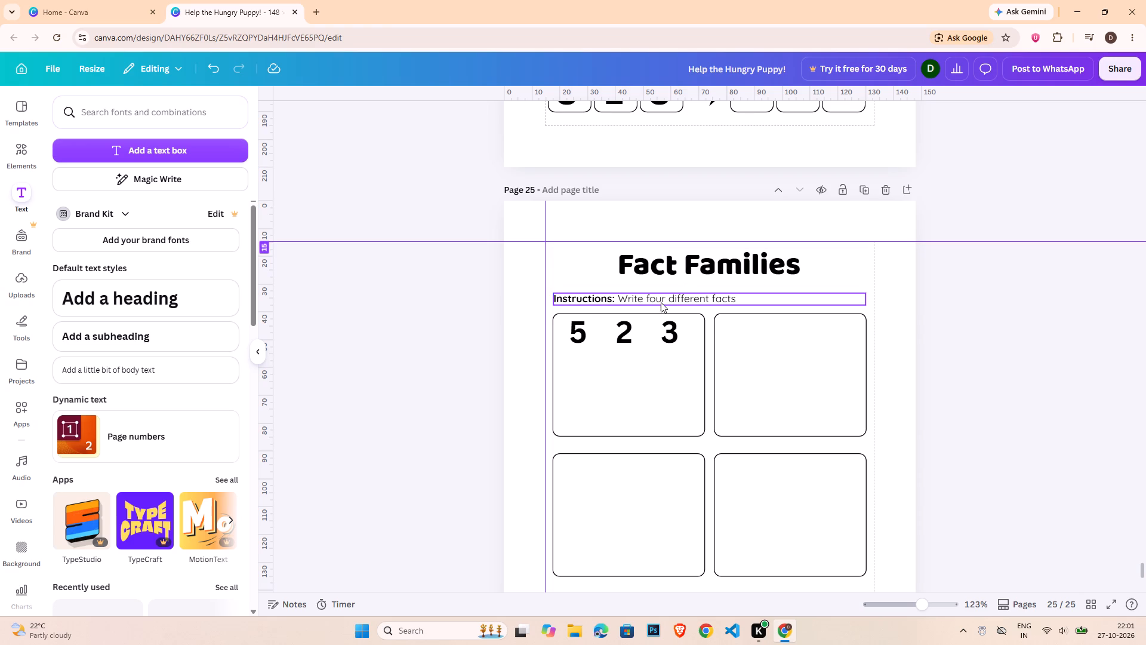
pyautogui.moveTo(667, 298); pyautogui.dragTo(646, 298)
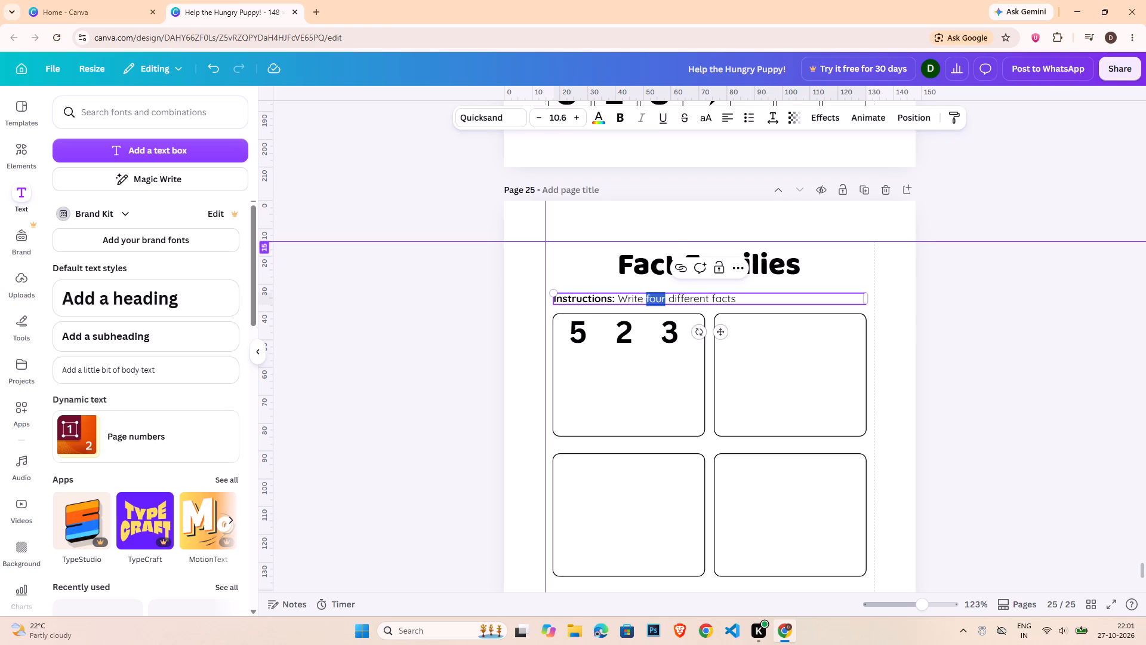
pyautogui.write('three')
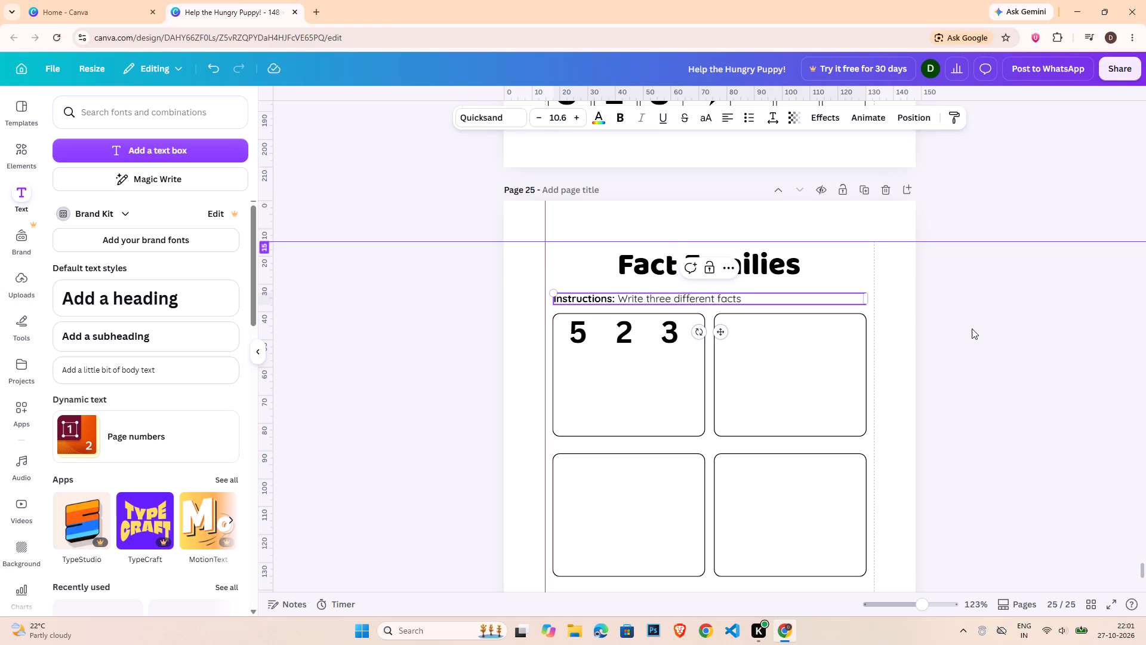
pyautogui.click(972, 328)
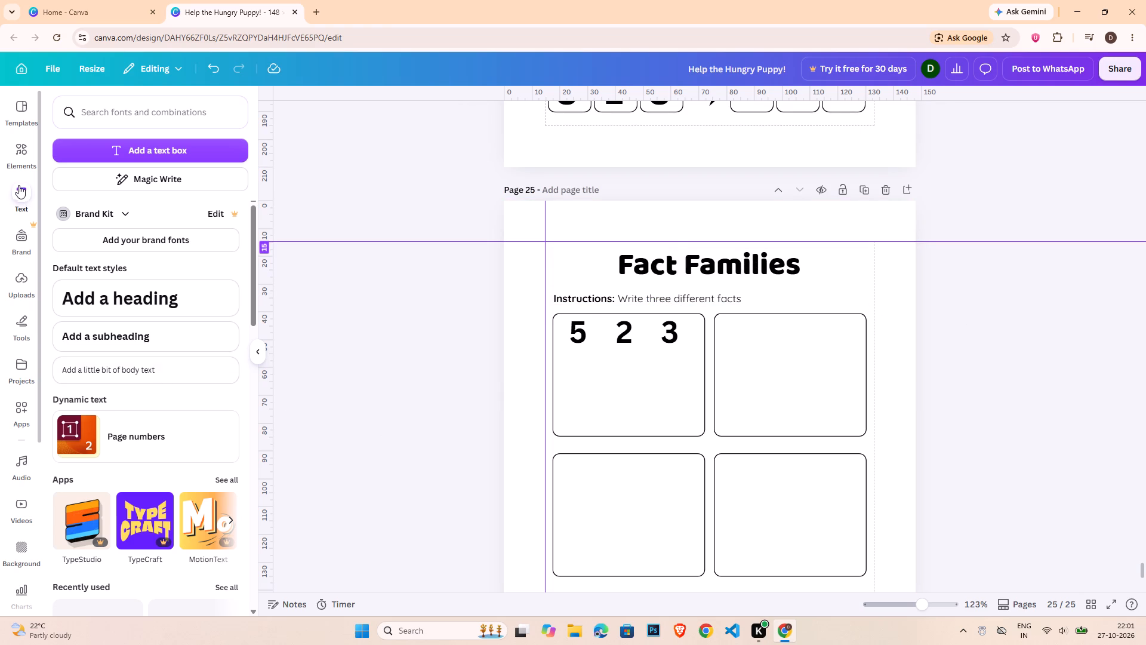
# Add a rounded square, shrink it to about 14 mm across, and centre it beneath the 5 in the first box.
pyautogui.click(24, 154)
pyautogui.click(103, 206)
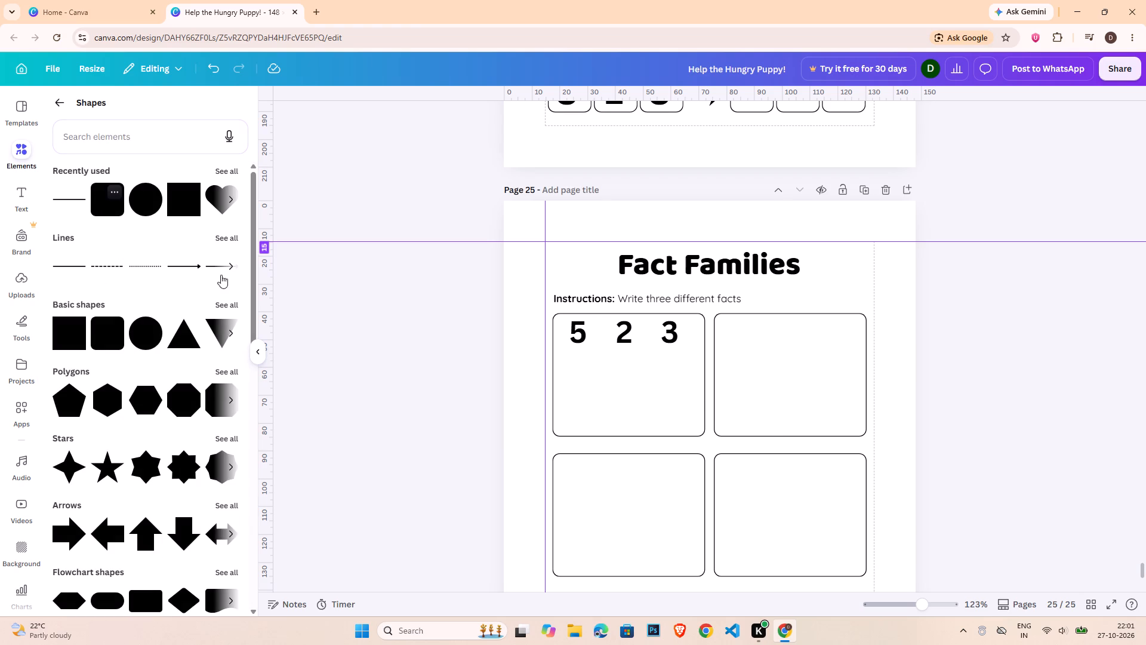
pyautogui.moveTo(716, 495); pyautogui.dragTo(640, 440)
pyautogui.click(1065, 462)
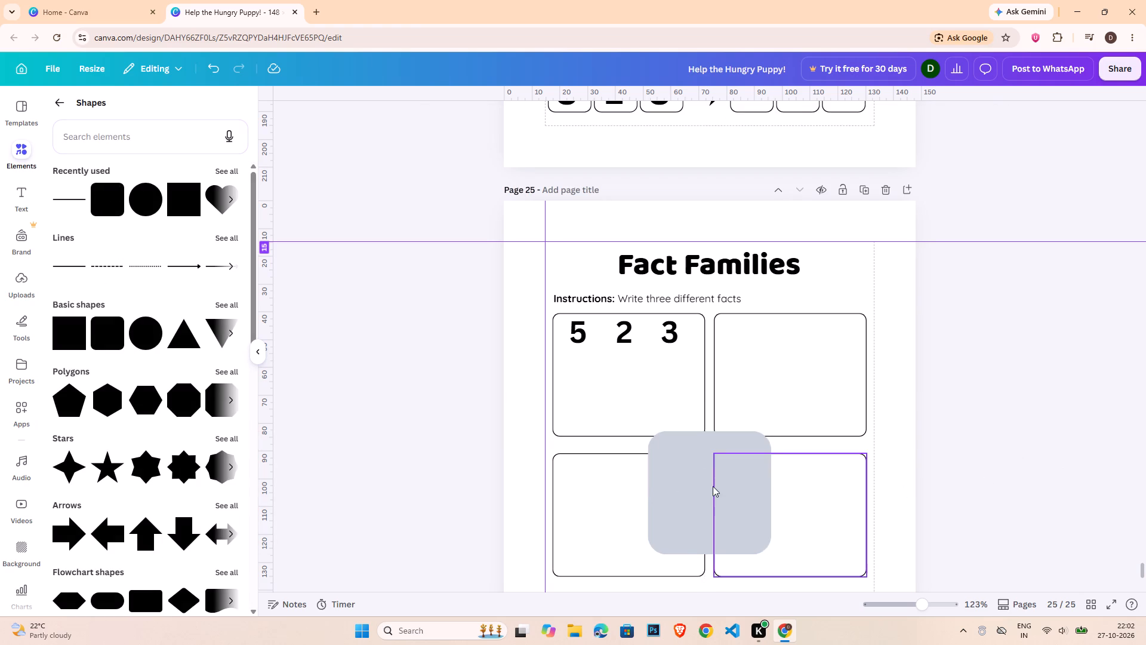
pyautogui.moveTo(701, 488); pyautogui.dragTo(608, 403)
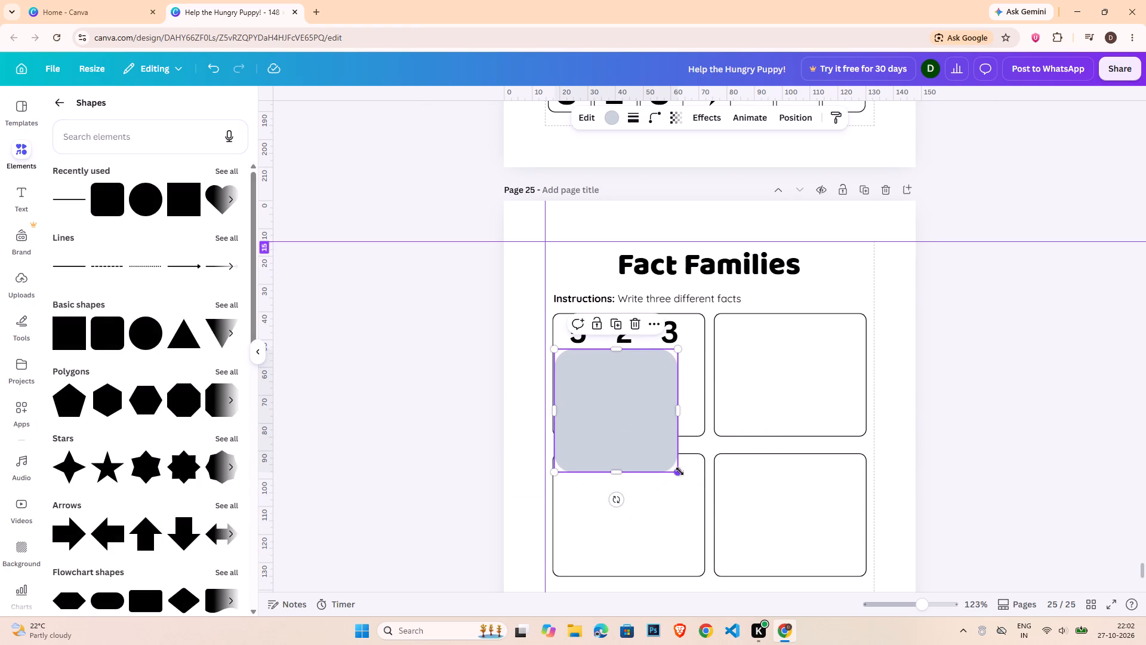
pyautogui.moveTo(680, 471); pyautogui.dragTo(597, 385)
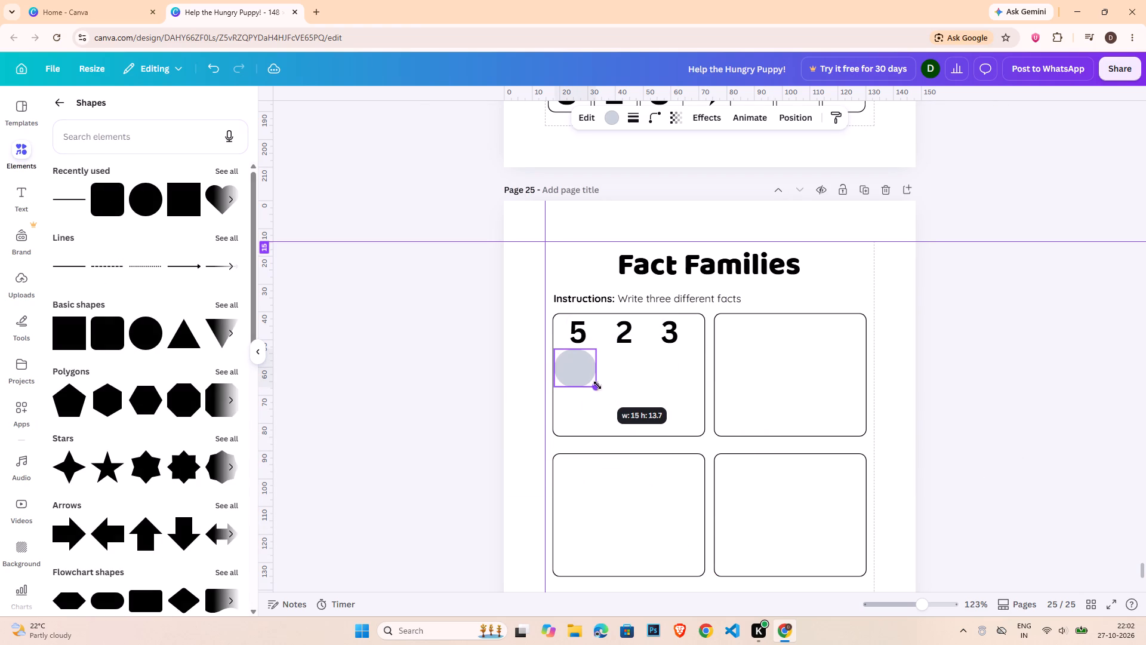
pyautogui.moveTo(597, 385); pyautogui.dragTo(595, 385)
pyautogui.click(583, 371)
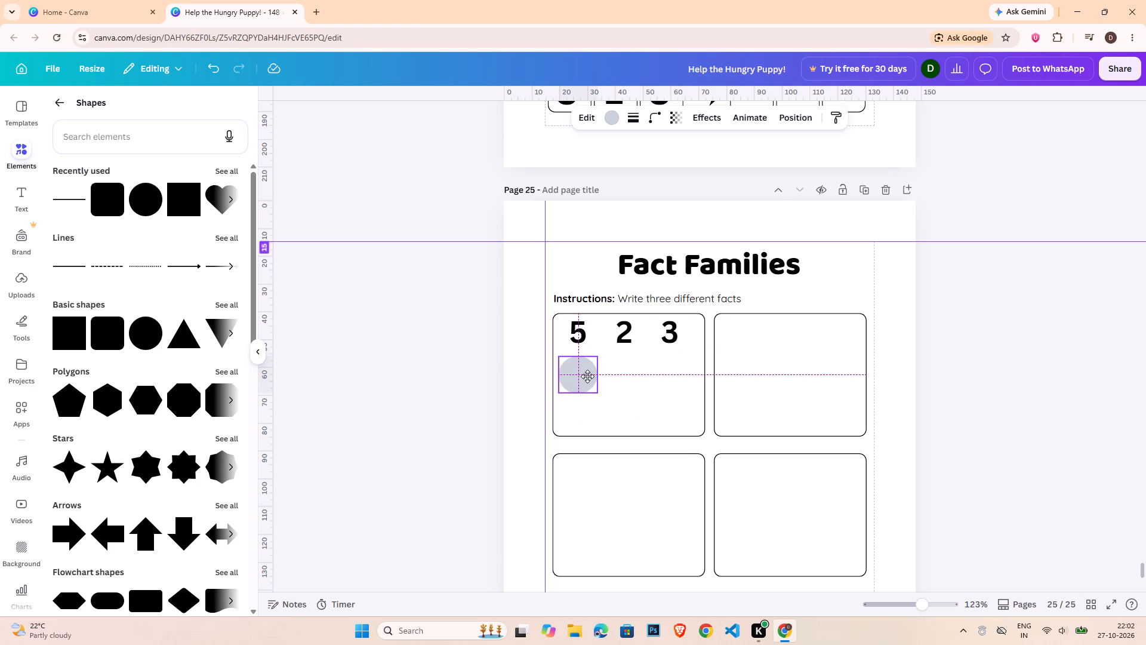
# Delete the four boxes in the second and third rows.
pyautogui.scroll(-3, 744, 465)
pyautogui.moveTo(506, 441); pyautogui.dragTo(799, 499)
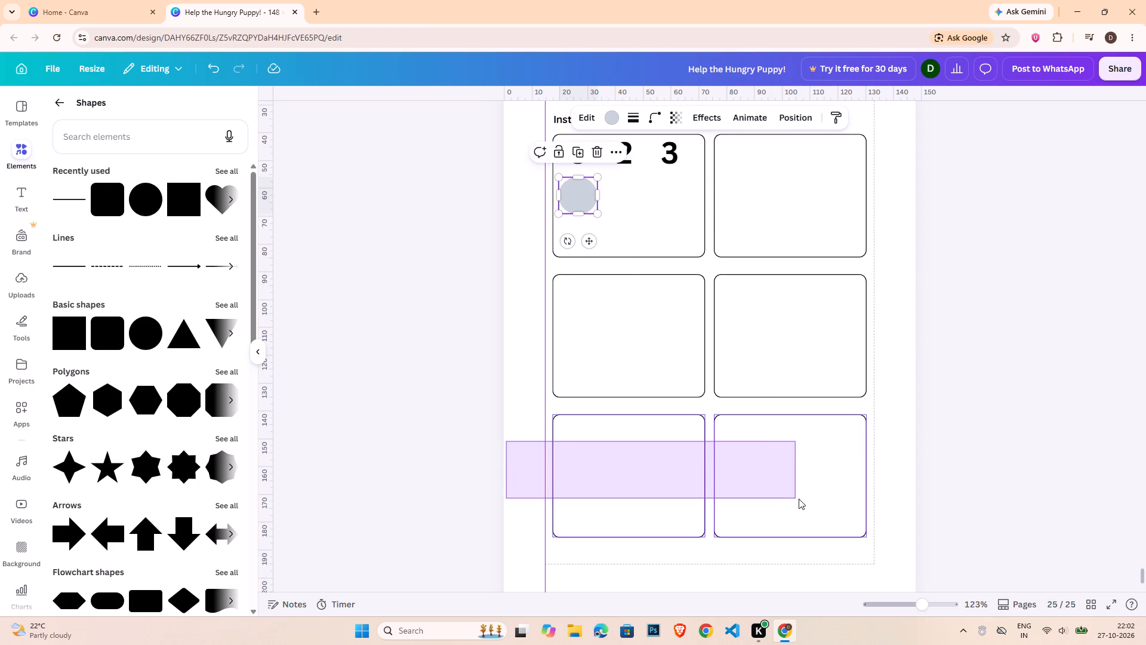
pyautogui.moveTo(799, 499); pyautogui.dragTo(800, 499)
pyautogui.press('Delete')
pyautogui.moveTo(531, 309); pyautogui.dragTo(896, 339)
pyautogui.press('Delete')
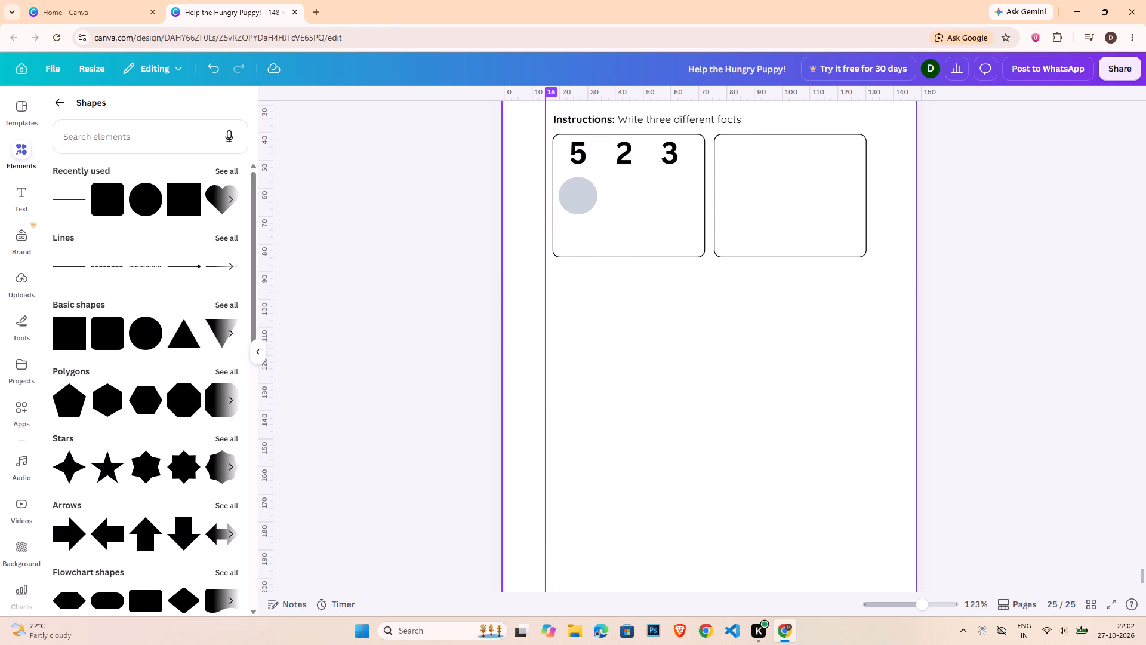
# Select the two remaining boxes and stretch them downward together to make them taller.
pyautogui.click(655, 242)
pyautogui.keyDown('shift'); pyautogui.click(750, 253); pyautogui.keyUp('shift')
pyautogui.moveTo(783, 257); pyautogui.dragTo(792, 327)
pyautogui.click(951, 325)
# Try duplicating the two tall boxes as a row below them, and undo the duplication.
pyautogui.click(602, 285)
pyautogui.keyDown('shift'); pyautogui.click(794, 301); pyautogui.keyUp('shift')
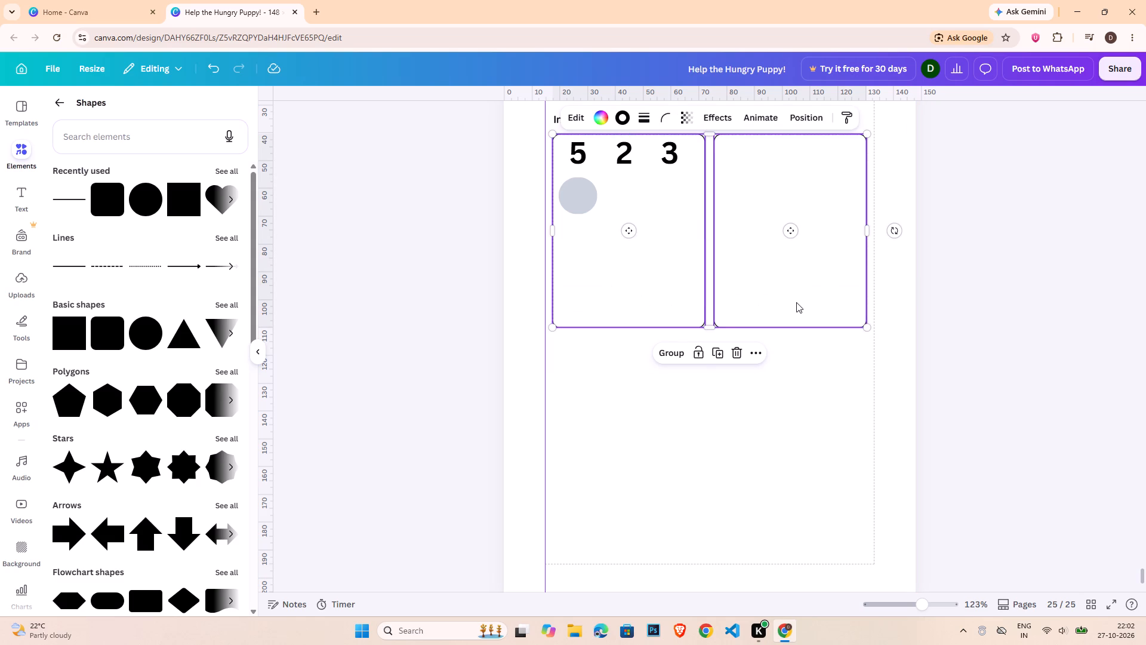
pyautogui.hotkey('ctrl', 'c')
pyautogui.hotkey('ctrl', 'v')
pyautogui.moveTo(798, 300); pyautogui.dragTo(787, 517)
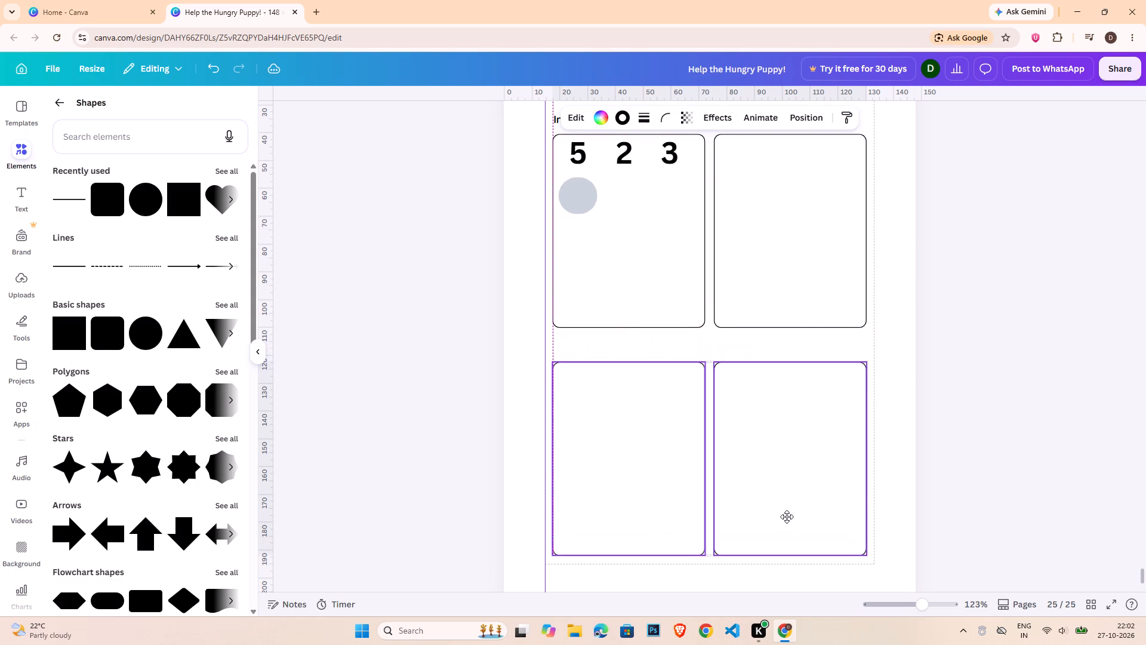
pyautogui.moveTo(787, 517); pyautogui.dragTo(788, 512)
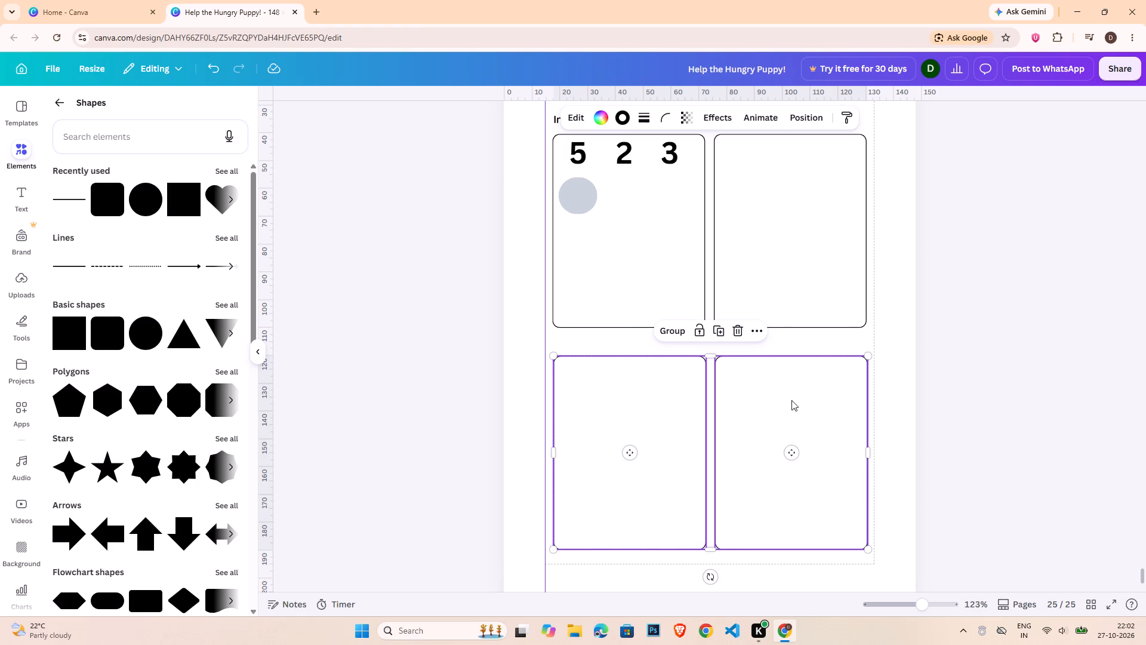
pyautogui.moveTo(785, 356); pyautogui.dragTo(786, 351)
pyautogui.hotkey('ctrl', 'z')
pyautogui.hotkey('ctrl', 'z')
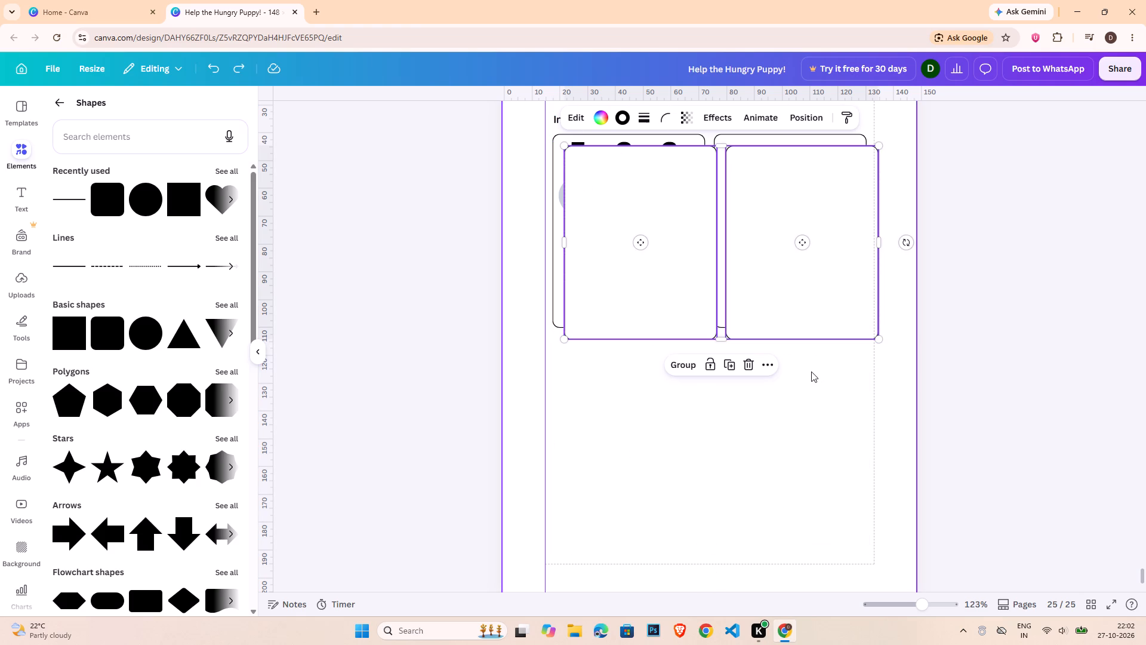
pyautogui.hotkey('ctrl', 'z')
# Extend the bottom edges of both boxes slightly further down the page.
pyautogui.click(770, 317)
pyautogui.keyDown('shift'); pyautogui.click(651, 316); pyautogui.keyUp('shift')
pyautogui.moveTo(698, 328); pyautogui.dragTo(698, 338)
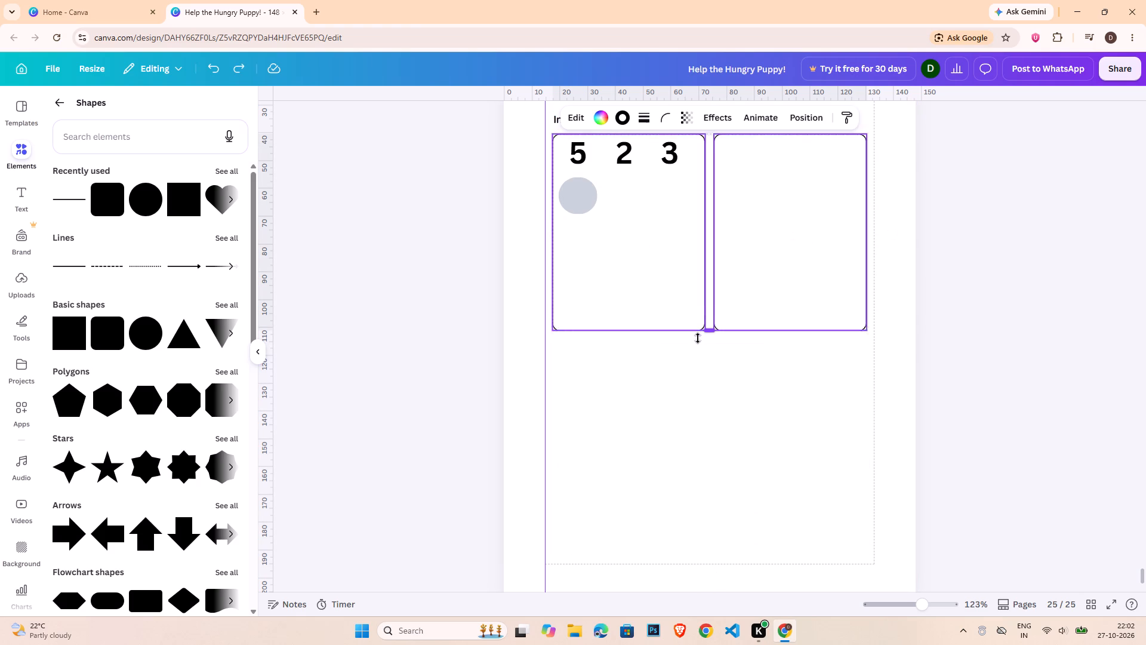
pyautogui.moveTo(698, 338); pyautogui.dragTo(698, 342)
# Duplicate the two tall boxes and place the copies just below as a second row, aligned with the first.
pyautogui.hotkey('ctrl', 'c')
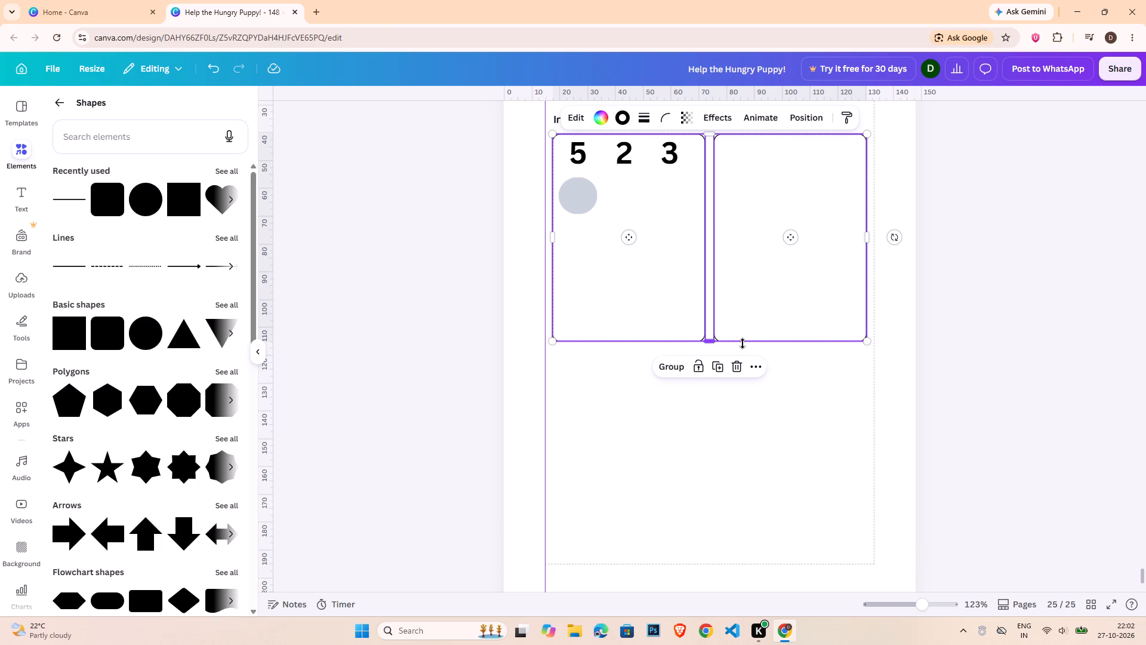
pyautogui.hotkey('ctrl', 'v')
pyautogui.moveTo(793, 313); pyautogui.dragTo(781, 518)
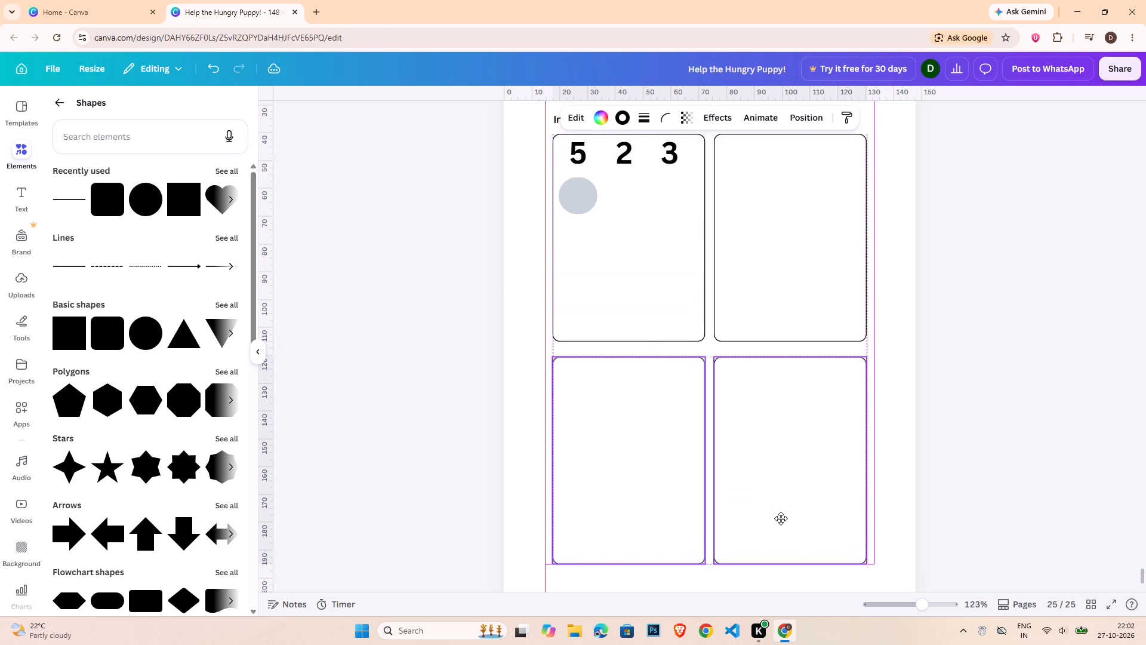
pyautogui.moveTo(781, 518); pyautogui.dragTo(781, 517)
pyautogui.click(1067, 429)
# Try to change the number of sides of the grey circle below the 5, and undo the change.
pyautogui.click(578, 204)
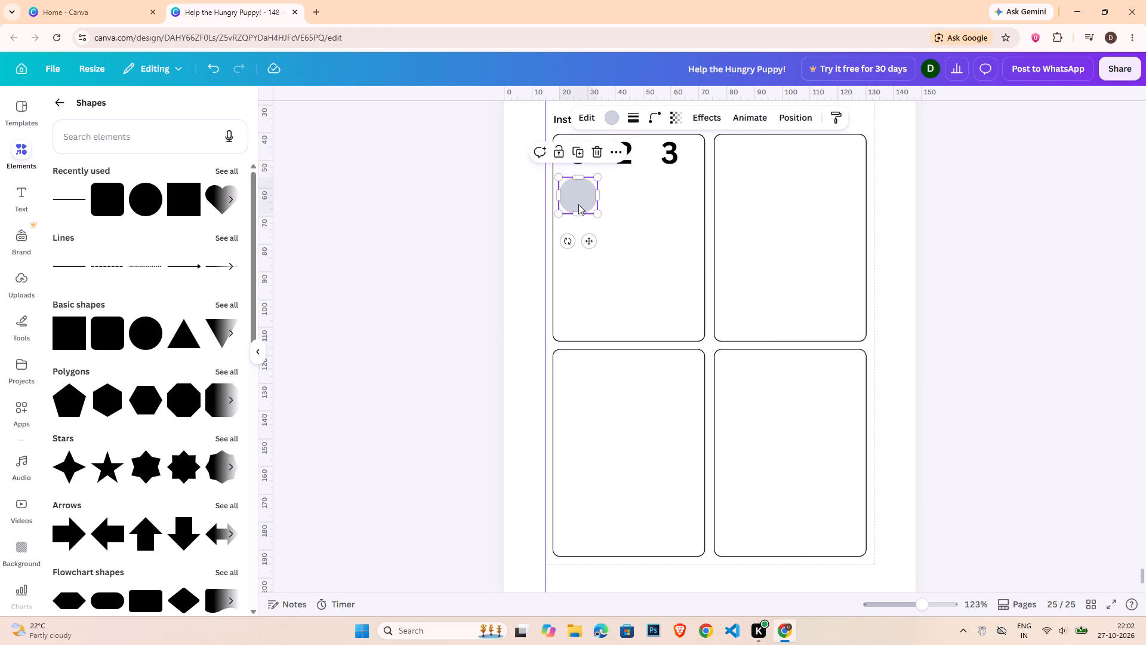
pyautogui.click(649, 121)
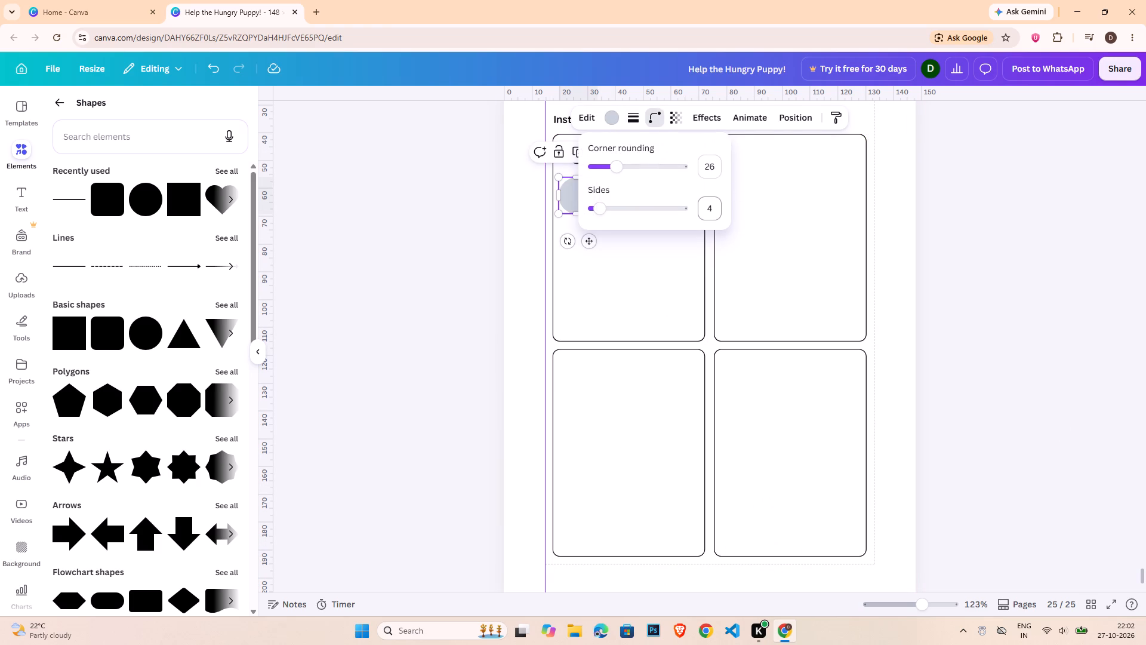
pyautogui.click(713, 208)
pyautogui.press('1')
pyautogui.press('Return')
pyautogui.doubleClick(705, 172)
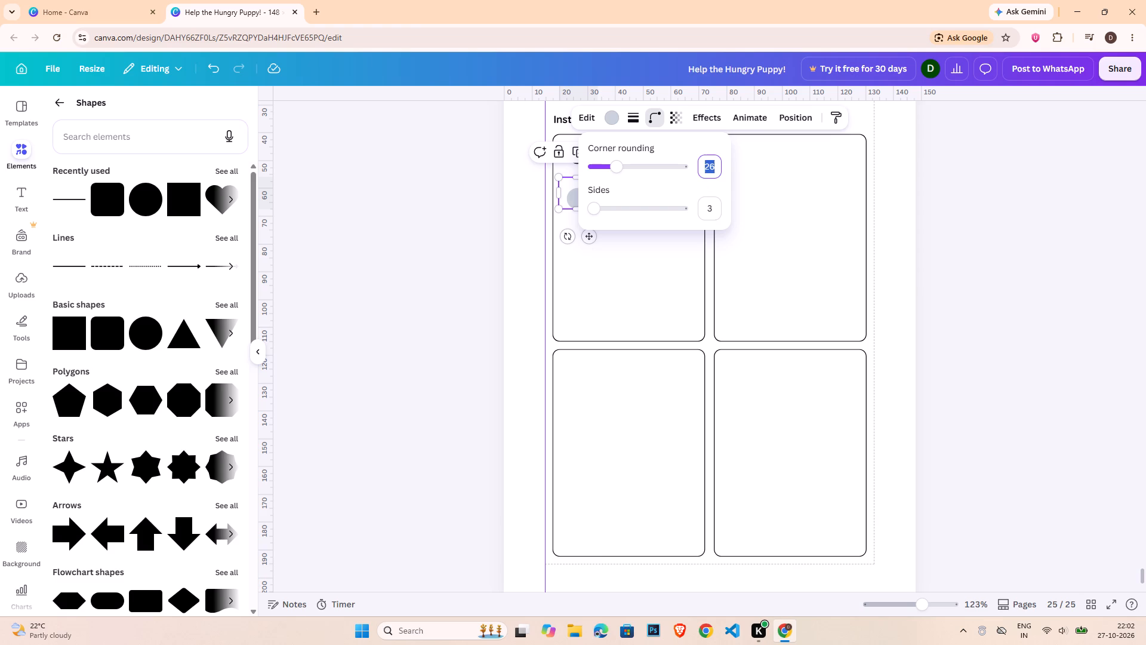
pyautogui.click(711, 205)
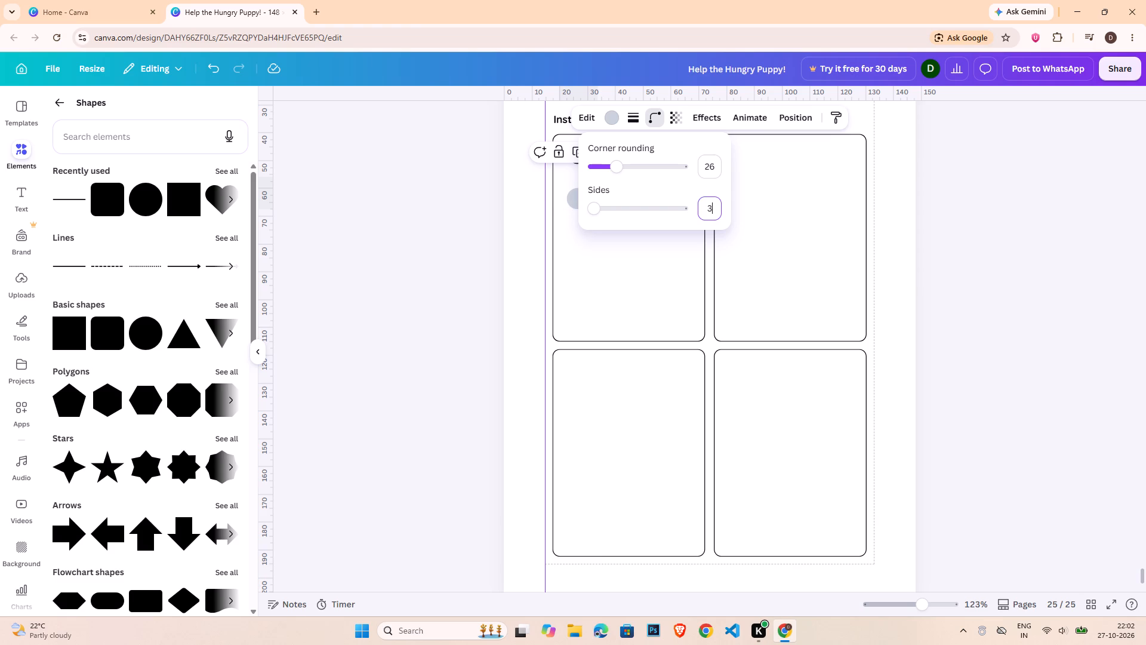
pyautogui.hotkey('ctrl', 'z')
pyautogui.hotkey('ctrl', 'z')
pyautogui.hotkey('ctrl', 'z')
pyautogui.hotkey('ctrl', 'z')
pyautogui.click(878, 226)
# Delete the grey circle below the 5 in the first box.
pyautogui.click(573, 205)
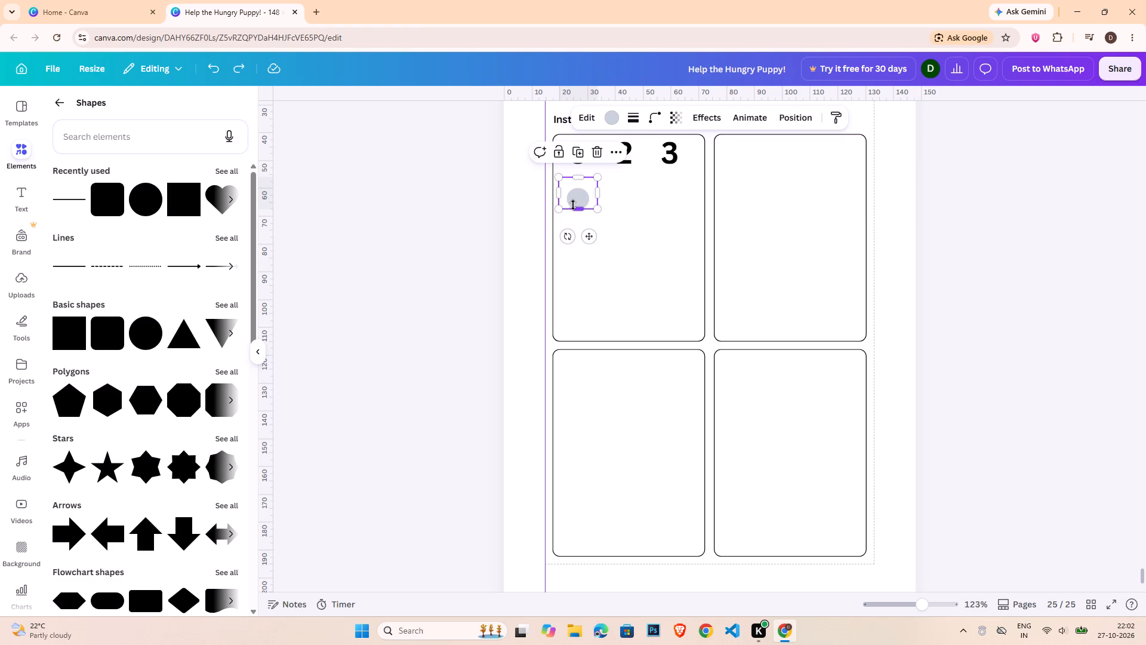
pyautogui.press('Delete')
# Add a rounded square below the 5 in the first box and resize it to about 18 wide by 21.5 high.
pyautogui.click(95, 205)
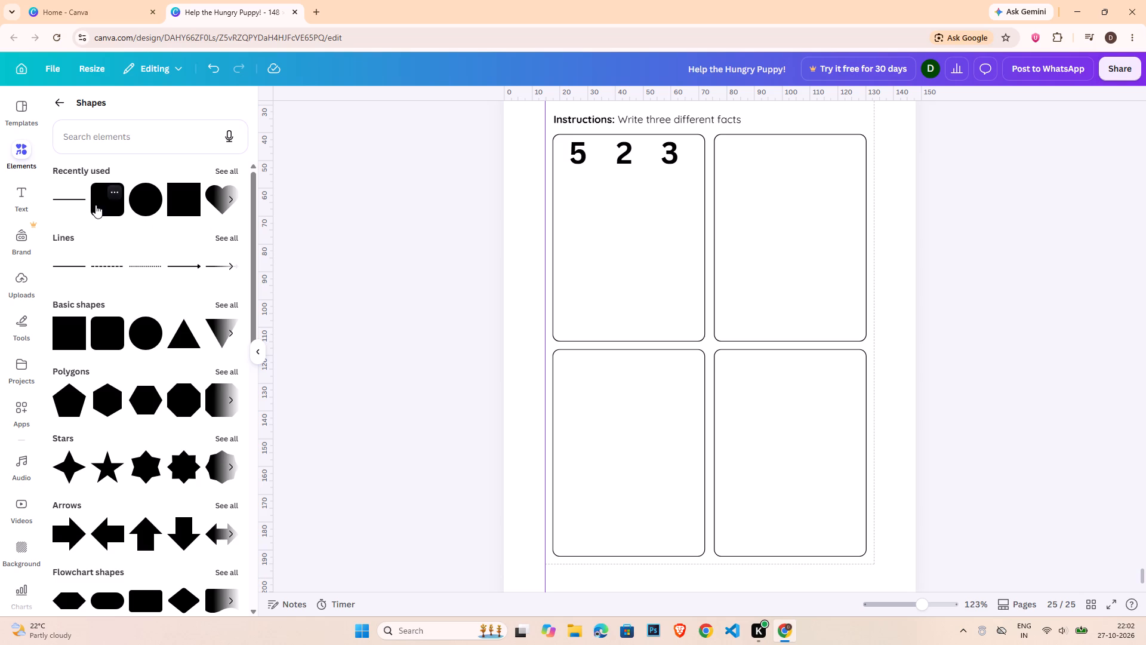
pyautogui.click(970, 290)
pyautogui.moveTo(700, 304); pyautogui.dragTo(626, 248)
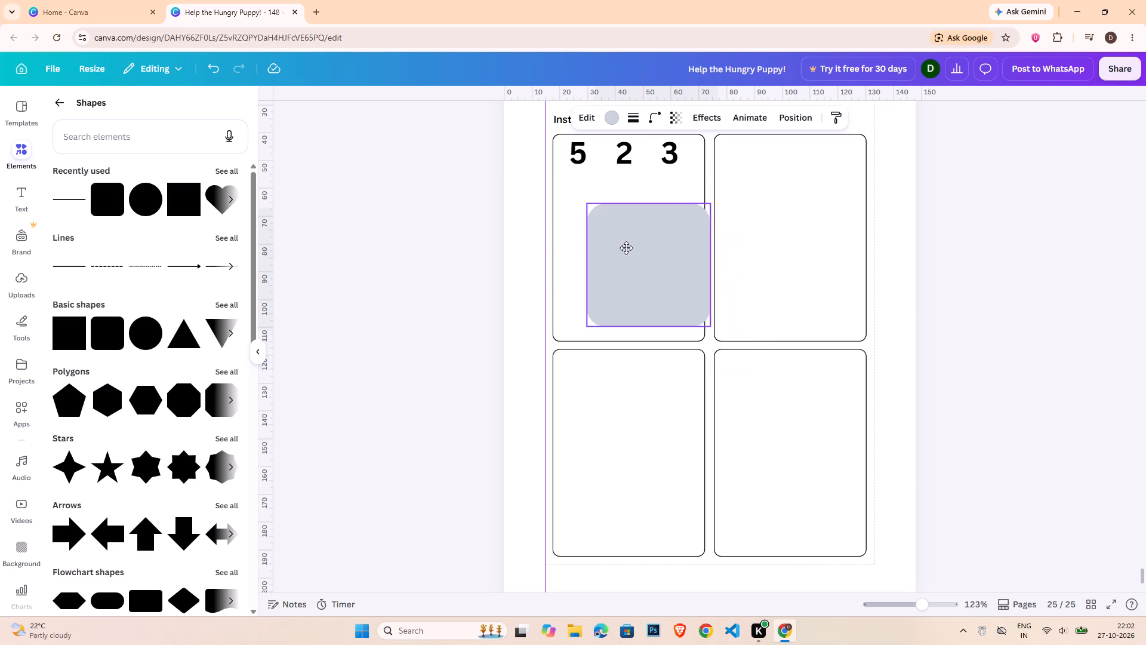
pyautogui.moveTo(626, 248); pyautogui.dragTo(610, 231)
pyautogui.moveTo(627, 299); pyautogui.dragTo(626, 283)
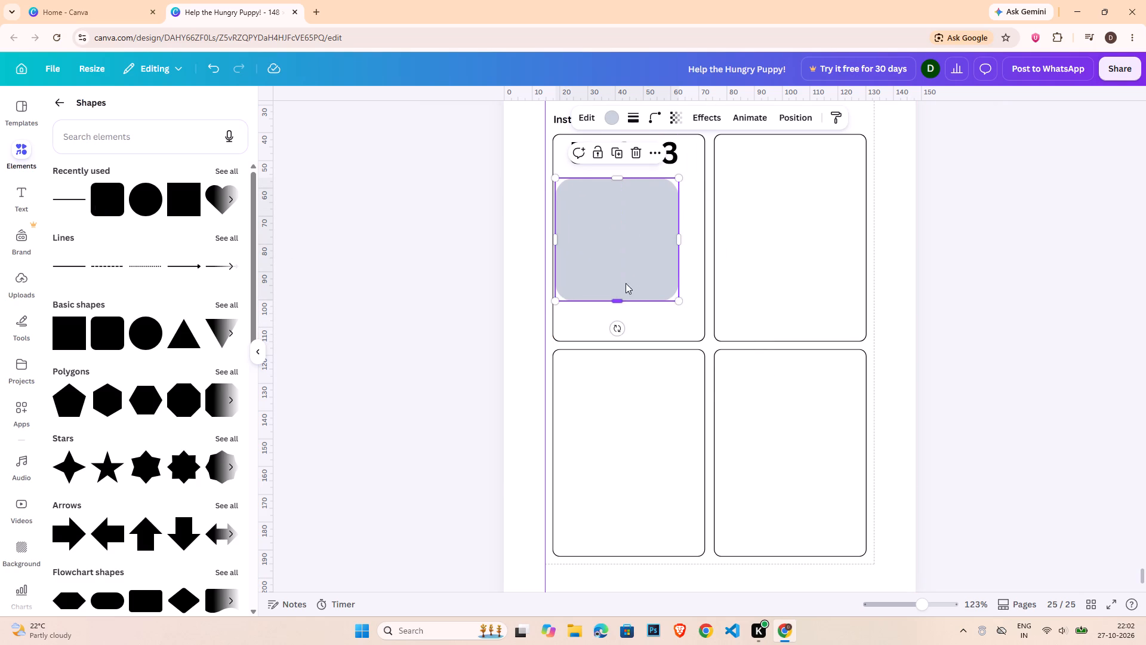
pyautogui.moveTo(626, 283); pyautogui.dragTo(623, 236)
pyautogui.moveTo(682, 210); pyautogui.dragTo(630, 214)
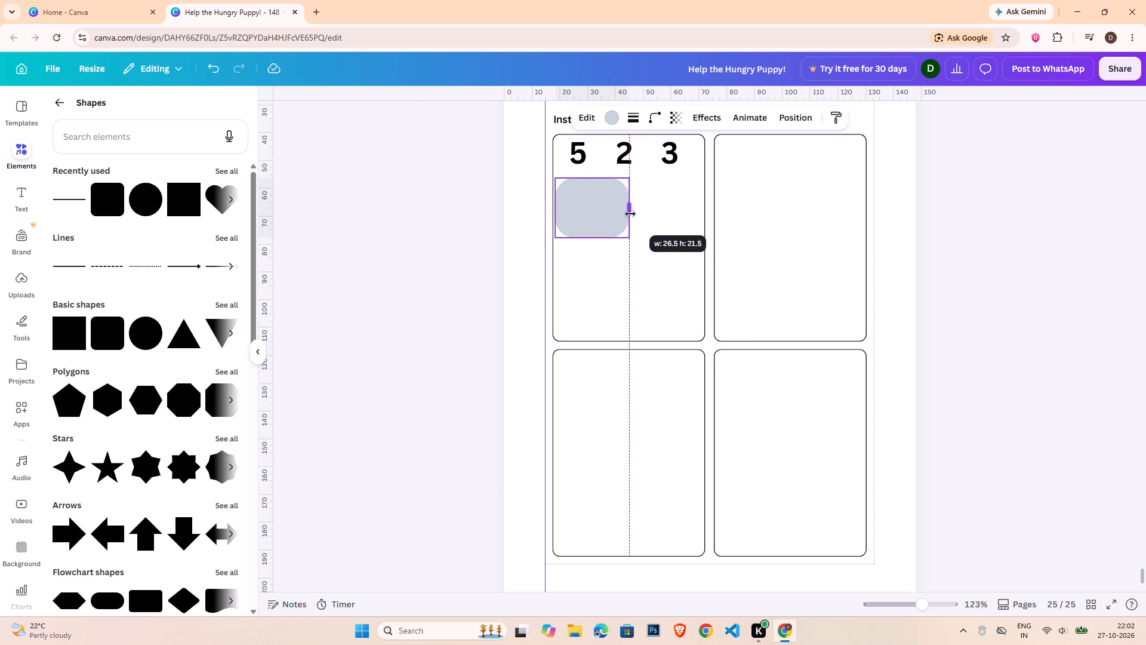
pyautogui.moveTo(630, 214); pyautogui.dragTo(609, 213)
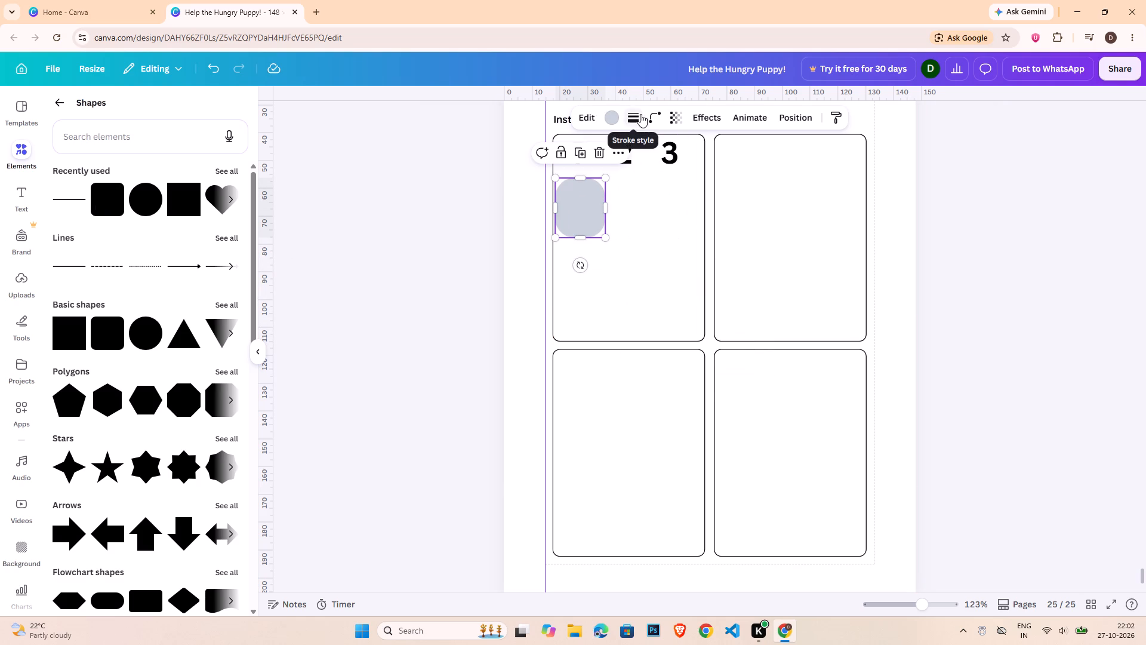
# Give the small rounded shape an outline of weight 1 and set its corner rounding to 10.
pyautogui.click(636, 115)
pyautogui.click(706, 199)
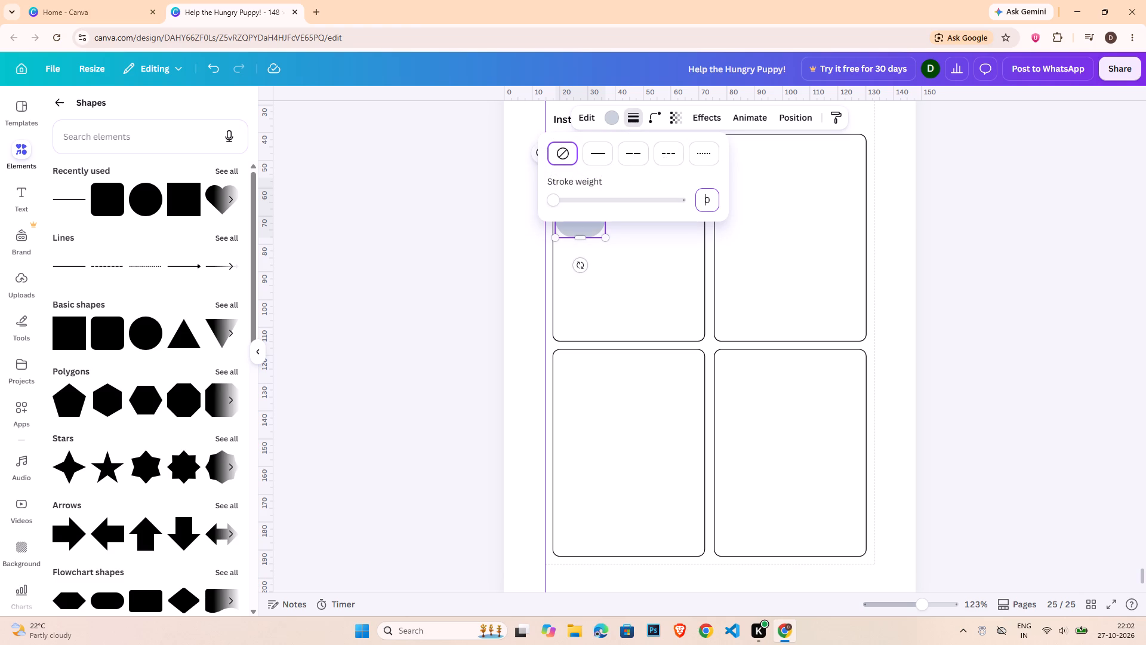
pyautogui.press('1')
pyautogui.press('Return')
pyautogui.click(661, 116)
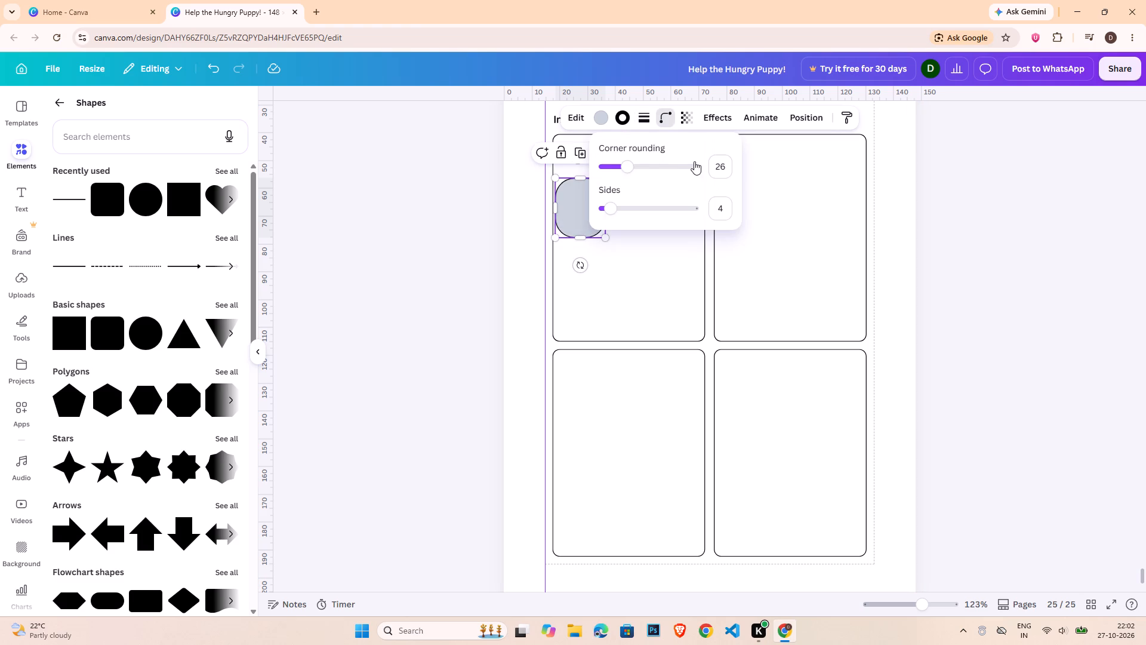
pyautogui.click(716, 167)
pyautogui.press('1')
pyautogui.press('0')
pyautogui.press('Return')
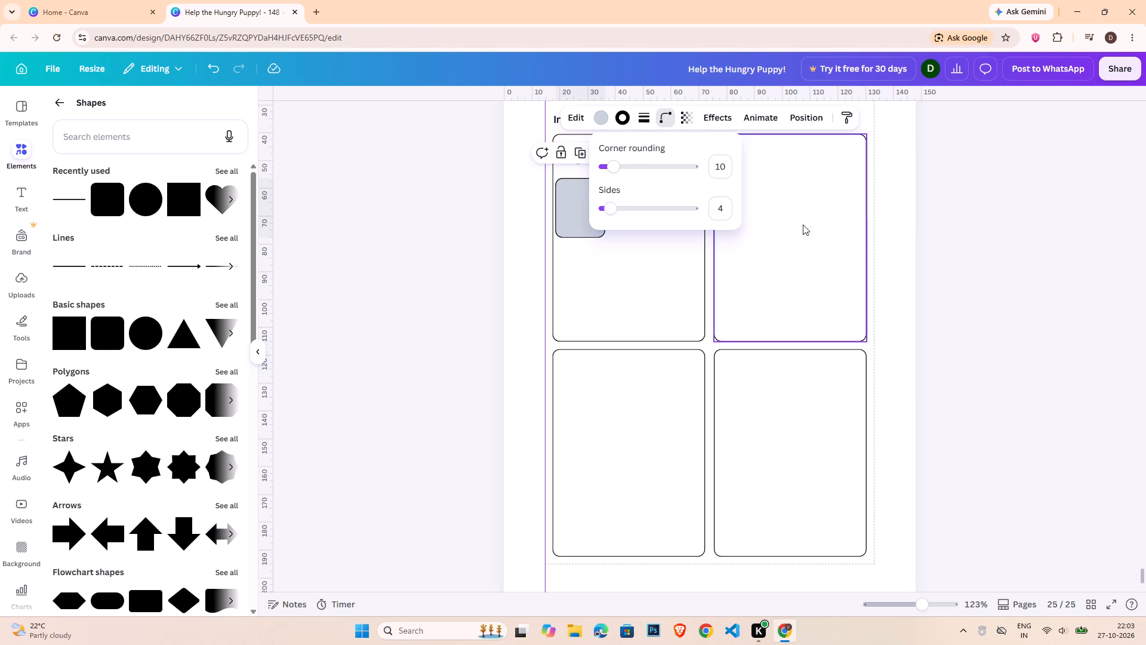
# Make the small shape's outline dotted and fill the shape with white.
pyautogui.click(640, 117)
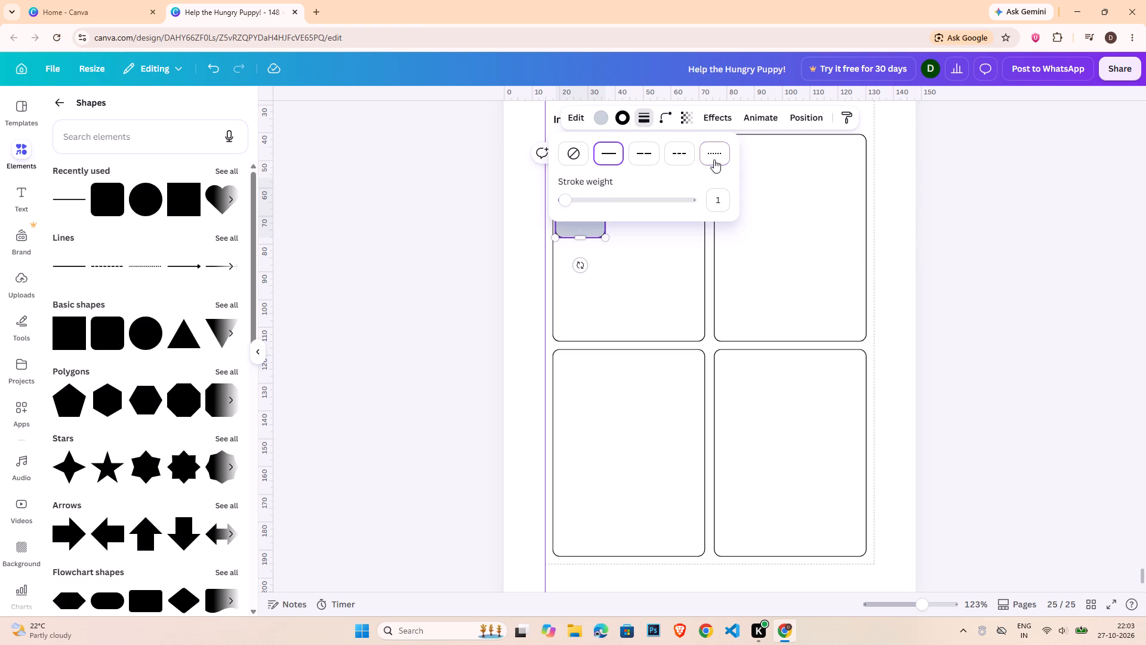
pyautogui.click(714, 159)
pyautogui.click(600, 121)
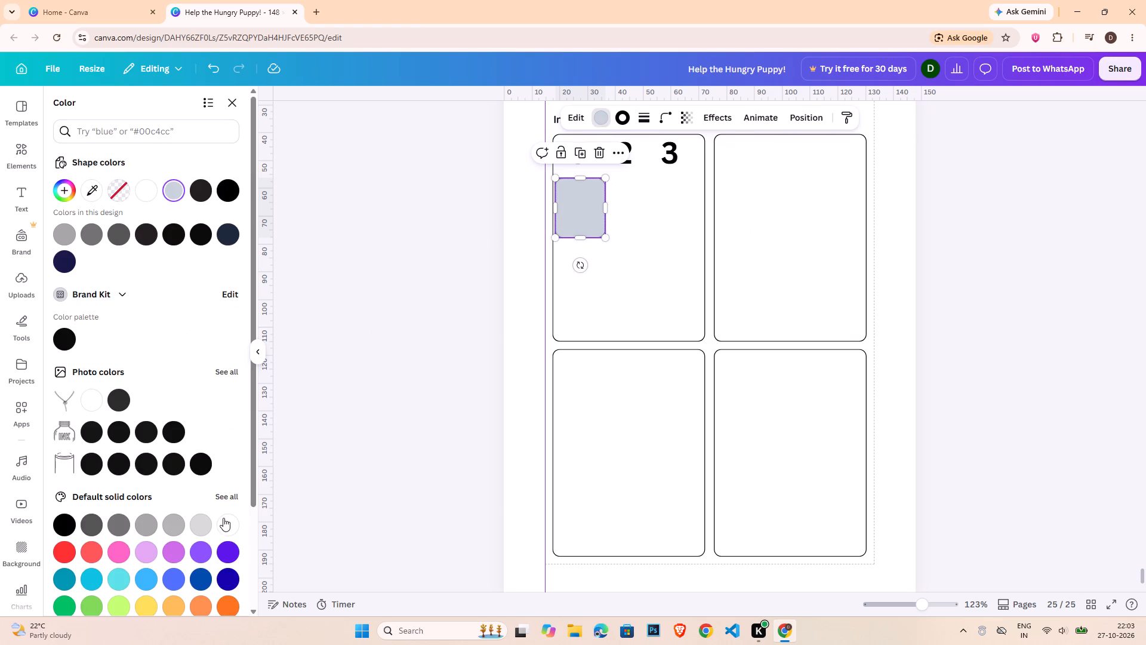
pyautogui.click(223, 518)
pyautogui.doubleClick(1012, 312)
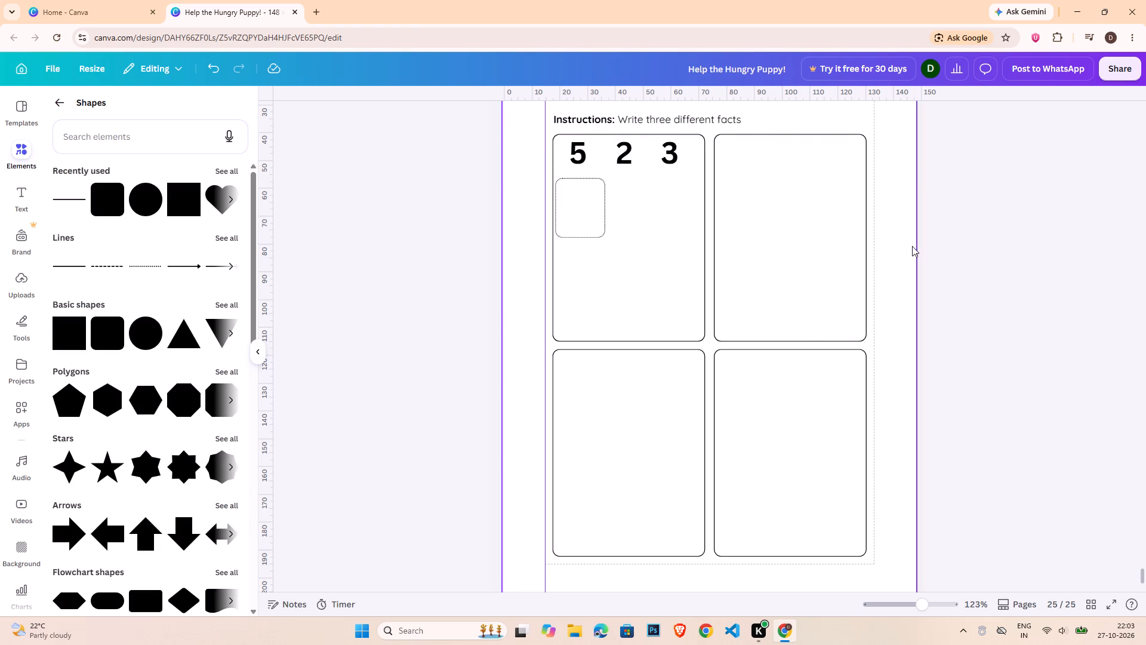
# Shorten the small box by raising its bottom edge until it is a wide, low answer box.
pyautogui.click(566, 225)
pyautogui.moveTo(574, 239); pyautogui.dragTo(586, 221)
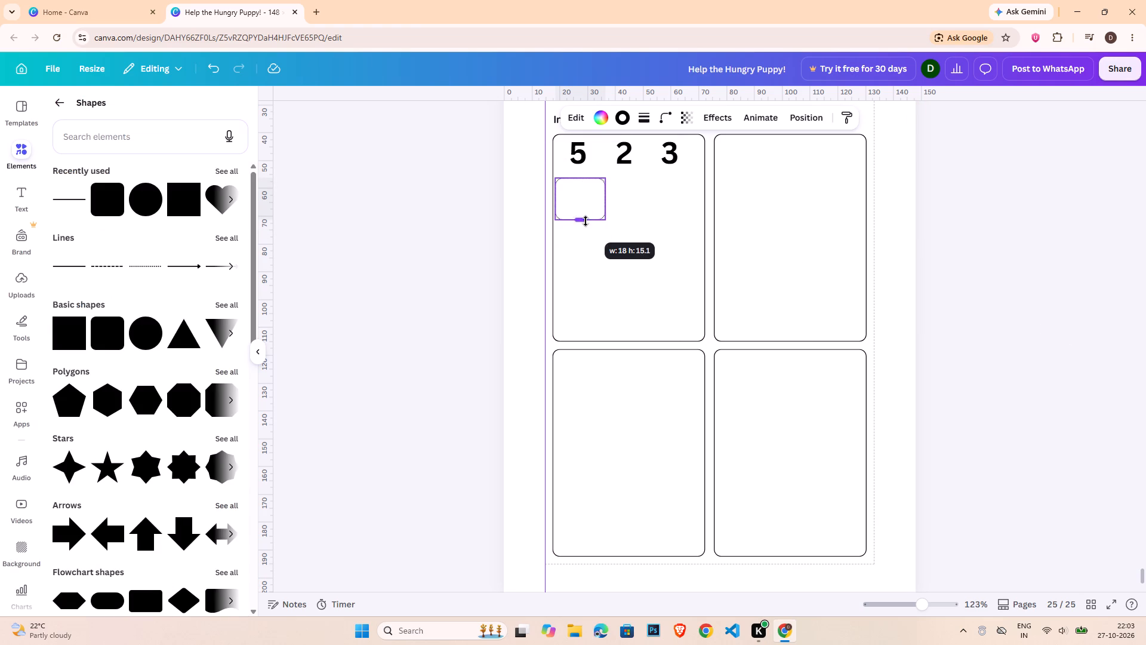
pyautogui.moveTo(586, 221); pyautogui.dragTo(587, 216)
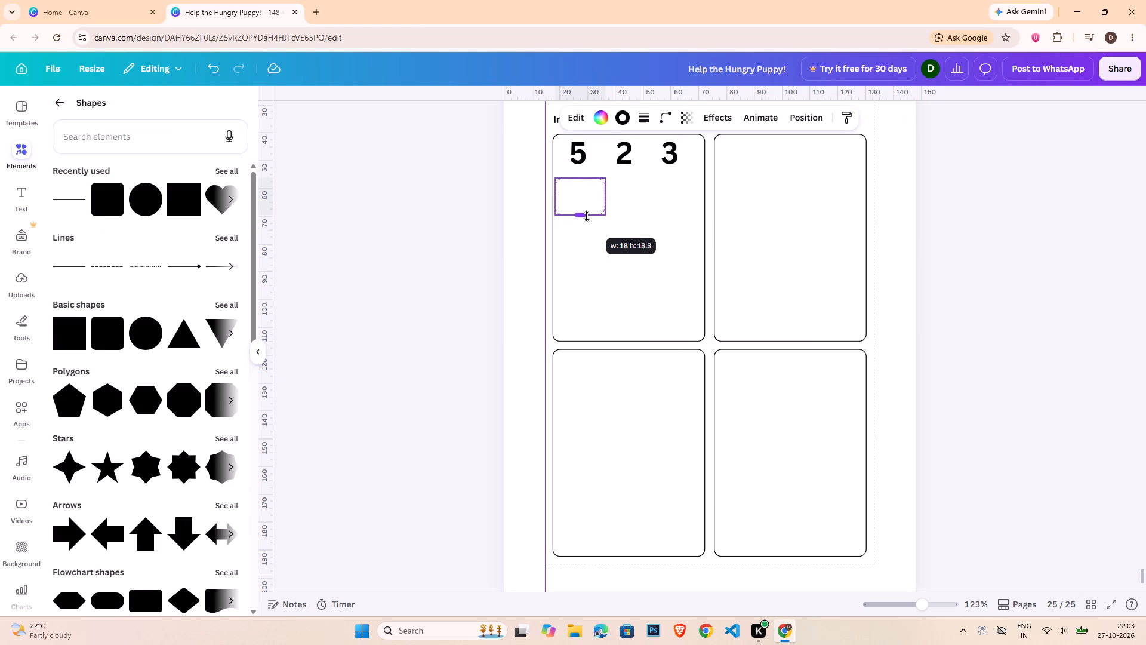
pyautogui.moveTo(587, 216); pyautogui.dragTo(594, 209)
# Duplicate the small answer box three times and stack the copies below it in an evenly spaced, aligned column.
pyautogui.hotkey('ctrl', 'c')
pyautogui.hotkey('ctrl', 'v')
pyautogui.moveTo(590, 192); pyautogui.dragTo(589, 208)
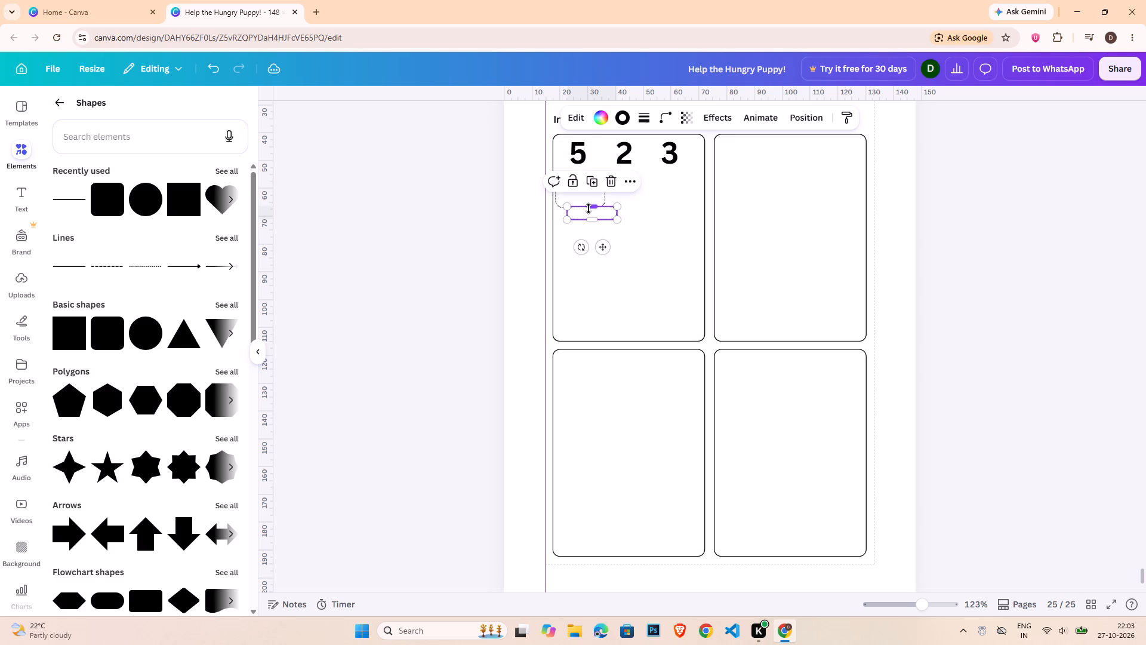
pyautogui.hotkey('ctrl', 'z')
pyautogui.moveTo(599, 201); pyautogui.dragTo(588, 227)
pyautogui.hotkey('ctrl', 'c')
pyautogui.hotkey('ctrl', 'v')
pyautogui.moveTo(594, 239); pyautogui.dragTo(583, 268)
pyautogui.hotkey('ctrl', 'x')
pyautogui.hotkey('ctrl', 'z')
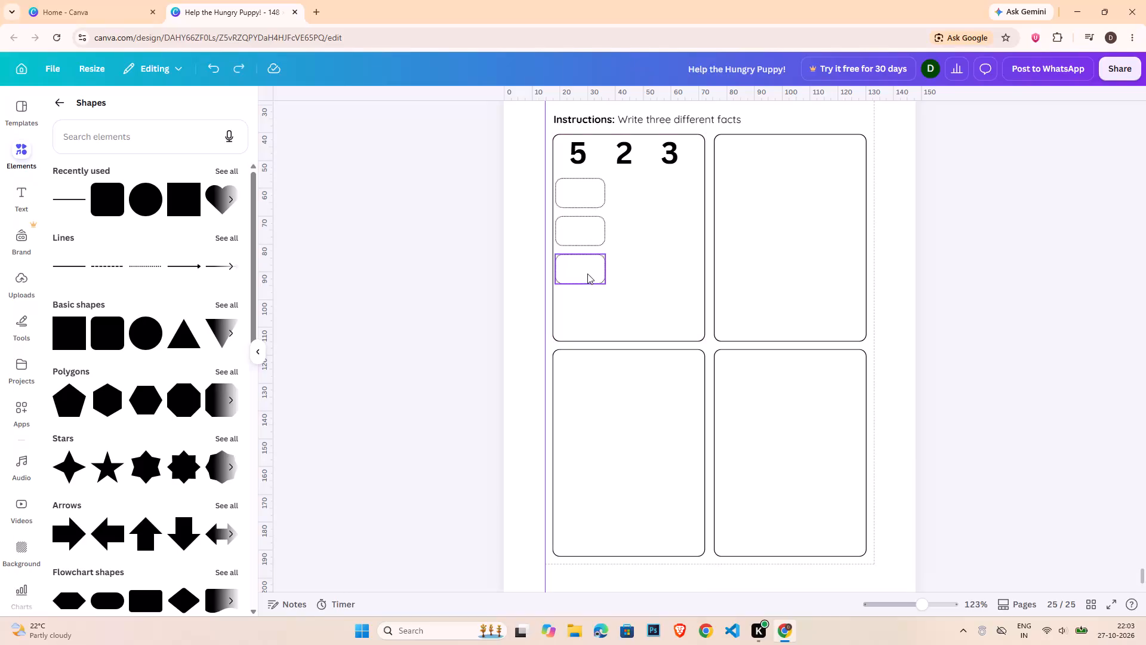
pyautogui.hotkey('ctrl', 'c')
pyautogui.hotkey('ctrl', 'v')
pyautogui.moveTo(590, 274); pyautogui.dragTo(583, 308)
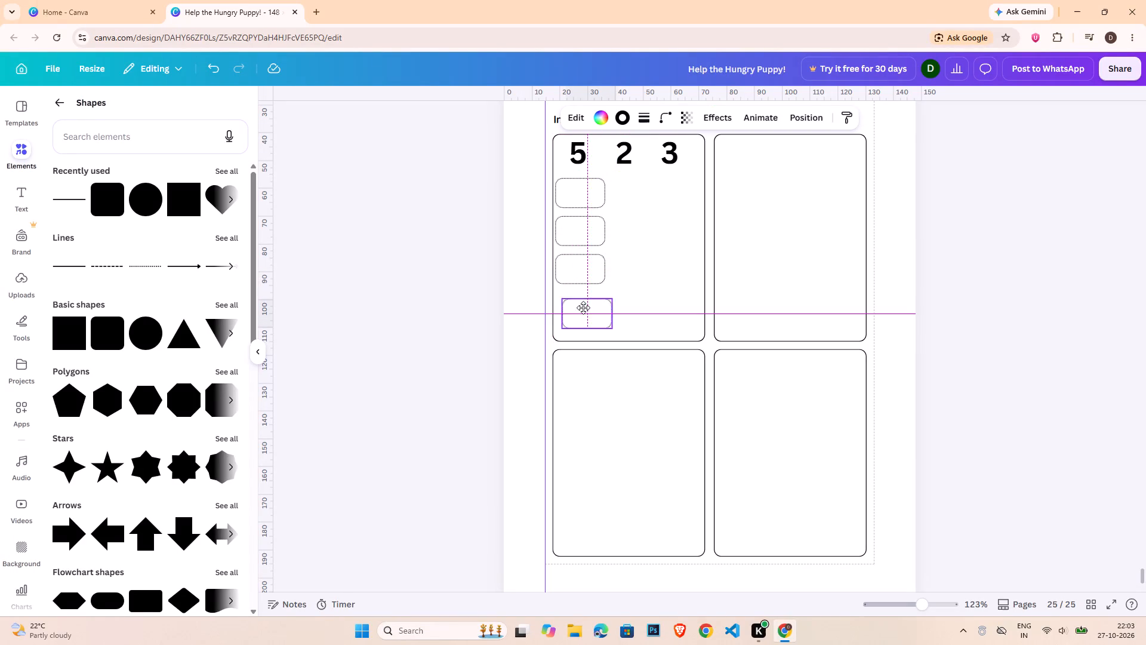
pyautogui.moveTo(583, 308); pyautogui.dragTo(580, 302)
pyautogui.click(514, 234)
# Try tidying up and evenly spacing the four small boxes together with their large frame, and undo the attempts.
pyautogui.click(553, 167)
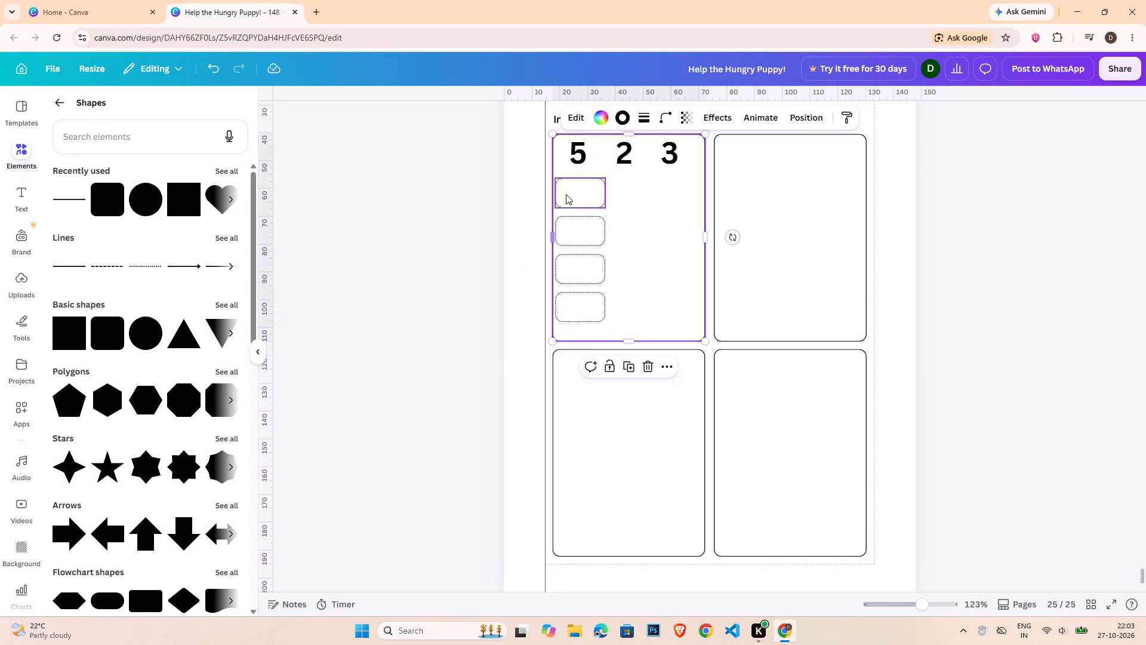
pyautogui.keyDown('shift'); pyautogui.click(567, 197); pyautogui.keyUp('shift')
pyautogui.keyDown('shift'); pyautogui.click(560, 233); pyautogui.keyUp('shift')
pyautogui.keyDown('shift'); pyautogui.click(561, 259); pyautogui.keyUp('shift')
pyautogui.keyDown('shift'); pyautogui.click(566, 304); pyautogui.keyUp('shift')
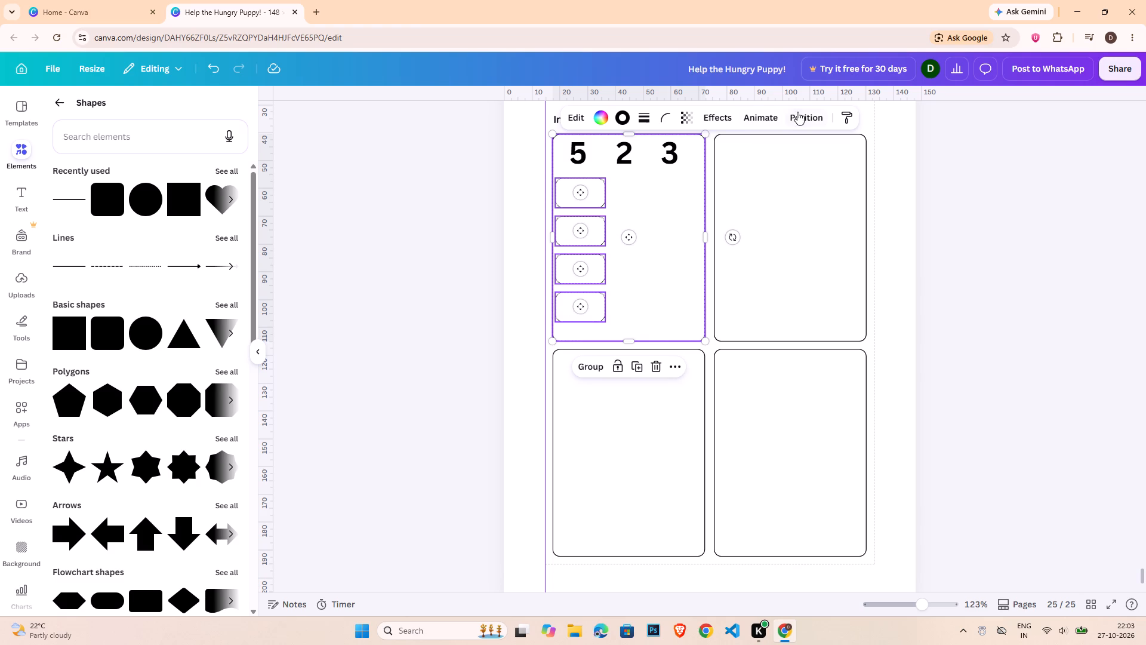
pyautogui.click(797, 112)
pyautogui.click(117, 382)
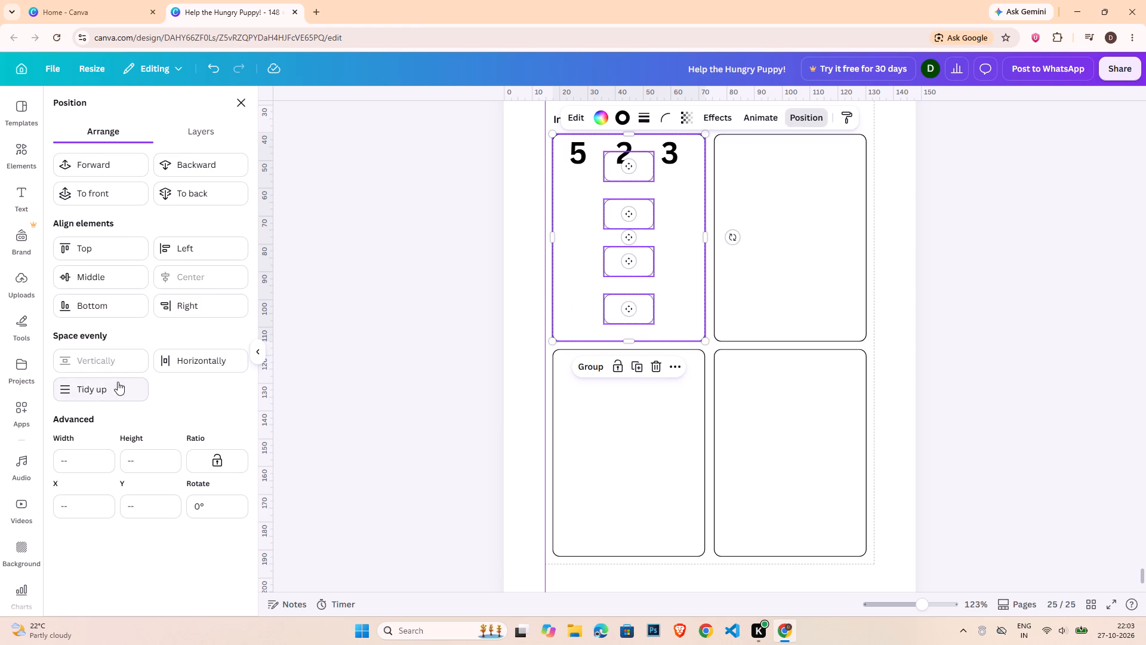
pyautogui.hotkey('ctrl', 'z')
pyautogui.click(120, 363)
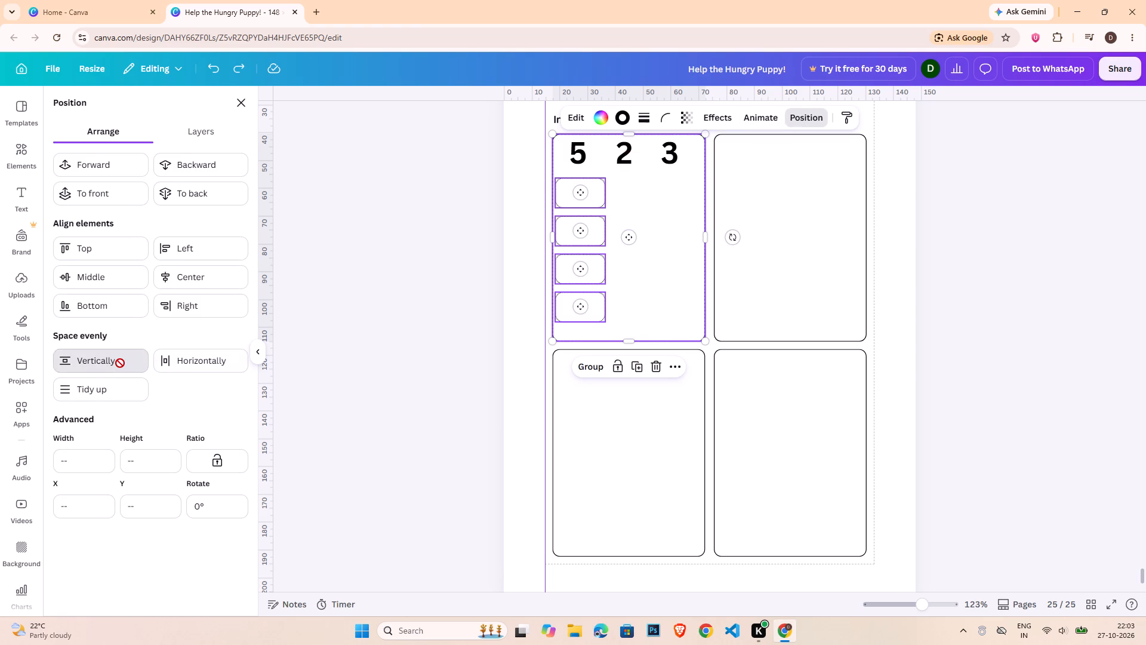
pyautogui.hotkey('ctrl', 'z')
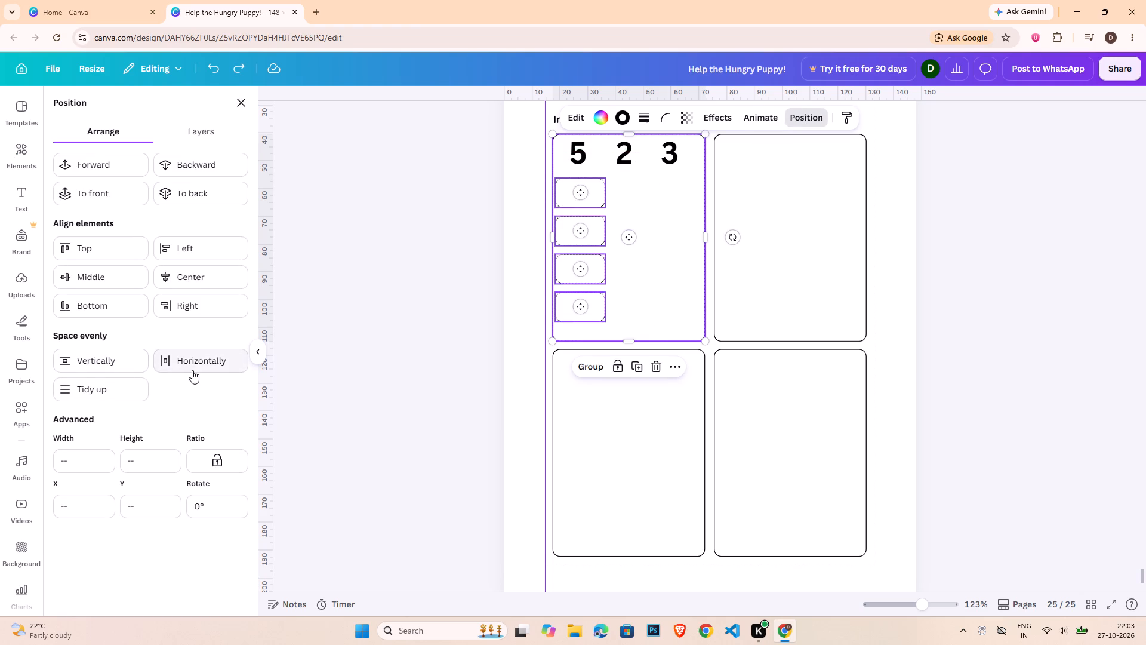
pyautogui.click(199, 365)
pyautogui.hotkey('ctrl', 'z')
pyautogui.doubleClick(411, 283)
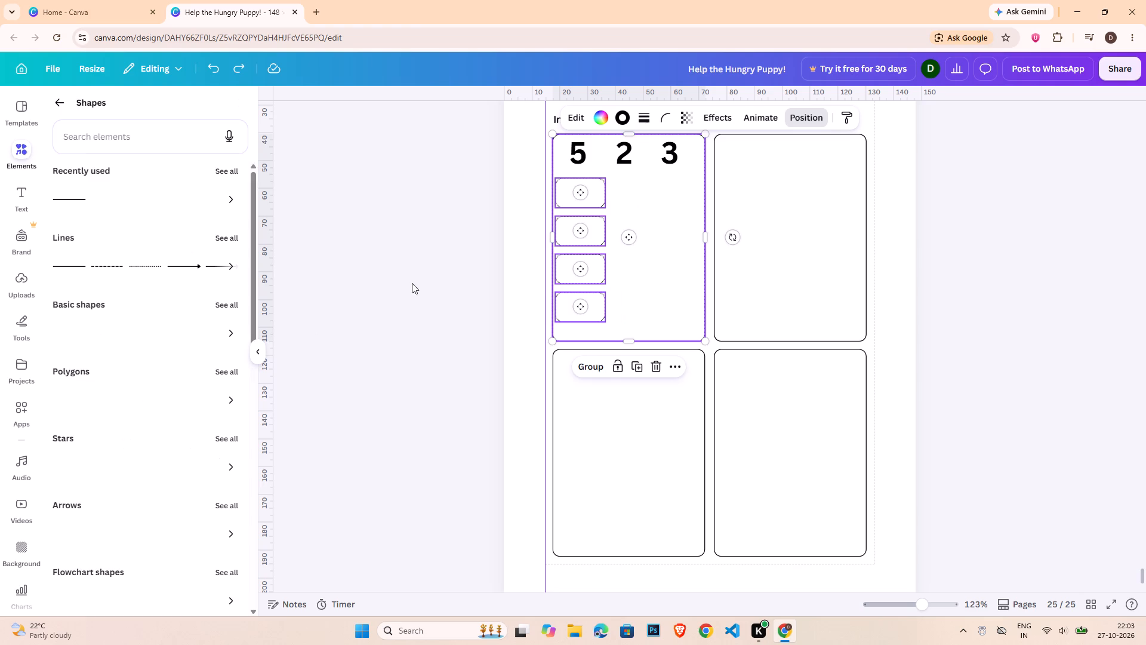
# Select only the four small boxes, enlarge them slightly together, and nudge the column up and inward from the frame's edge.
pyautogui.click(582, 199)
pyautogui.keyDown('shift'); pyautogui.click(600, 224); pyautogui.keyUp('shift')
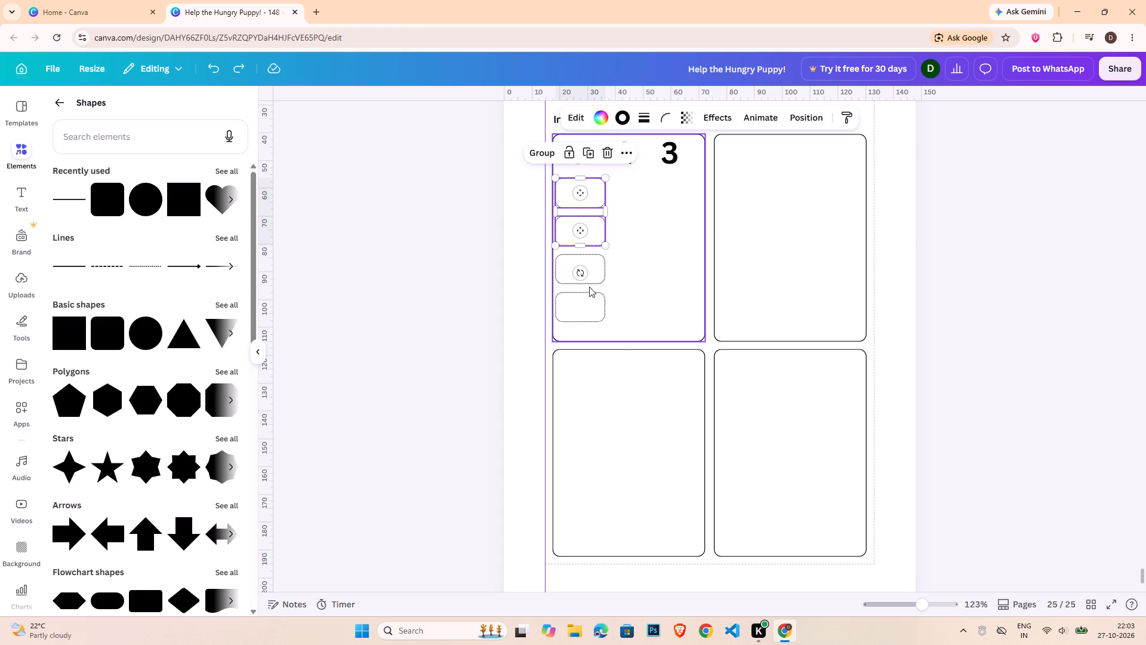
pyautogui.keyDown('shift'); pyautogui.click(602, 274); pyautogui.keyUp('shift')
pyautogui.keyDown('shift'); pyautogui.click(590, 316); pyautogui.keyUp('shift')
pyautogui.press('Down')
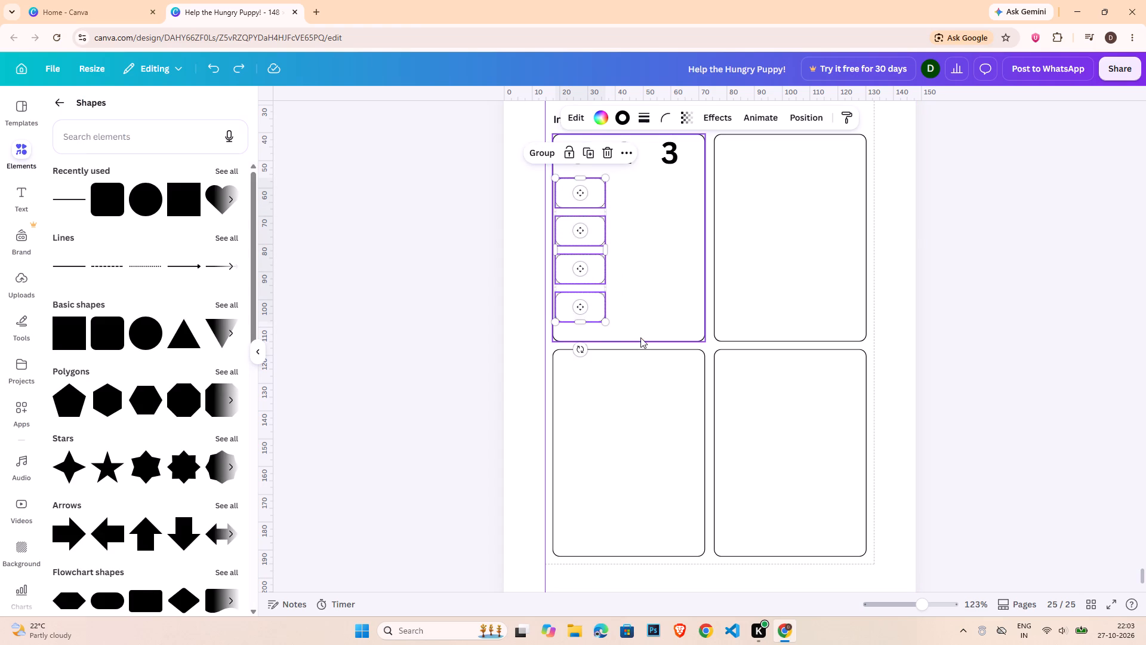
pyautogui.moveTo(606, 327); pyautogui.dragTo(613, 330)
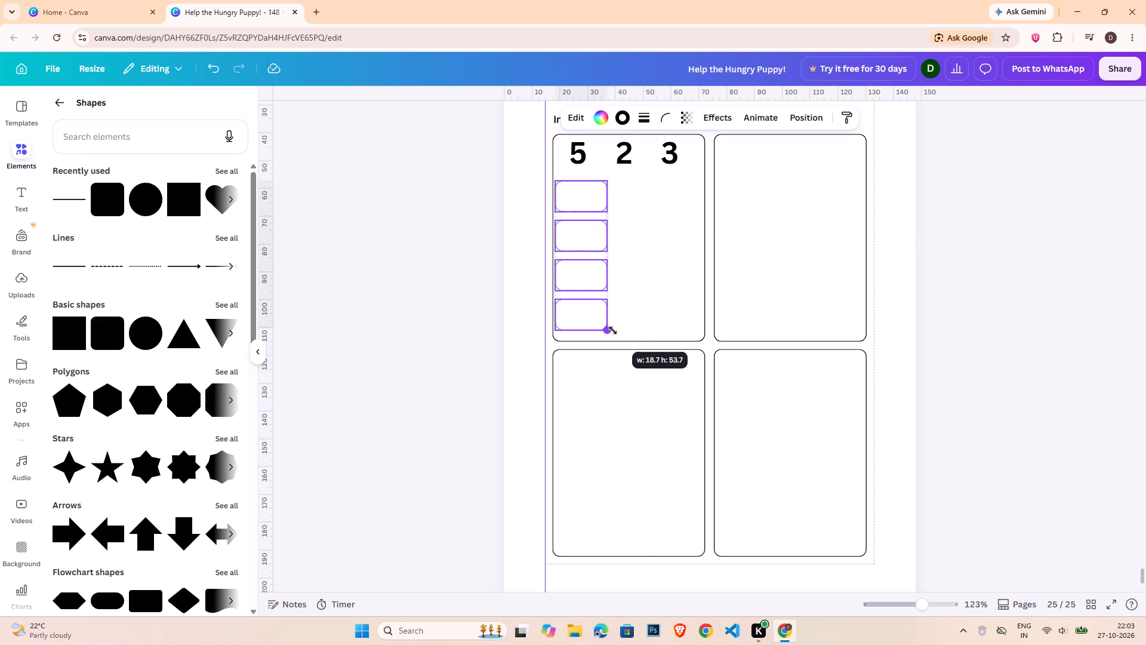
pyautogui.moveTo(613, 330); pyautogui.dragTo(624, 334)
pyautogui.press('Up')
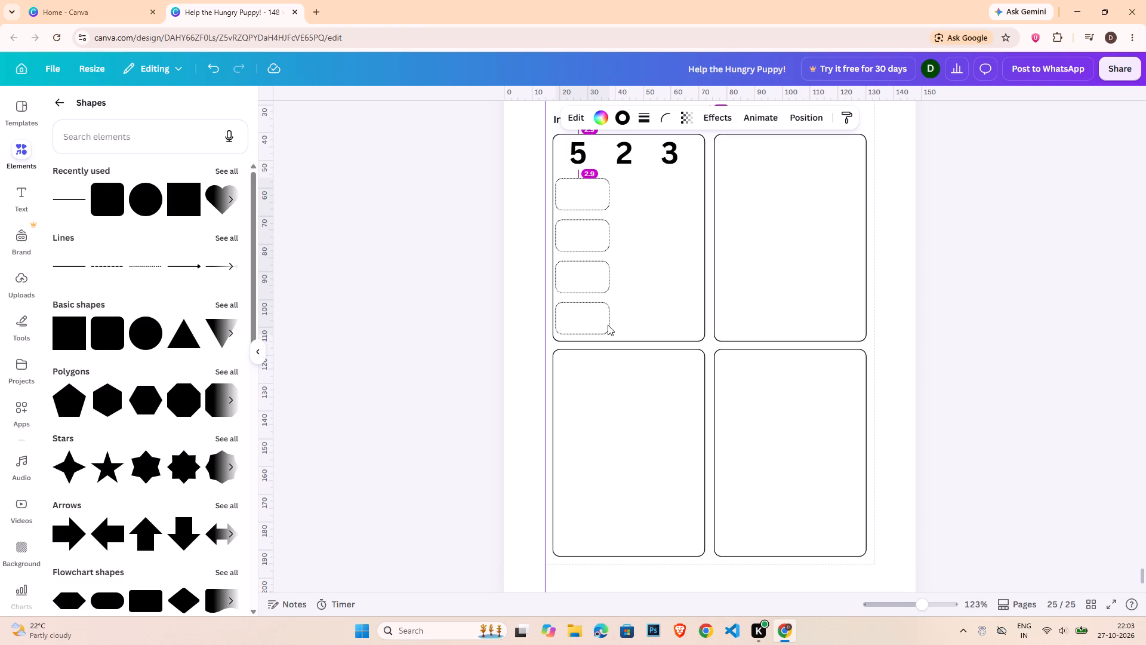
pyautogui.press('Right')
pyautogui.click(984, 303)
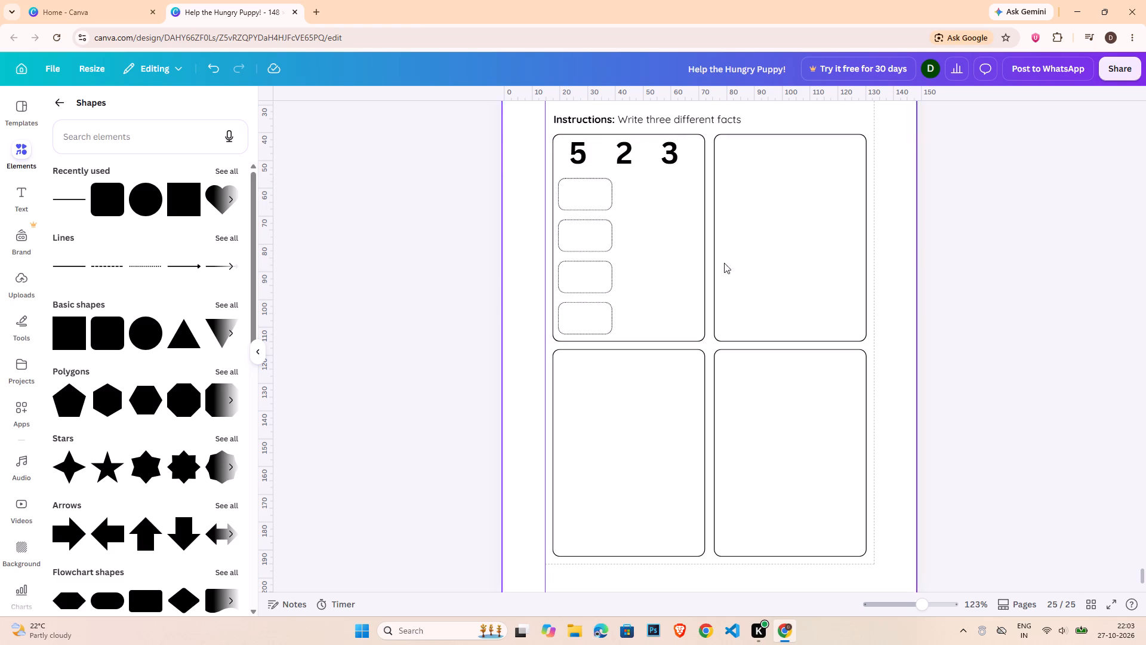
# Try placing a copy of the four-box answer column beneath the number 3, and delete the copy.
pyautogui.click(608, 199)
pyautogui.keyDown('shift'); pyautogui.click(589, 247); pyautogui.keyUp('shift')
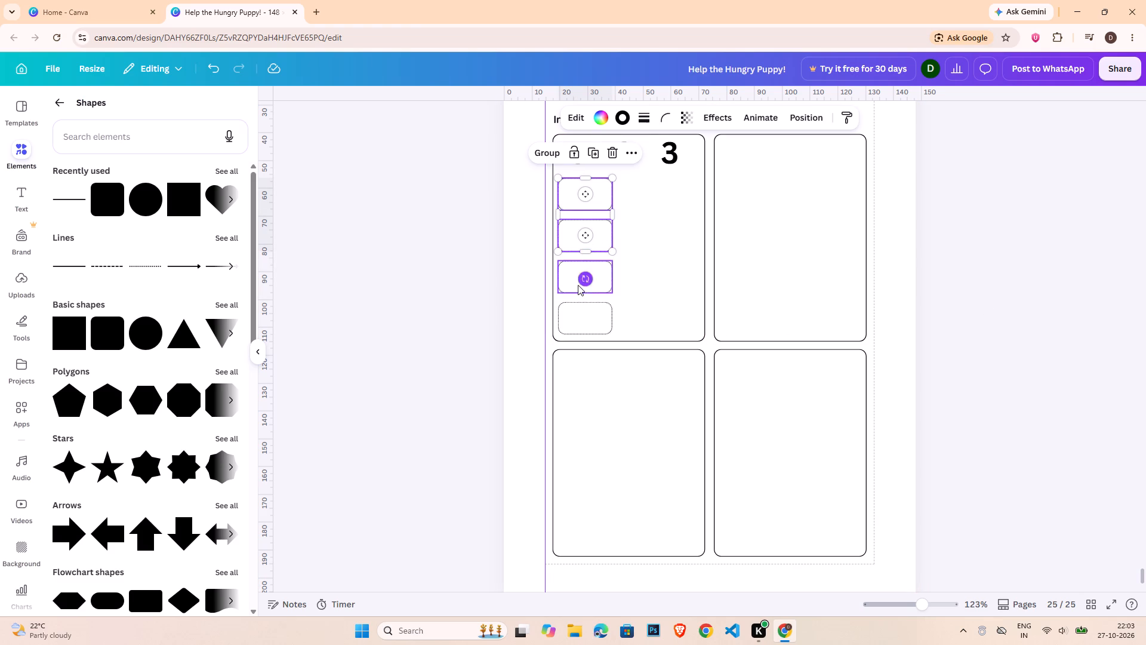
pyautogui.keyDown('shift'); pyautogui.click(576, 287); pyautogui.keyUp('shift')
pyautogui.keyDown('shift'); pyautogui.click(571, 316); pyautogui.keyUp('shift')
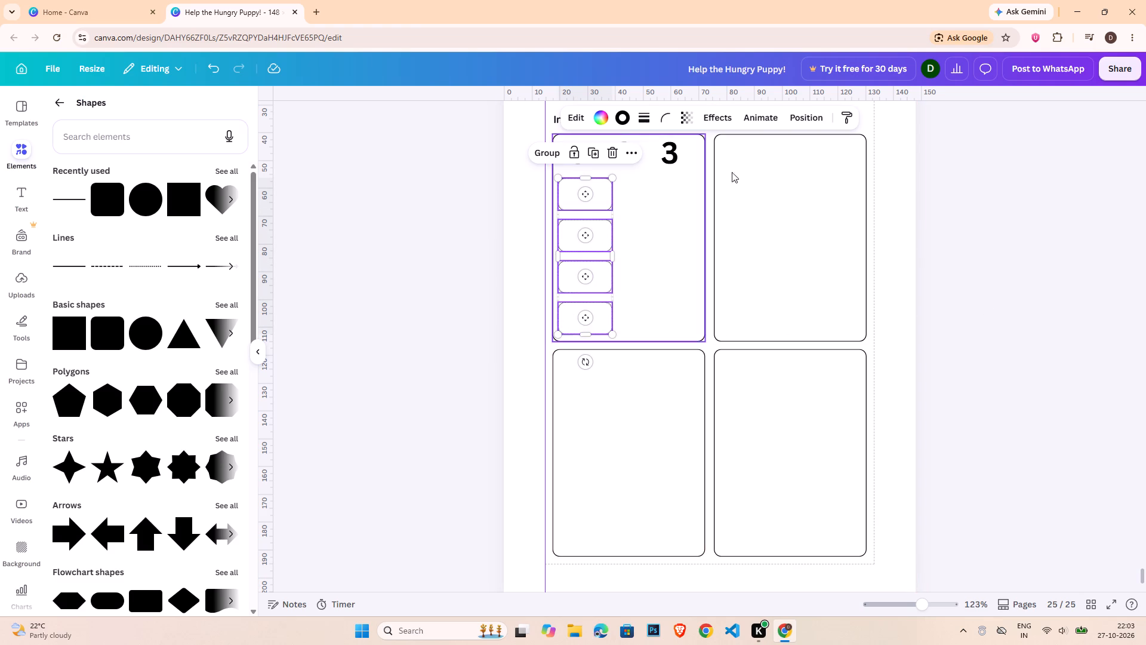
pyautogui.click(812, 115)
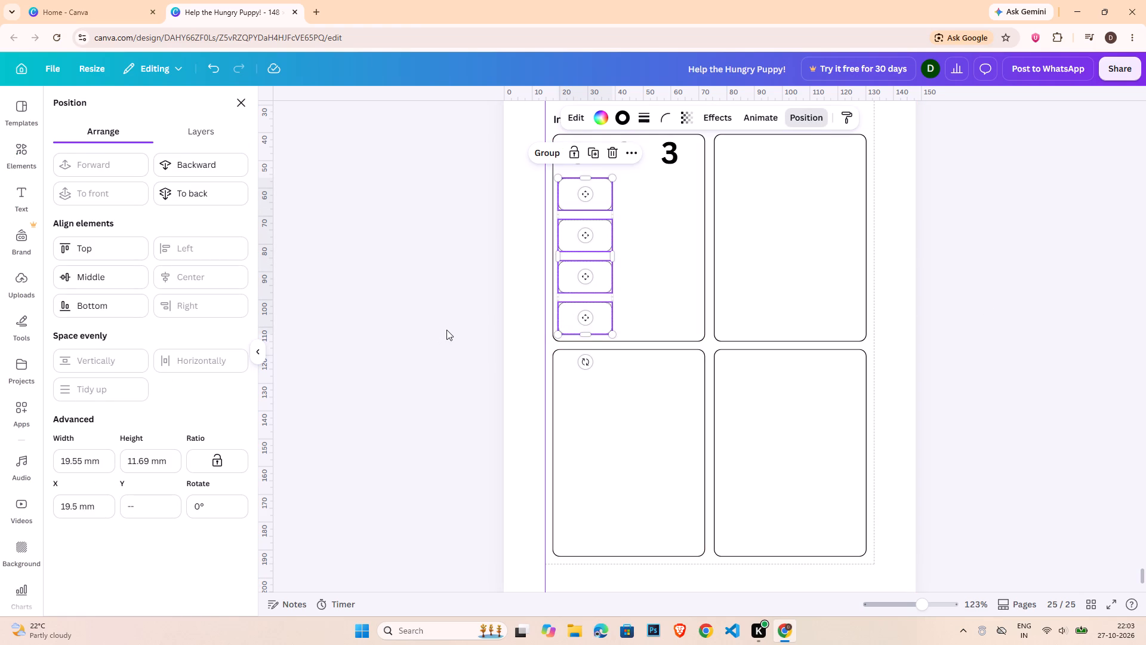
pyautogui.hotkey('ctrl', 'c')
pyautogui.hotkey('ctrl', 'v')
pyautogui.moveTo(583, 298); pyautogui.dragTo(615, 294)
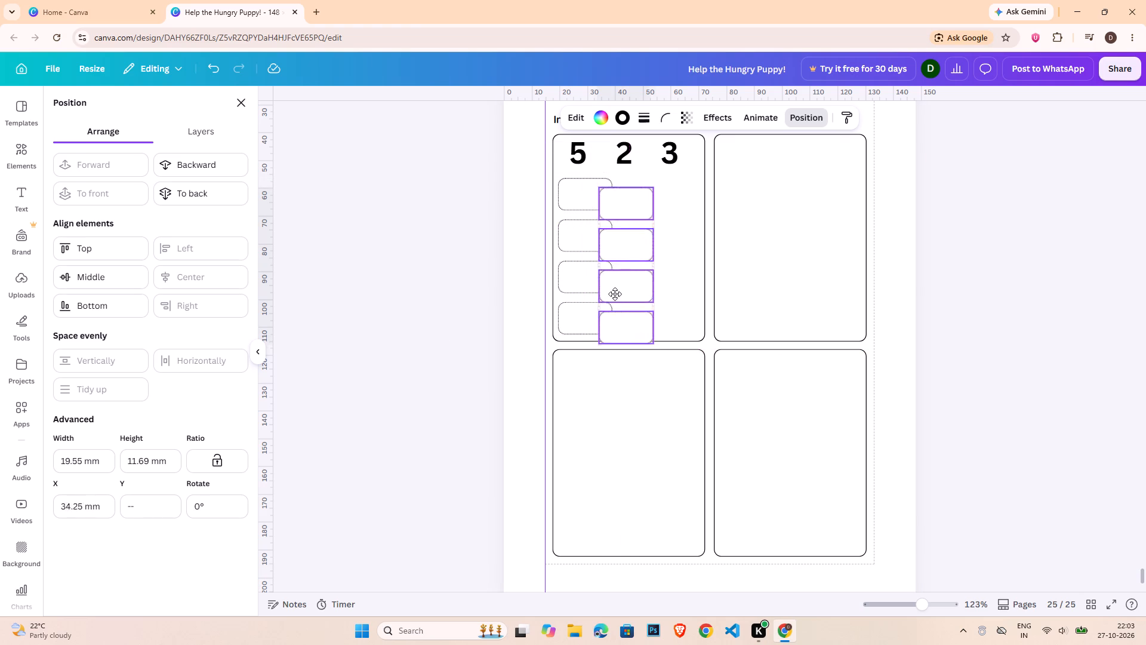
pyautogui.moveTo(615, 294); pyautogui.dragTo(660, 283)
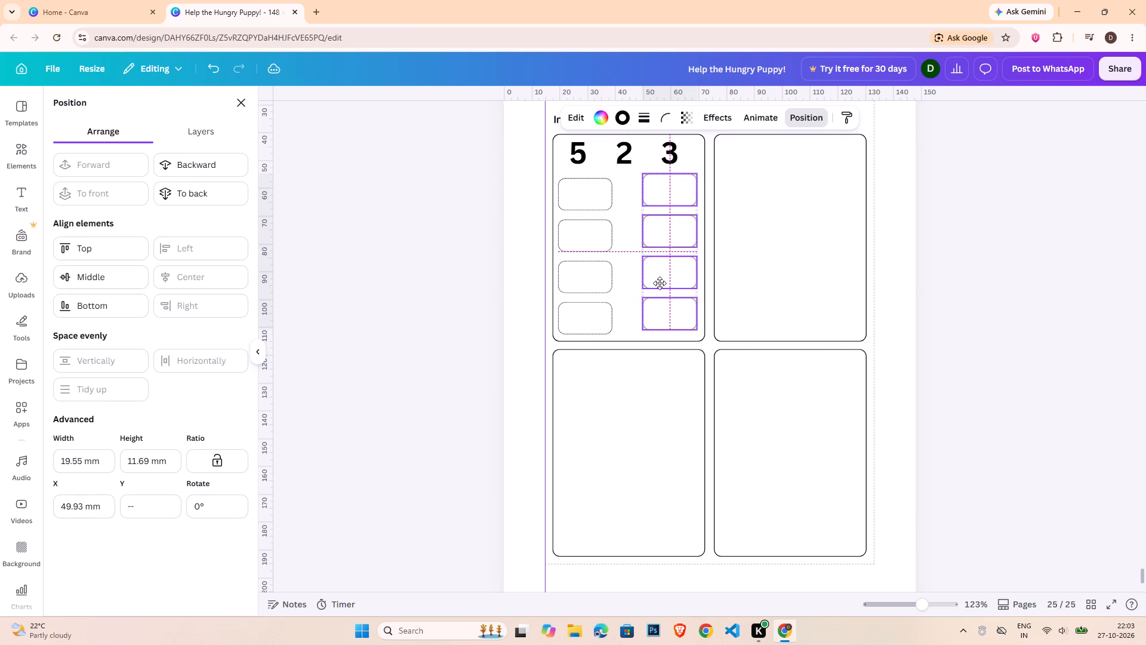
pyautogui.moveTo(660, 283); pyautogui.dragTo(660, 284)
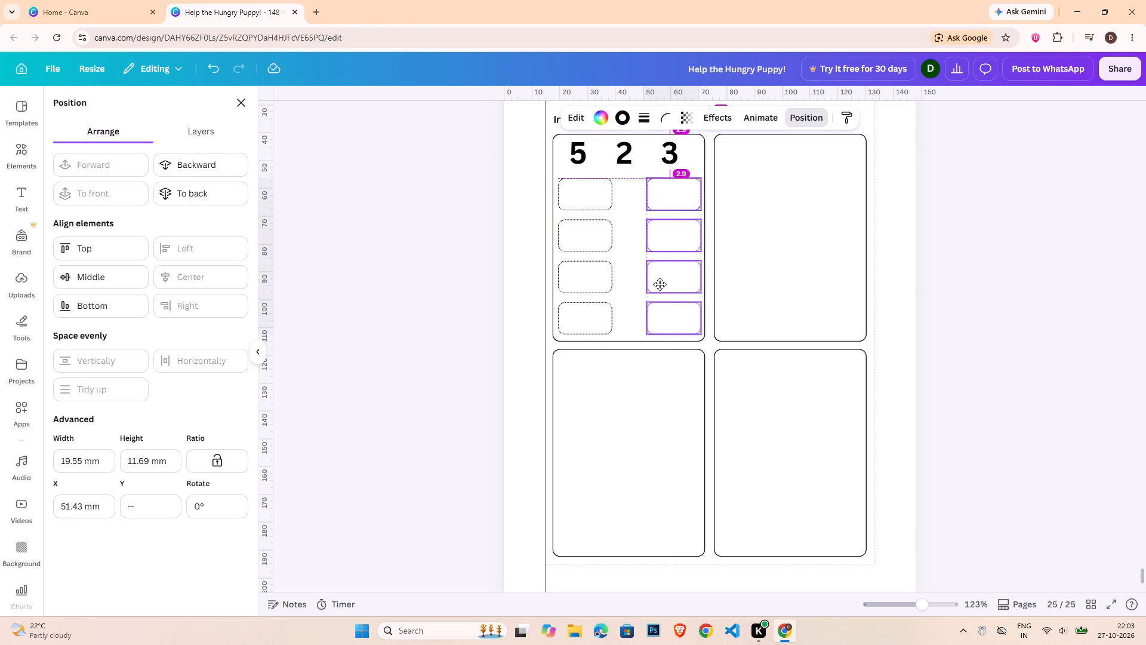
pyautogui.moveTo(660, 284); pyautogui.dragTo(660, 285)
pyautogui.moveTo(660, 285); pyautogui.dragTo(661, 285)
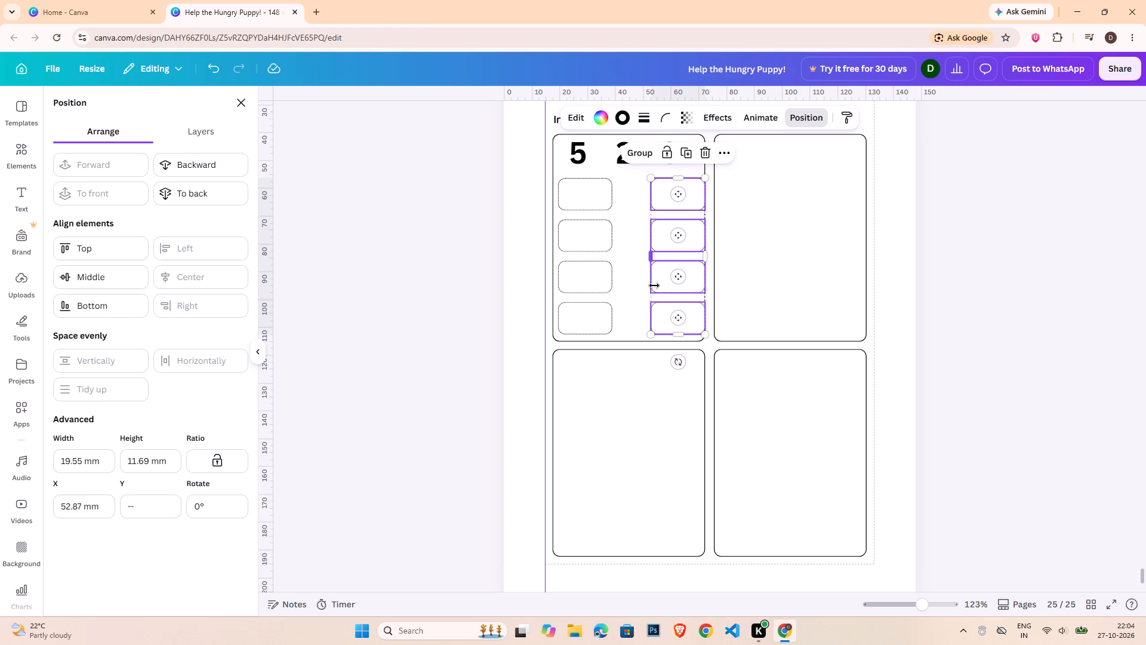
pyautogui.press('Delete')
# Narrow the four small answer boxes together to about 16 mm wide.
pyautogui.click(608, 205)
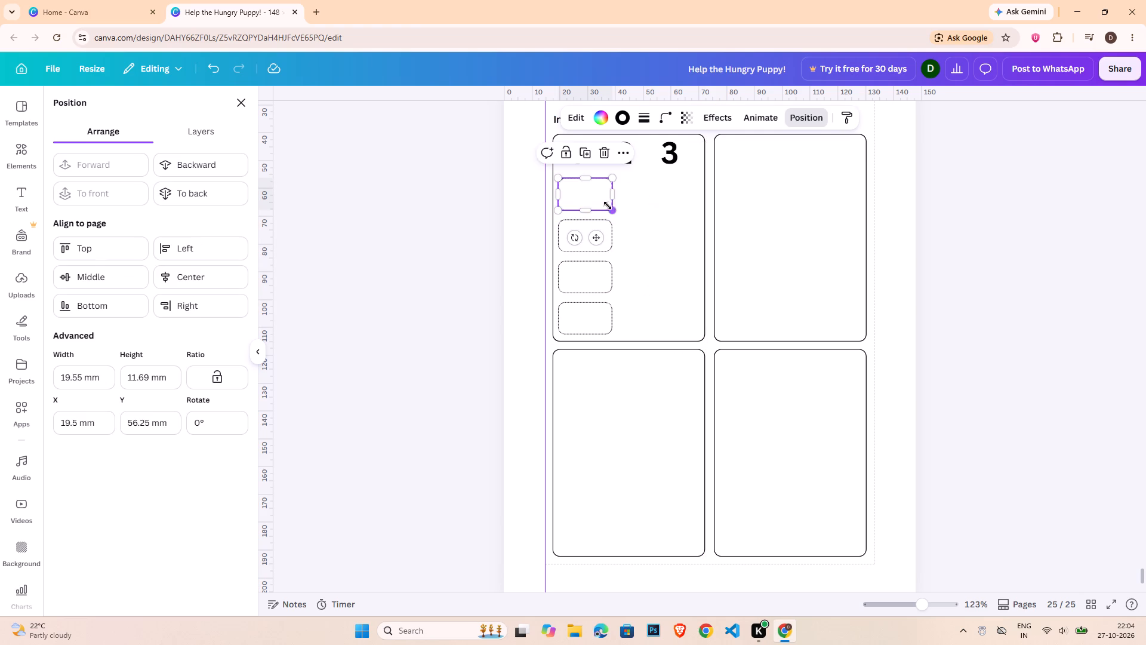
pyautogui.keyDown('shift'); pyautogui.click(609, 242); pyautogui.keyUp('shift')
pyautogui.keyDown('shift'); pyautogui.click(608, 276); pyautogui.keyUp('shift')
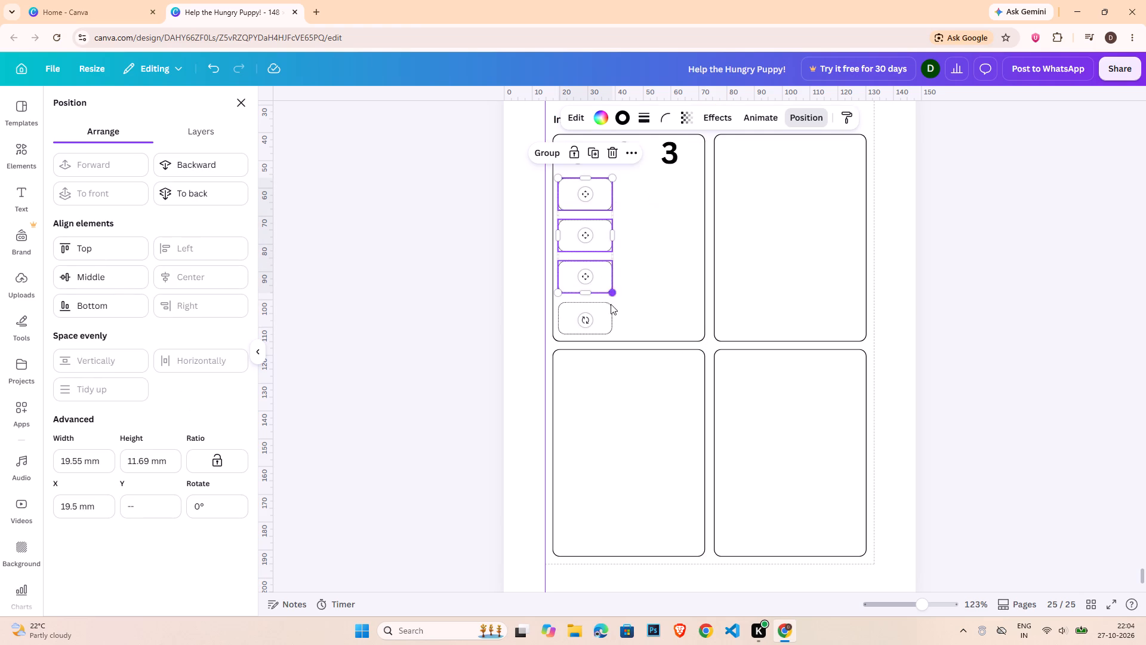
pyautogui.keyDown('shift'); pyautogui.click(611, 316); pyautogui.keyUp('shift')
pyautogui.moveTo(614, 315); pyautogui.dragTo(604, 314)
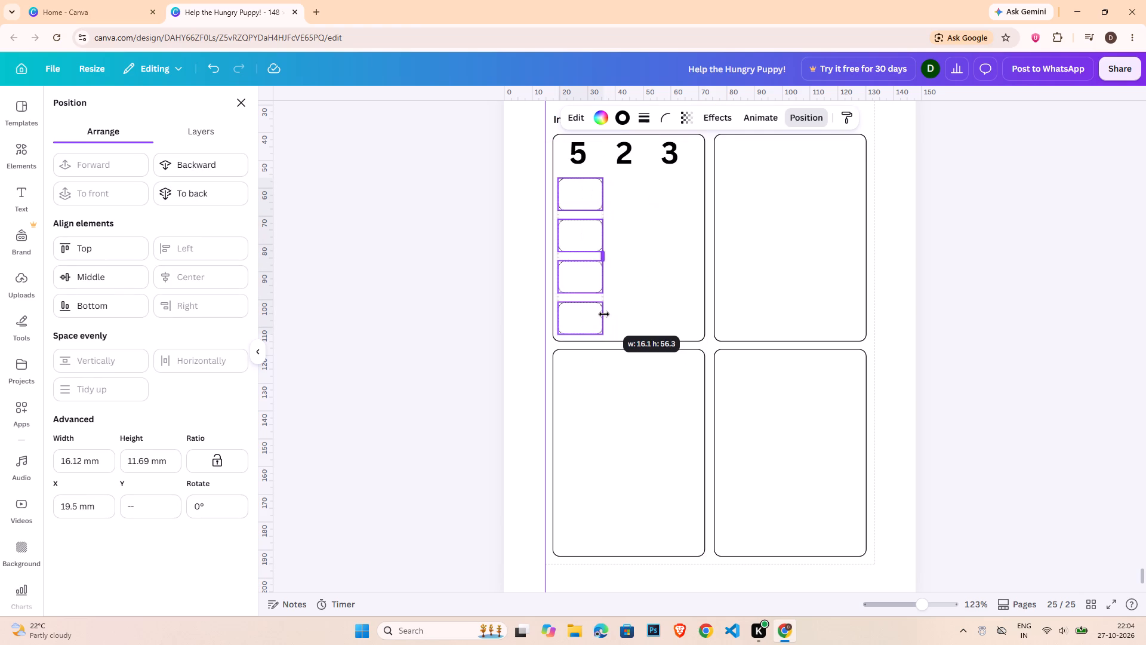
pyautogui.moveTo(604, 314); pyautogui.dragTo(604, 314)
# Duplicate the narrowed answer-box column and place the copy level beside it as a second column, at about X 40 mm.
pyautogui.hotkey('ctrl', 'c')
pyautogui.hotkey('ctrl', 'v')
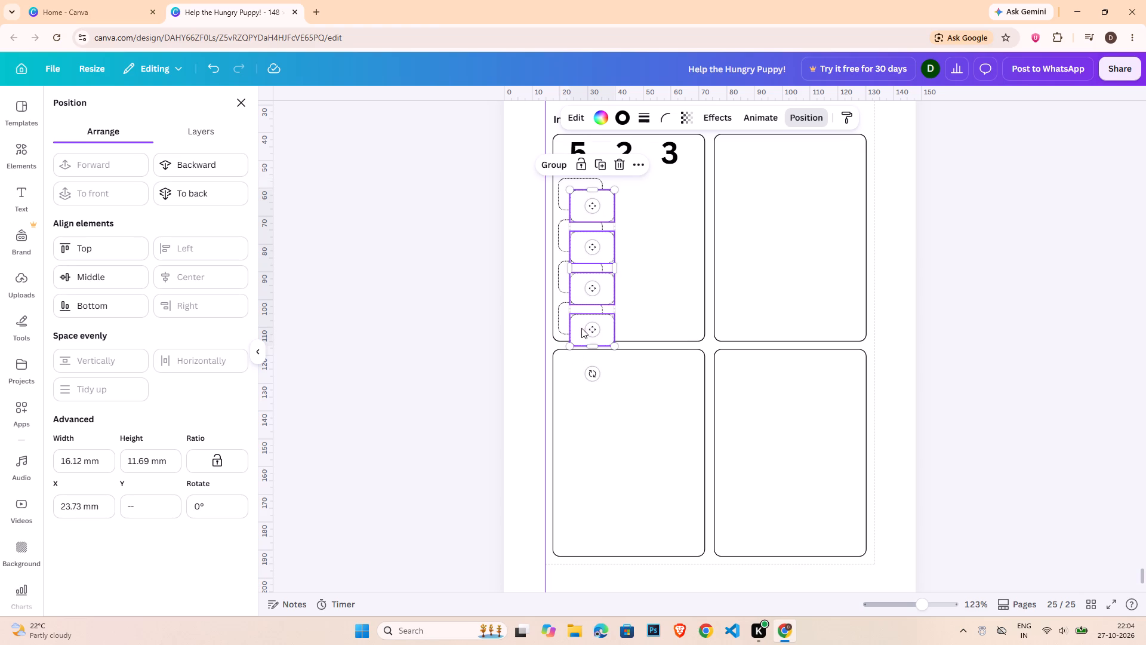
pyautogui.moveTo(583, 328); pyautogui.dragTo(623, 314)
pyautogui.moveTo(578, 333); pyautogui.dragTo(618, 322)
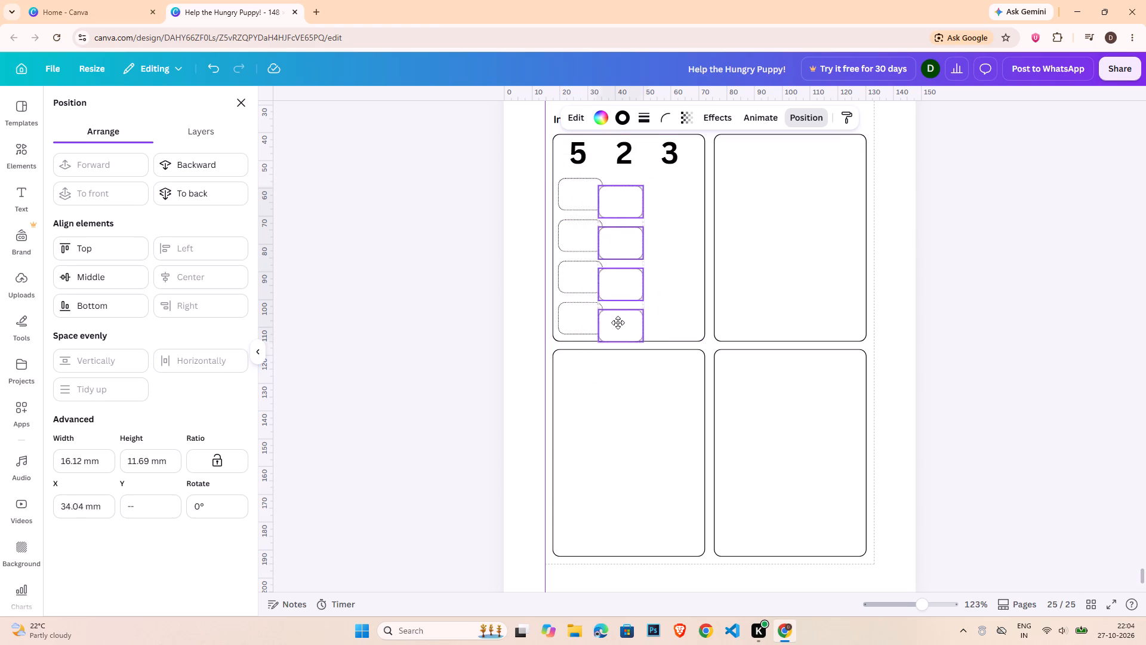
pyautogui.moveTo(618, 322); pyautogui.dragTo(627, 320)
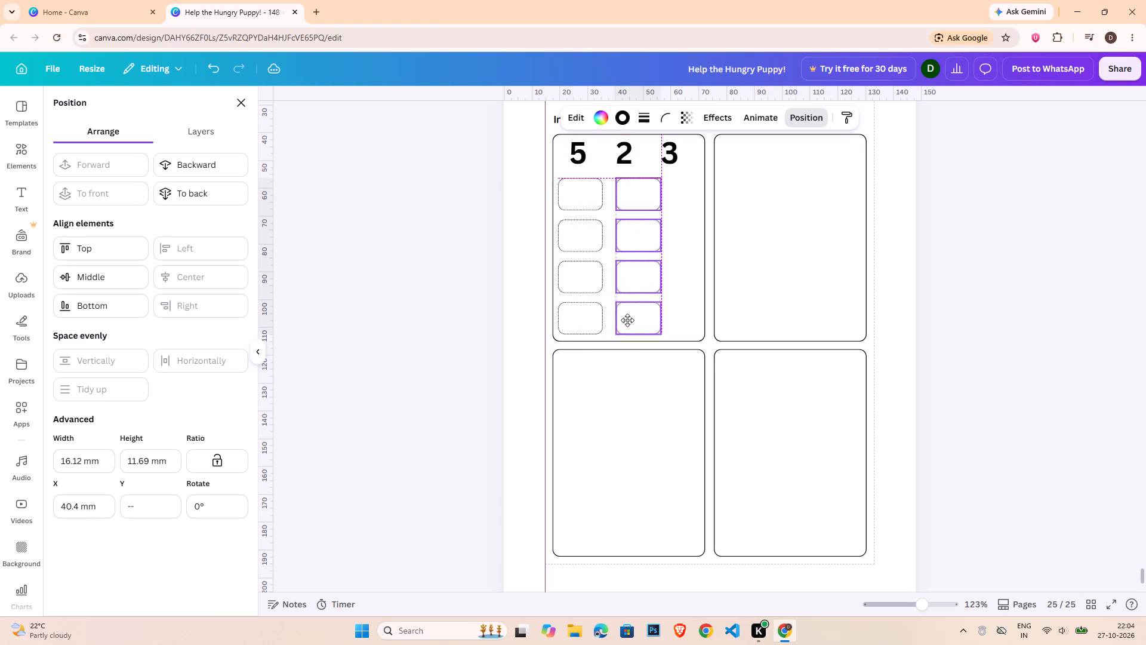
pyautogui.moveTo(627, 320); pyautogui.dragTo(626, 320)
# Duplicate the second column and place the copy level beside it as a third column, at about X 58 mm.
pyautogui.hotkey('ctrl', 'c')
pyautogui.hotkey('ctrl', 'v')
pyautogui.moveTo(634, 327); pyautogui.dragTo(640, 325)
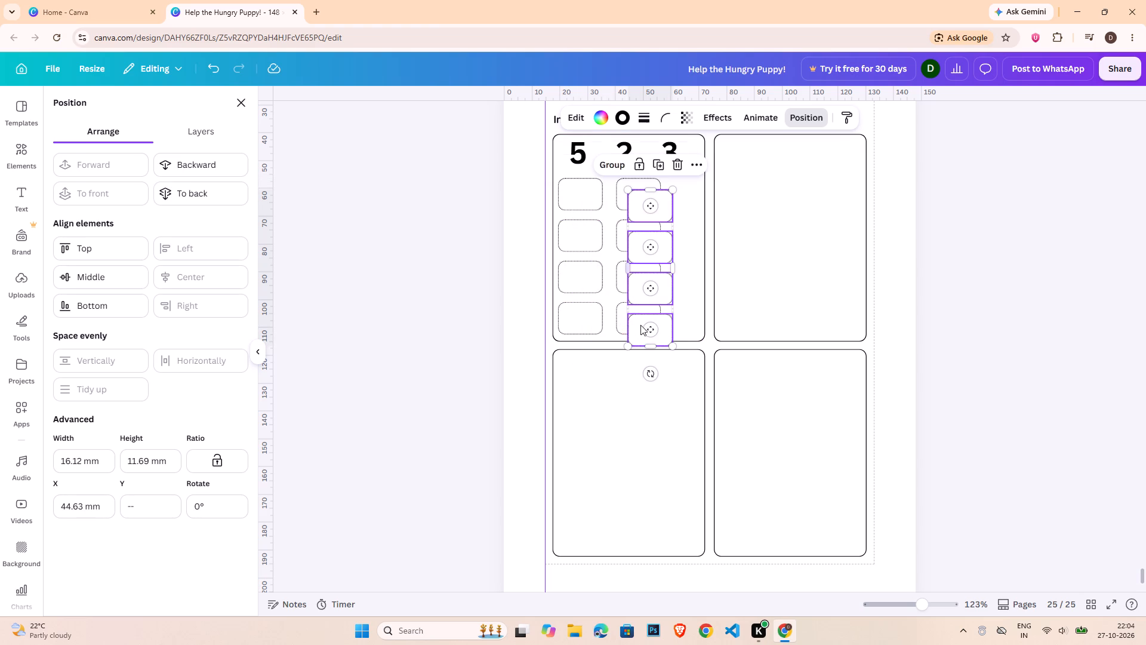
pyautogui.moveTo(640, 325); pyautogui.dragTo(673, 315)
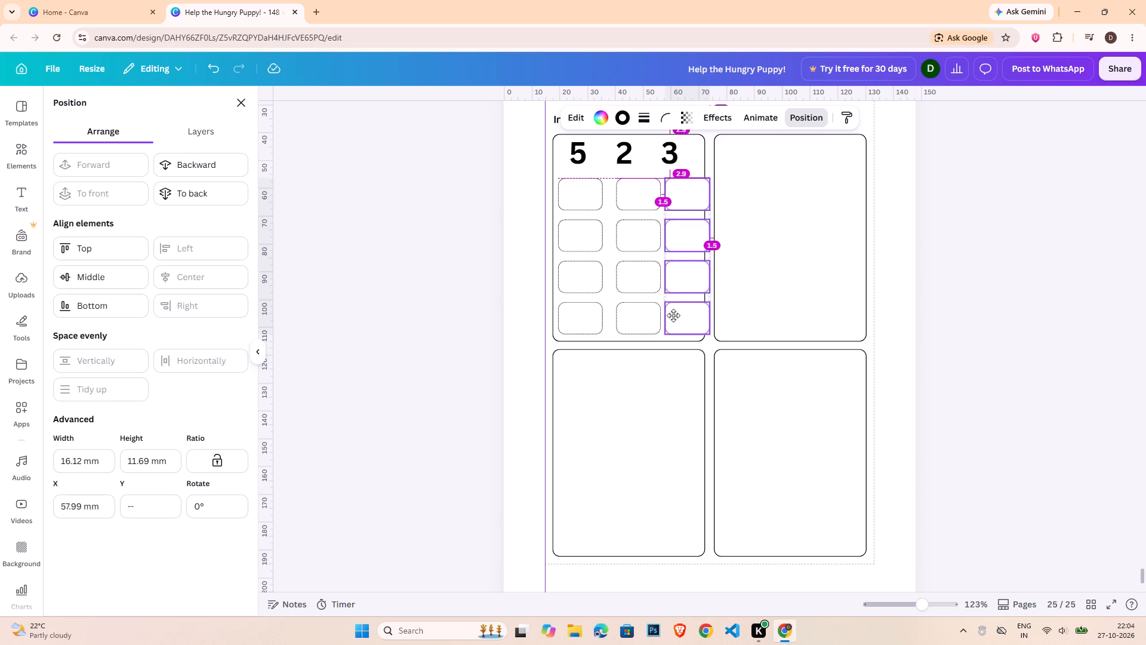
pyautogui.moveTo(673, 315); pyautogui.dragTo(673, 316)
pyautogui.click(1009, 285)
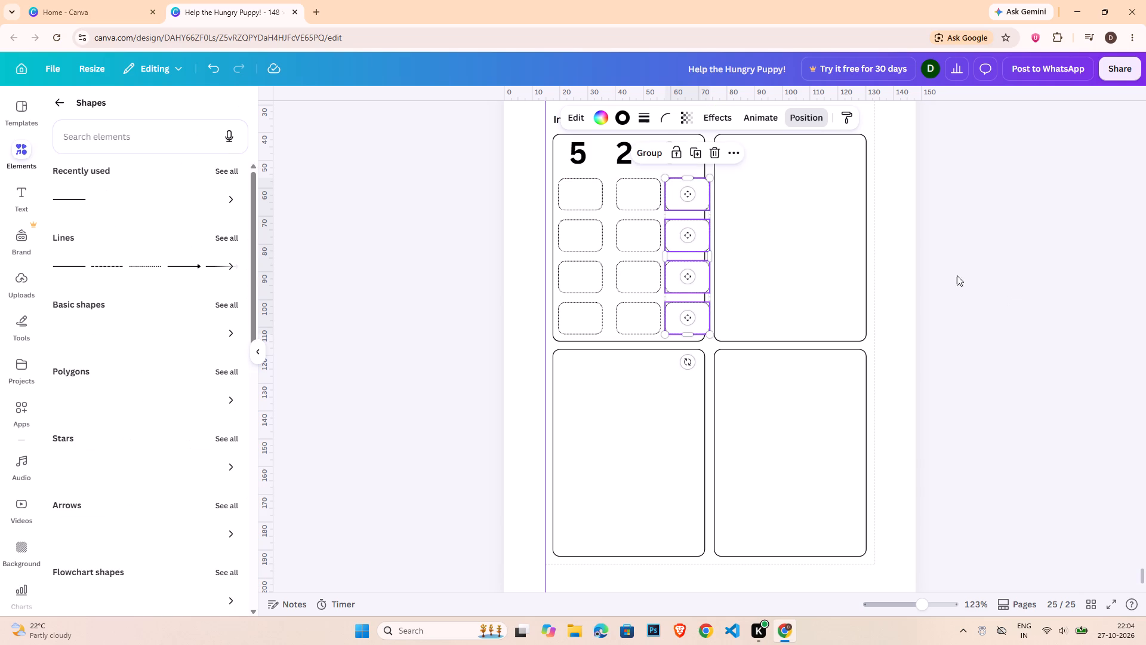
pyautogui.click(822, 239)
pyautogui.click(971, 247)
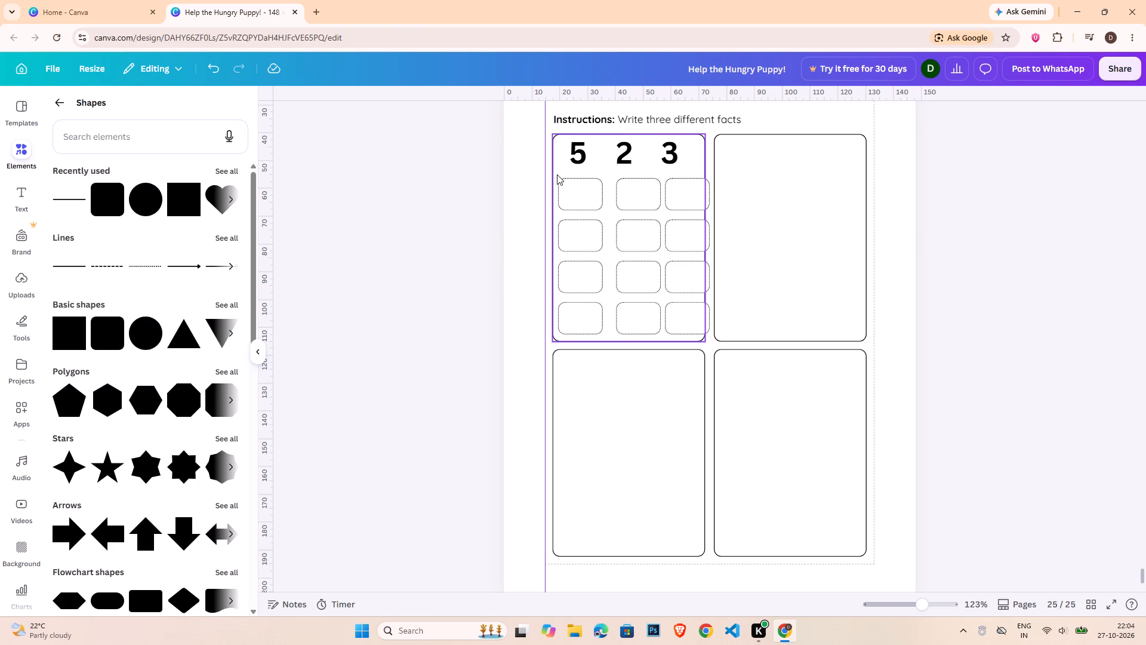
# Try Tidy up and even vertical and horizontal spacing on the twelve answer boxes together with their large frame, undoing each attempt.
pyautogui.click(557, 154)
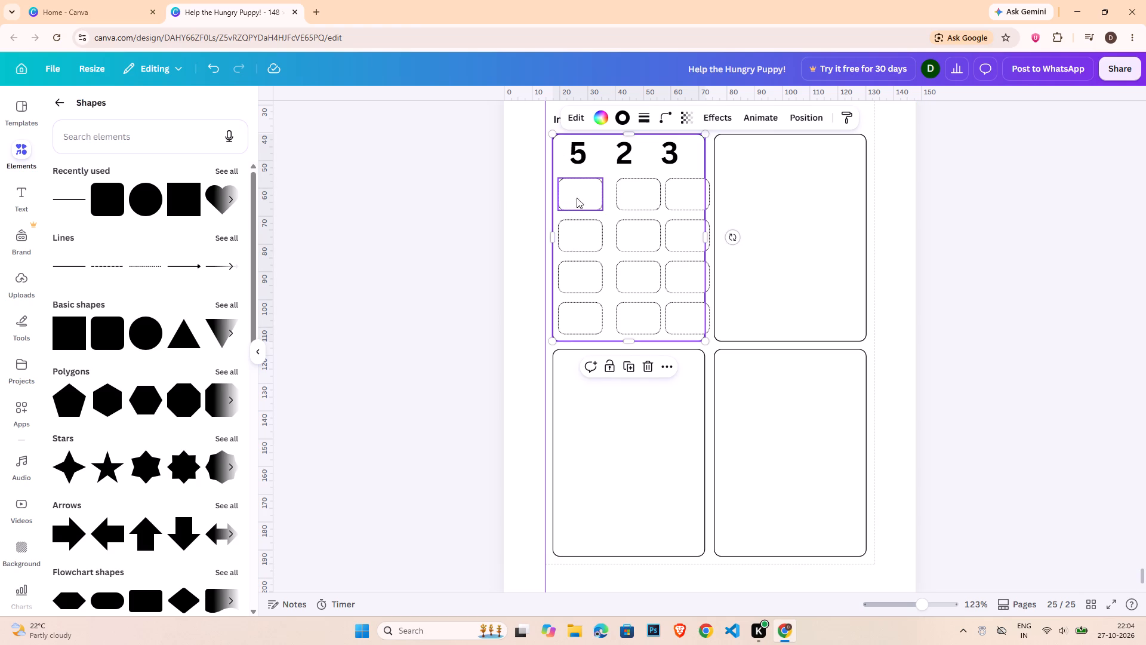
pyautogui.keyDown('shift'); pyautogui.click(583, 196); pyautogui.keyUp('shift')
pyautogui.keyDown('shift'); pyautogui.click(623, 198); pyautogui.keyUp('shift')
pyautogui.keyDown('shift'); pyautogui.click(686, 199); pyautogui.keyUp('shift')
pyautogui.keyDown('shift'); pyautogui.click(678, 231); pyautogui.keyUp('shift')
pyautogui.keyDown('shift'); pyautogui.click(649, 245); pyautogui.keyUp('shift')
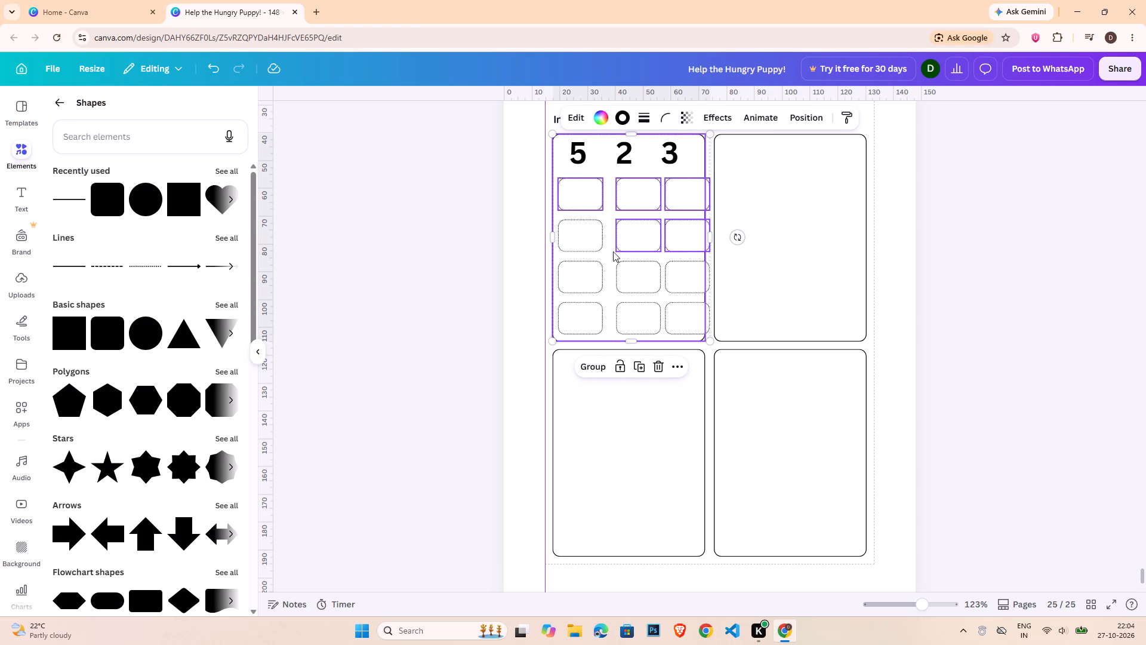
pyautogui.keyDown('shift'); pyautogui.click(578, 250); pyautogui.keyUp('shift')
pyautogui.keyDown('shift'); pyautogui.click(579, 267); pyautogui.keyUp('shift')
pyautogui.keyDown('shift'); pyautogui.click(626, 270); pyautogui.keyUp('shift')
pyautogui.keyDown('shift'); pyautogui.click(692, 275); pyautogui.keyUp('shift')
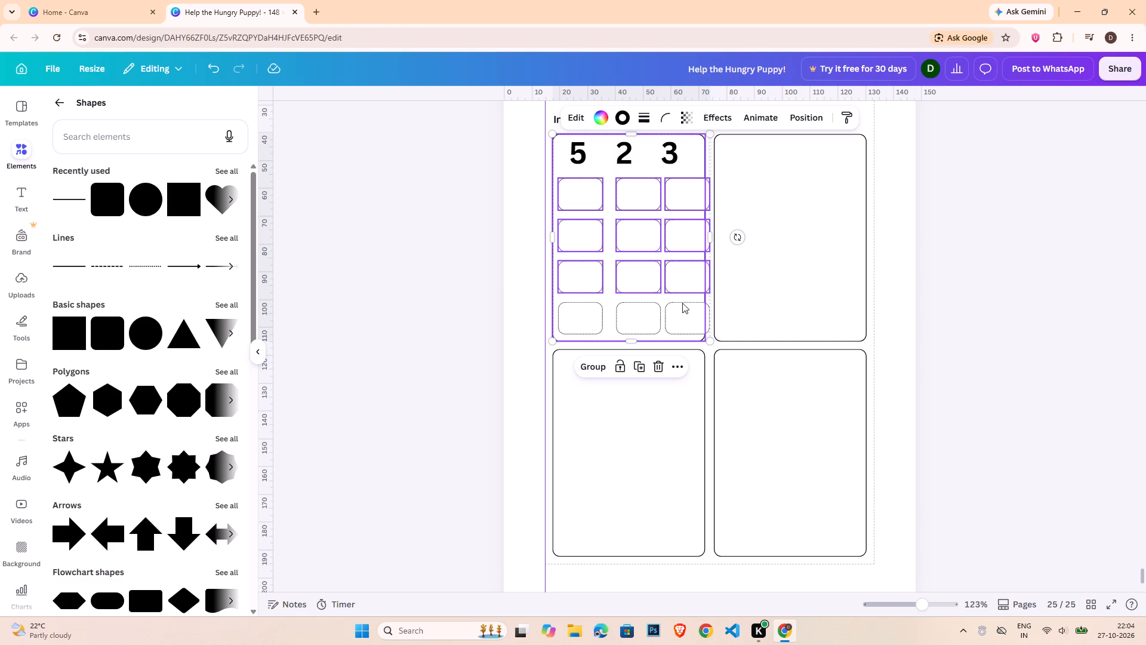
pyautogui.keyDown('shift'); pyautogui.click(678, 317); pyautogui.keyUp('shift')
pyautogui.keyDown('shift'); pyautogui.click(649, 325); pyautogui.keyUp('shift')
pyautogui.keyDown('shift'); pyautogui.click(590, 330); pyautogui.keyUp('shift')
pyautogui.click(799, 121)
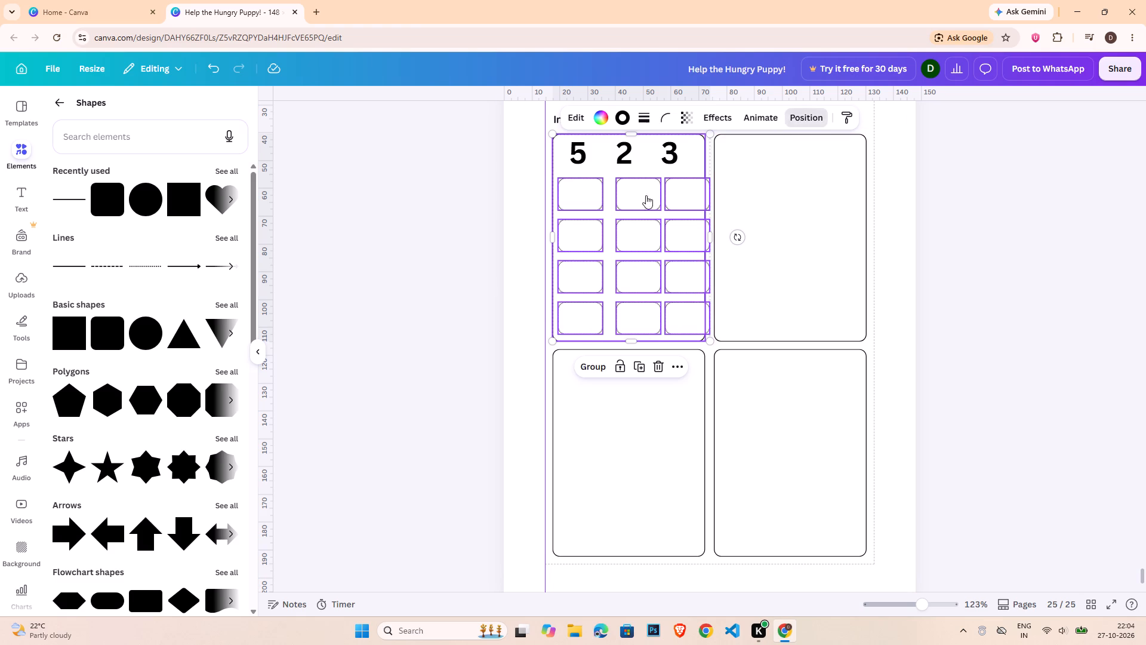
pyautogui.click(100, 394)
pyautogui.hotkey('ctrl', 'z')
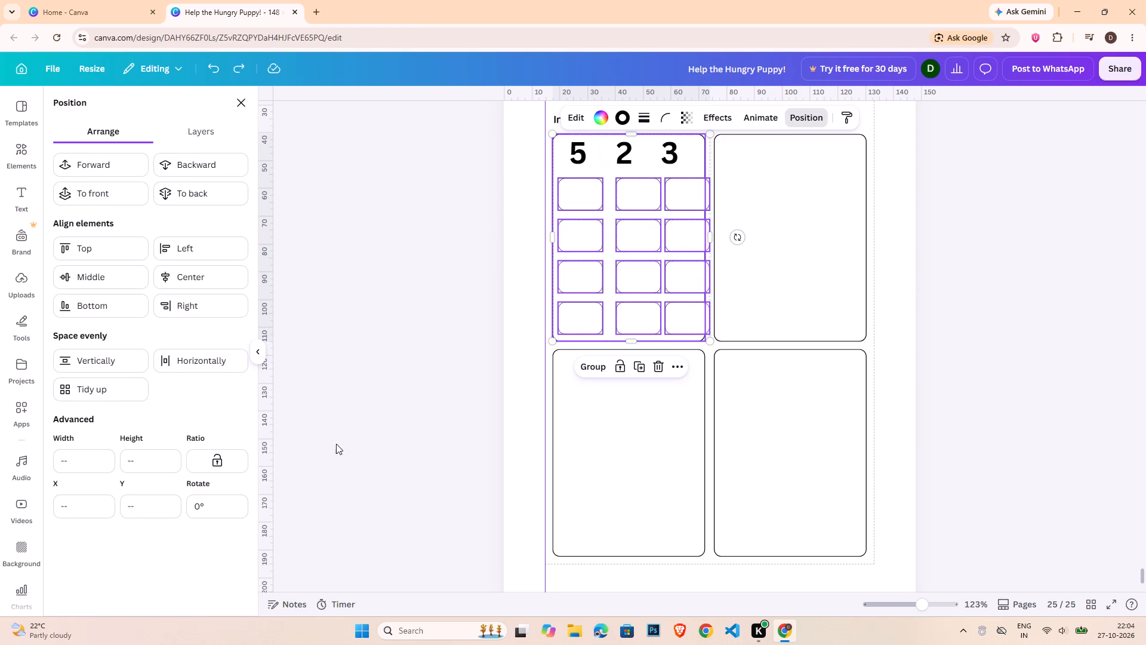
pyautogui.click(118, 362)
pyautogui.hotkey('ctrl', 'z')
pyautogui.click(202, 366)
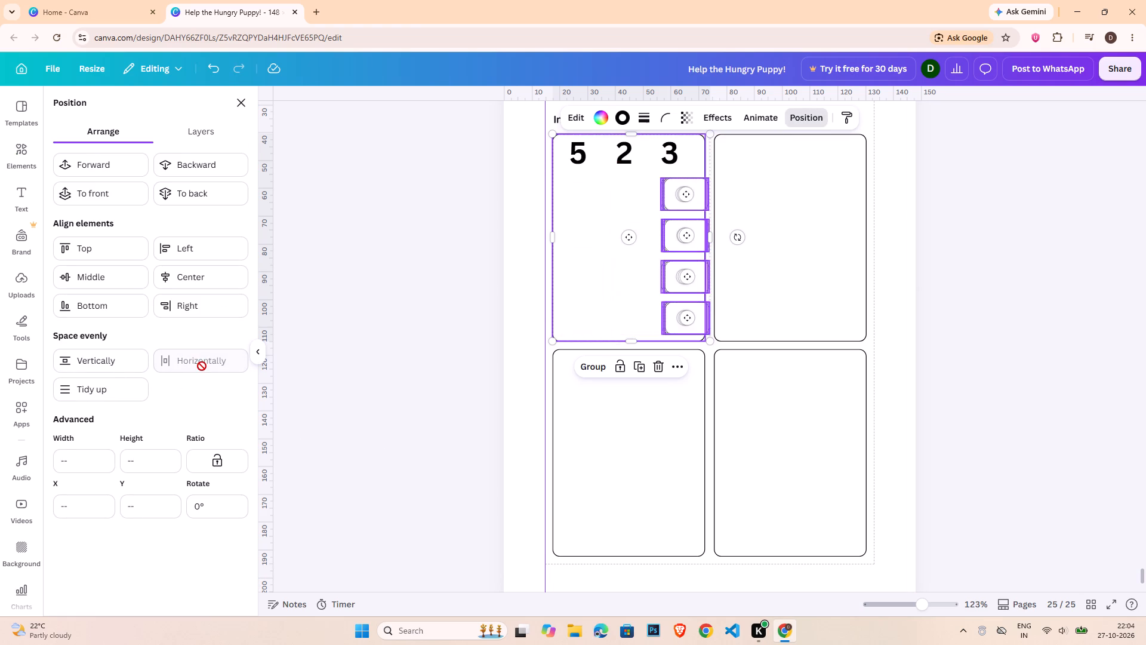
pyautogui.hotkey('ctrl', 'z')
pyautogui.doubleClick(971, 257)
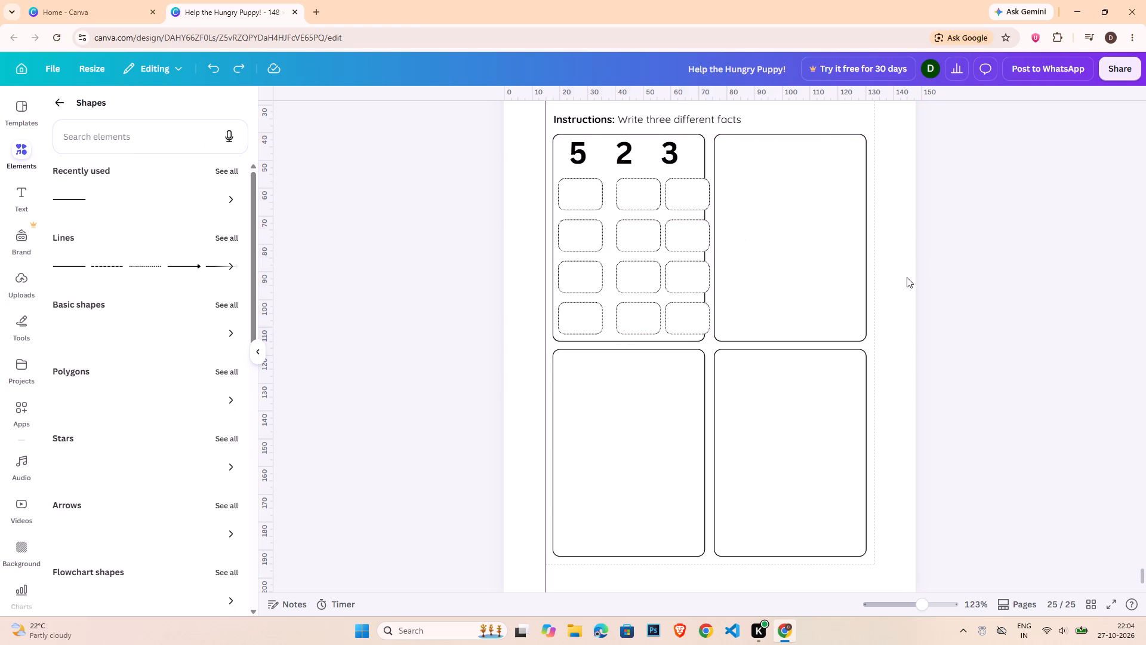
# Select the four boxes of the first column and nudge them slightly left toward the frame's edge.
pyautogui.click(591, 207)
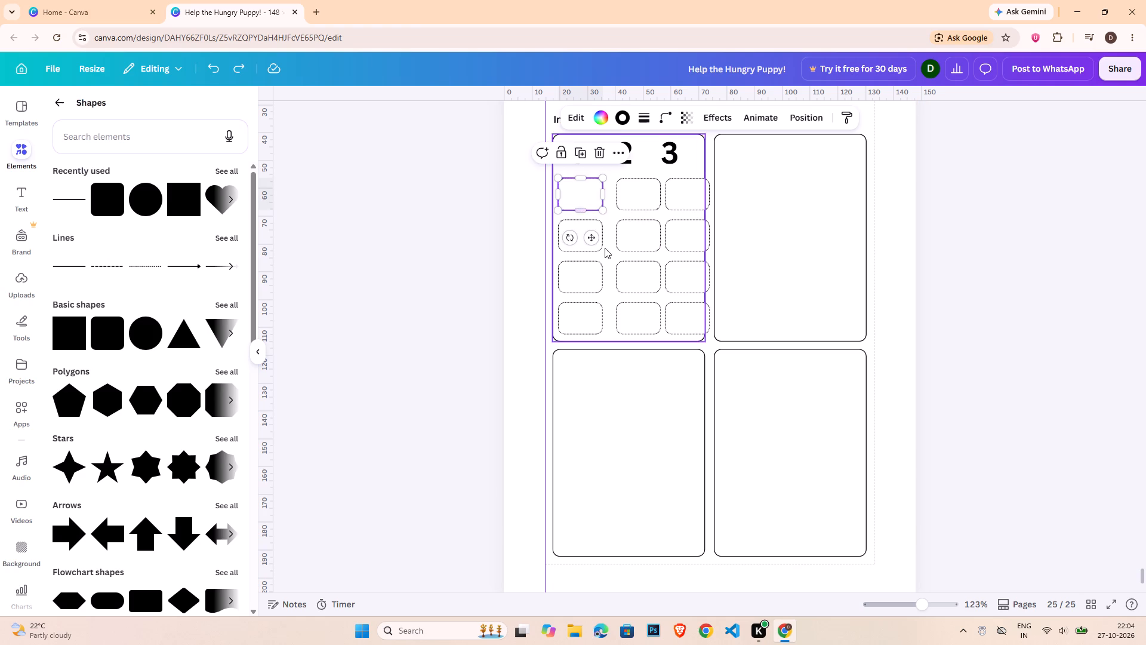
pyautogui.keyDown('shift'); pyautogui.click(601, 248); pyautogui.keyUp('shift')
pyautogui.keyDown('shift'); pyautogui.click(592, 282); pyautogui.keyUp('shift')
pyautogui.keyDown('shift'); pyautogui.click(593, 319); pyautogui.keyUp('shift')
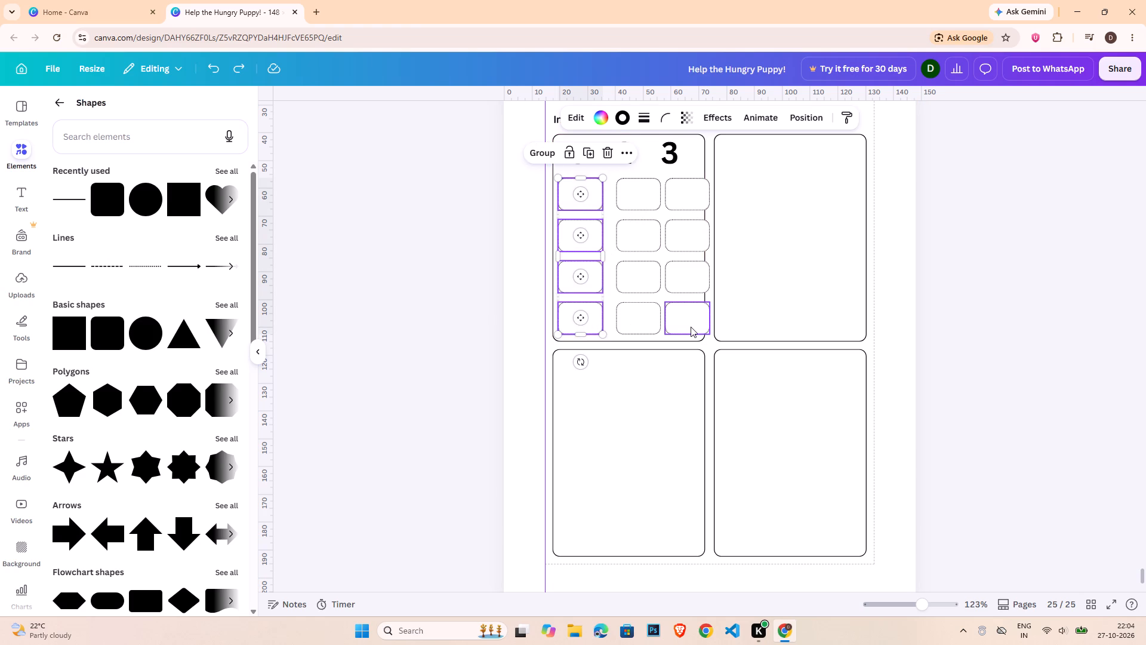
pyautogui.press('Left')
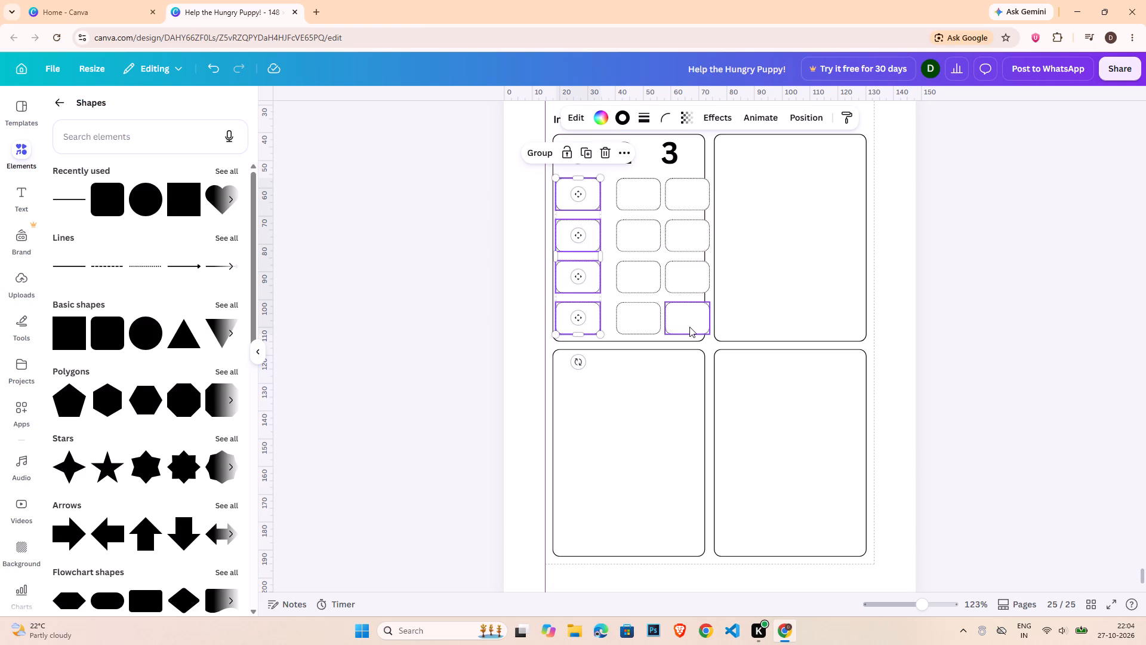
# Select the four boxes of the middle column and nudge them left until the gaps to both neighbouring columns look equal.
pyautogui.click(611, 192)
pyautogui.click(623, 197)
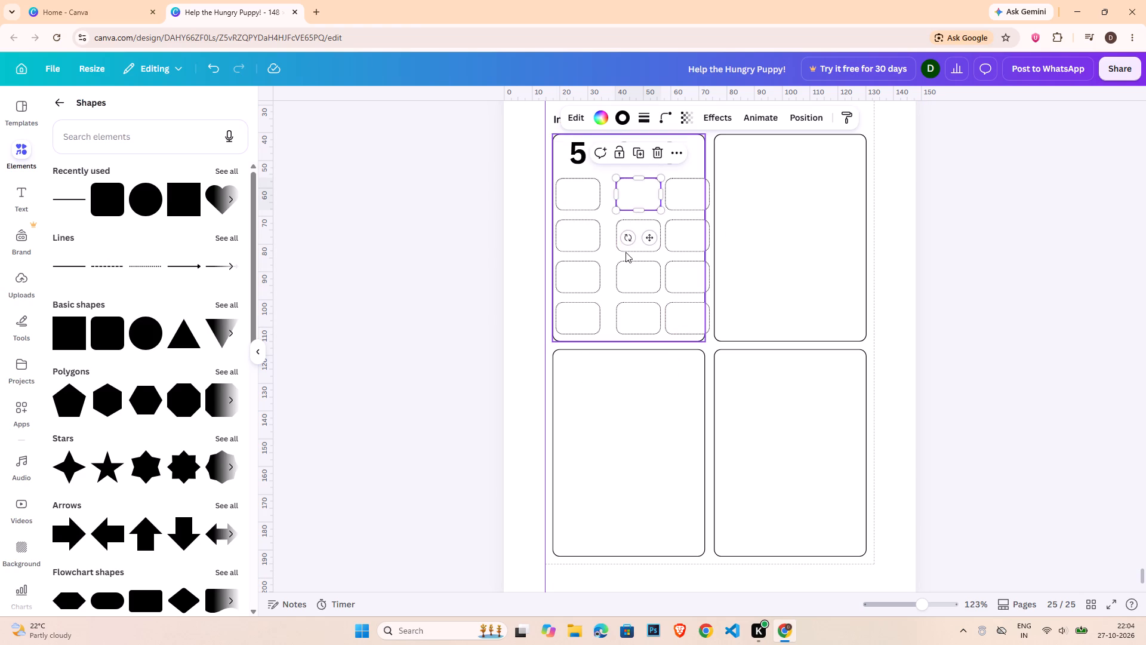
pyautogui.keyDown('shift'); pyautogui.click(626, 252); pyautogui.keyUp('shift')
pyautogui.keyDown('shift'); pyautogui.click(624, 250); pyautogui.keyUp('shift')
pyautogui.click(962, 268)
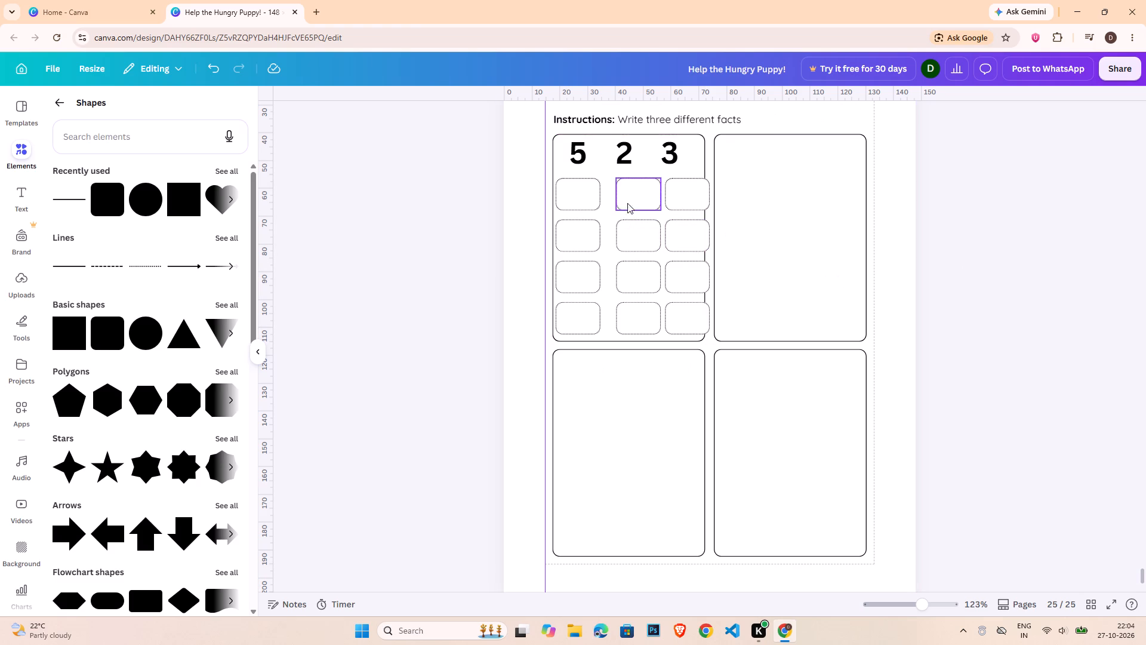
pyautogui.click(631, 198)
pyautogui.keyDown('shift'); pyautogui.click(646, 249); pyautogui.keyUp('shift')
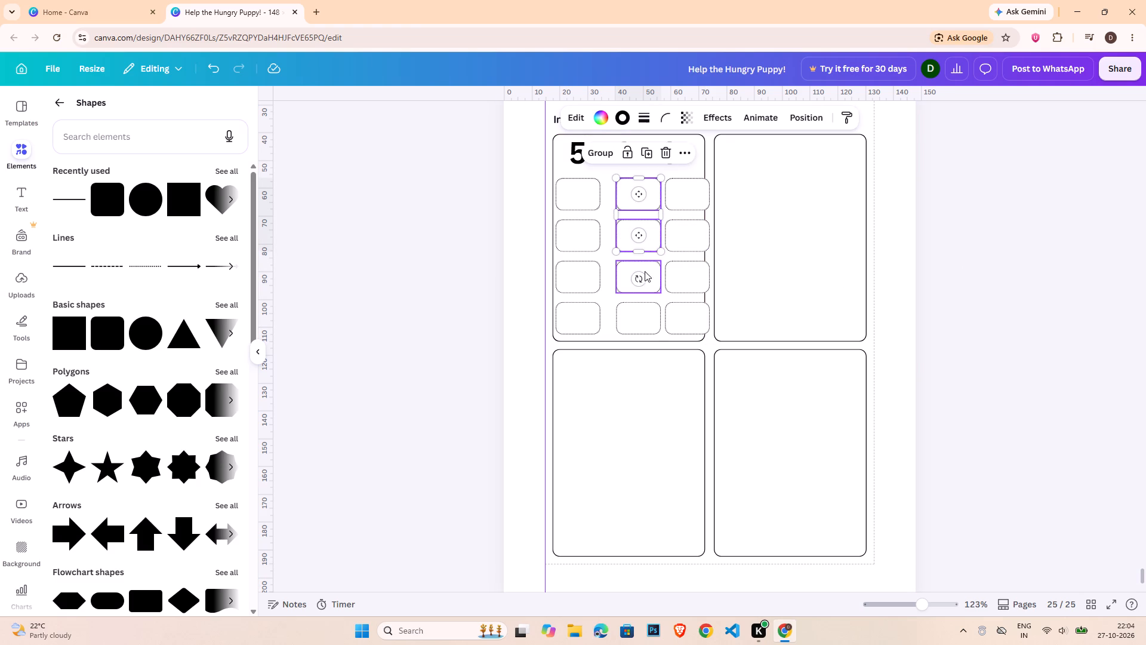
pyautogui.keyDown('shift'); pyautogui.click(649, 274); pyautogui.keyUp('shift')
pyautogui.keyDown('shift'); pyautogui.click(650, 309); pyautogui.keyUp('shift')
pyautogui.press('Left')
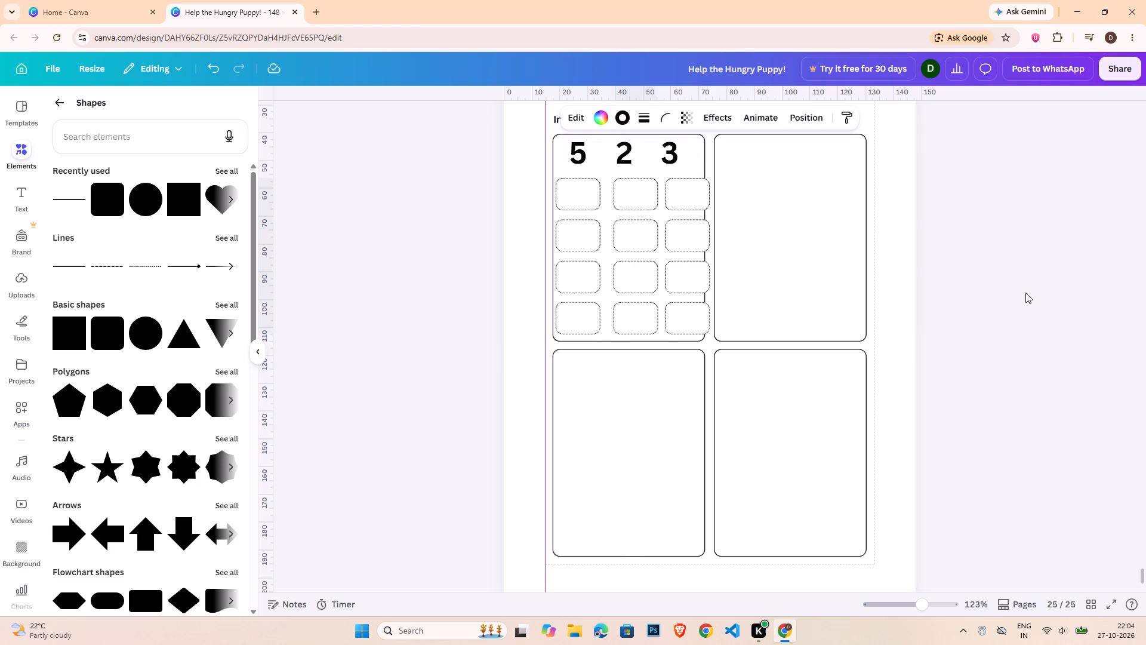
pyautogui.press('Left')
pyautogui.press('Left')
pyautogui.press('Right')
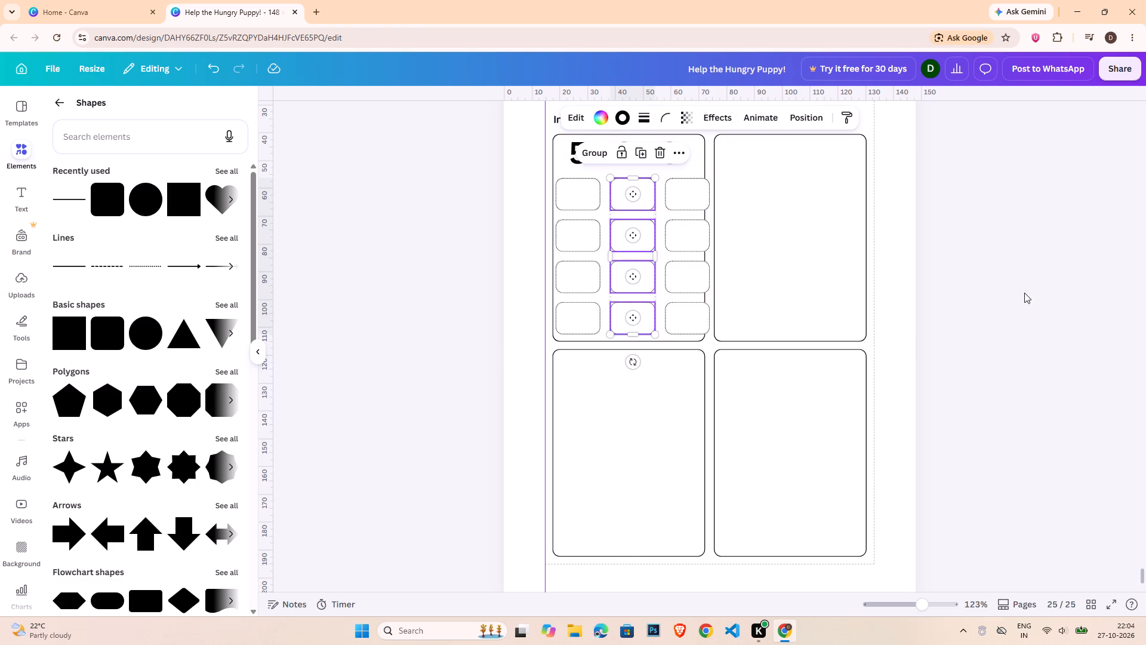
pyautogui.click(1031, 297)
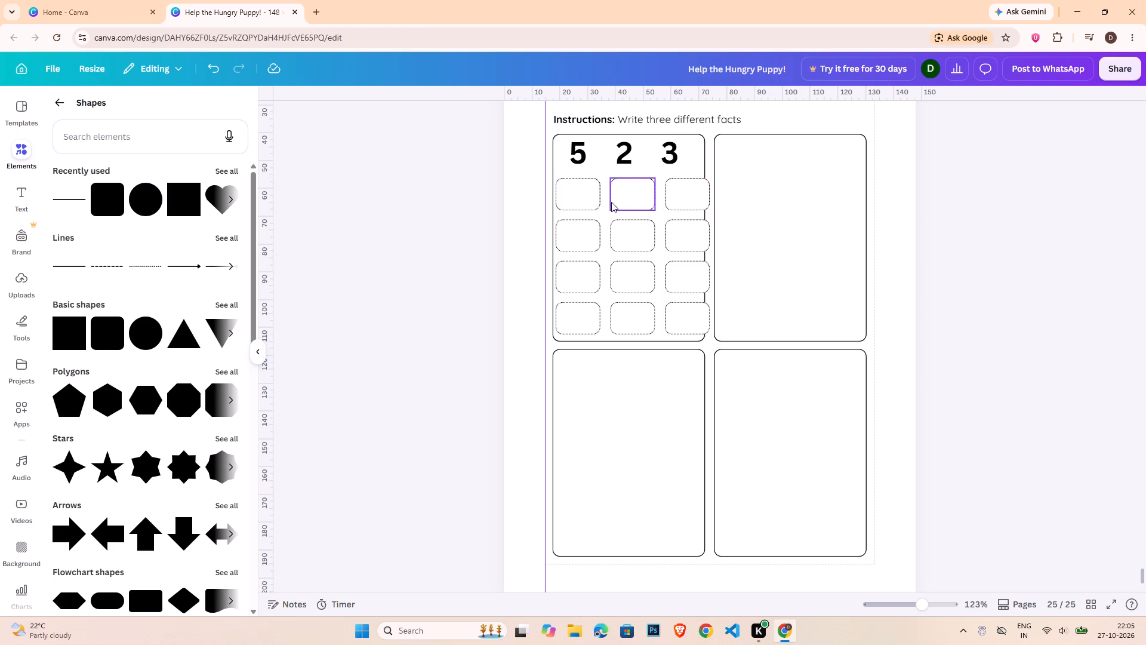
# Narrow the four answer boxes of the first column together to about 12.9 mm wide.
pyautogui.click(596, 199)
pyautogui.keyDown('shift'); pyautogui.click(598, 246); pyautogui.keyUp('shift')
pyautogui.keyDown('shift'); pyautogui.click(599, 281); pyautogui.keyUp('shift')
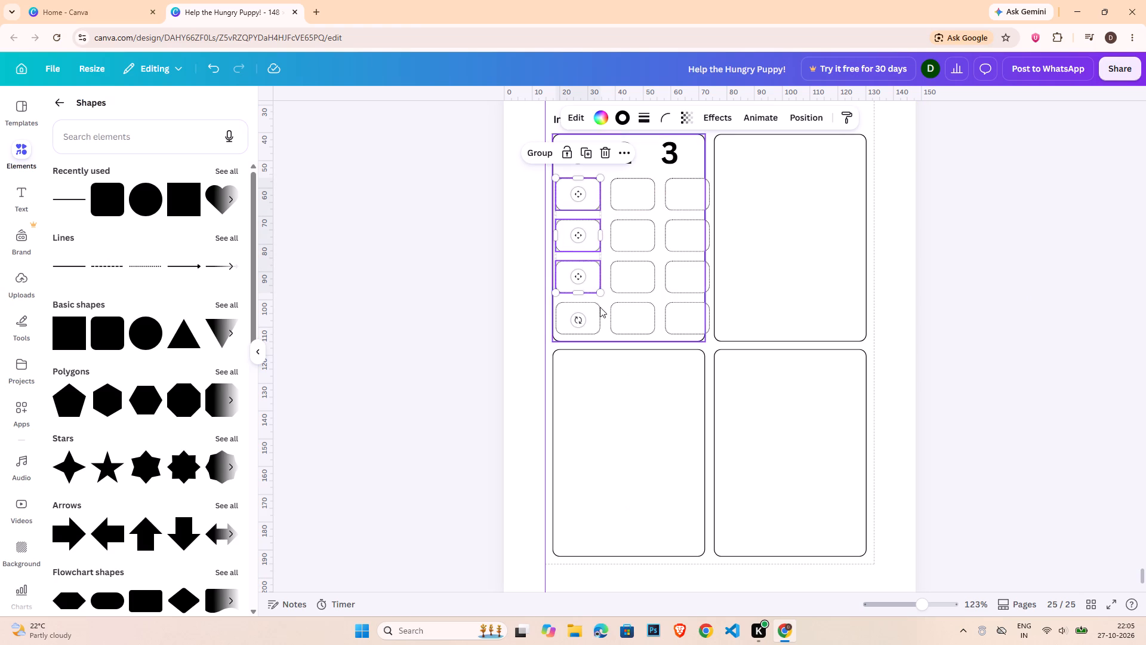
pyautogui.keyDown('shift'); pyautogui.click(597, 323); pyautogui.keyUp('shift')
pyautogui.moveTo(602, 322); pyautogui.dragTo(596, 324)
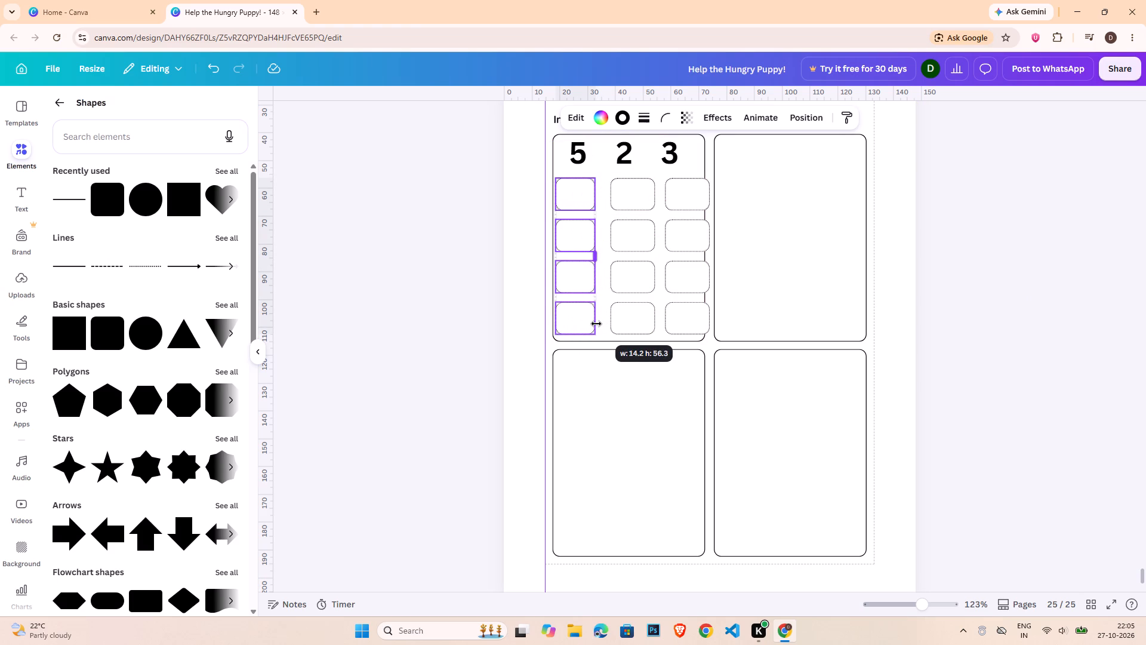
pyautogui.moveTo(596, 324); pyautogui.dragTo(593, 322)
pyautogui.click(1069, 290)
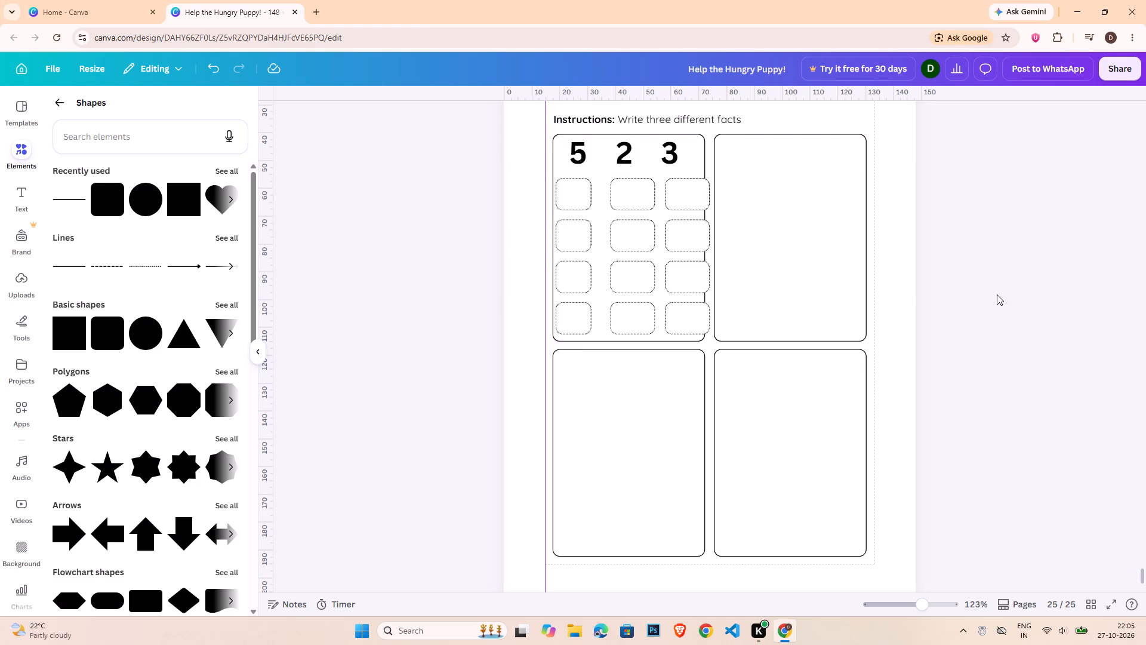
# Delete the eight answer boxes of the middle and third columns in the first frame.
pyautogui.click(647, 196)
pyautogui.press('Delete')
pyautogui.click(653, 231)
pyautogui.press('Delete')
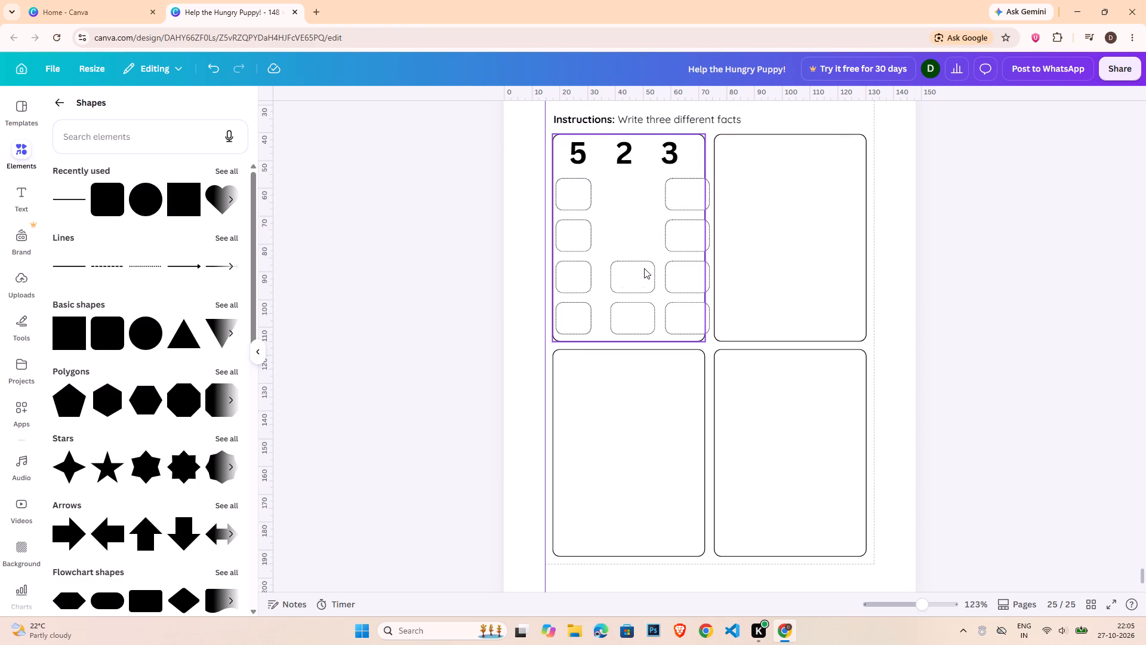
pyautogui.click(644, 269)
pyautogui.press('Delete')
pyautogui.click(642, 311)
pyautogui.press('Delete')
pyautogui.click(678, 209)
pyautogui.press('Delete')
pyautogui.click(671, 242)
pyautogui.press('Delete')
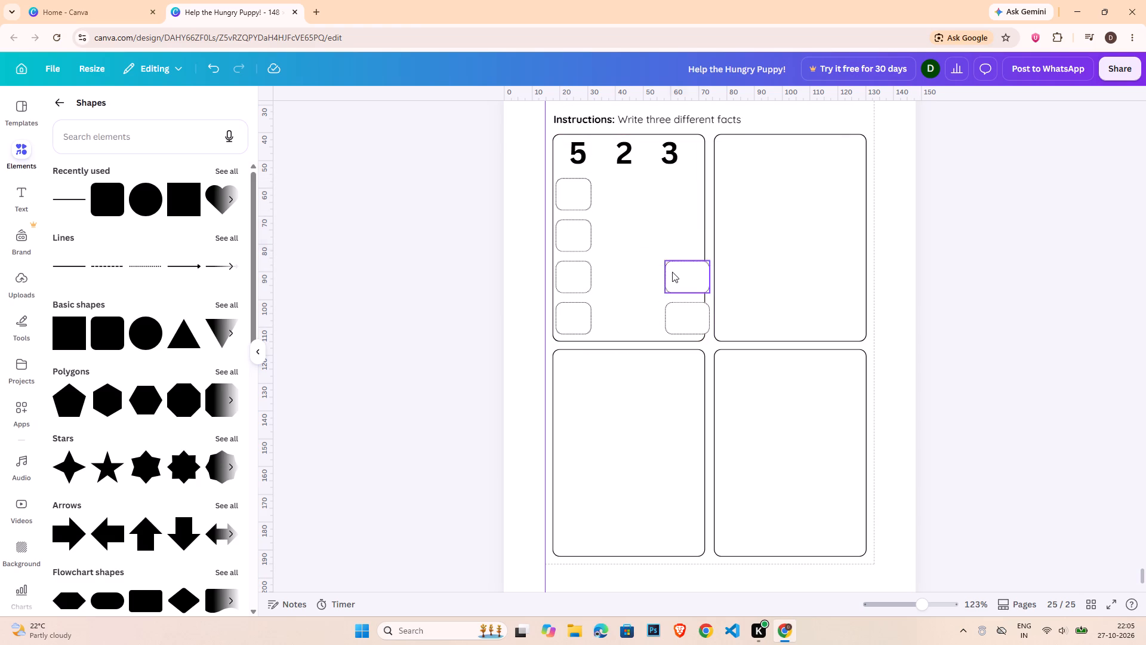
pyautogui.click(672, 272)
pyautogui.press('Delete')
pyautogui.click(676, 306)
pyautogui.press('Delete')
# Duplicate the four boxes of the first column and place the copies level beside them, centred under the 2.
pyautogui.click(576, 205)
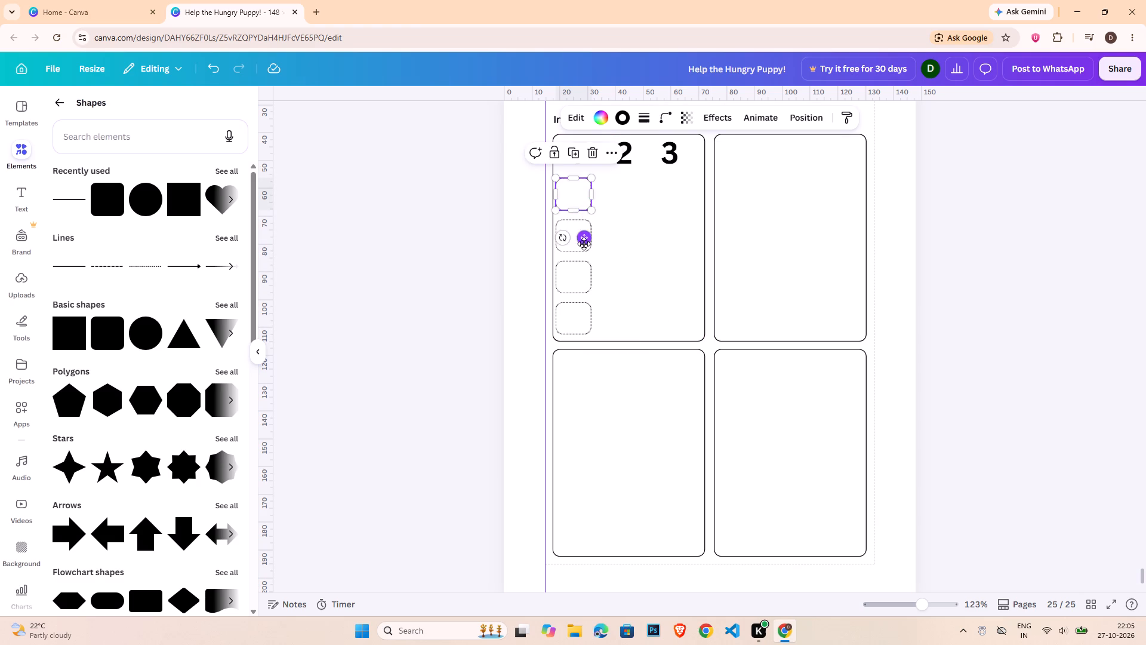
pyautogui.keyDown('shift'); pyautogui.click(577, 249); pyautogui.keyUp('shift')
pyautogui.keyDown('shift'); pyautogui.click(572, 285); pyautogui.keyUp('shift')
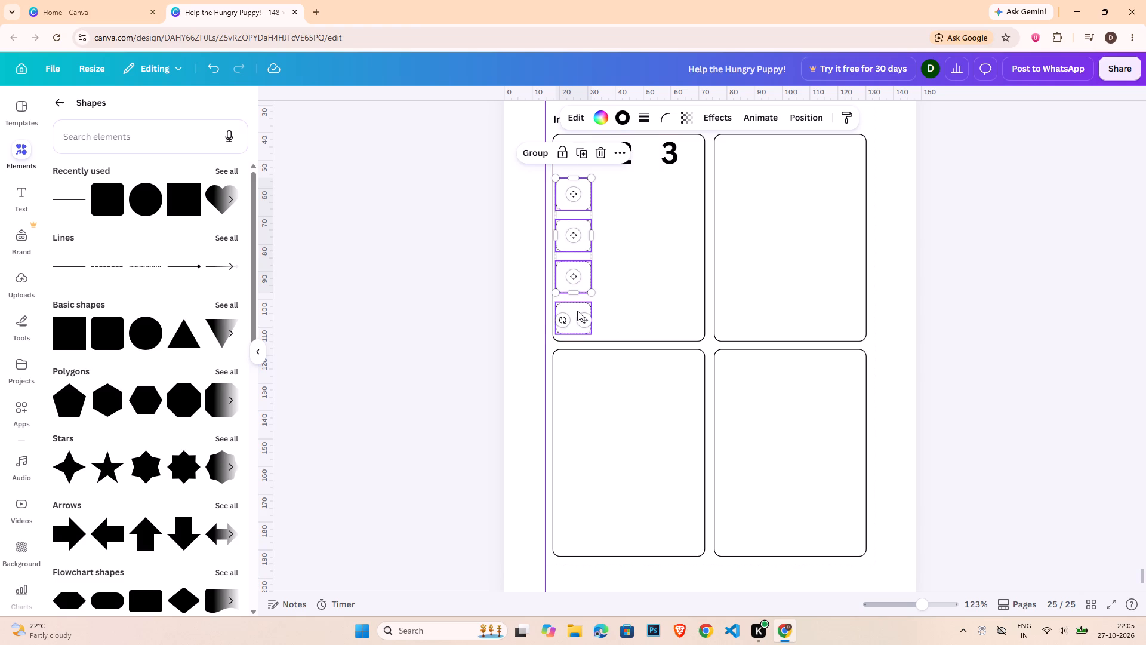
pyautogui.keyDown('shift'); pyautogui.click(577, 311); pyautogui.keyUp('shift')
pyautogui.hotkey('ctrl', 'c')
pyautogui.hotkey('ctrl', 'v')
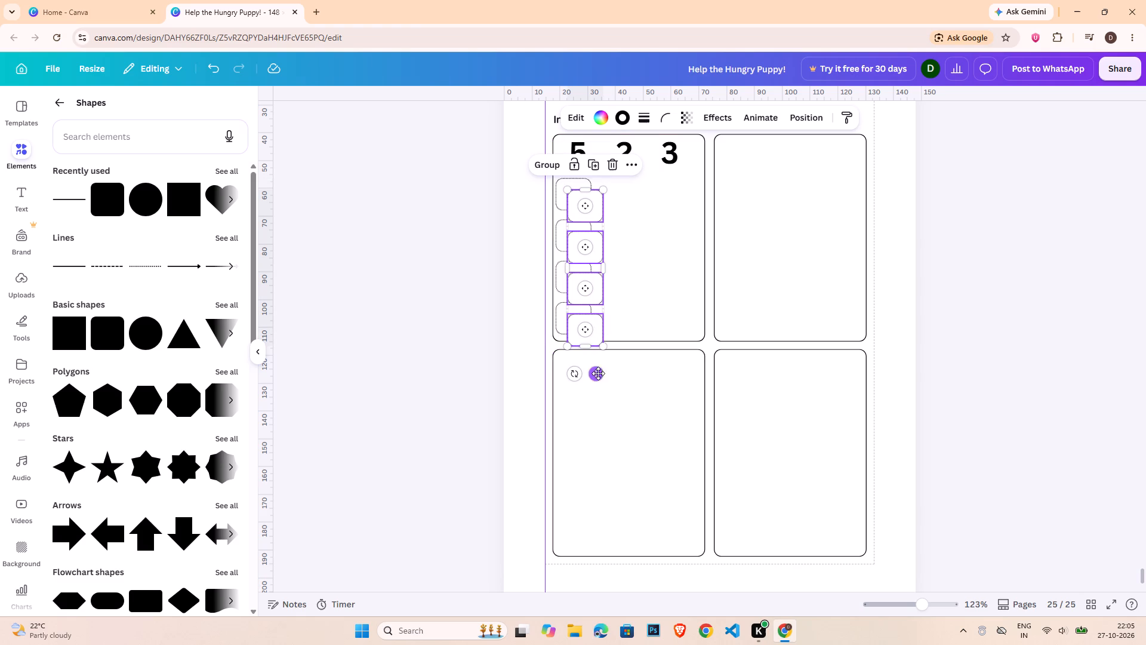
pyautogui.moveTo(597, 373); pyautogui.dragTo(634, 363)
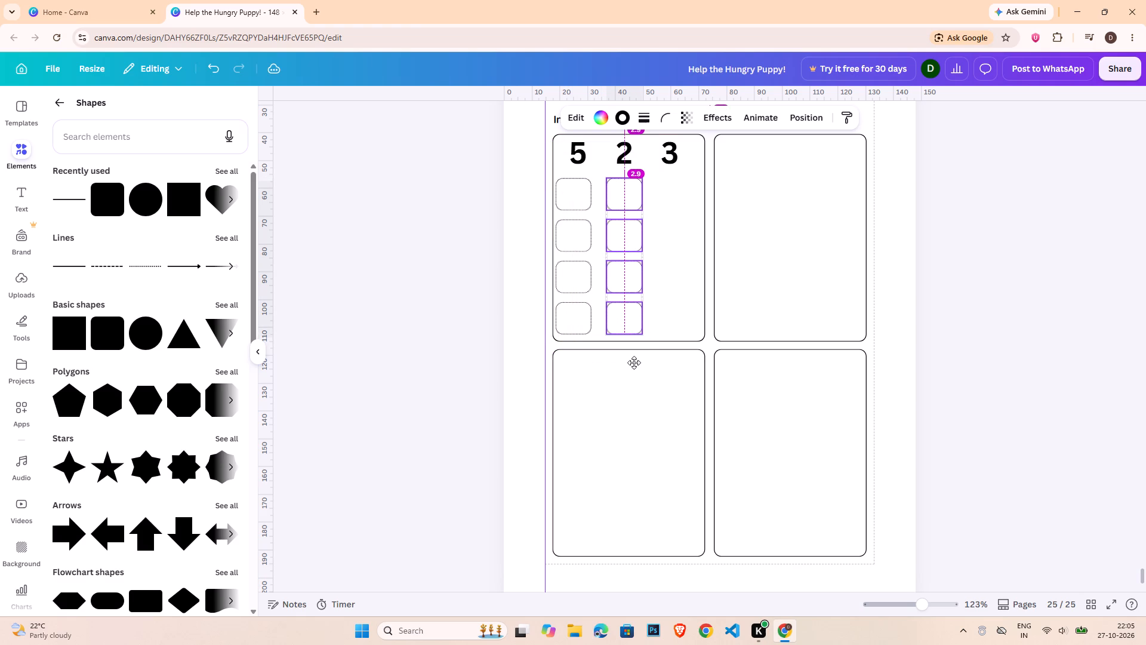
pyautogui.moveTo(634, 363); pyautogui.dragTo(634, 361)
# Copy the middle column as a third column near the frame's edge and widen its boxes slightly toward the middle column.
pyautogui.hotkey('ctrl', 'c')
pyautogui.hotkey('ctrl', 'v')
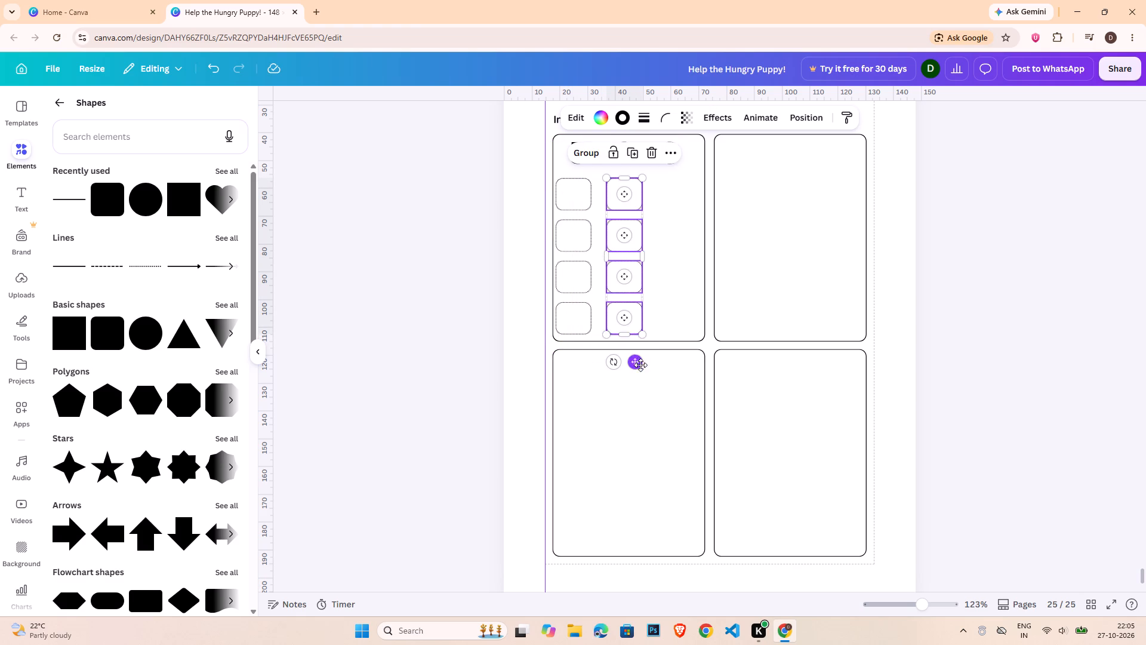
pyautogui.moveTo(648, 371); pyautogui.dragTo(695, 360)
pyautogui.moveTo(667, 285); pyautogui.dragTo(659, 287)
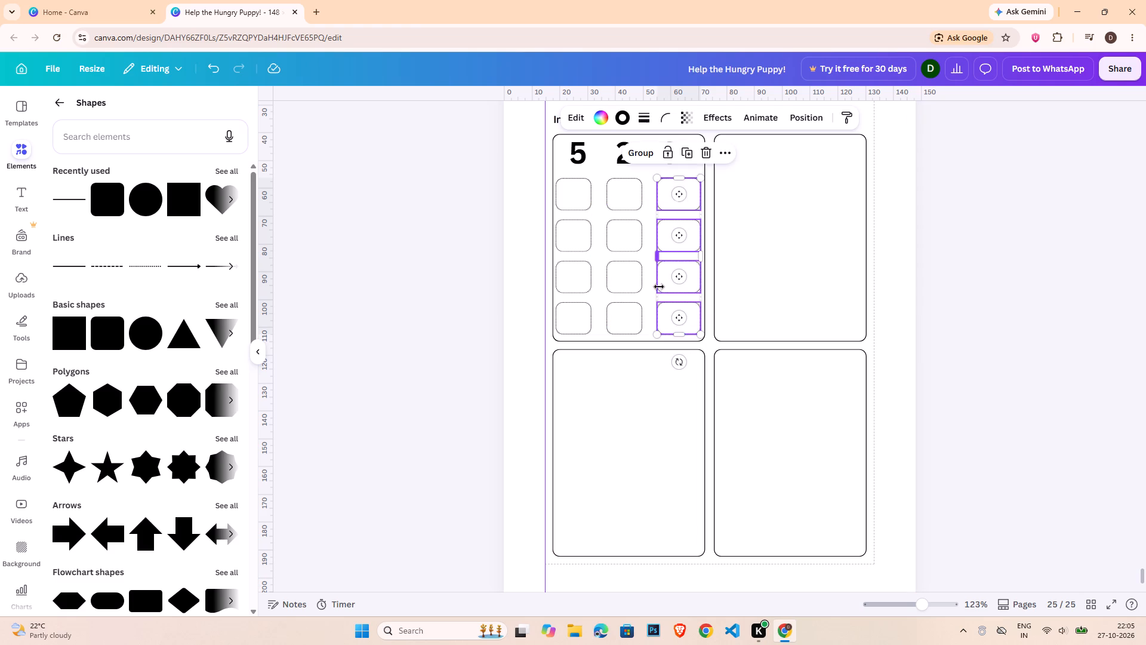
pyautogui.click(971, 285)
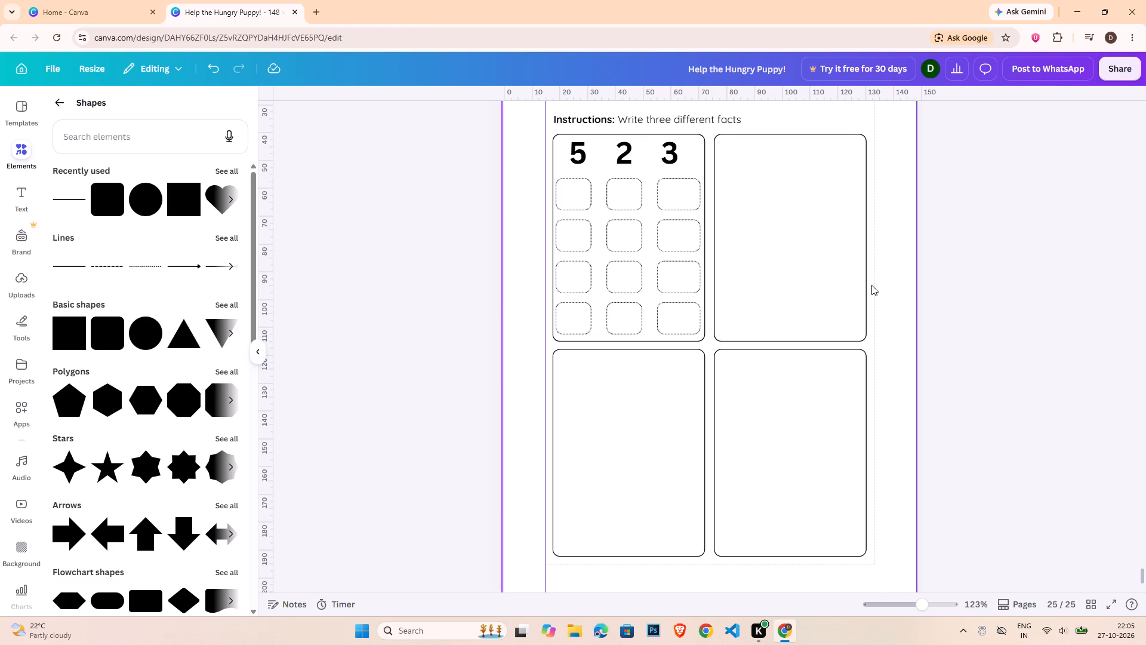
# Add a heading text reading "+" and move it between the first two boxes of the top row.
pyautogui.click(59, 109)
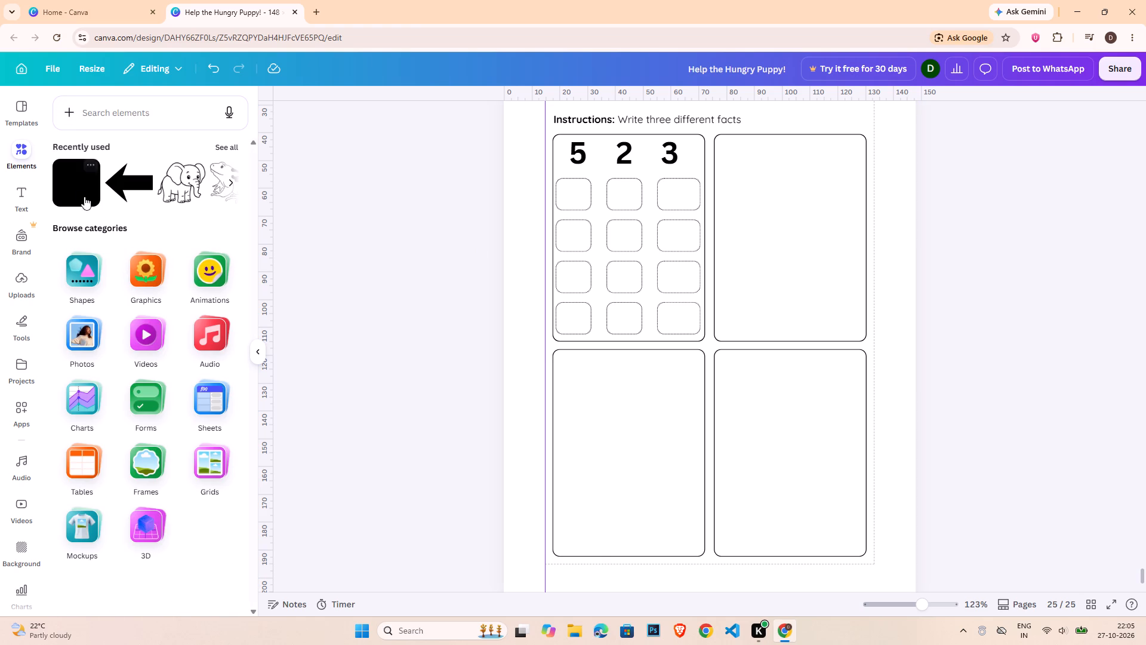
pyautogui.click(10, 195)
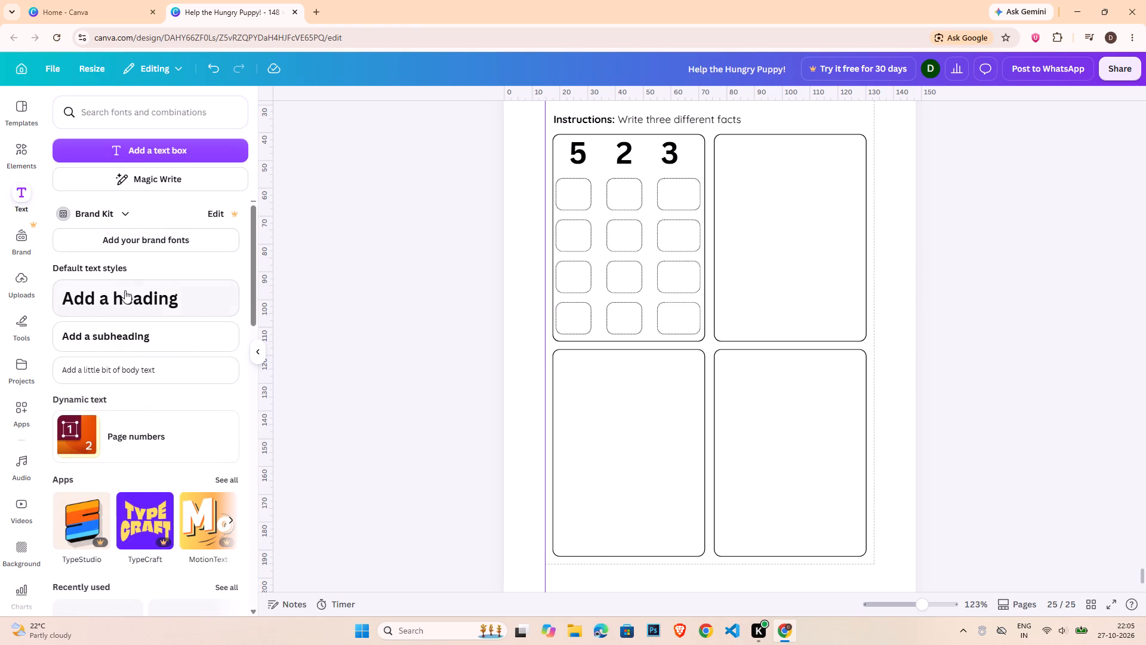
pyautogui.click(125, 290)
pyautogui.doubleClick(676, 339)
pyautogui.click(676, 339)
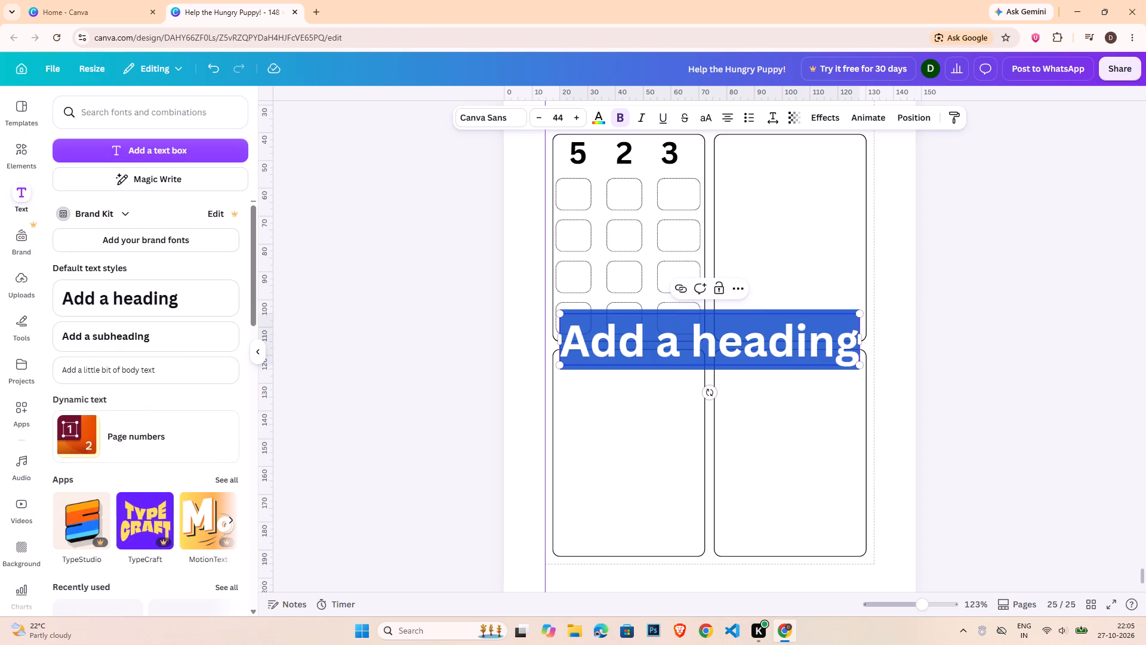
pyautogui.press('+')
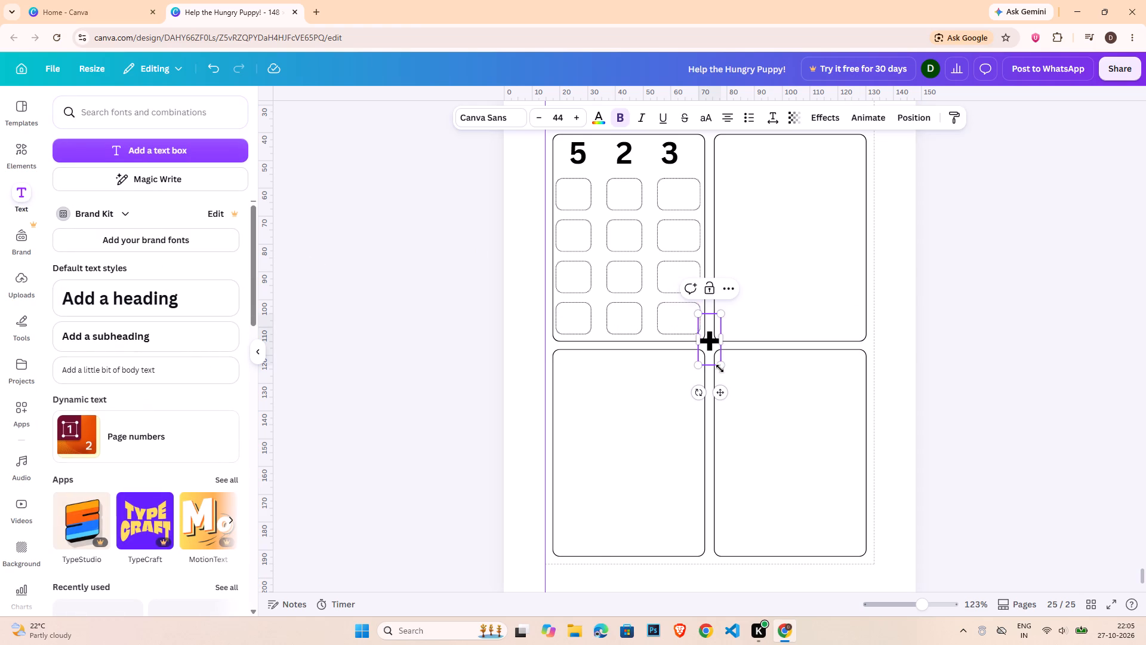
pyautogui.moveTo(720, 394); pyautogui.dragTo(612, 252)
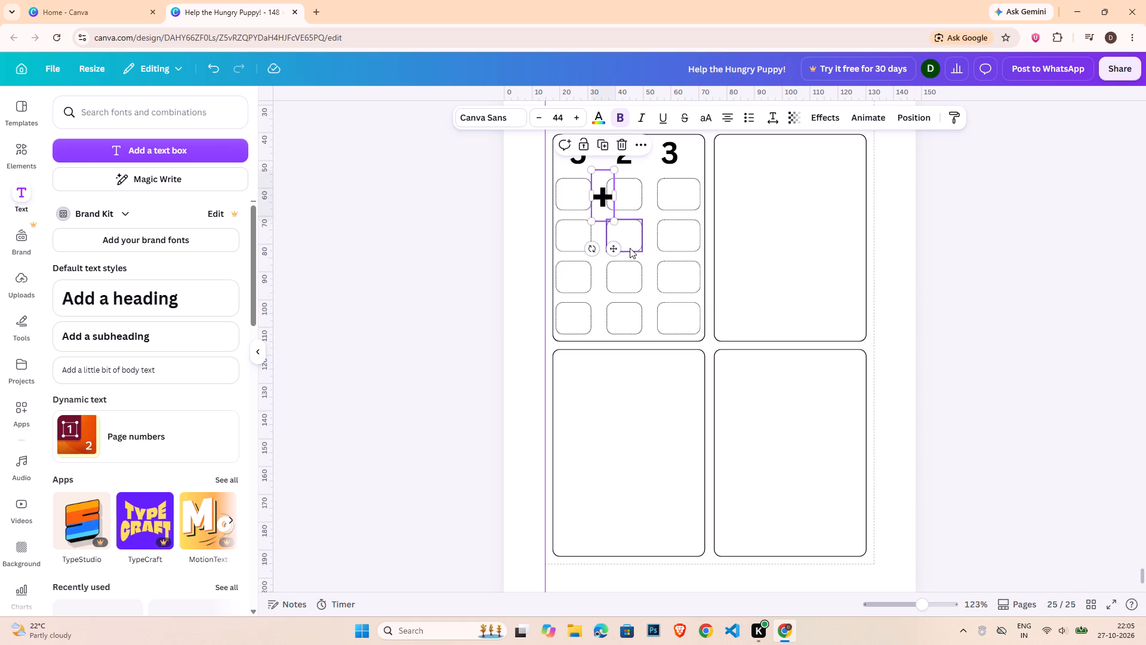
# Shrink the plus sign to 24.5 pt and centre it vertically in the gap between the first two boxes.
pyautogui.click(940, 610)
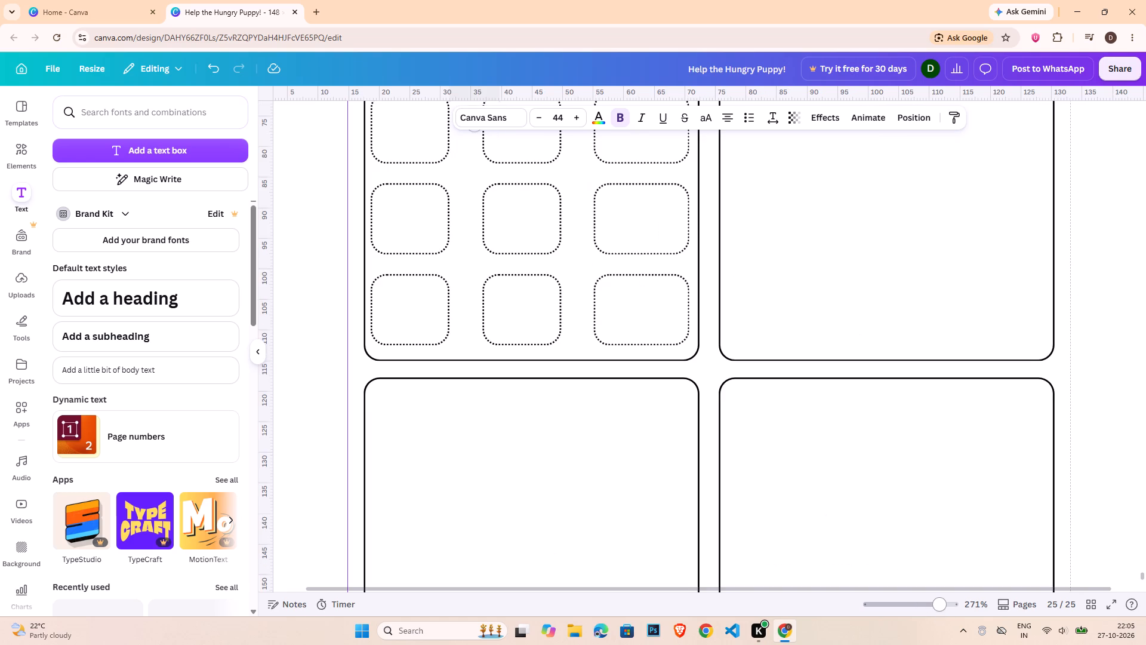
pyautogui.scroll(6, 547, 312)
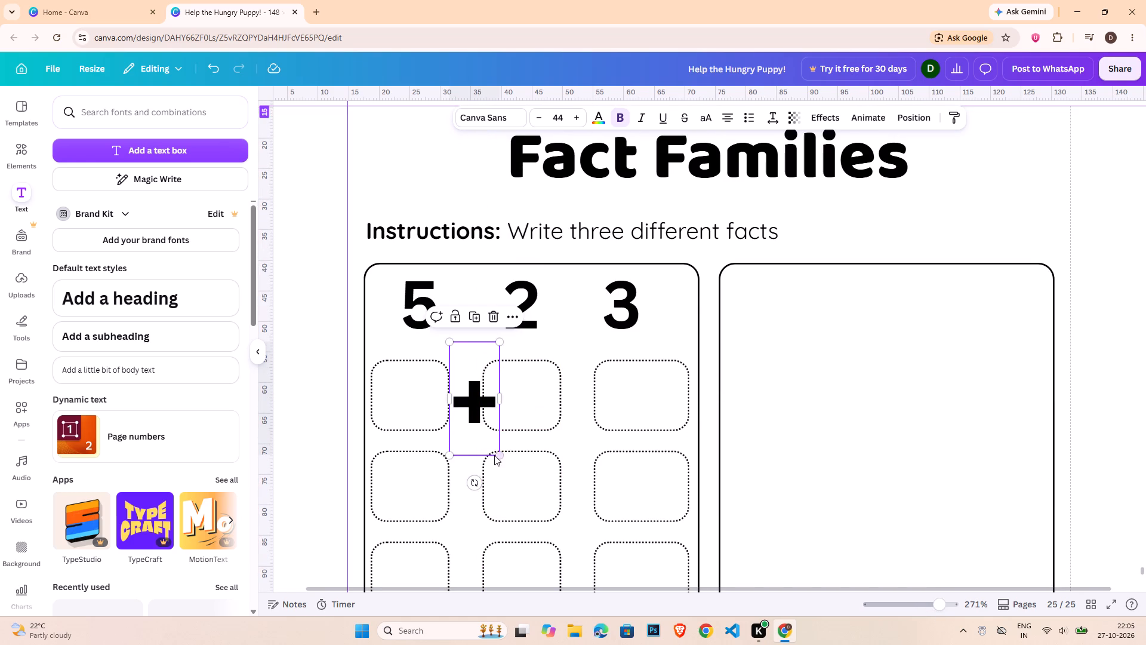
pyautogui.moveTo(501, 454); pyautogui.dragTo(478, 419)
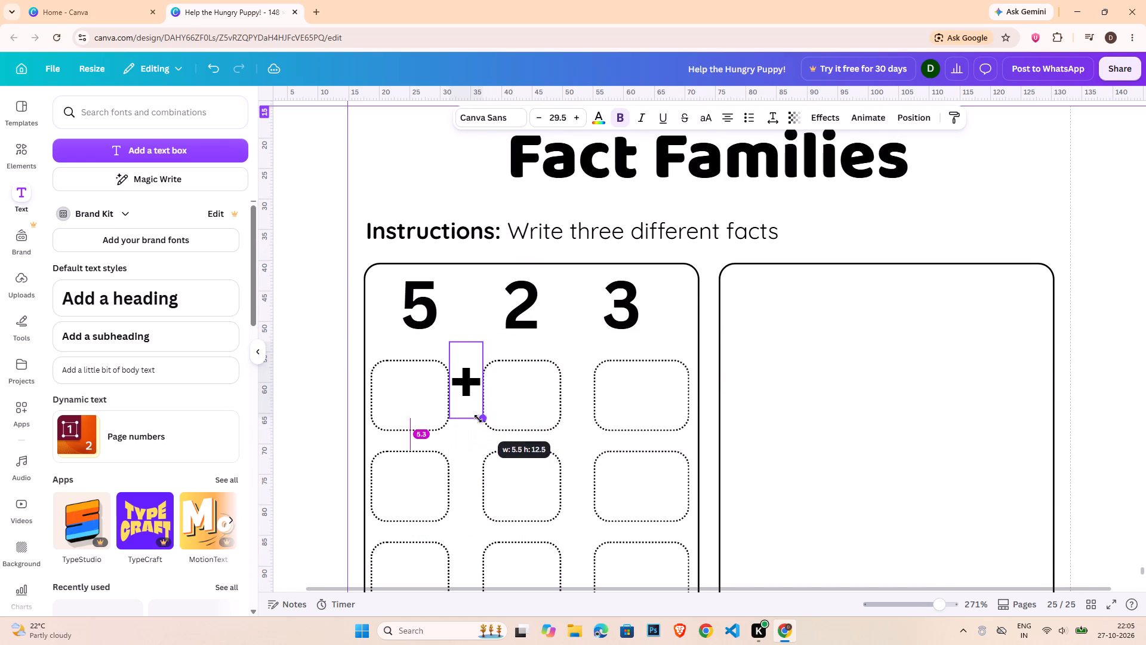
pyautogui.moveTo(478, 419); pyautogui.dragTo(473, 406)
pyautogui.moveTo(462, 371); pyautogui.dragTo(463, 395)
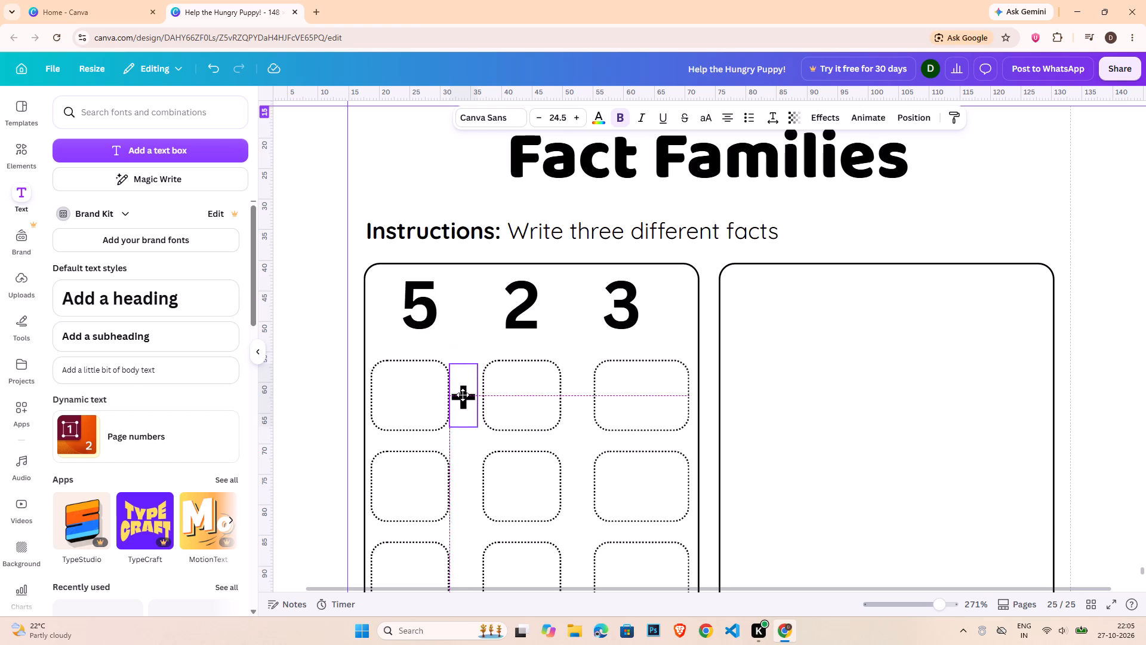
pyautogui.moveTo(463, 395); pyautogui.dragTo(463, 395)
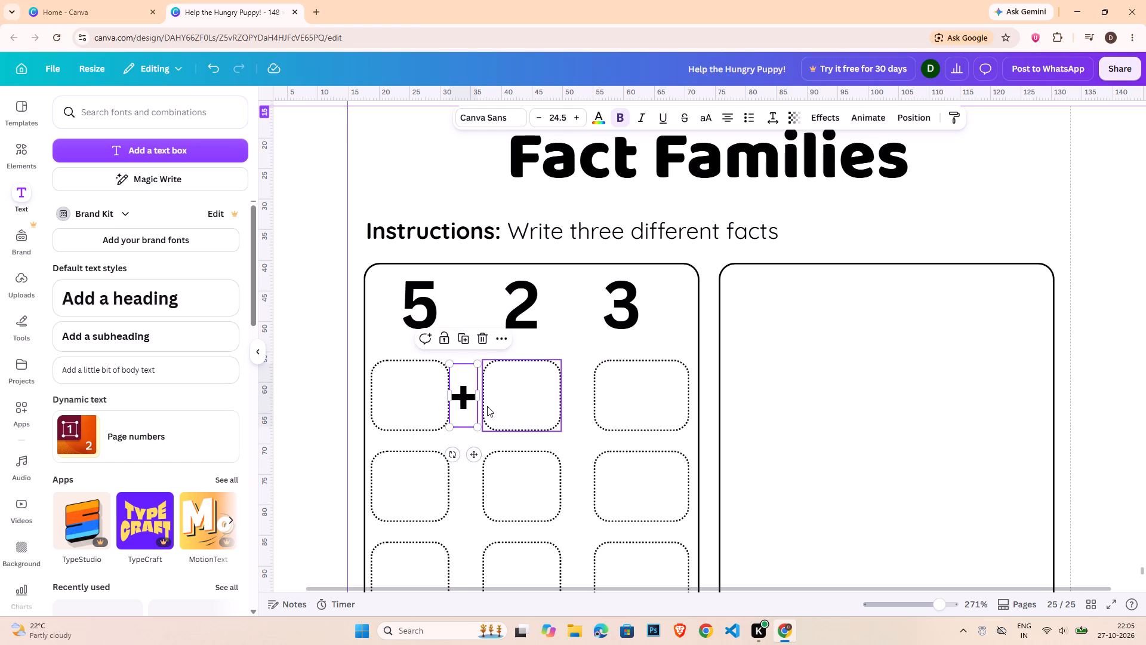
# Duplicate the plus sign into the gap before the top row's third box and change the copy to "=".
pyautogui.hotkey('ctrl', 'v')
pyautogui.hotkey('ctrl', 'z')
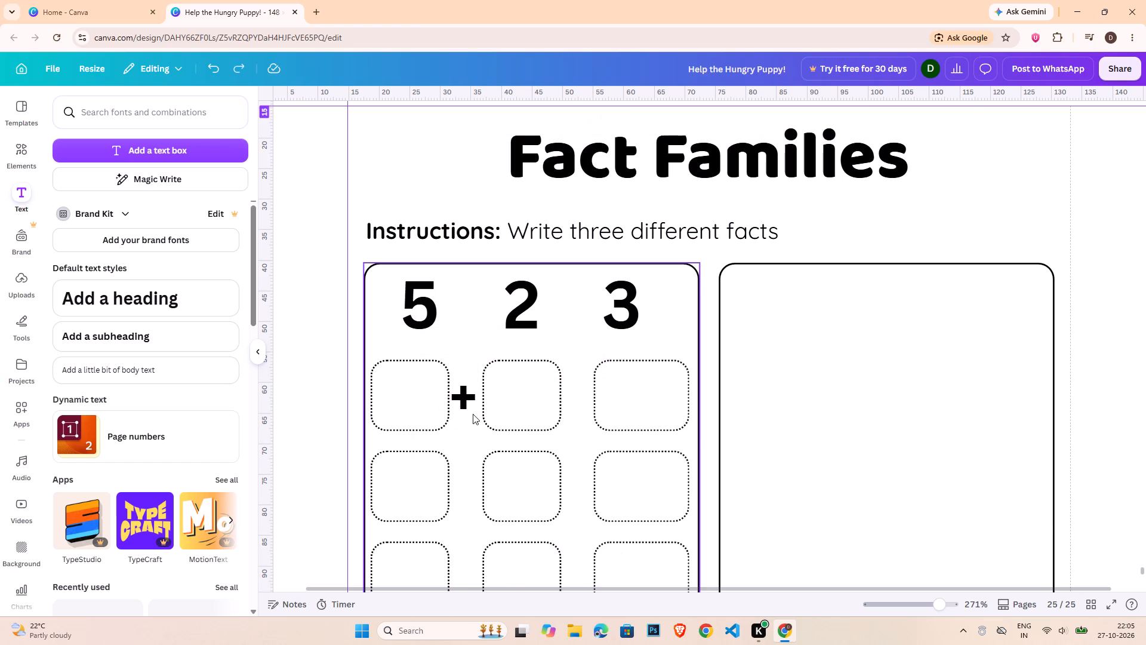
pyautogui.click(459, 388)
pyautogui.hotkey('ctrl', 'c')
pyautogui.hotkey('ctrl', 'v')
pyautogui.moveTo(485, 416); pyautogui.dragTo(575, 412)
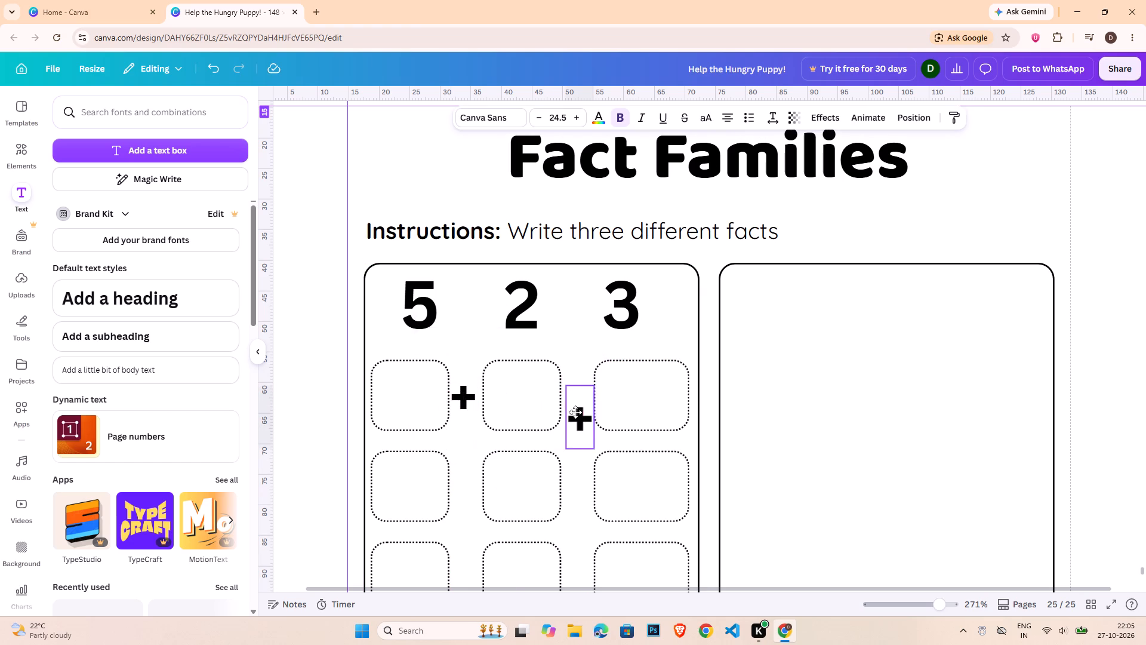
pyautogui.moveTo(575, 412); pyautogui.dragTo(572, 392)
pyautogui.doubleClick(572, 392)
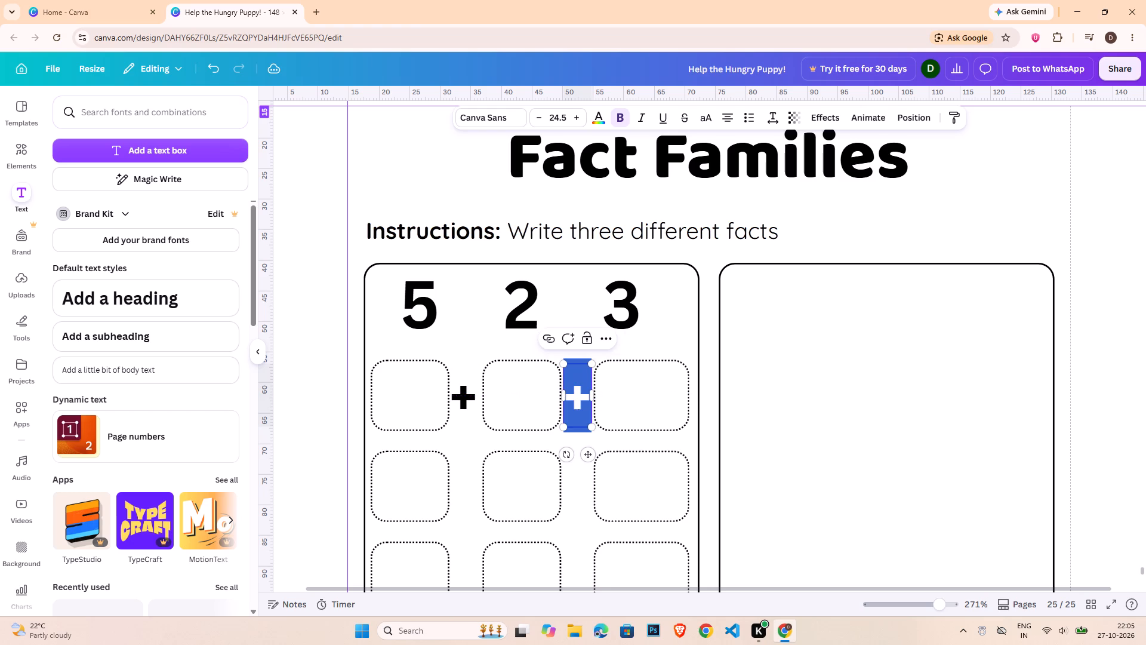
pyautogui.hotkey('shift', '+')
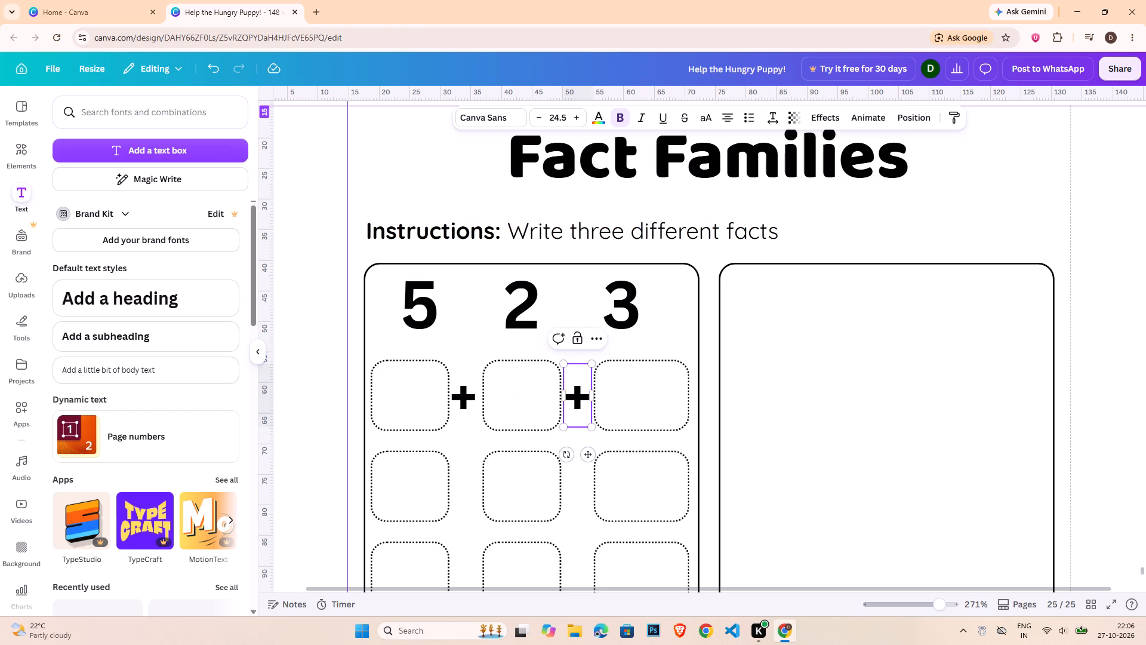
pyautogui.press('Insert')
pyautogui.press('BackSpace')
pyautogui.press('=')
pyautogui.click(923, 208)
# Tidy up the spacing of the top row's three boxes together with its plus and equals signs.
pyautogui.click(394, 401)
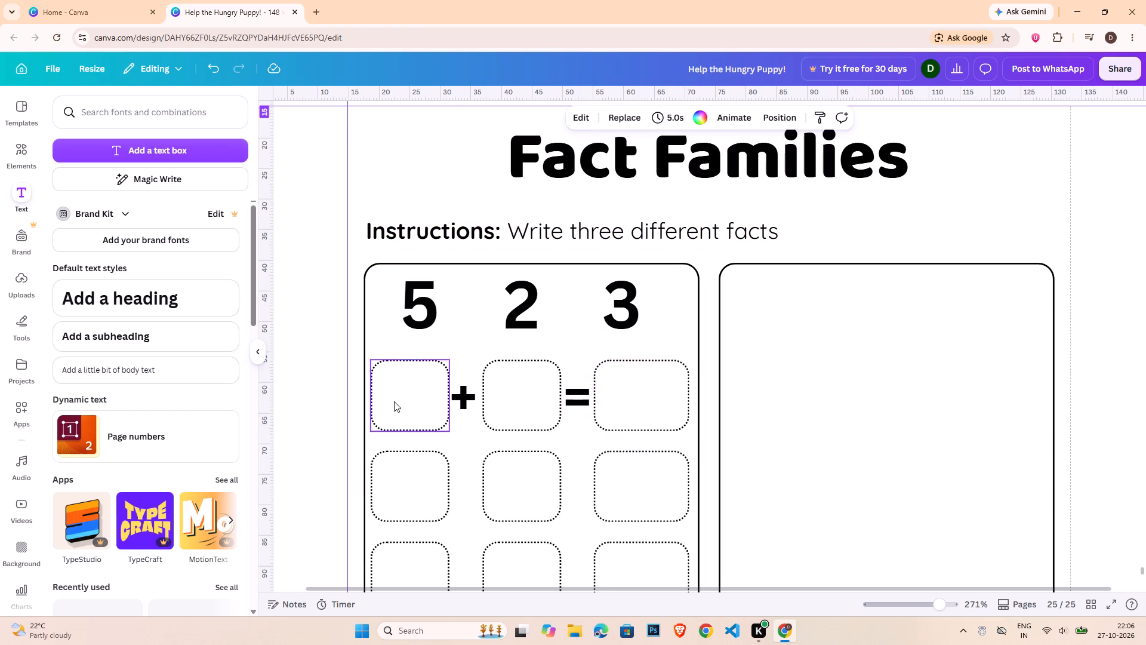
pyautogui.keyDown('shift'); pyautogui.click(469, 397); pyautogui.keyUp('shift')
pyautogui.keyDown('shift'); pyautogui.click(500, 398); pyautogui.keyUp('shift')
pyautogui.keyDown('shift'); pyautogui.click(572, 402); pyautogui.keyUp('shift')
pyautogui.keyDown('shift'); pyautogui.click(632, 404); pyautogui.keyUp('shift')
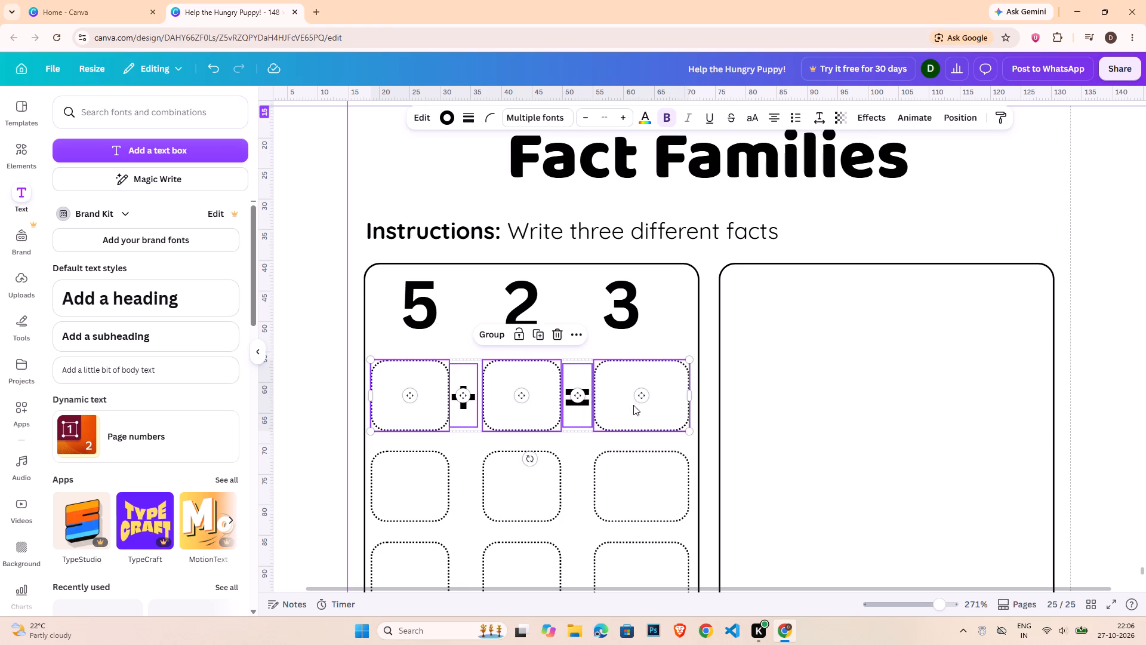
pyautogui.click(945, 110)
pyautogui.click(102, 385)
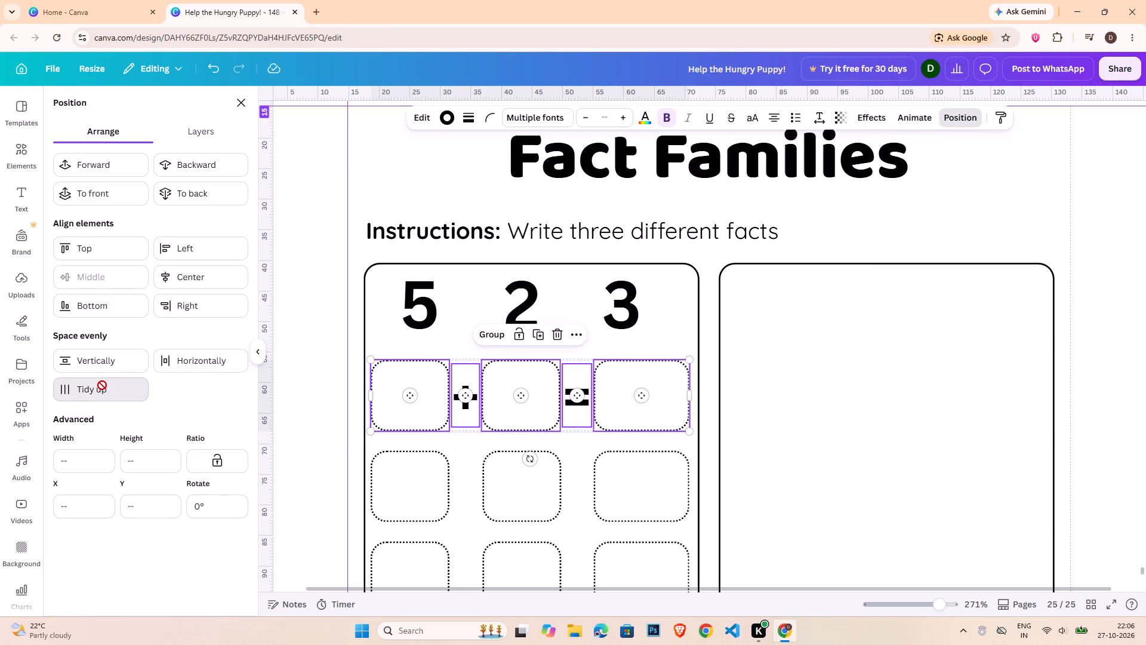
pyautogui.doubleClick(1098, 311)
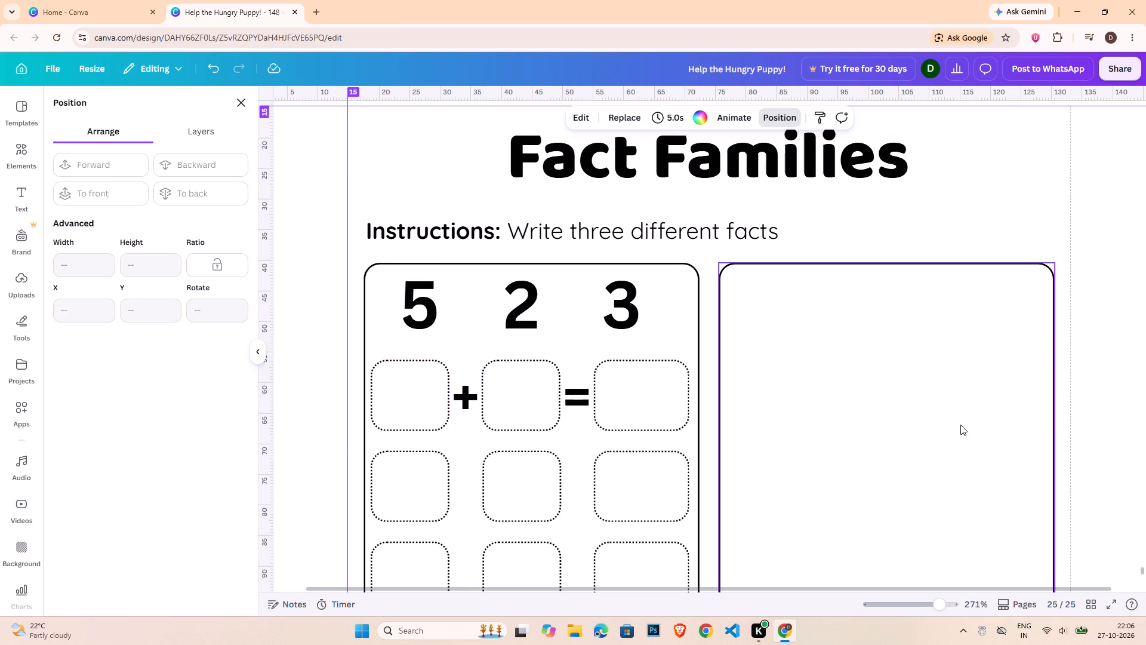
# Group the top row's three boxes with the plus and equals signs into one equation row.
pyautogui.scroll(-3, 762, 445)
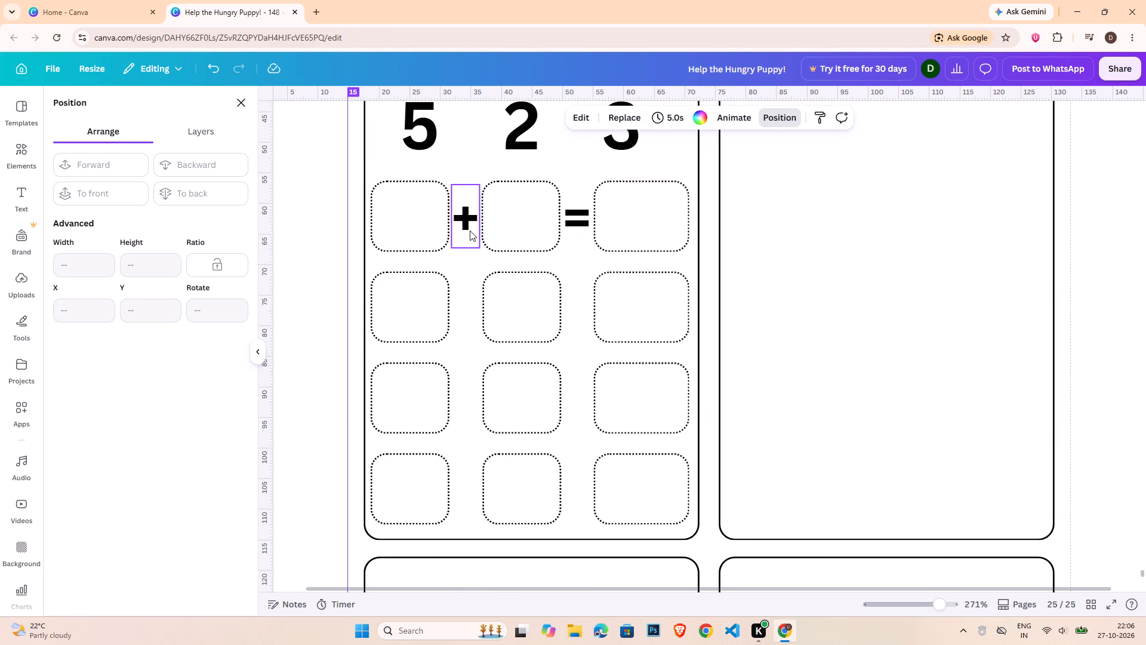
pyautogui.click(372, 216)
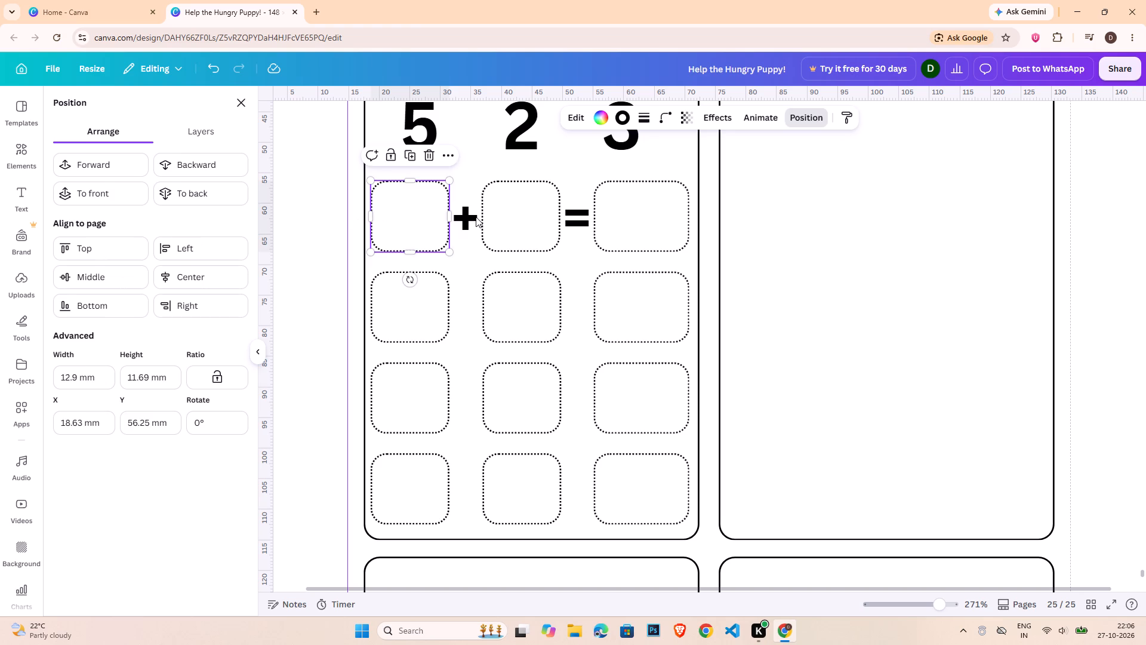
pyautogui.keyDown('shift'); pyautogui.click(476, 217); pyautogui.keyUp('shift')
pyautogui.keyDown('shift'); pyautogui.click(525, 213); pyautogui.keyUp('shift')
pyautogui.keyDown('shift'); pyautogui.click(591, 218); pyautogui.keyUp('shift')
pyautogui.keyDown('shift'); pyautogui.click(627, 221); pyautogui.keyUp('shift')
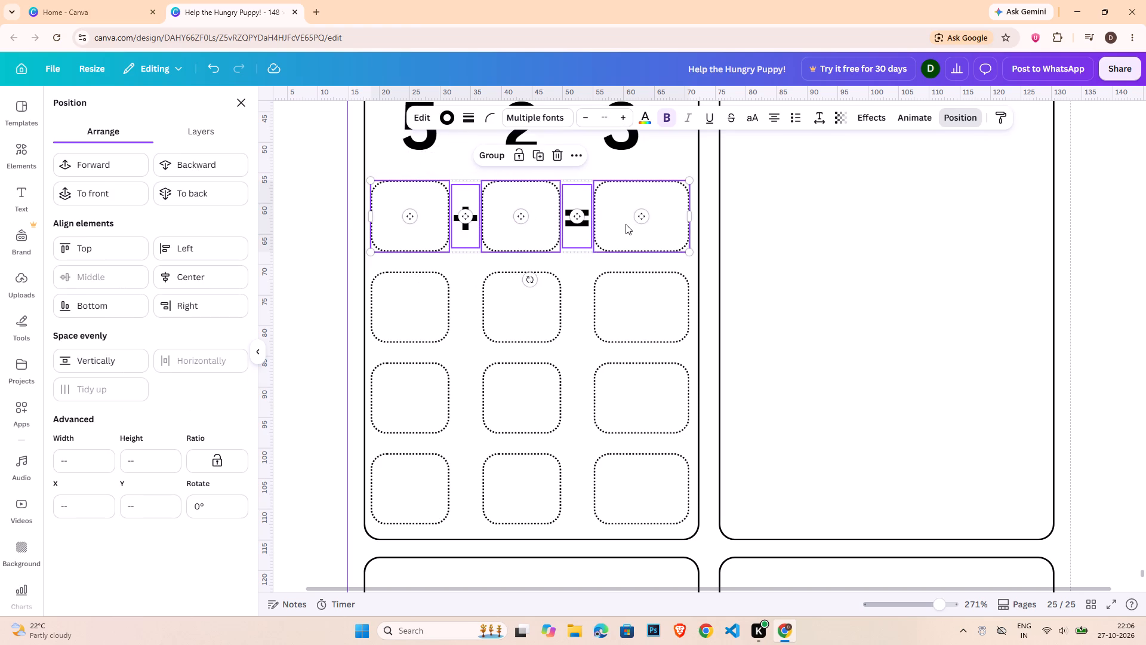
pyautogui.click(492, 157)
# Replace the second row's three empty boxes with a copy of the top equation row, aligned beneath it.
pyautogui.click(436, 308)
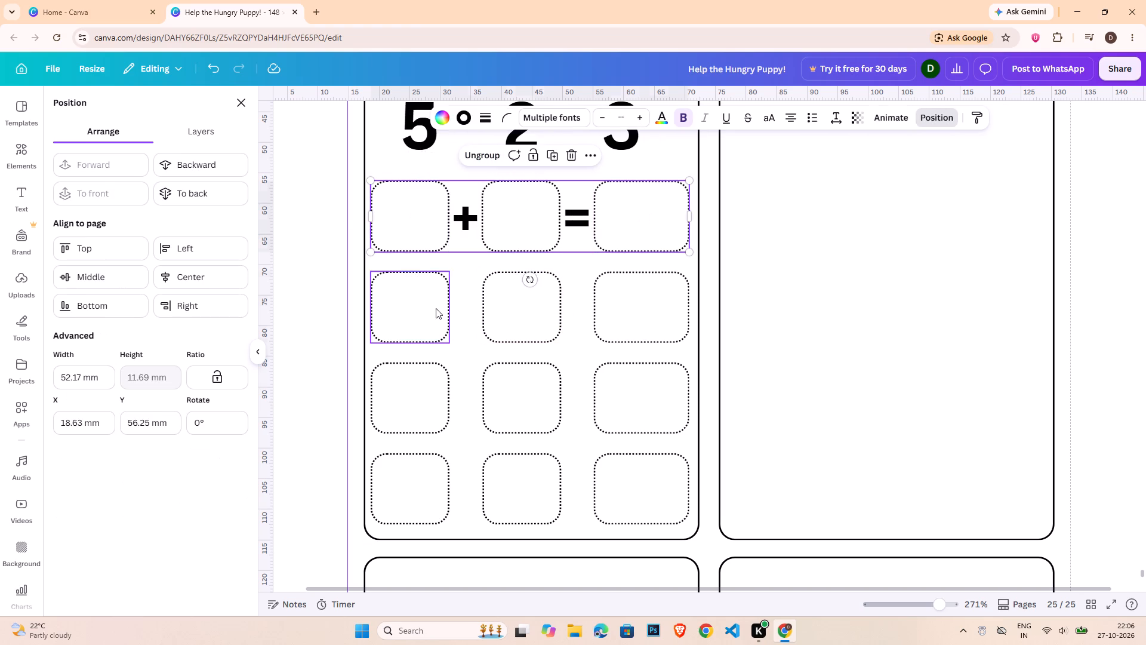
pyautogui.keyDown('shift'); pyautogui.click(510, 309); pyautogui.keyUp('shift')
pyautogui.keyDown('shift'); pyautogui.click(617, 307); pyautogui.keyUp('shift')
pyautogui.press('Delete')
pyautogui.click(519, 241)
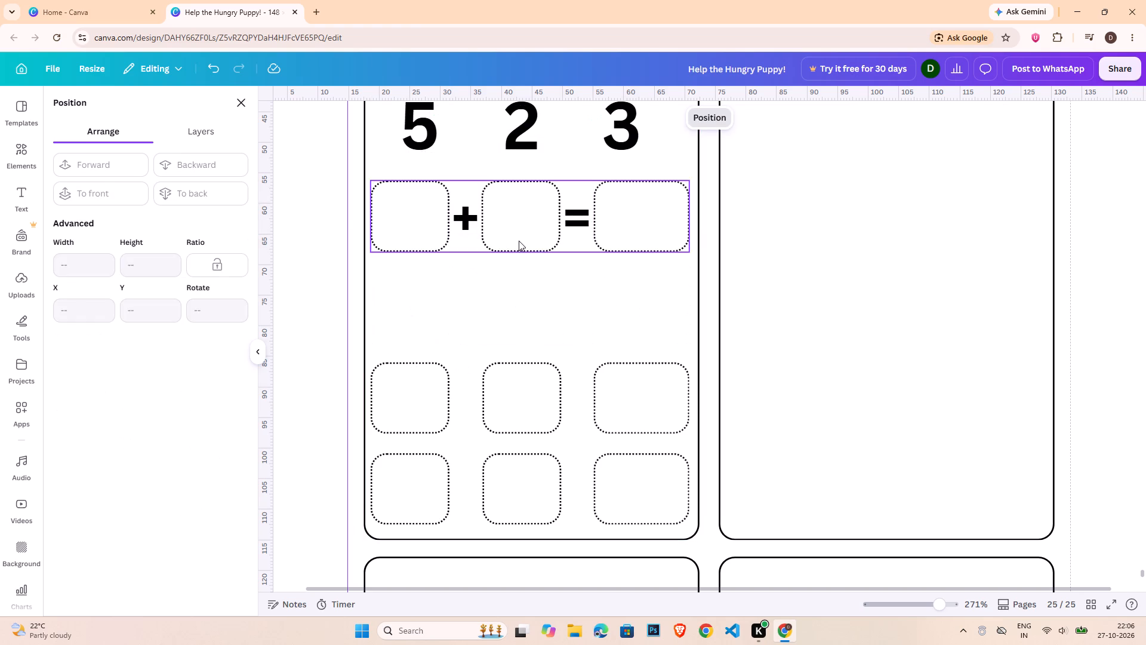
pyautogui.hotkey('ctrl', 'c')
pyautogui.hotkey('ctrl', 'v')
pyautogui.moveTo(537, 234); pyautogui.dragTo(512, 287)
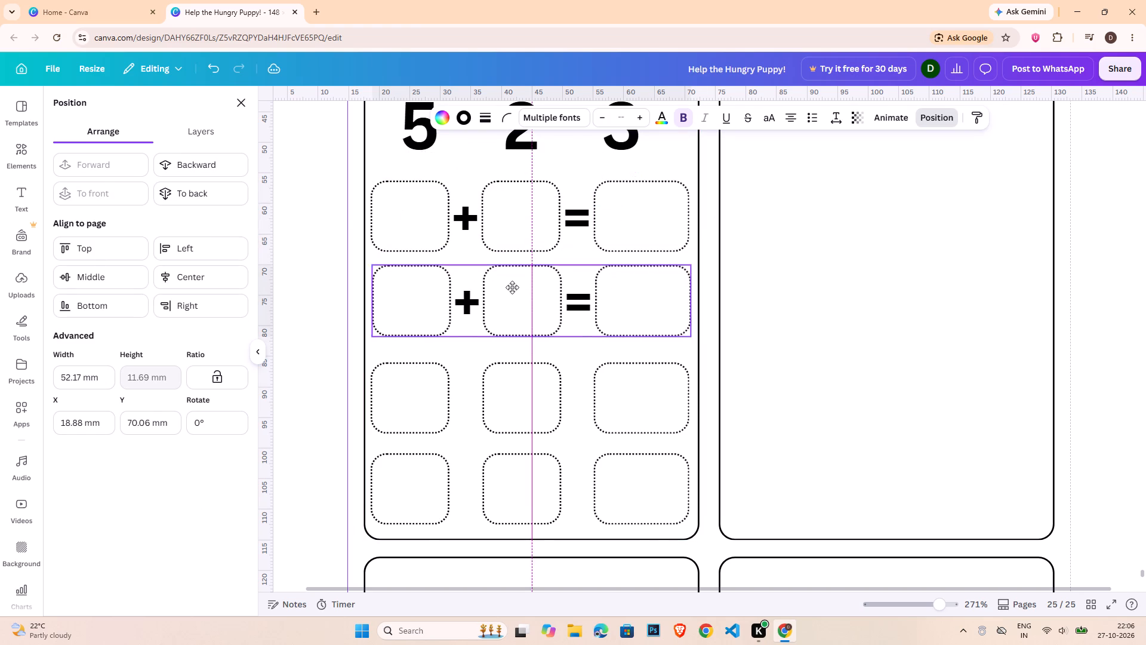
pyautogui.moveTo(512, 287); pyautogui.dragTo(512, 291)
# Replace the third row's three empty boxes with a copy of the equation row above.
pyautogui.click(519, 398)
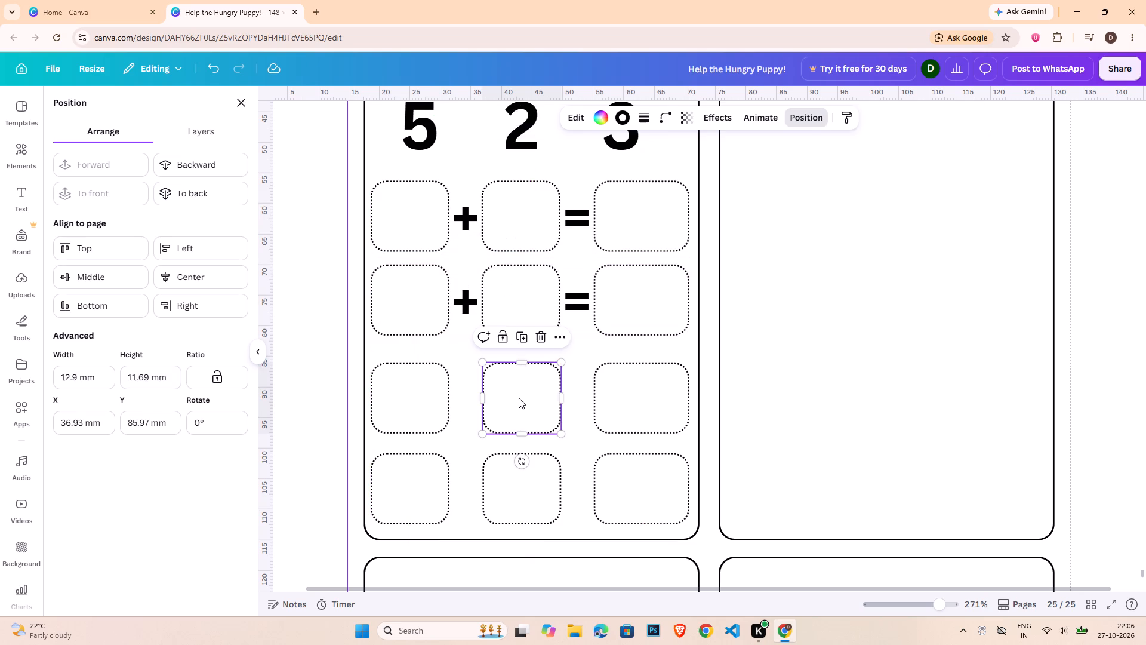
pyautogui.keyDown('shift'); pyautogui.click(415, 420); pyautogui.keyUp('shift')
pyautogui.keyDown('shift'); pyautogui.click(599, 421); pyautogui.keyUp('shift')
pyautogui.press('Delete')
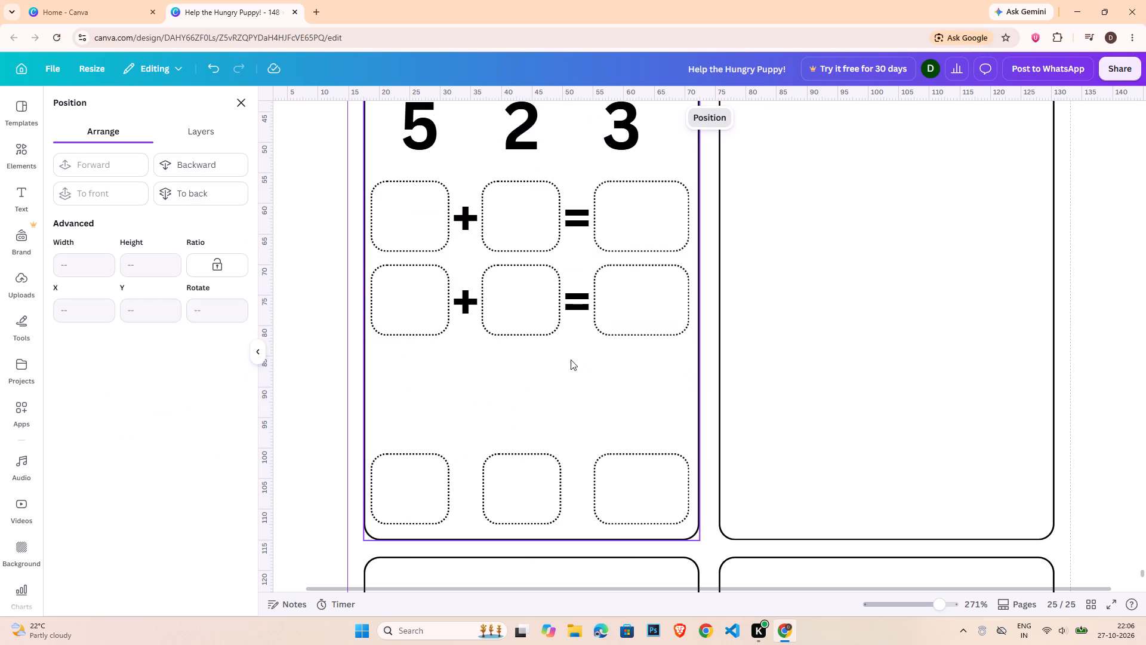
pyautogui.click(535, 333)
pyautogui.hotkey('ctrl', 'c')
pyautogui.hotkey('ctrl', 'v')
pyautogui.moveTo(564, 328); pyautogui.dragTo(539, 383)
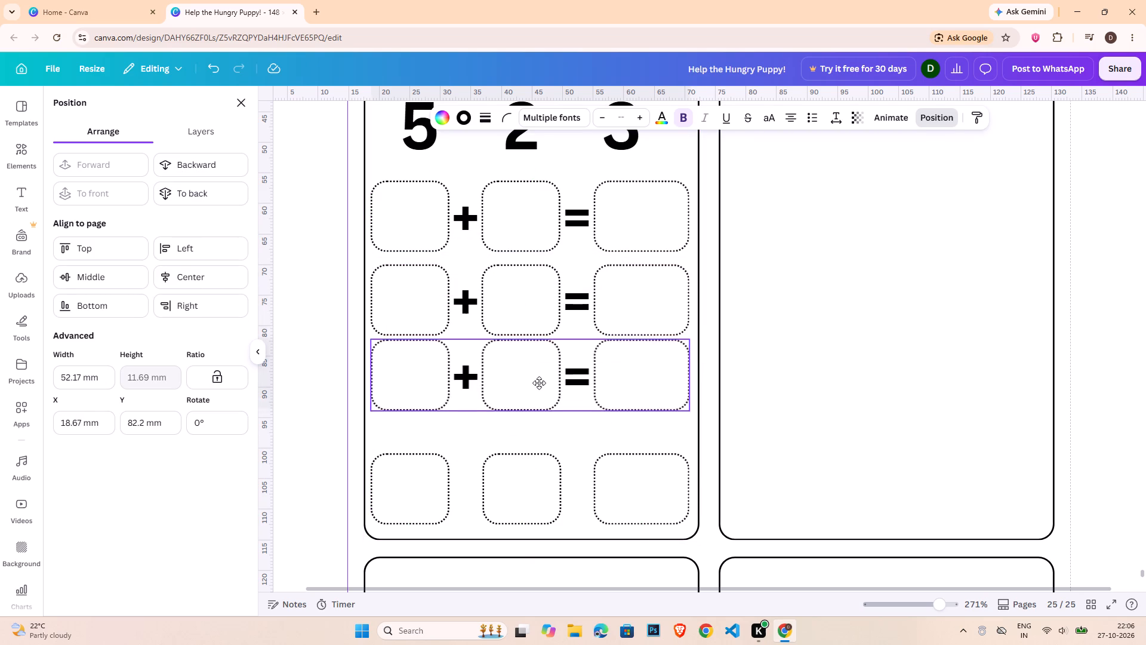
pyautogui.moveTo(539, 383); pyautogui.dragTo(541, 391)
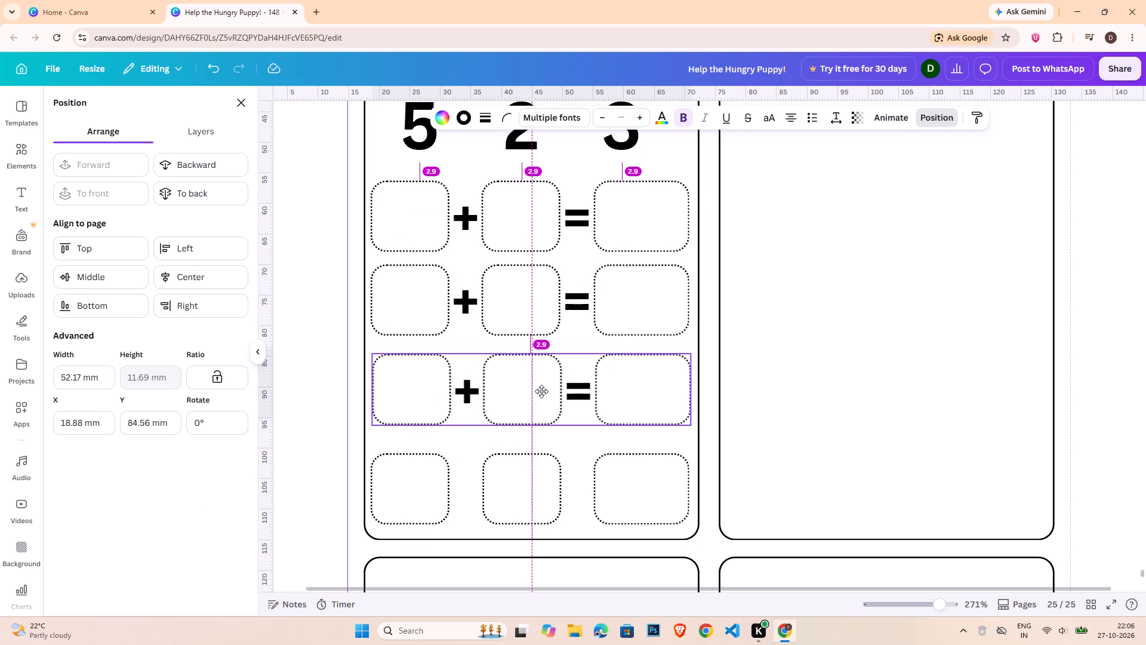
pyautogui.moveTo(541, 391); pyautogui.dragTo(541, 394)
# Replace the bottom row's three empty boxes with a copy of the third equation row, placed beneath it.
pyautogui.click(536, 474)
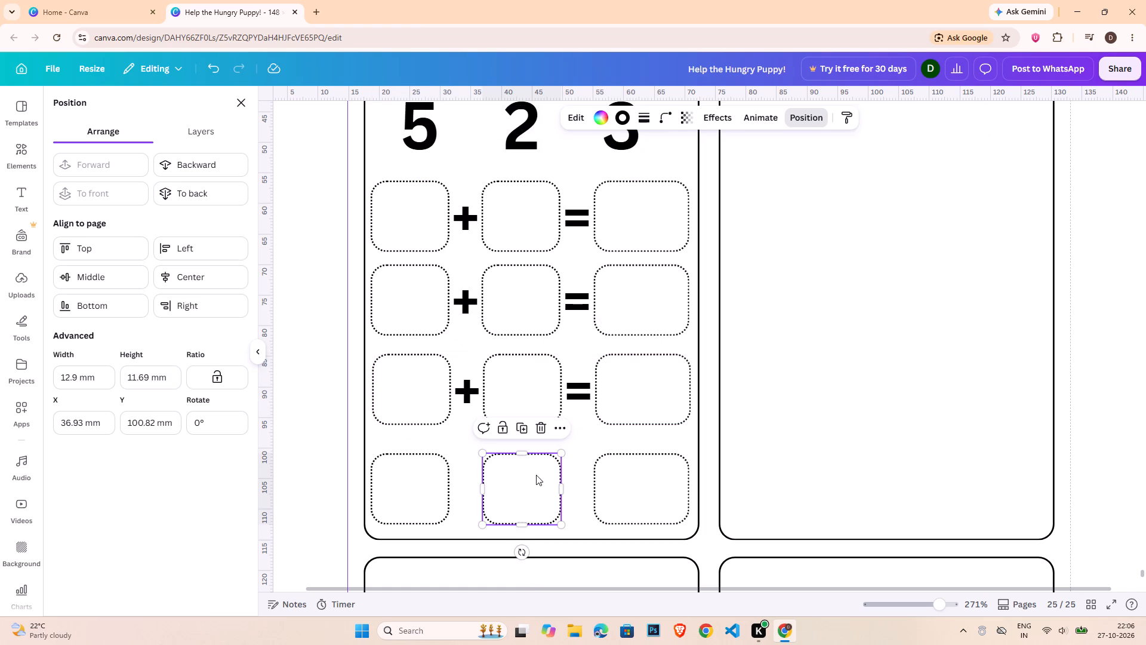
pyautogui.press('Delete')
pyautogui.click(440, 497)
pyautogui.press('Delete')
pyautogui.click(607, 491)
pyautogui.press('Delete')
pyautogui.click(525, 399)
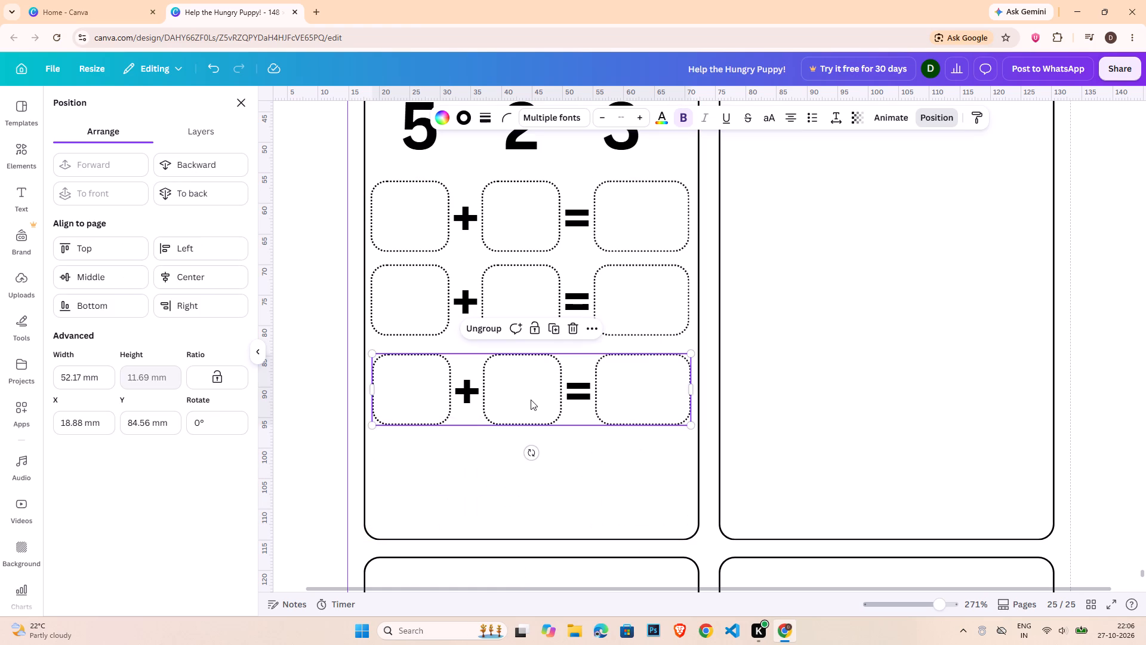
pyautogui.hotkey('ctrl', 'c')
pyautogui.hotkey('ctrl', 'v')
pyautogui.moveTo(540, 406); pyautogui.dragTo(521, 466)
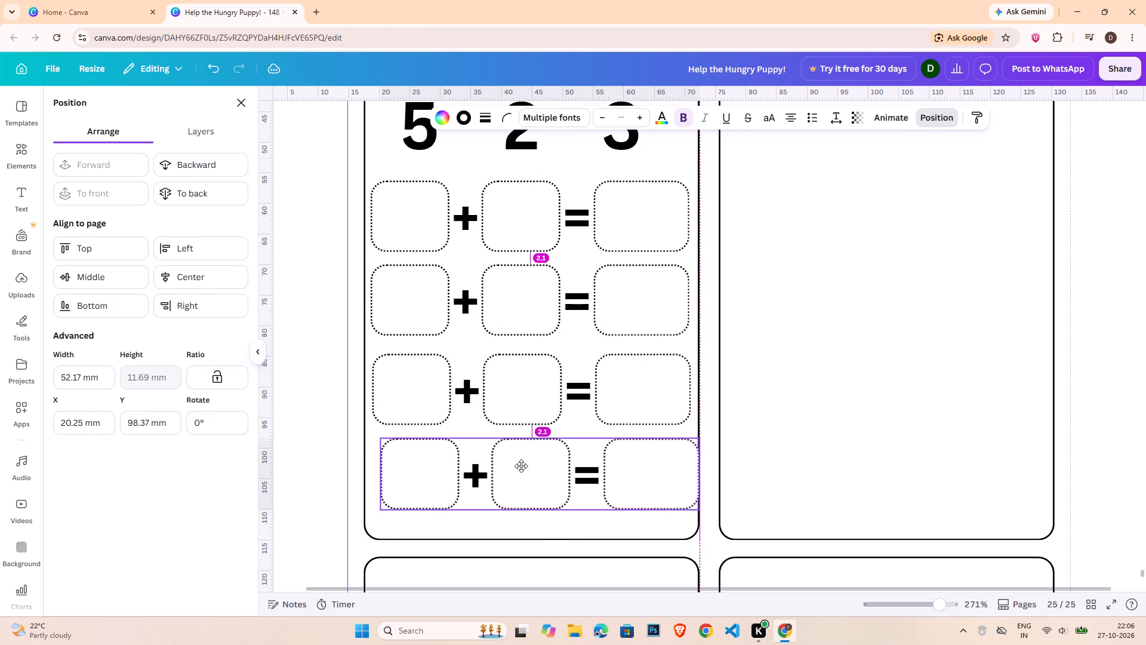
pyautogui.moveTo(521, 466); pyautogui.dragTo(517, 465)
pyautogui.click(1123, 349)
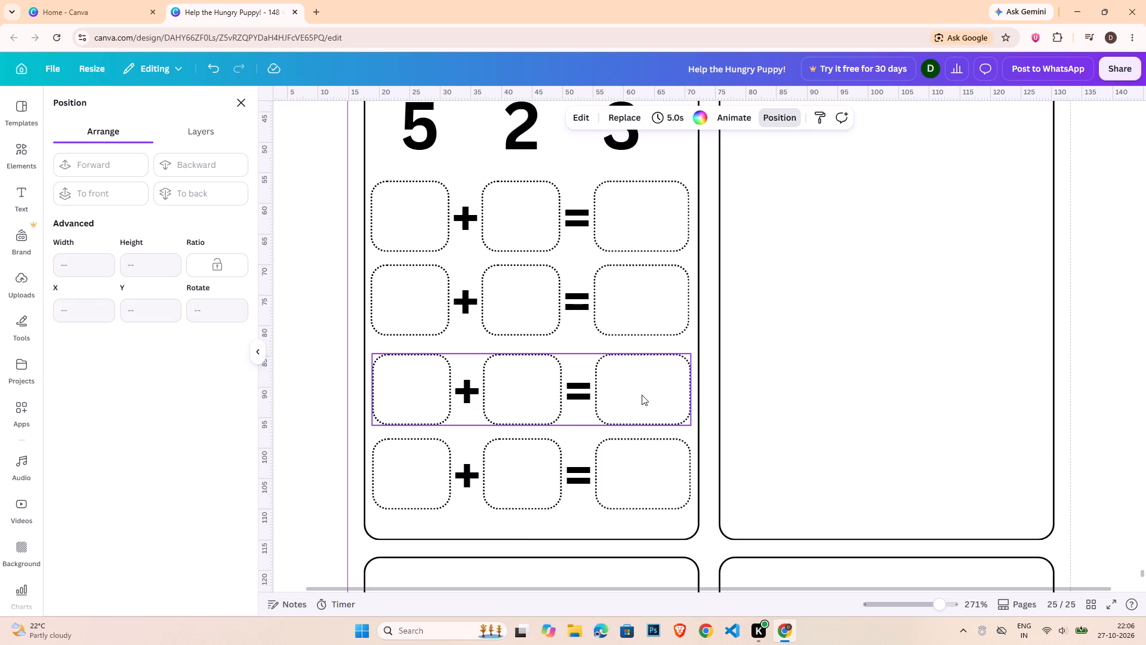
# Change the plus signs in the third and fourth equation rows to "-".
pyautogui.doubleClick(470, 398)
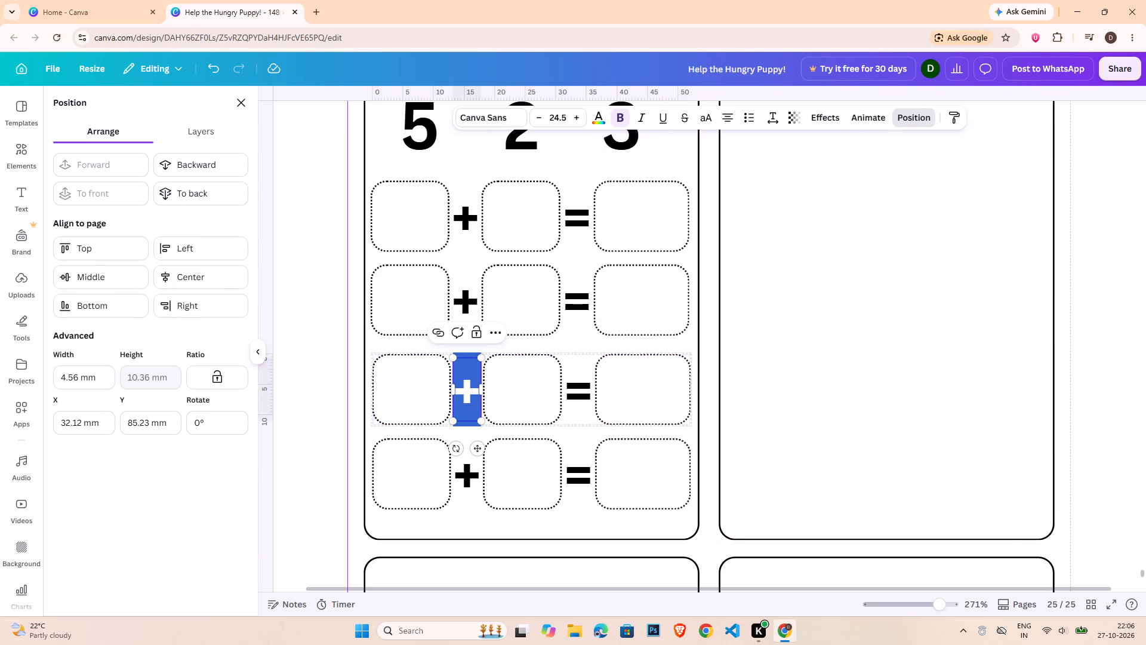
pyautogui.press('-')
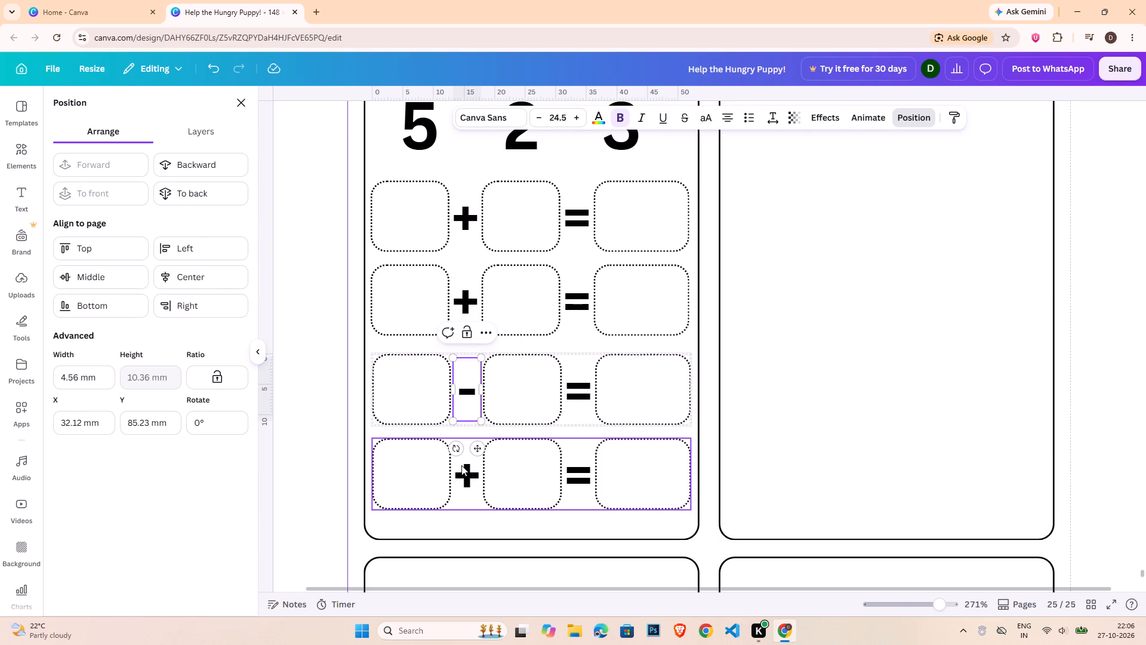
pyautogui.tripleClick(466, 474)
pyautogui.press('-')
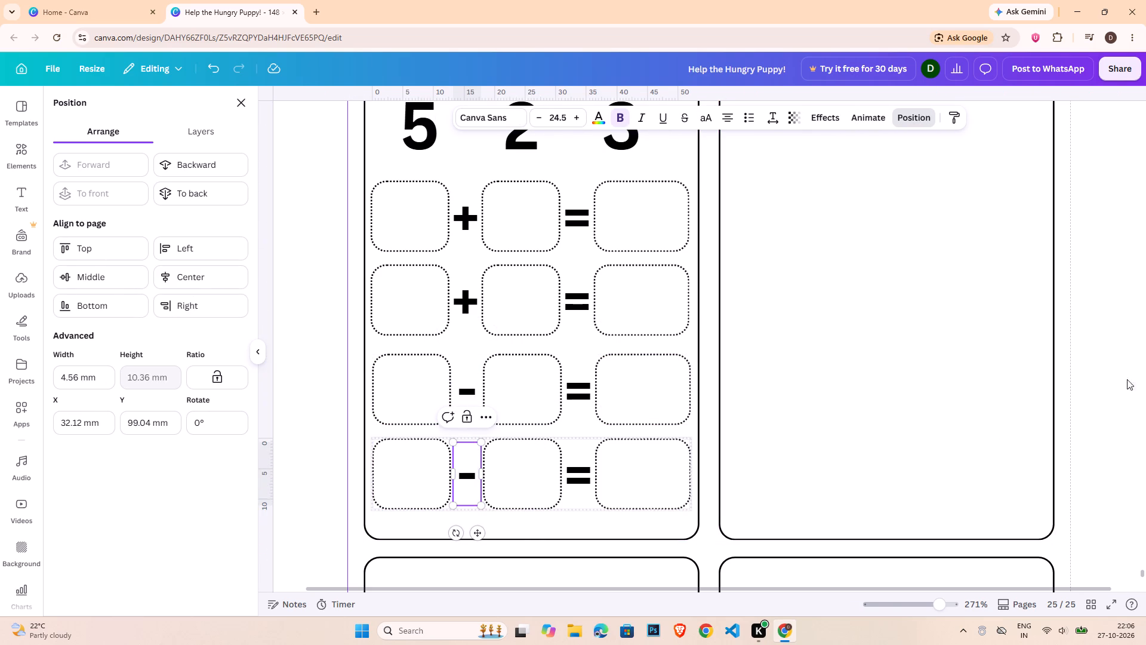
pyautogui.click(1111, 368)
# Copy all four equation rows into the empty card beside the first, level with the originals.
pyautogui.scroll(4, 815, 423)
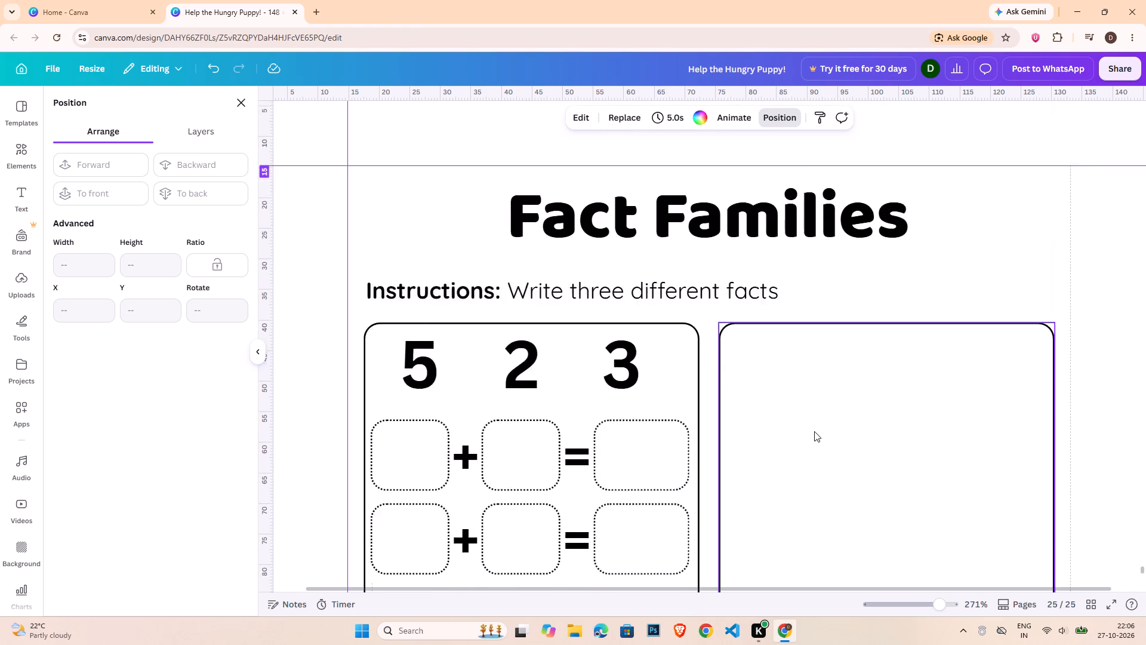
pyautogui.scroll(-4, 814, 433)
pyautogui.click(451, 208)
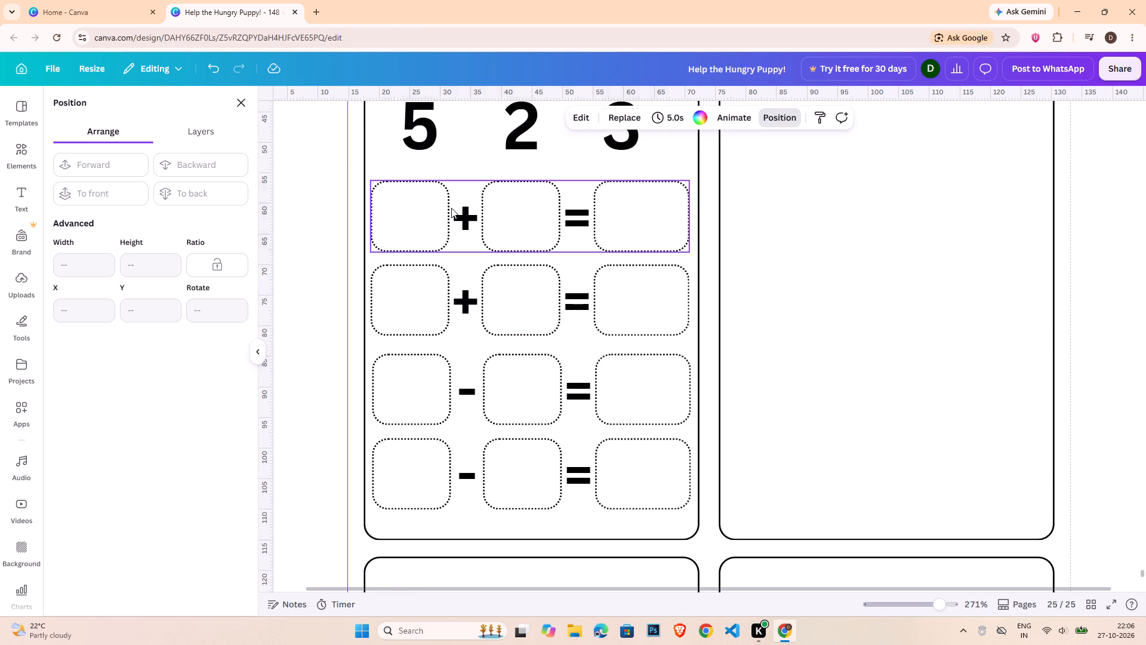
pyautogui.keyDown('shift'); pyautogui.click(399, 308); pyautogui.keyUp('shift')
pyautogui.keyDown('shift'); pyautogui.click(409, 380); pyautogui.keyUp('shift')
pyautogui.keyDown('shift'); pyautogui.click(412, 460); pyautogui.keyUp('shift')
pyautogui.hotkey('ctrl', 'c')
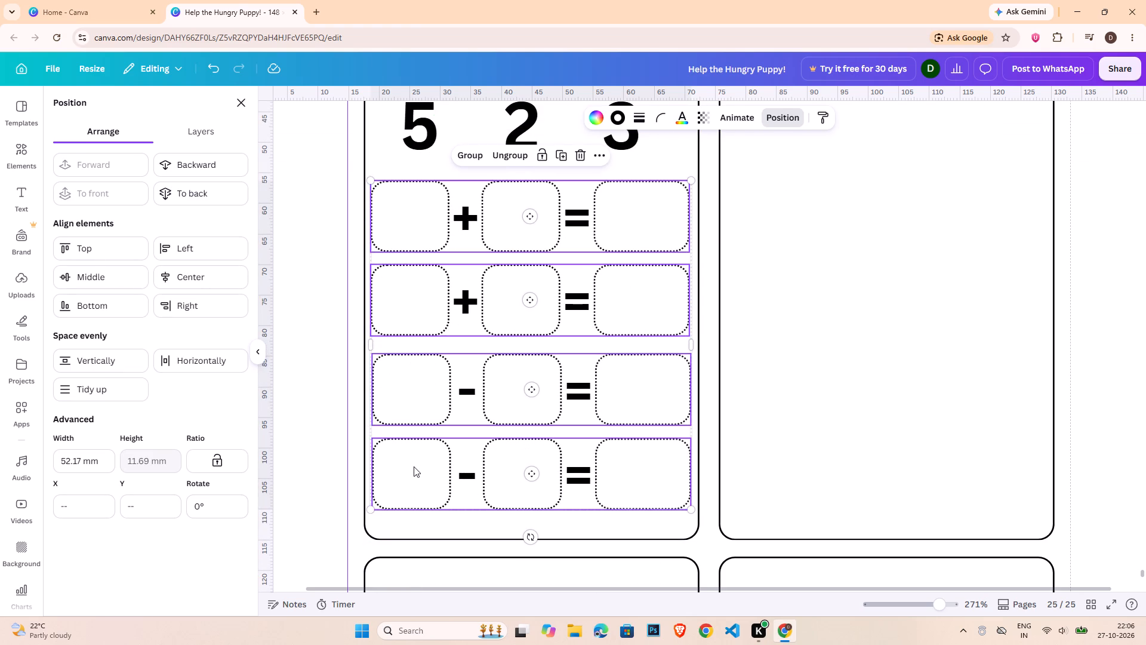
pyautogui.hotkey('ctrl', 'c')
pyautogui.hotkey('ctrl', 'v')
pyautogui.moveTo(432, 423); pyautogui.dragTo(883, 391)
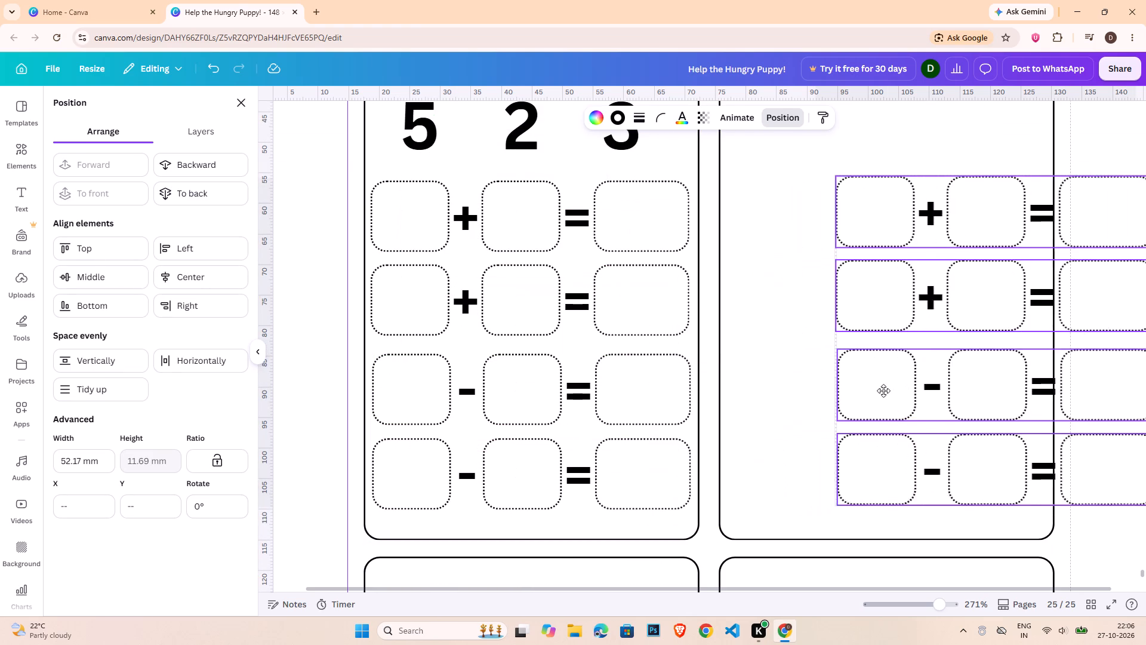
pyautogui.moveTo(883, 391); pyautogui.dragTo(762, 395)
pyautogui.click(1125, 332)
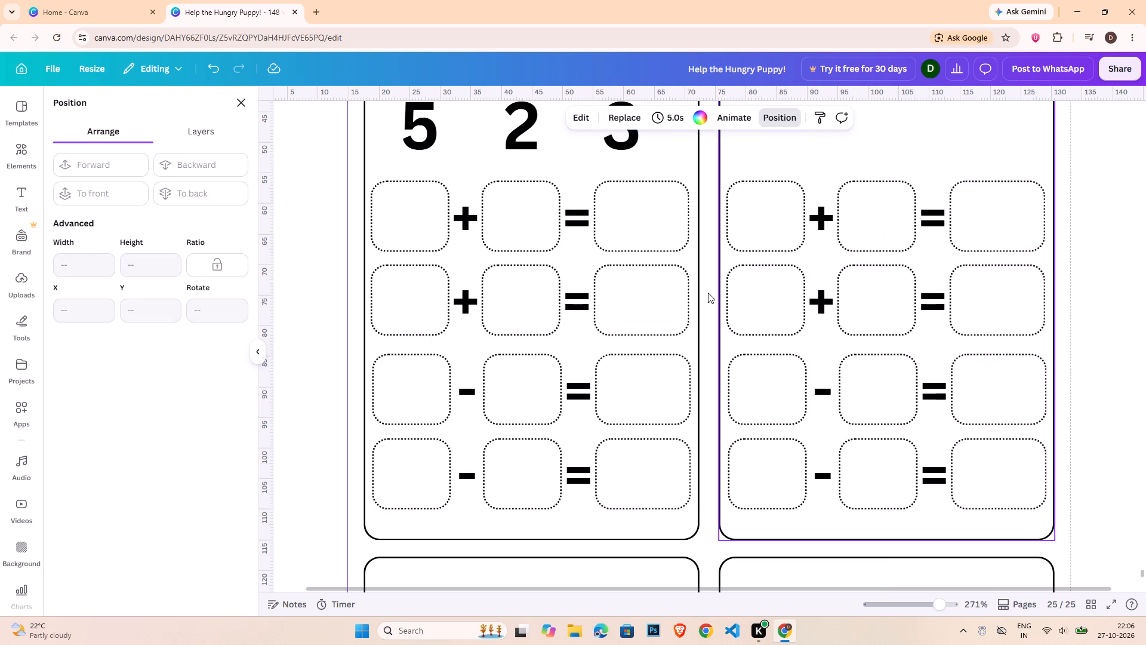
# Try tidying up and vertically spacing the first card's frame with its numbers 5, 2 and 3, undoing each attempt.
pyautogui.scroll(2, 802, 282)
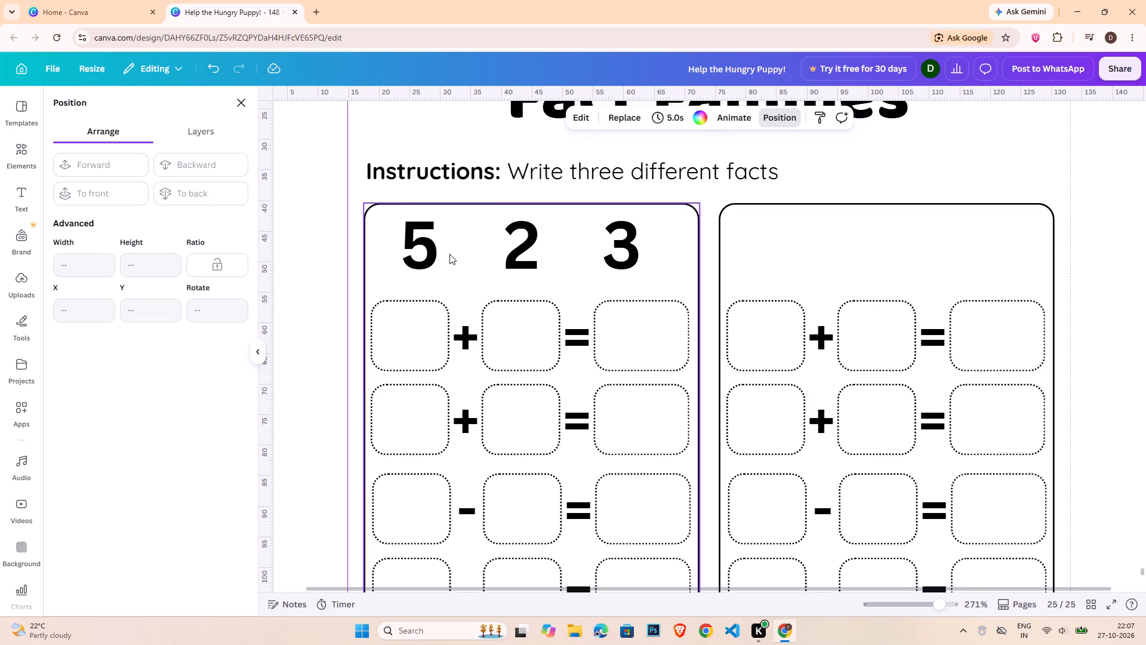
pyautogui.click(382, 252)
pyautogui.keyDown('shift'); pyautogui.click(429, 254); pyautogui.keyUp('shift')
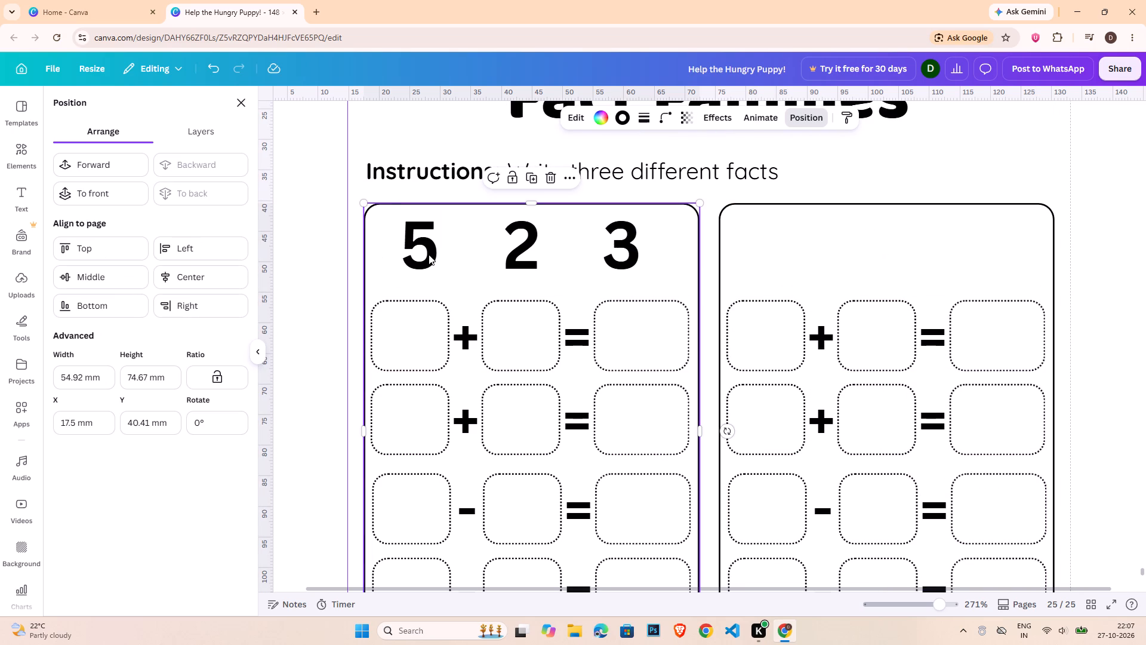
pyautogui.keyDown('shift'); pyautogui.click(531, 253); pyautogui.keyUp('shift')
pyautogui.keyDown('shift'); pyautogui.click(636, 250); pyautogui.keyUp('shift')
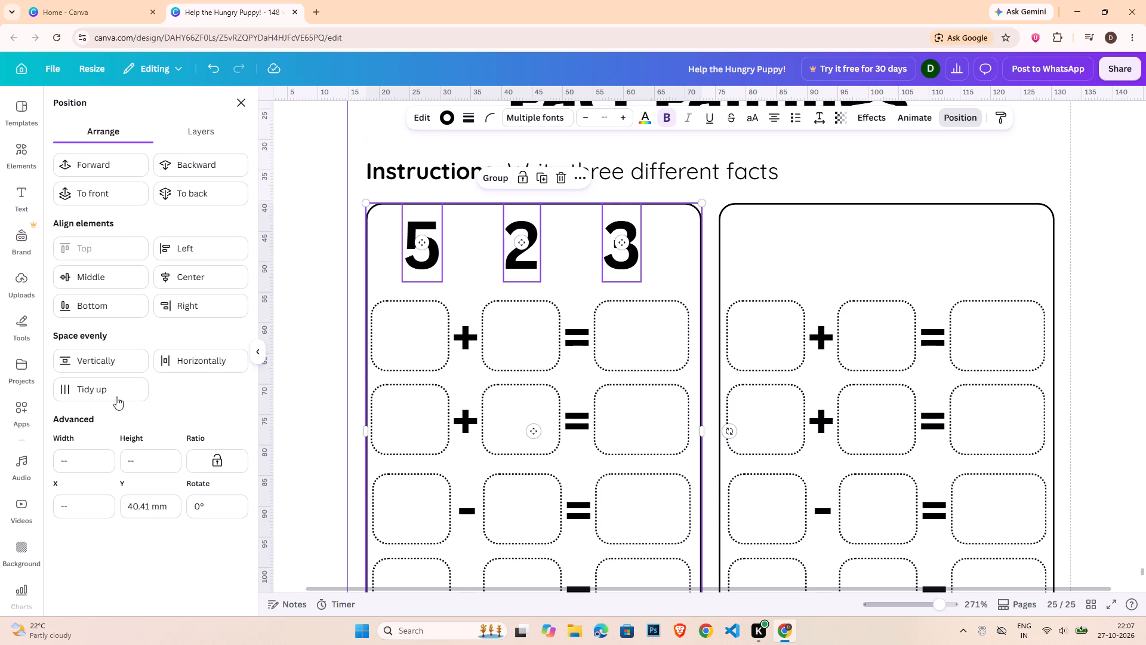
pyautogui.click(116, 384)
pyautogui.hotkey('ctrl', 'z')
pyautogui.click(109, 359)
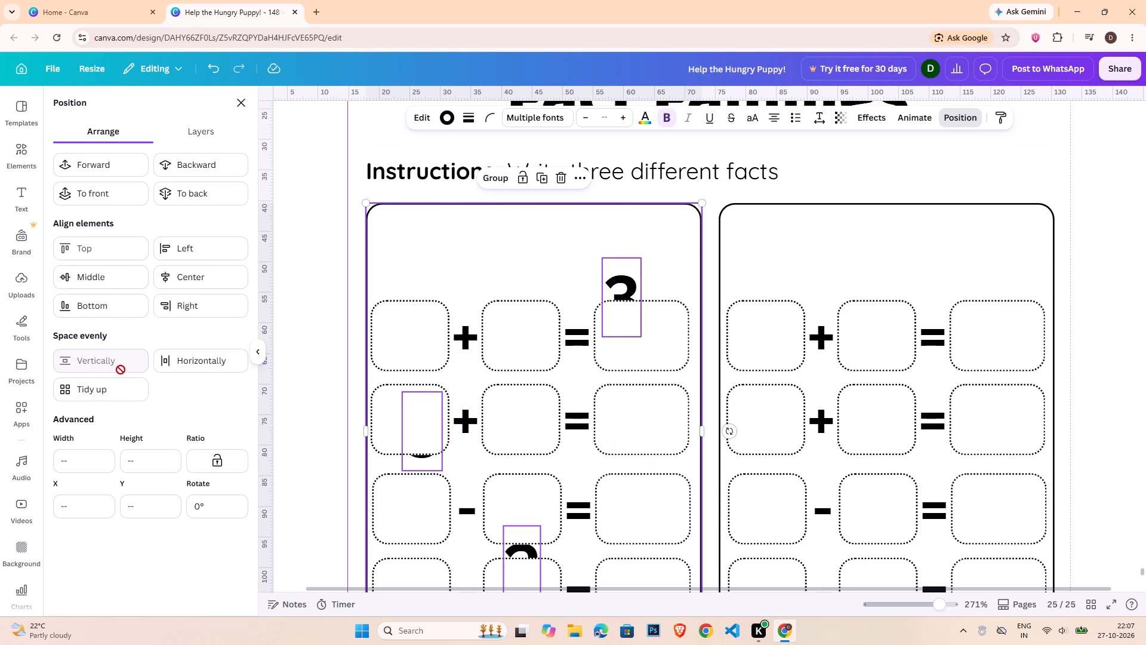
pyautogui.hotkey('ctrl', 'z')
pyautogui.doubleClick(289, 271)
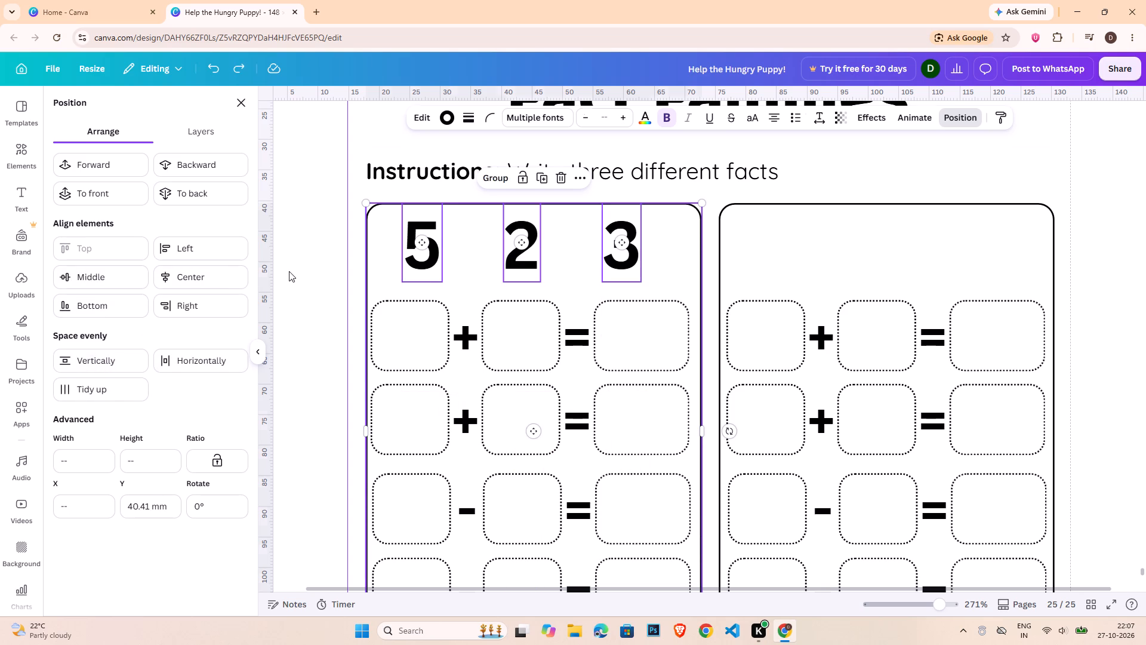
# Nudge the numbers 5, 2 and 3 together to the right within the first card.
pyautogui.click(430, 251)
pyautogui.keyDown('shift'); pyautogui.click(528, 253); pyautogui.keyUp('shift')
pyautogui.keyDown('shift'); pyautogui.click(612, 247); pyautogui.keyUp('shift')
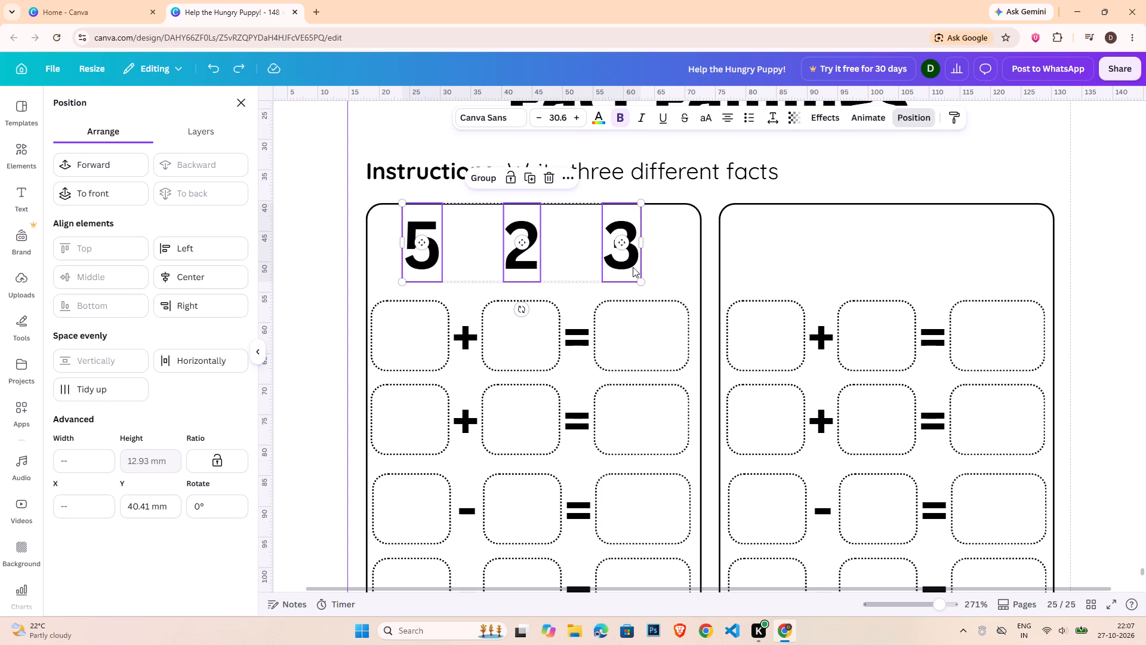
pyautogui.press('Right')
pyautogui.press('Right')
pyautogui.press('Left')
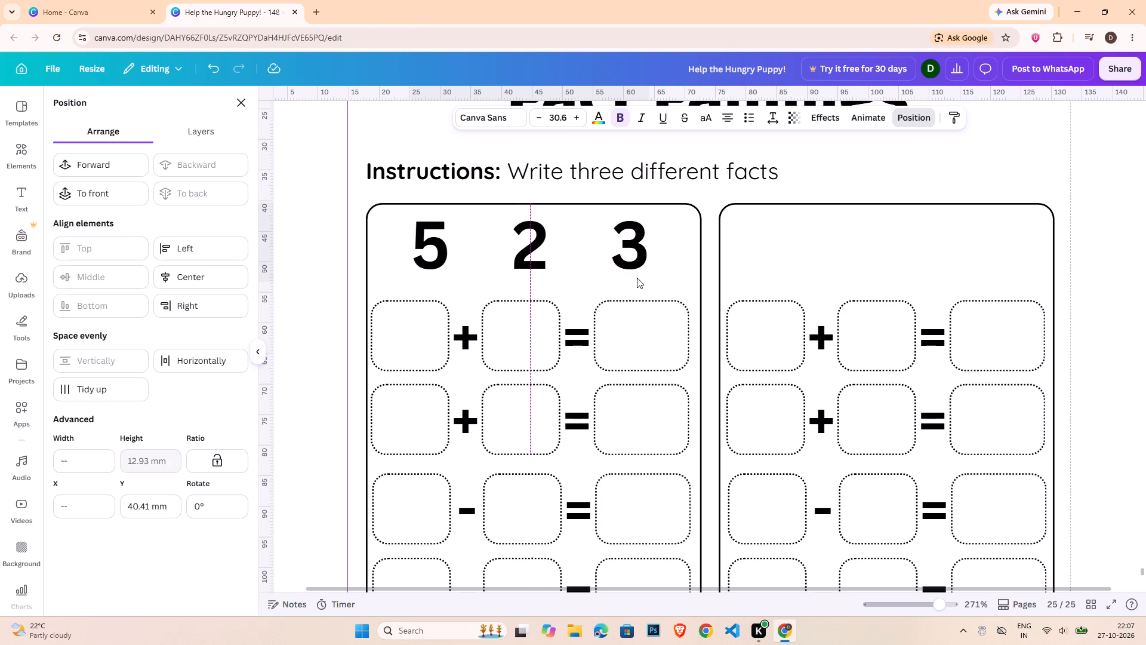
pyautogui.press('Right')
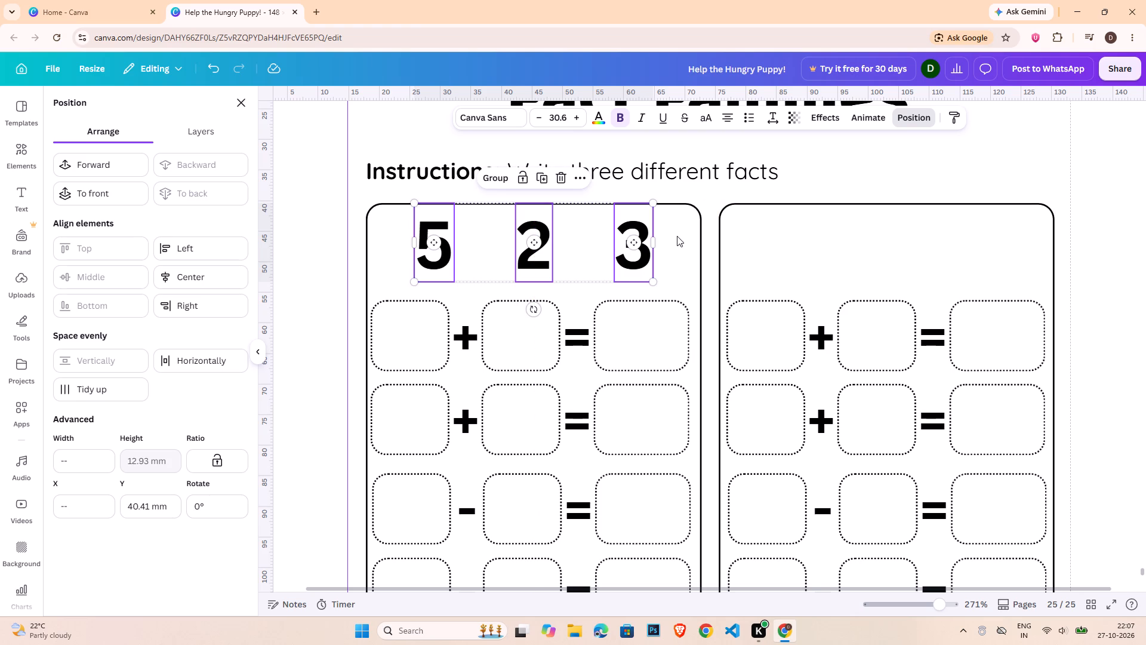
# Copy the numbers 5, 2 and 3 into the second card, above its equation rows.
pyautogui.hotkey('ctrl', 'c')
pyautogui.hotkey('ctrl', 'v')
pyautogui.moveTo(555, 290); pyautogui.dragTo(831, 279)
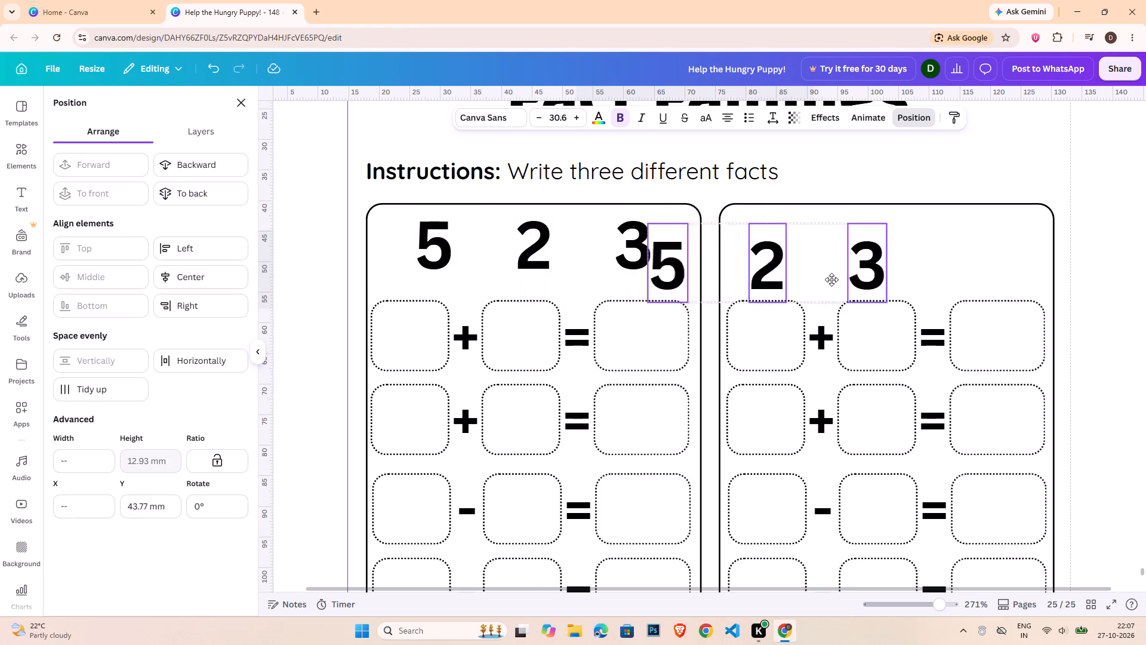
pyautogui.moveTo(831, 279); pyautogui.dragTo(867, 273)
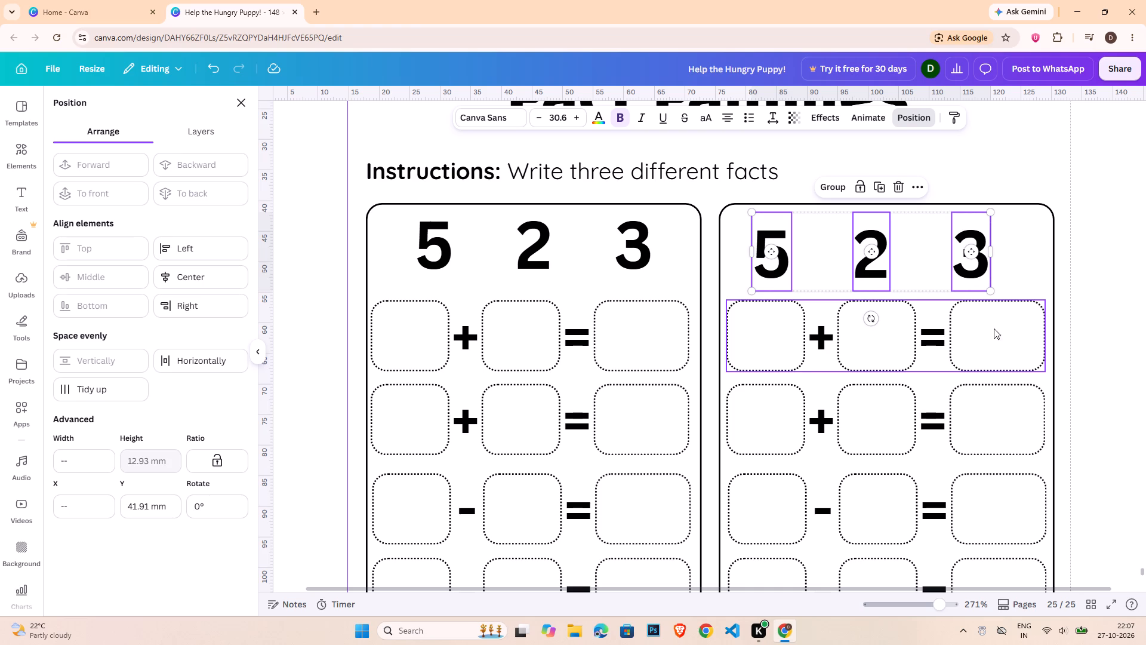
# Change the second card's three numbers to 4, 9 and 5.
pyautogui.doubleClick(784, 240)
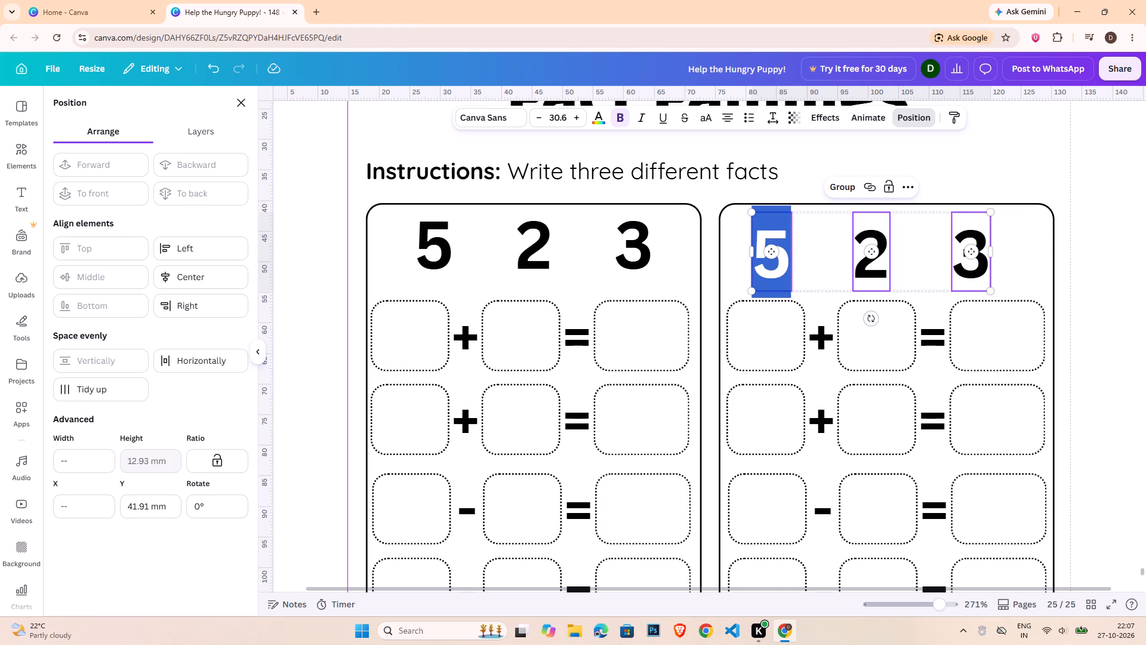
pyautogui.press('4')
pyautogui.doubleClick(877, 260)
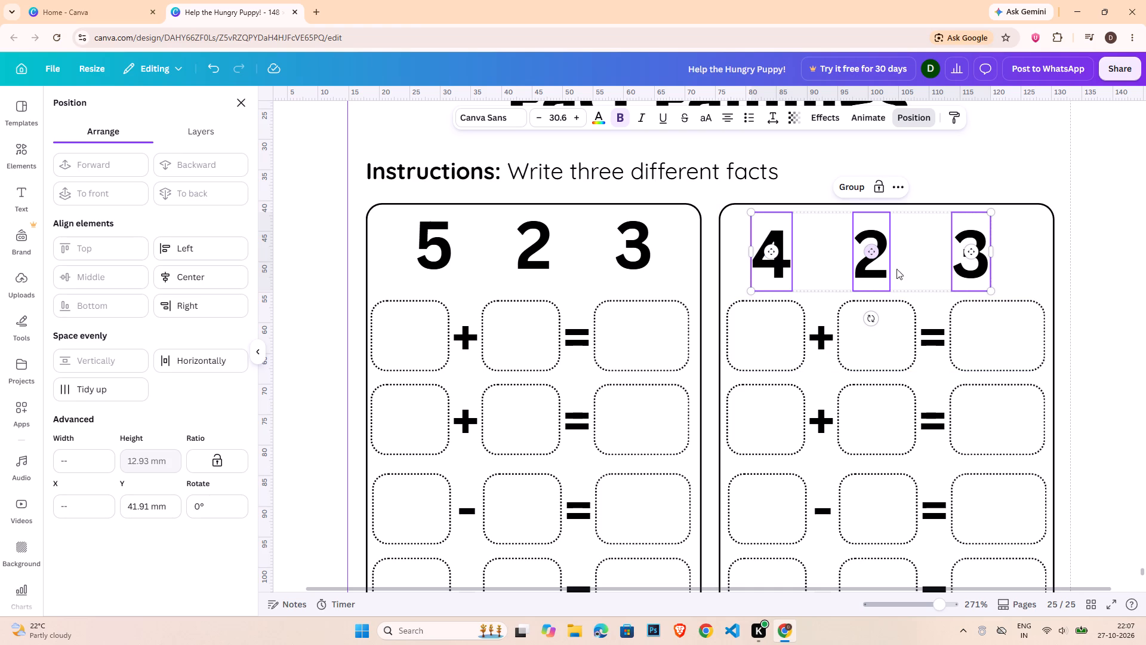
pyautogui.click(1145, 215)
pyautogui.click(1034, 282)
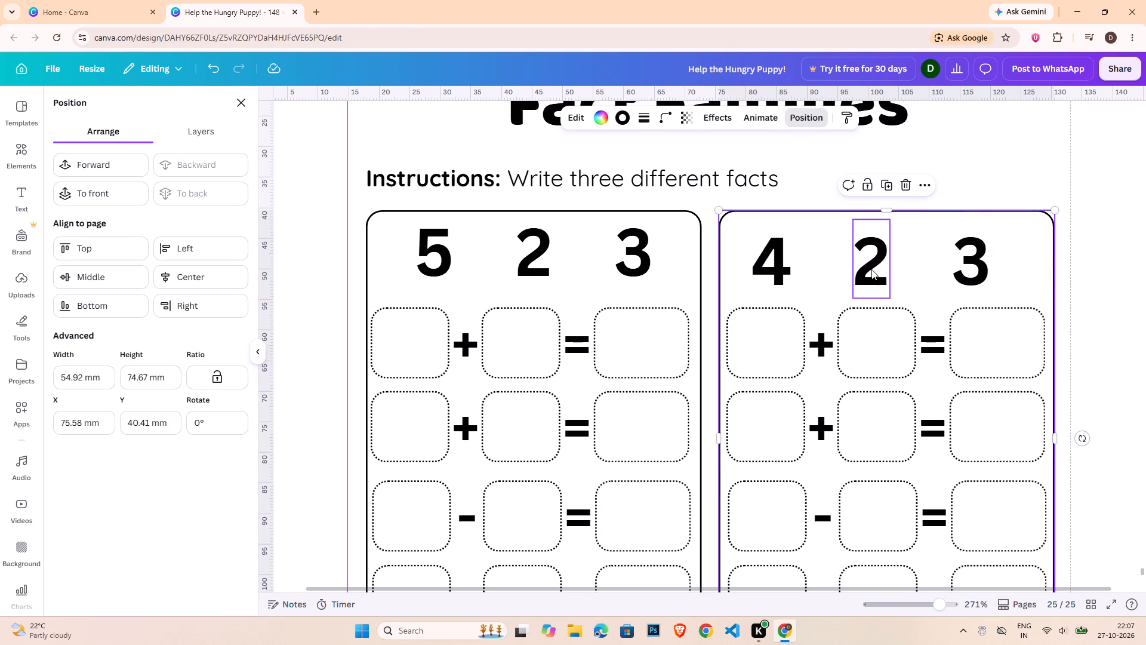
pyautogui.doubleClick(871, 269)
pyautogui.press('9')
pyautogui.doubleClick(975, 263)
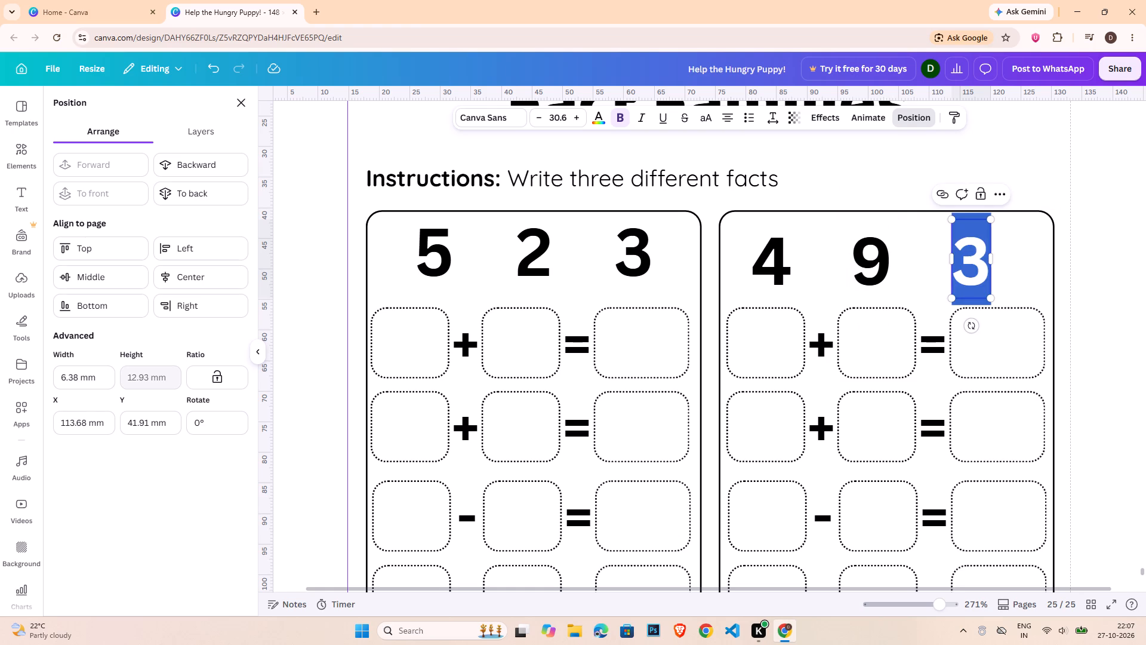
pyautogui.press('5')
pyautogui.click(1090, 260)
# Nudge the numbers 4, 9 and 5 together slightly to the right within the second card.
pyautogui.scroll(-3, 1045, 294)
pyautogui.scroll(3, 1046, 297)
pyautogui.click(777, 261)
pyautogui.keyDown('shift'); pyautogui.click(881, 265); pyautogui.keyUp('shift')
pyautogui.keyDown('shift'); pyautogui.click(961, 265); pyautogui.keyUp('shift')
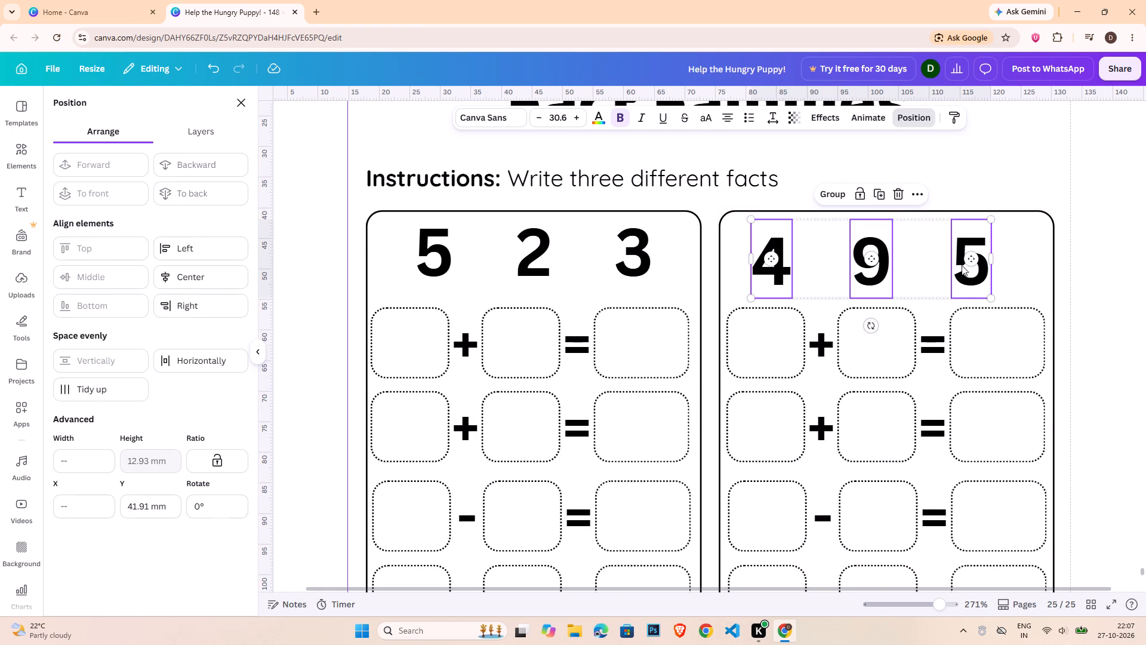
pyautogui.press('Right')
pyautogui.click(1133, 297)
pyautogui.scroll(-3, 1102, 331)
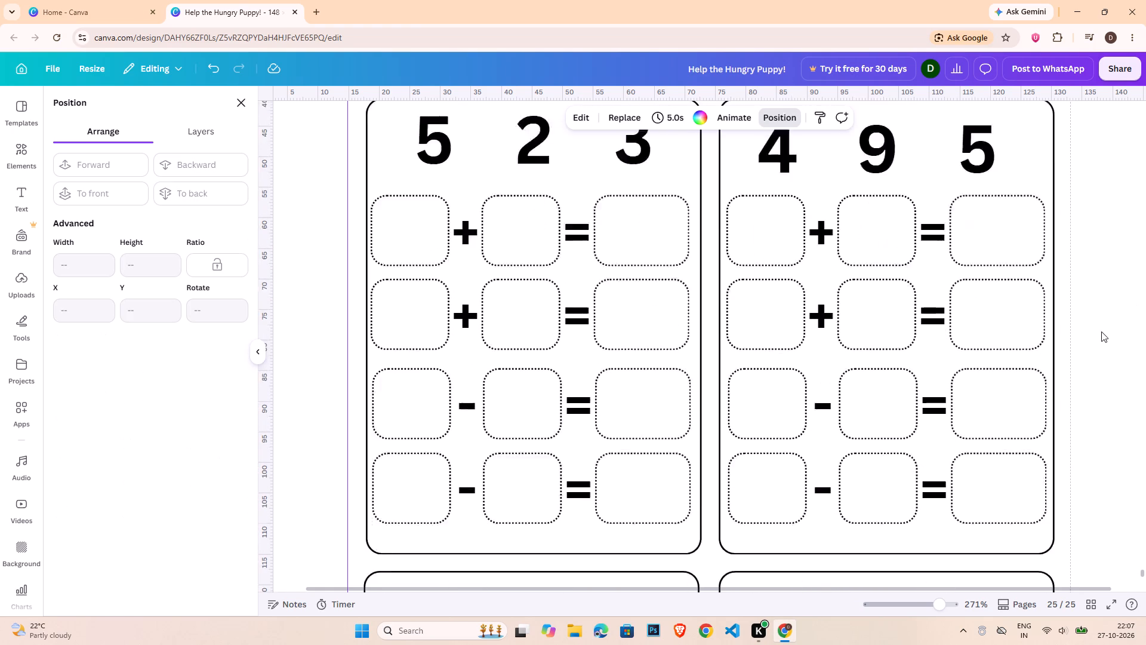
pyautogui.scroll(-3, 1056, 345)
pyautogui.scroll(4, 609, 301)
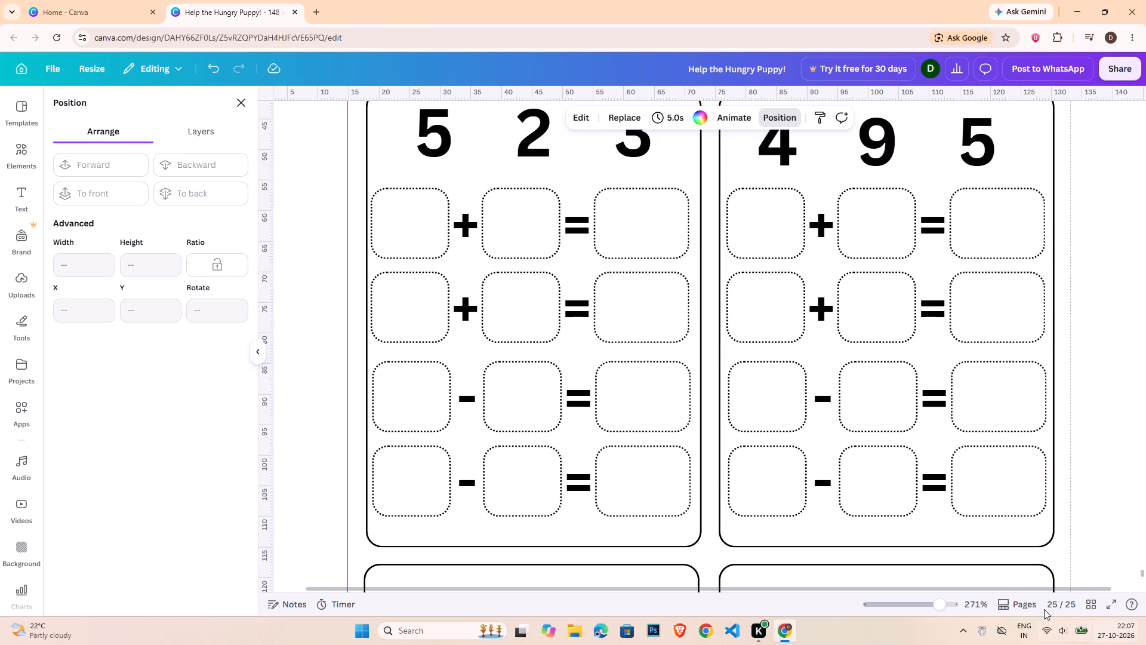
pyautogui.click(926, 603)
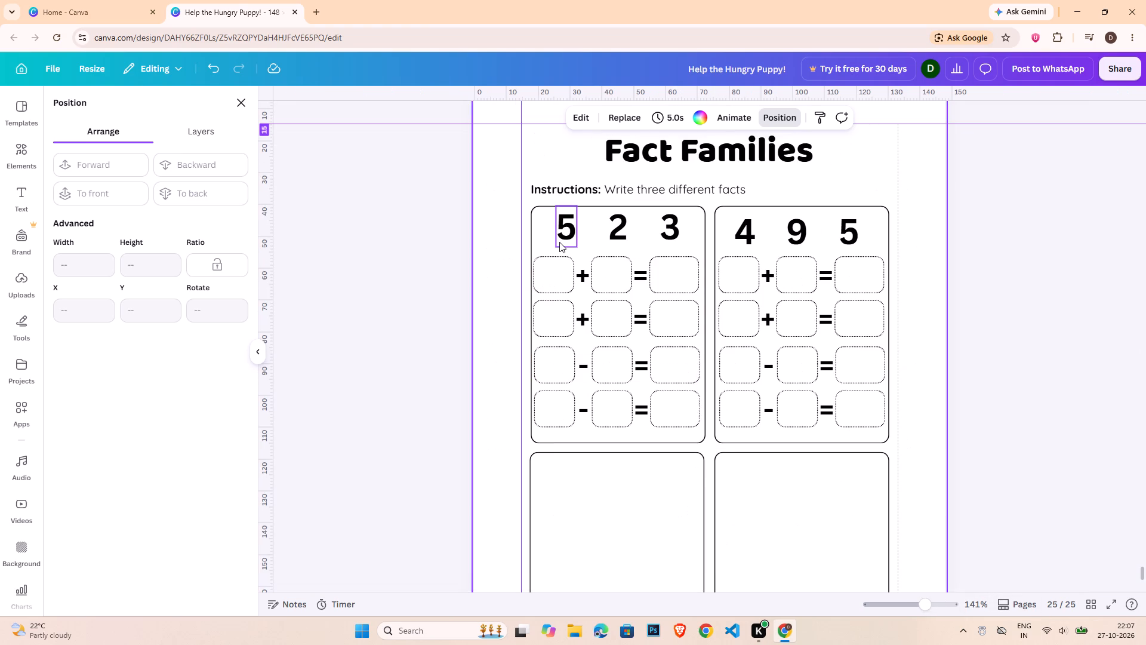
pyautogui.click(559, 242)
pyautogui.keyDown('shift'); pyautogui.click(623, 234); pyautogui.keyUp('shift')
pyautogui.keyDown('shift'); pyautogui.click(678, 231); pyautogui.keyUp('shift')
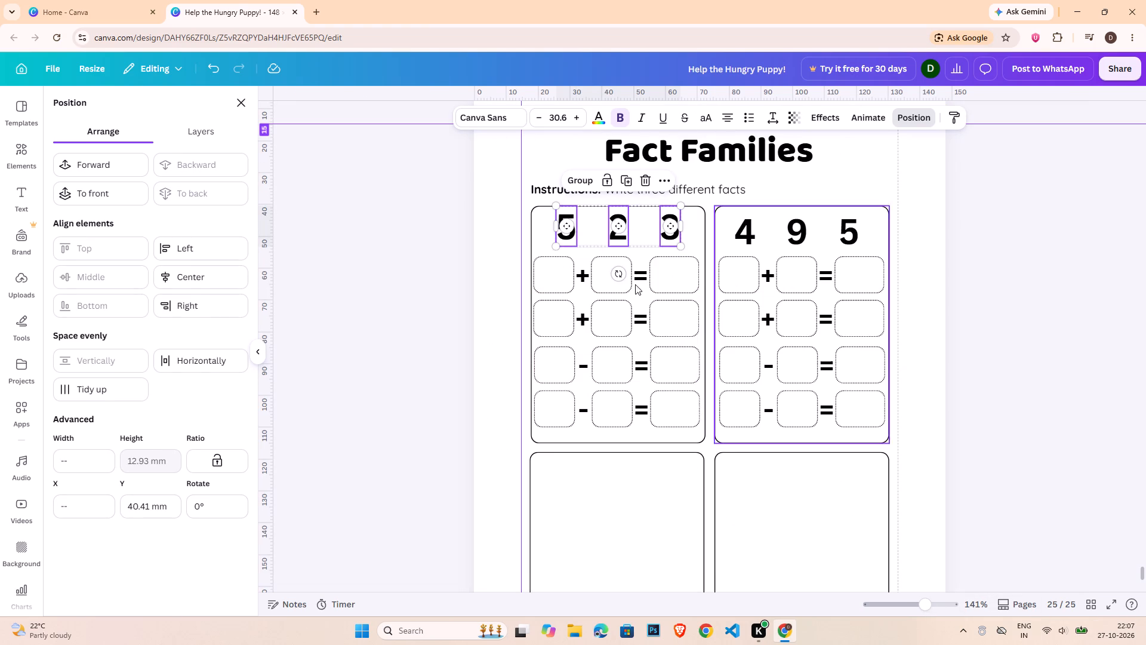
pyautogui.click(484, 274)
# Copy the first card's four equation rows, two addition and two subtraction, into the empty third card below it.
pyautogui.click(578, 279)
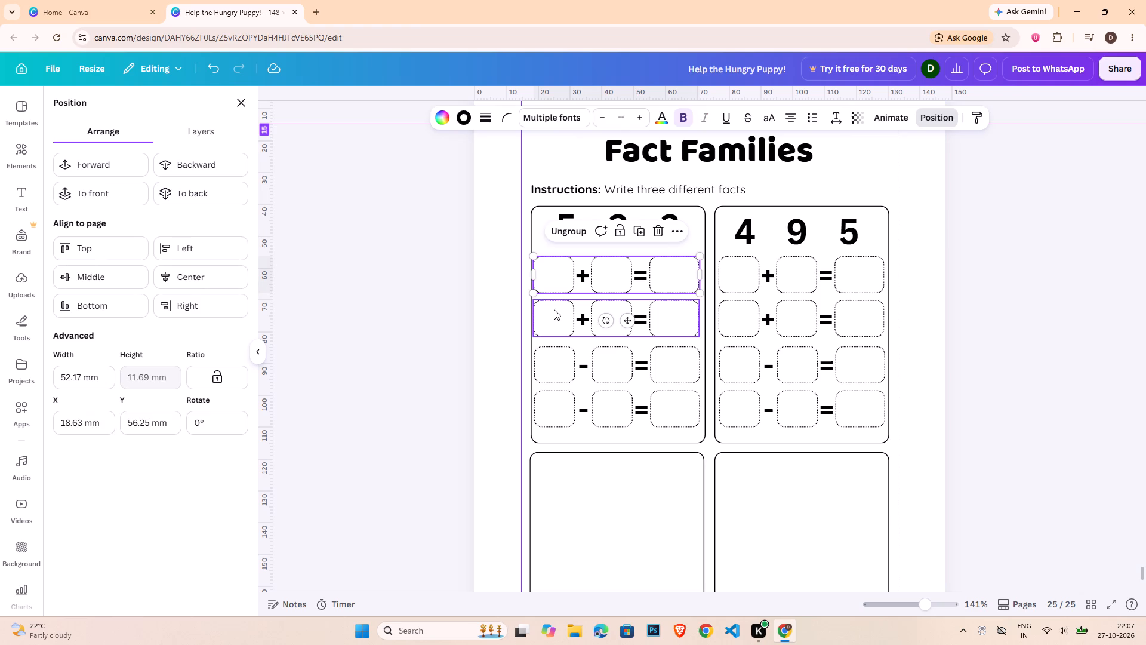
pyautogui.keyDown('shift'); pyautogui.click(553, 314); pyautogui.keyUp('shift')
pyautogui.keyDown('shift'); pyautogui.click(572, 358); pyautogui.keyUp('shift')
pyautogui.keyDown('shift'); pyautogui.click(568, 406); pyautogui.keyUp('shift')
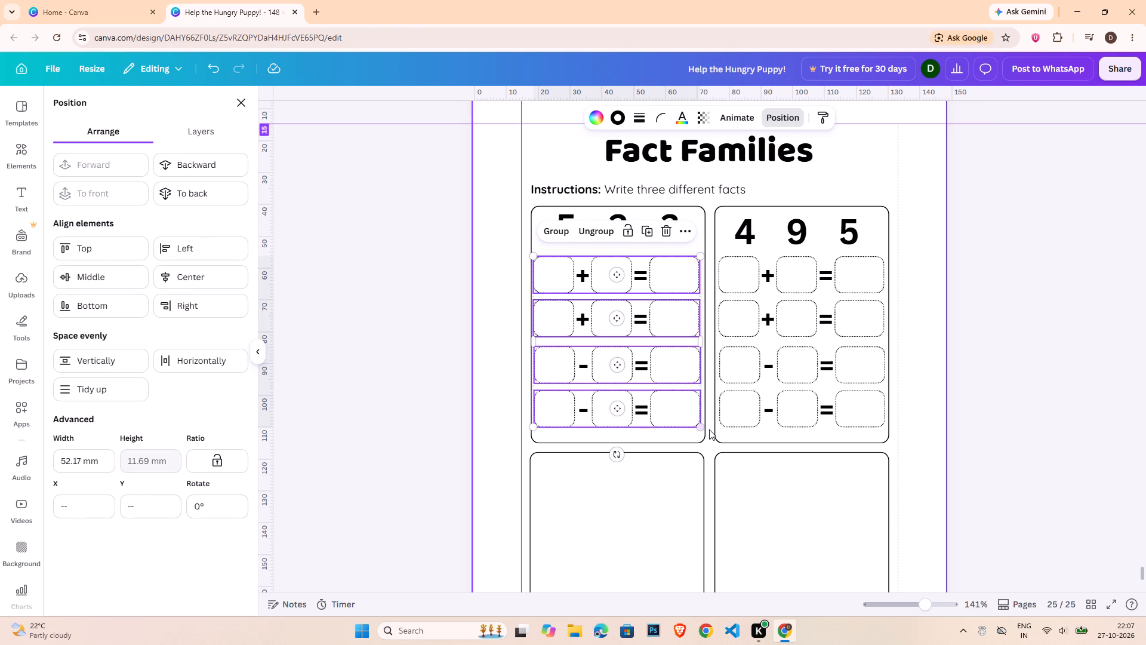
pyautogui.hotkey('ctrl', 'c')
pyautogui.hotkey('ctrl', 'v')
pyautogui.moveTo(676, 413); pyautogui.dragTo(667, 621)
pyautogui.scroll(-2, 685, 555)
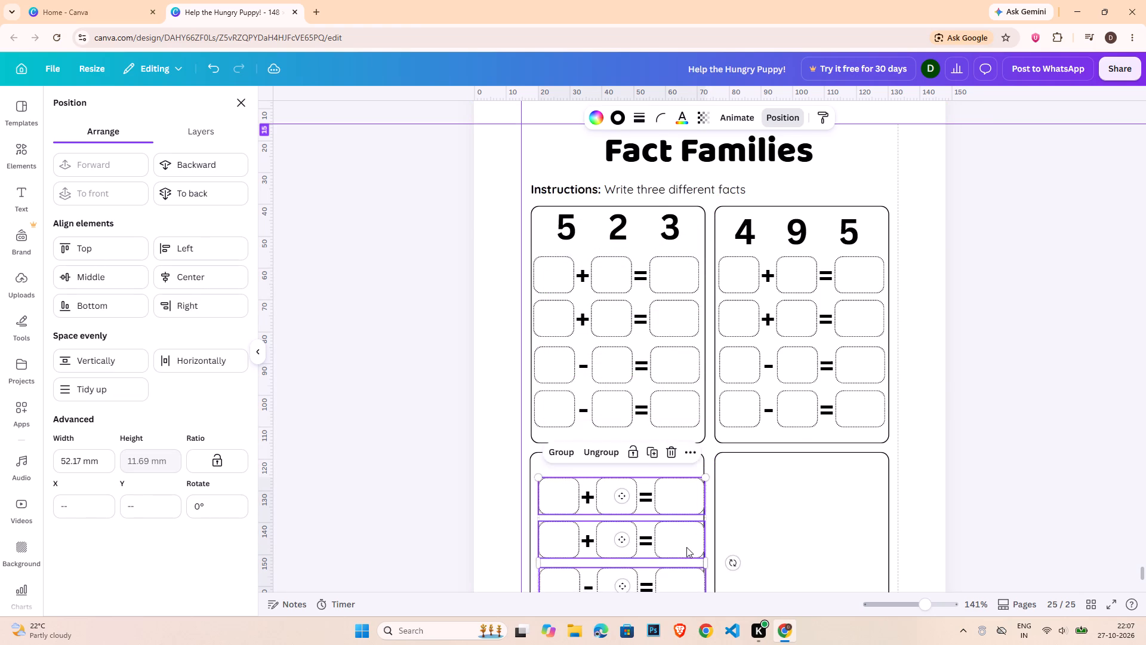
pyautogui.moveTo(675, 503); pyautogui.dragTo(666, 527)
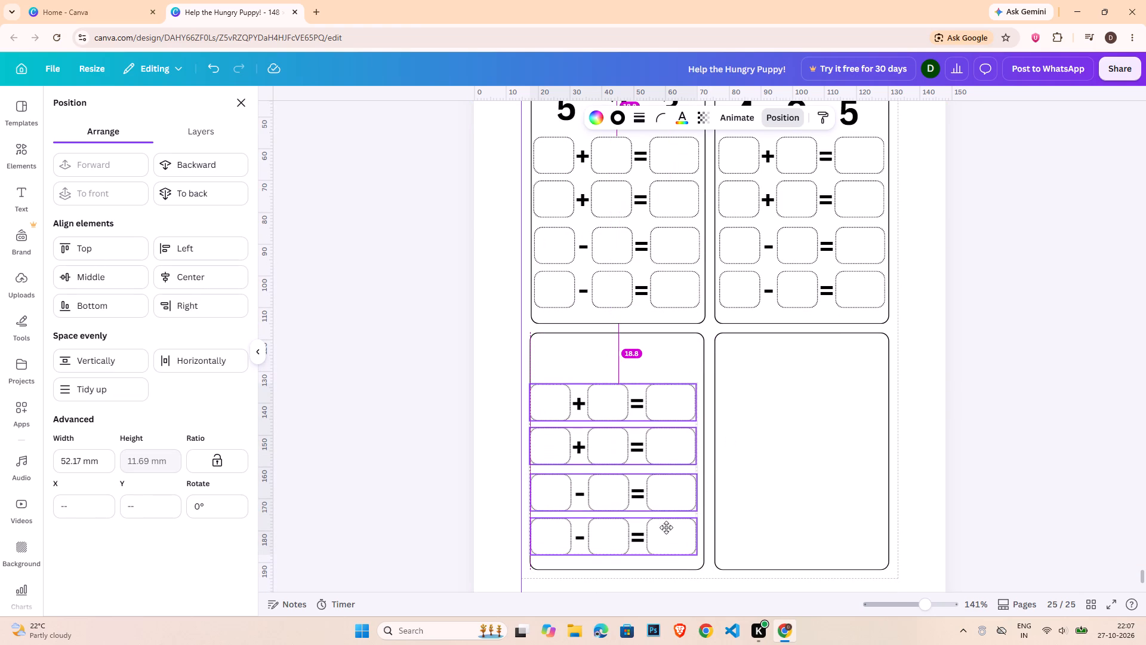
pyautogui.moveTo(666, 527); pyautogui.dragTo(667, 530)
# Nudge the copied equation rows sideways and slightly down to fit inside the third card.
pyautogui.press('Right')
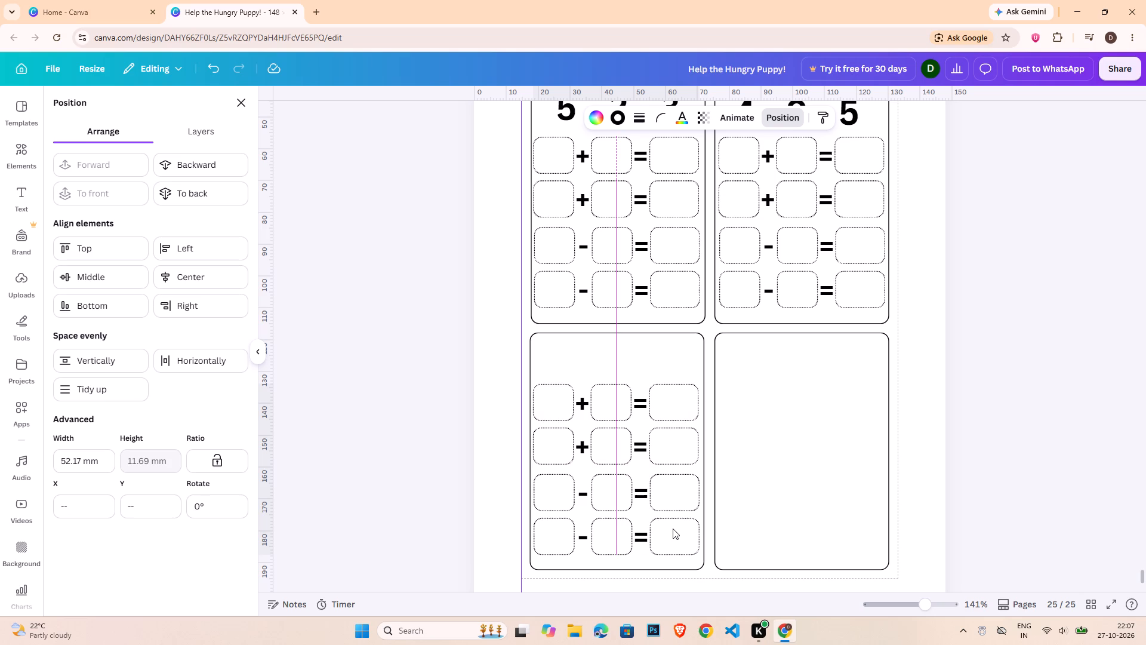
pyautogui.press('Right')
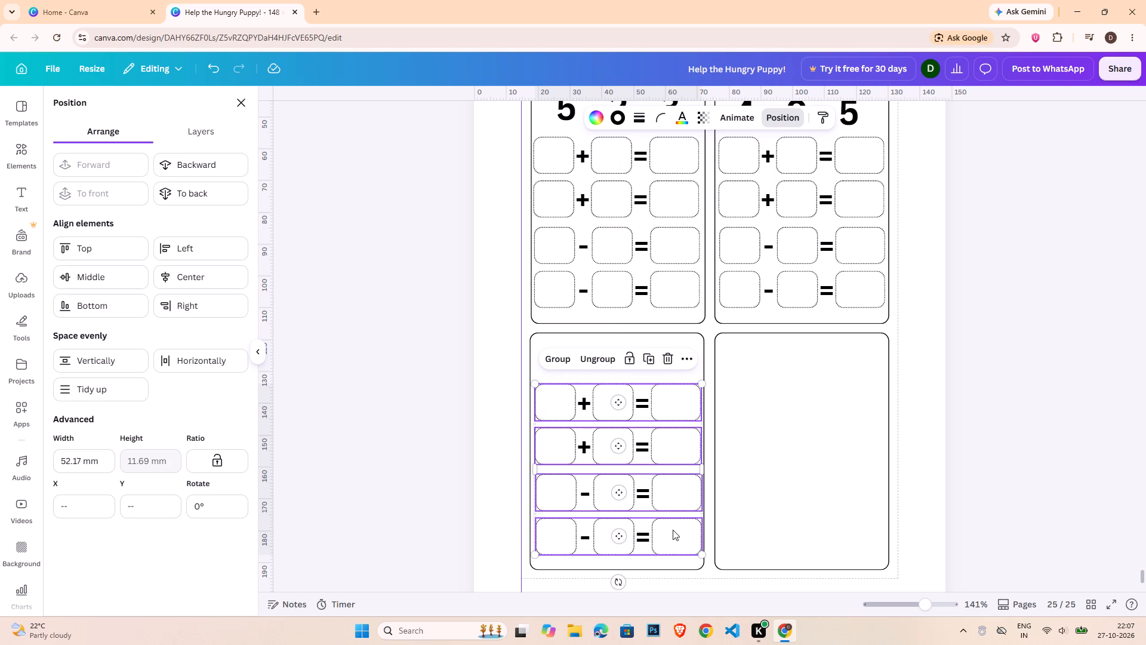
pyautogui.press('Left')
pyautogui.press('Down')
pyautogui.press('Down')
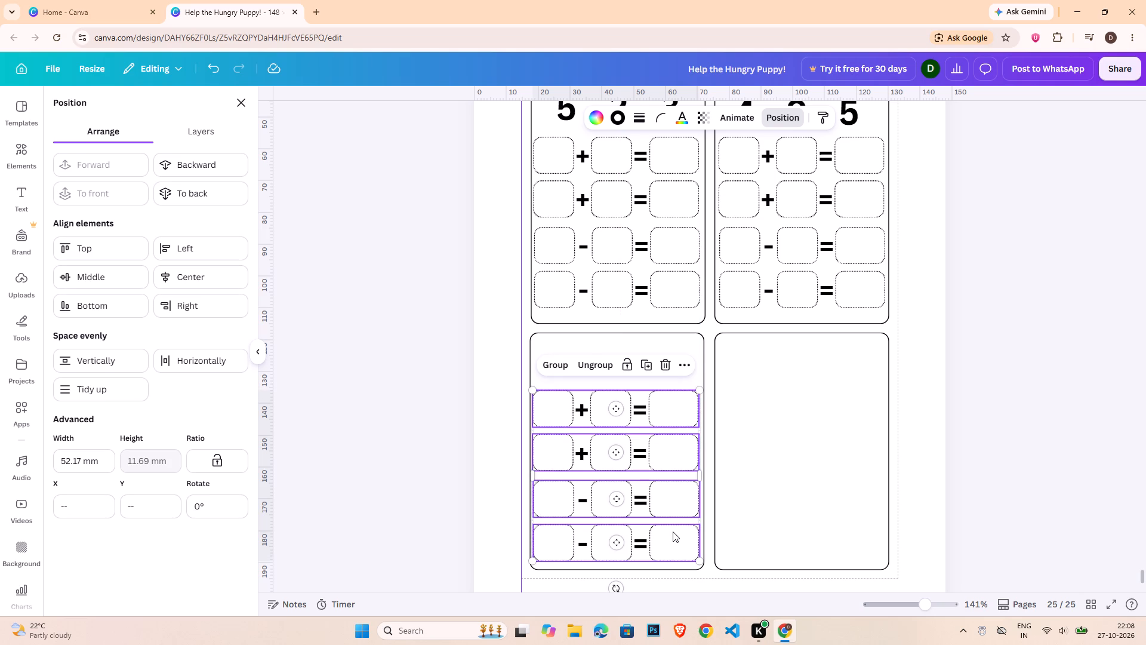
# Group the first card's four equation rows into one object.
pyautogui.click(536, 322)
pyautogui.scroll(1, 608, 355)
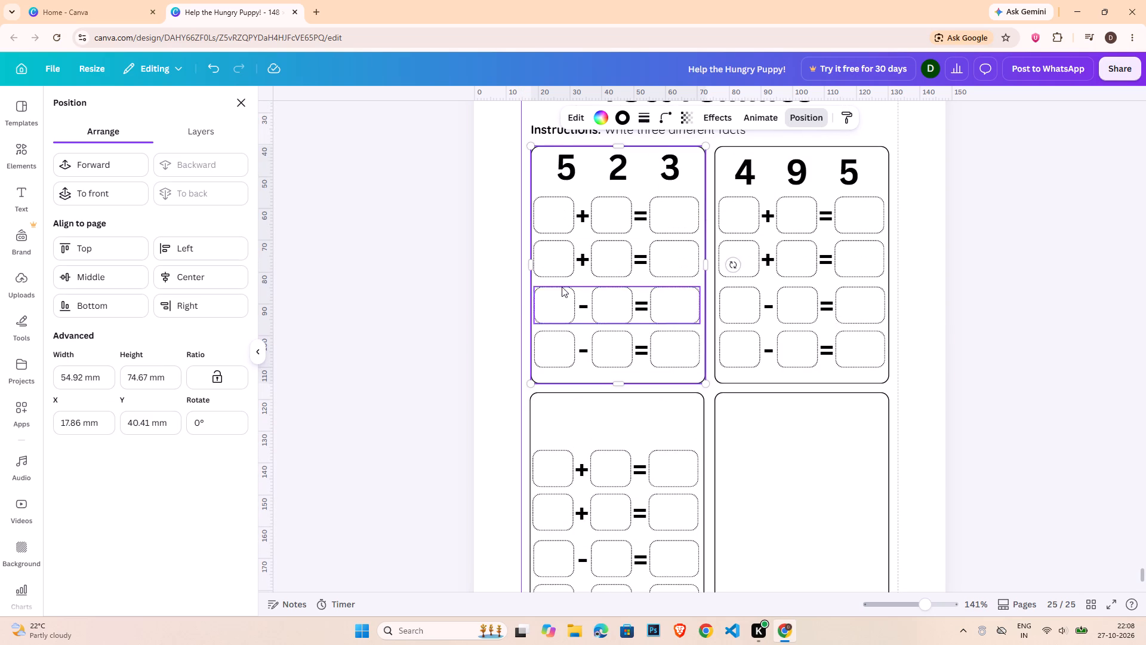
pyautogui.click(541, 220)
pyautogui.keyDown('shift'); pyautogui.click(551, 257); pyautogui.keyUp('shift')
pyautogui.keyDown('shift'); pyautogui.click(552, 318); pyautogui.keyUp('shift')
pyautogui.keyDown('shift'); pyautogui.click(562, 344); pyautogui.keyUp('shift')
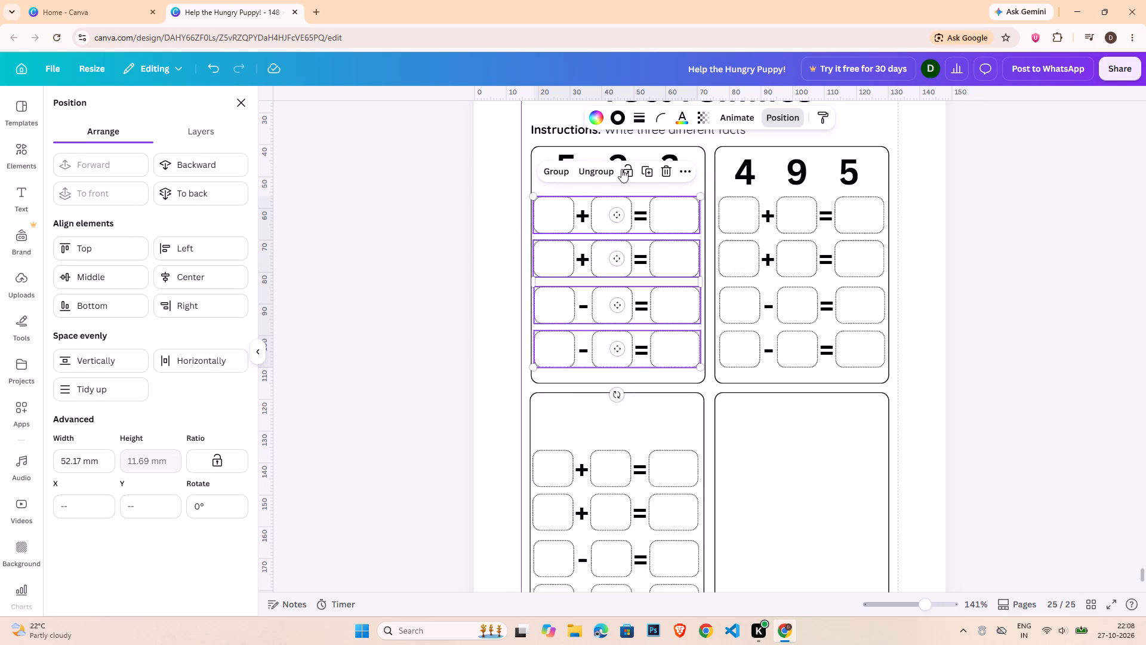
pyautogui.click(561, 171)
pyautogui.click(526, 153)
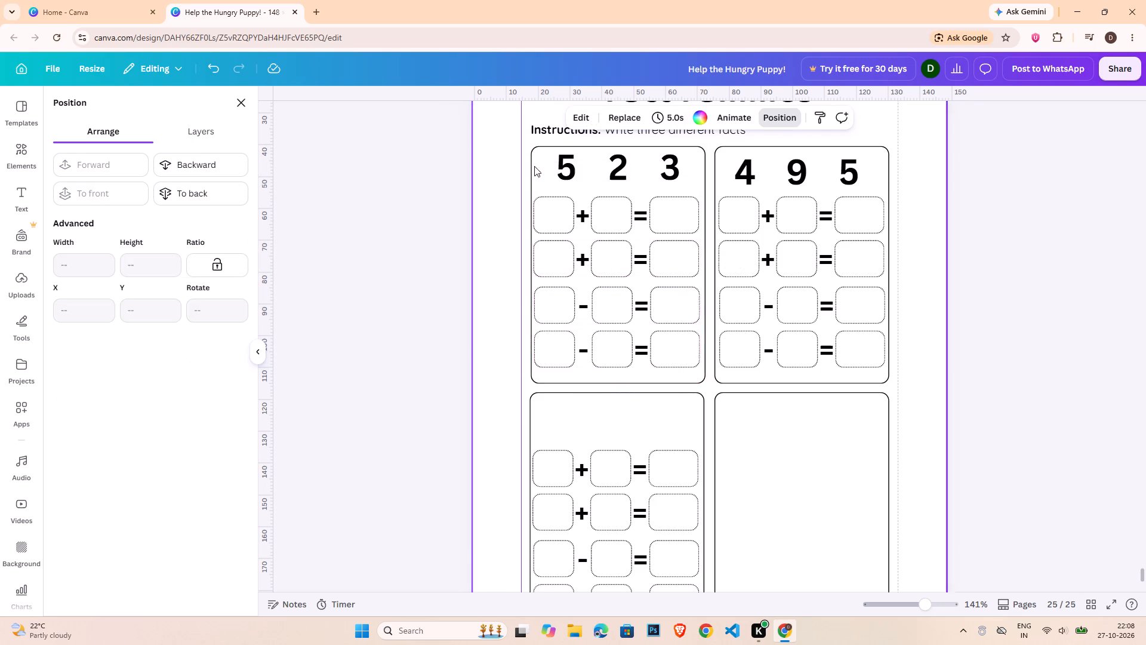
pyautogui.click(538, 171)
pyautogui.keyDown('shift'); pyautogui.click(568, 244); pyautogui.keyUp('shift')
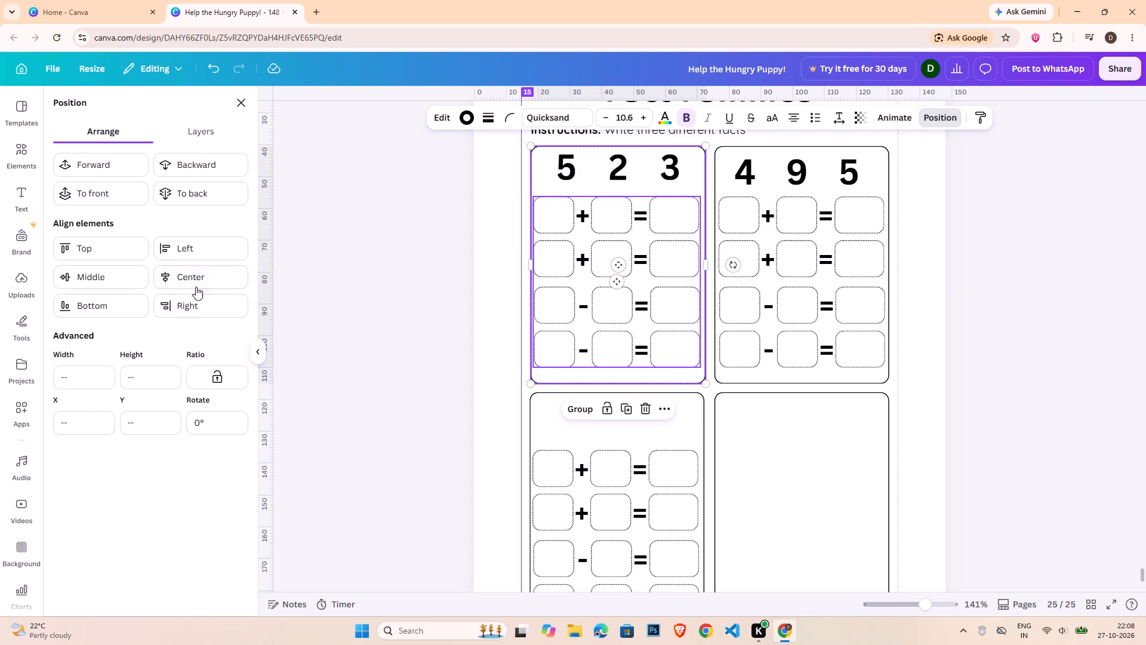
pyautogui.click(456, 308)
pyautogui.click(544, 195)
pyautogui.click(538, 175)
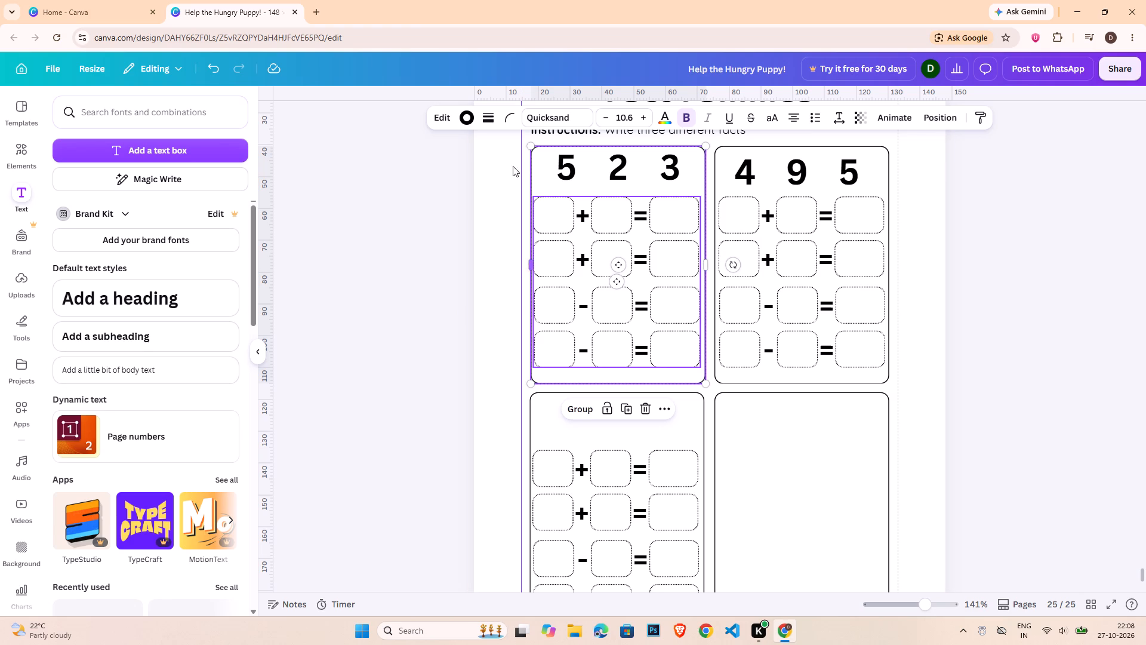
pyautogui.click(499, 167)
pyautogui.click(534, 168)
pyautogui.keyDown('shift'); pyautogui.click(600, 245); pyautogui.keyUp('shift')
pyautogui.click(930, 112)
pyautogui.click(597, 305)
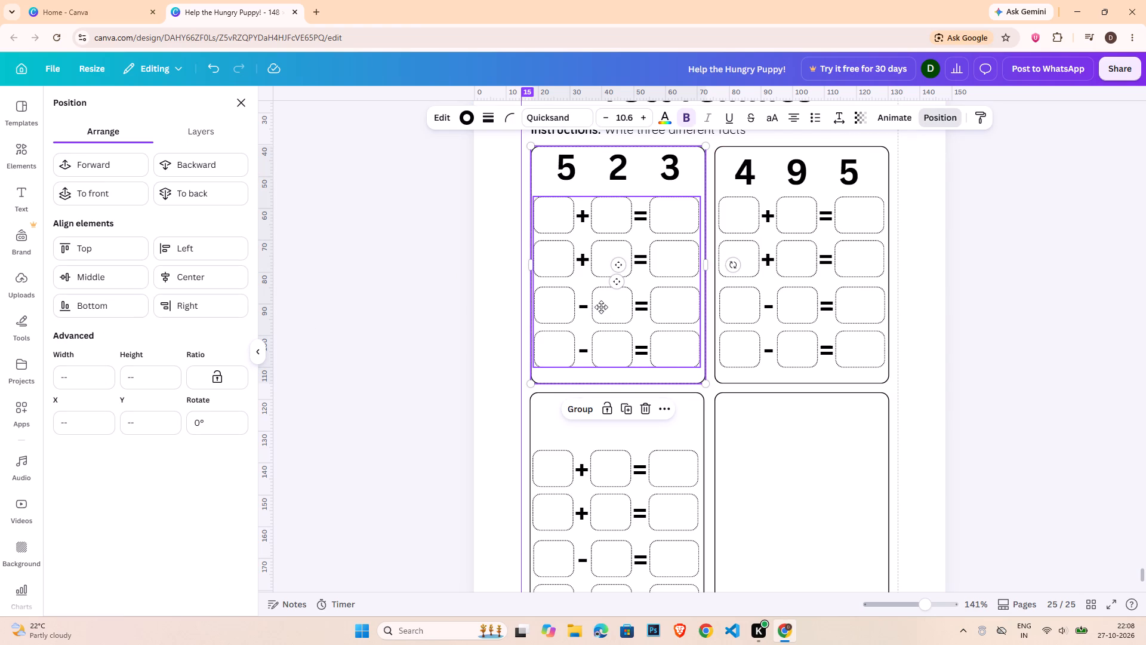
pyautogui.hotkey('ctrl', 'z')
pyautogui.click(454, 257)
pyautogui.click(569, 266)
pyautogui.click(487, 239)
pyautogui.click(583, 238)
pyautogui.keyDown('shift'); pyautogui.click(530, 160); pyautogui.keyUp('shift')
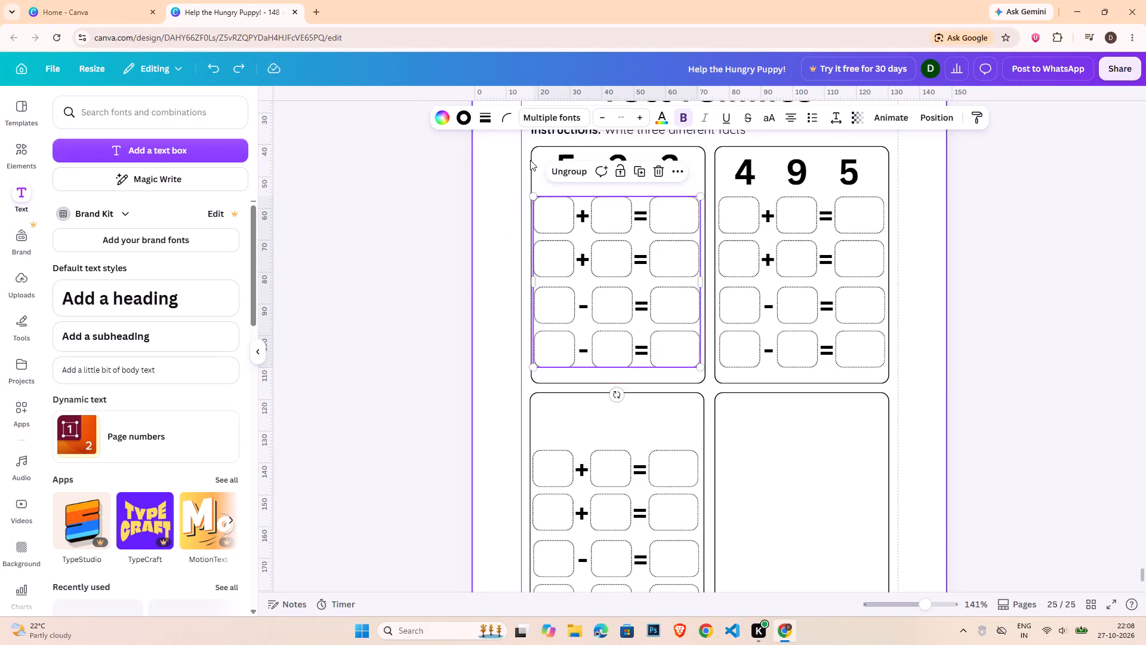
# Centre the first card's grouped equation rows horizontally within its frame.
pyautogui.click(599, 268)
pyautogui.keyDown('shift'); pyautogui.click(535, 149); pyautogui.keyUp('shift')
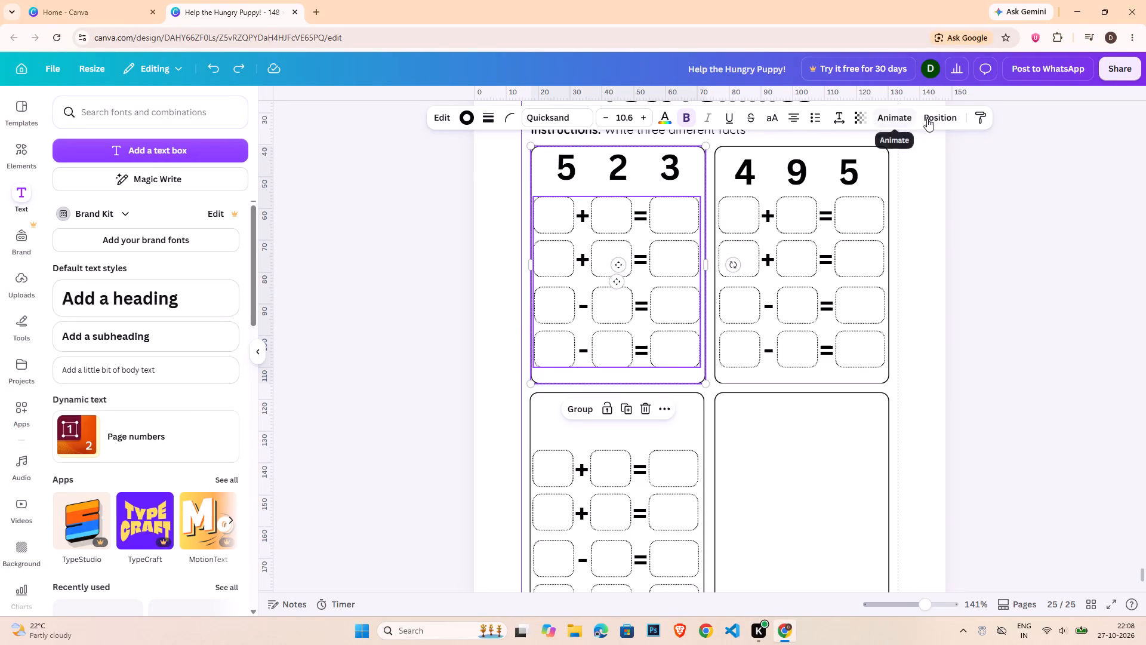
pyautogui.click(927, 118)
pyautogui.click(200, 287)
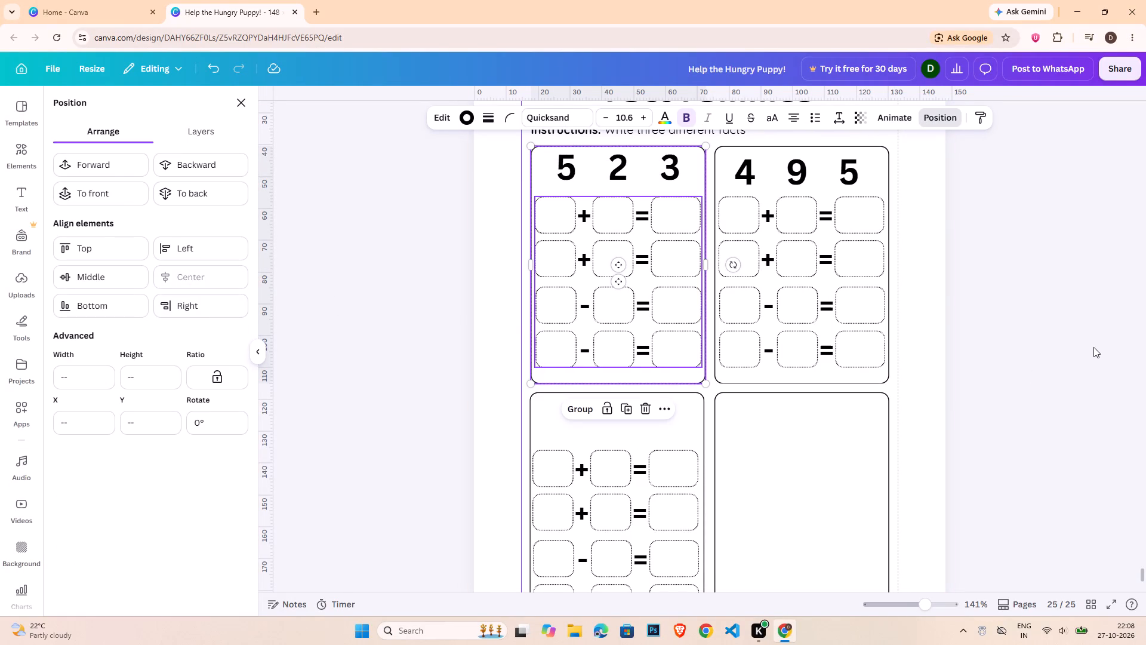
pyautogui.doubleClick(1095, 346)
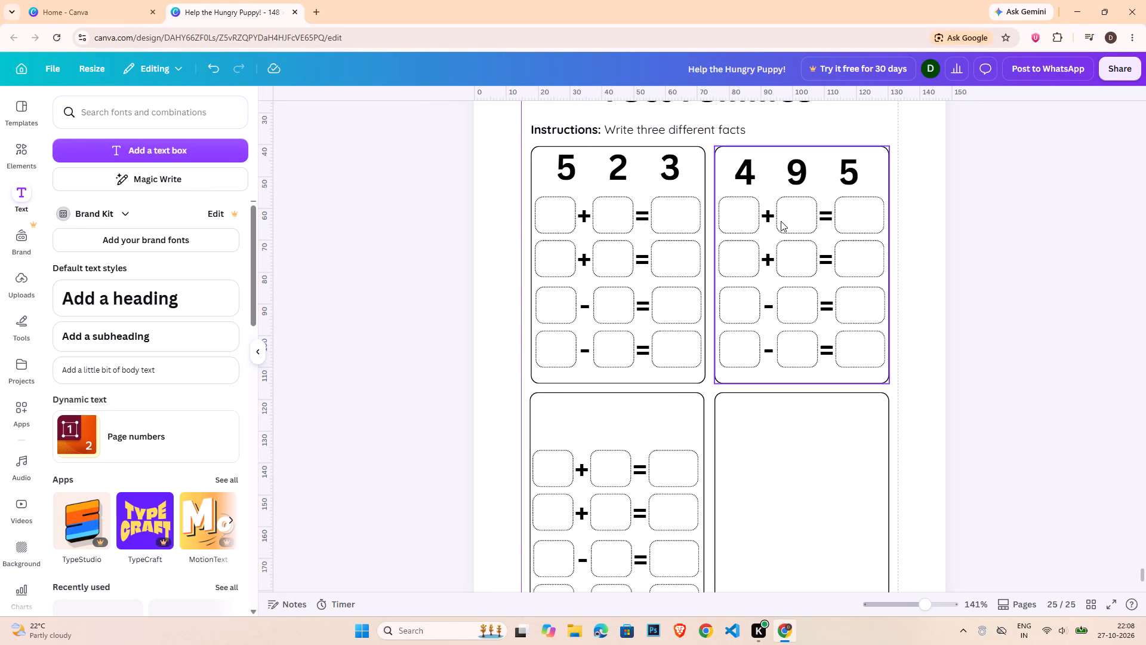
# Group the second card's four equation rows into one object.
pyautogui.click(773, 214)
pyautogui.keyDown('shift'); pyautogui.click(774, 255); pyautogui.keyUp('shift')
pyautogui.keyDown('shift'); pyautogui.click(762, 289); pyautogui.keyUp('shift')
pyautogui.keyDown('shift'); pyautogui.click(760, 340); pyautogui.keyUp('shift')
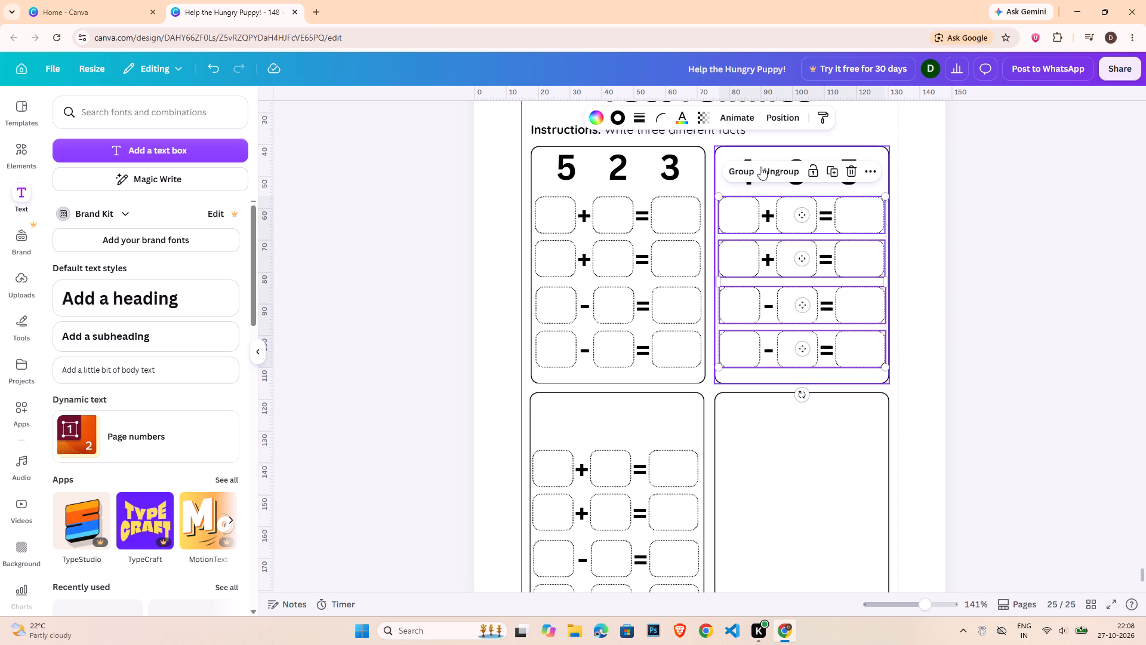
pyautogui.click(745, 177)
pyautogui.click(919, 169)
# Check the horizontal centring of the second card's grouped equation rows against its frame.
pyautogui.click(889, 167)
pyautogui.click(886, 184)
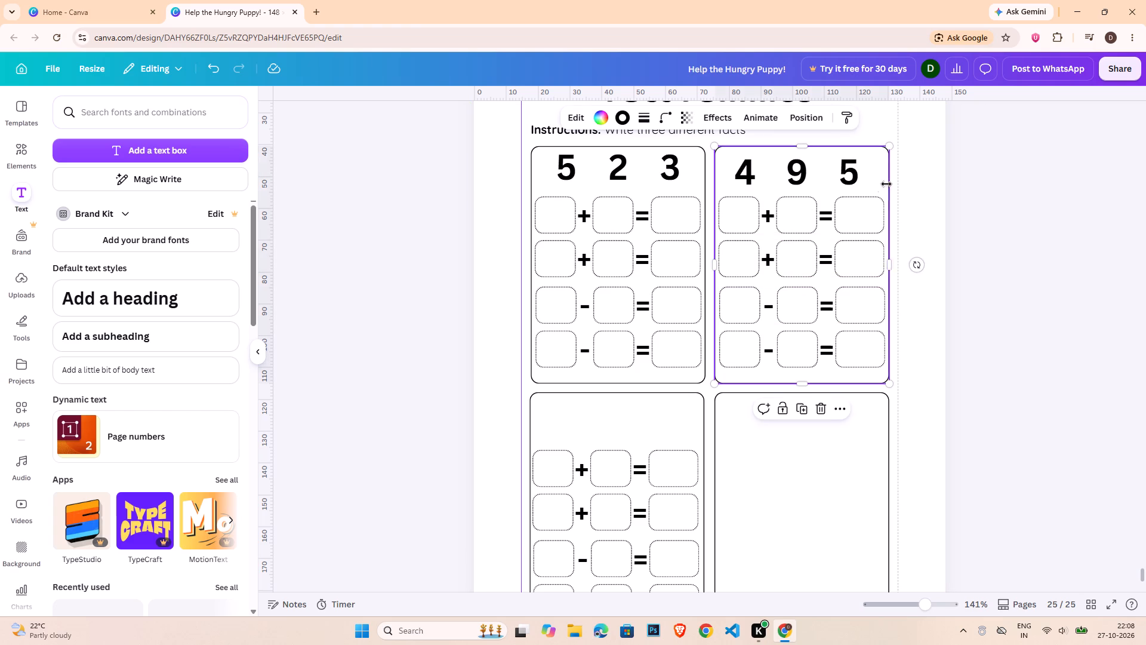
pyautogui.keyDown('shift'); pyautogui.click(861, 255); pyautogui.keyUp('shift')
pyautogui.click(948, 115)
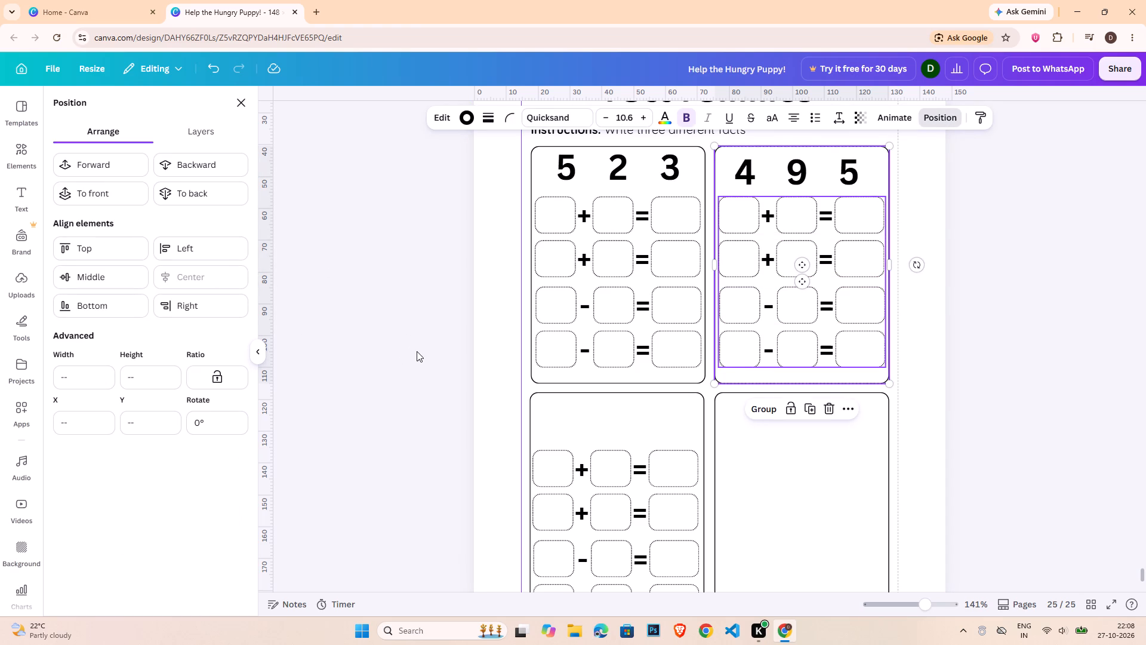
pyautogui.doubleClick(1105, 385)
# Group the third card's four equation rows into one object.
pyautogui.click(556, 477)
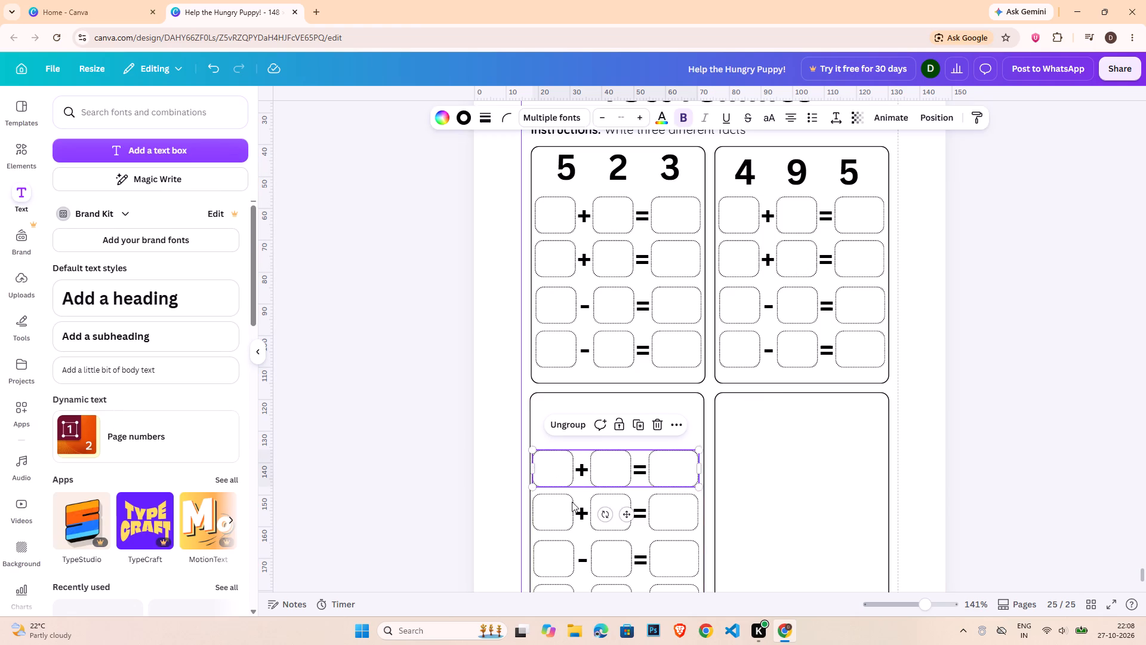
pyautogui.keyDown('shift'); pyautogui.click(569, 511); pyautogui.keyUp('shift')
pyautogui.keyDown('shift'); pyautogui.click(566, 558); pyautogui.keyUp('shift')
pyautogui.scroll(-2, 658, 555)
pyautogui.keyDown('shift'); pyautogui.click(560, 499); pyautogui.keyUp('shift')
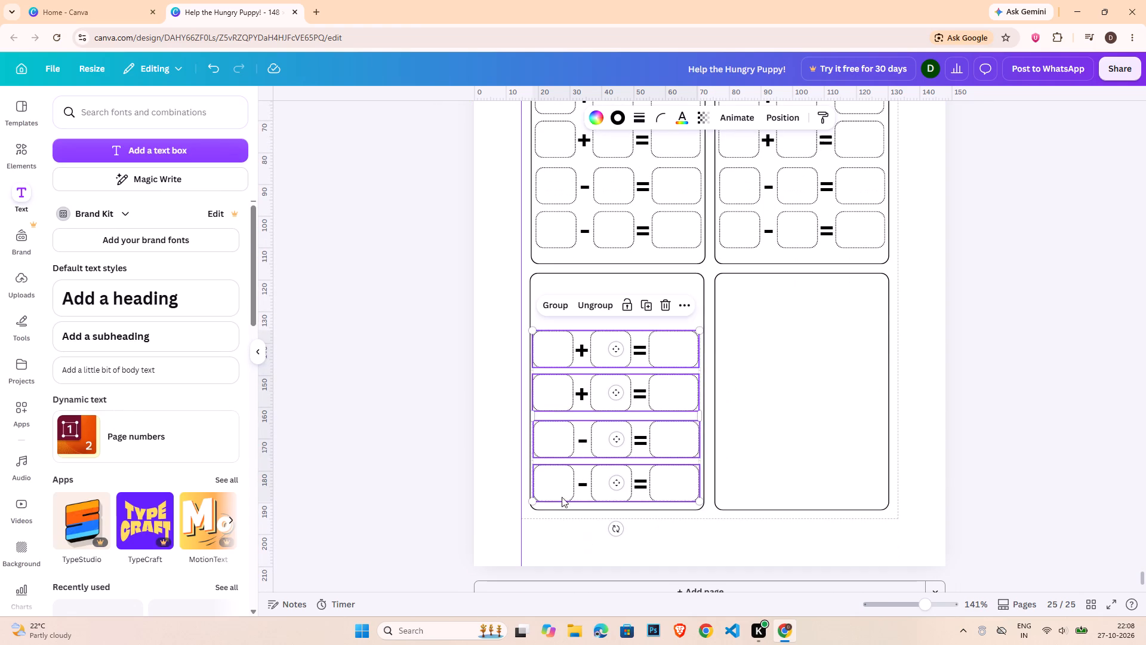
pyautogui.click(554, 303)
# Centre the third card's grouped equation rows horizontally within its frame.
pyautogui.click(698, 308)
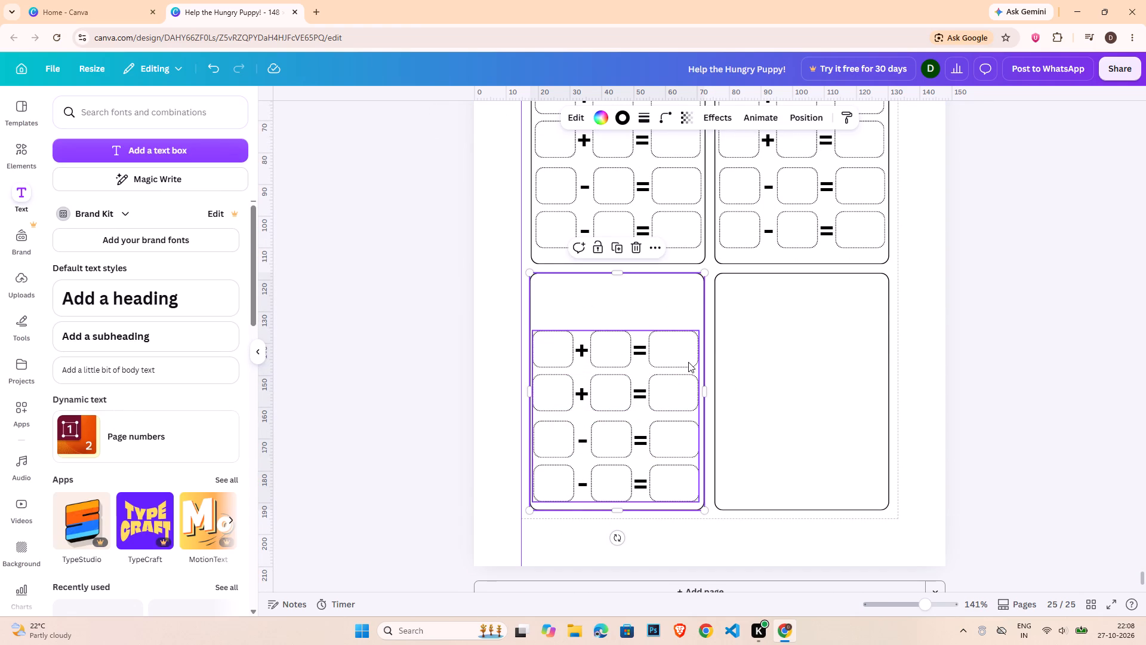
pyautogui.keyDown('shift'); pyautogui.click(688, 362); pyautogui.keyUp('shift')
pyautogui.click(924, 117)
pyautogui.click(184, 277)
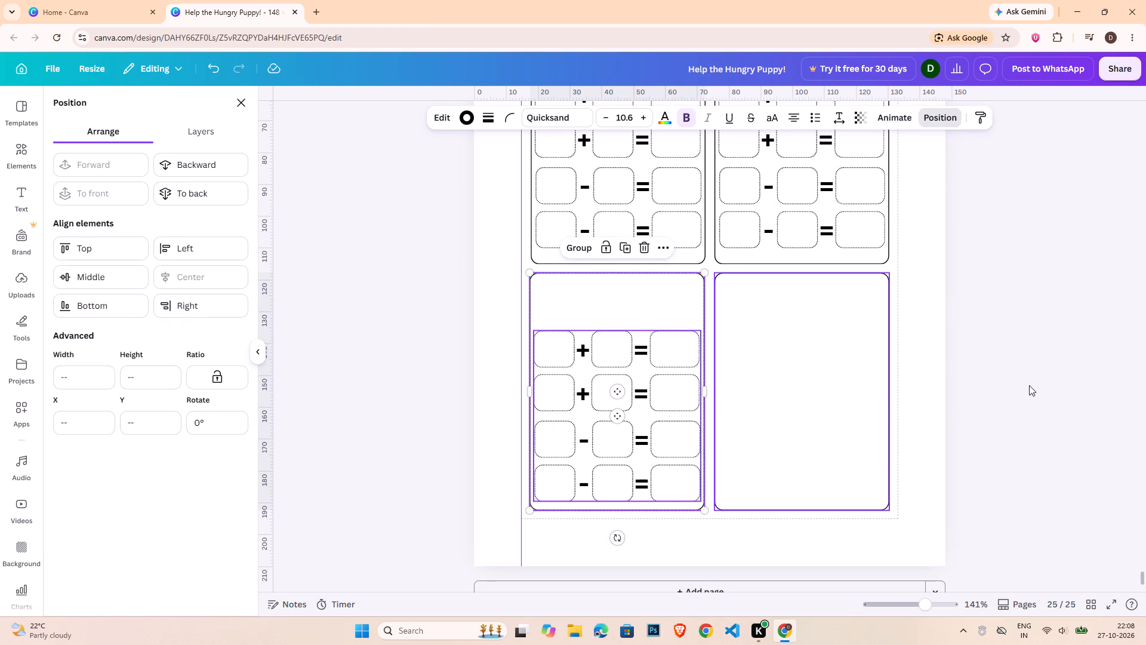
pyautogui.doubleClick(1076, 368)
# Copy the numbers 5, 2 and 3 from the first card into the third card, above its equation rows.
pyautogui.scroll(1, 855, 386)
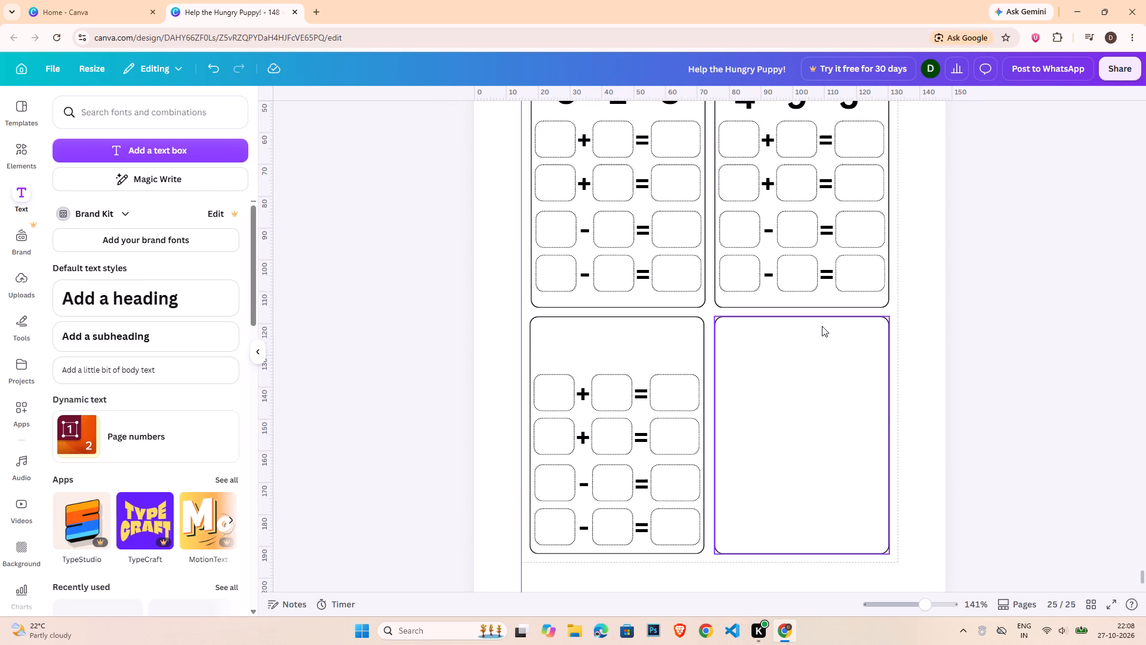
pyautogui.scroll(1, 706, 174)
pyautogui.click(573, 168)
pyautogui.keyDown('shift'); pyautogui.click(624, 174); pyautogui.keyUp('shift')
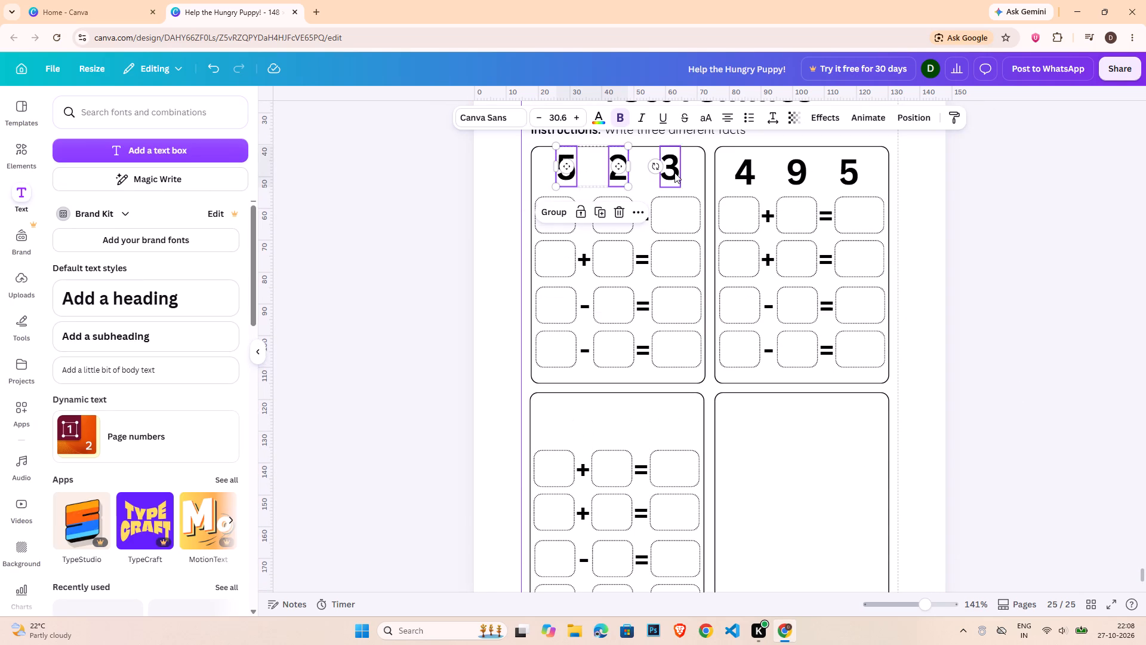
pyautogui.keyDown('shift'); pyautogui.click(674, 173); pyautogui.keyUp('shift')
pyautogui.hotkey('ctrl', 'c')
pyautogui.hotkey('ctrl', 'v')
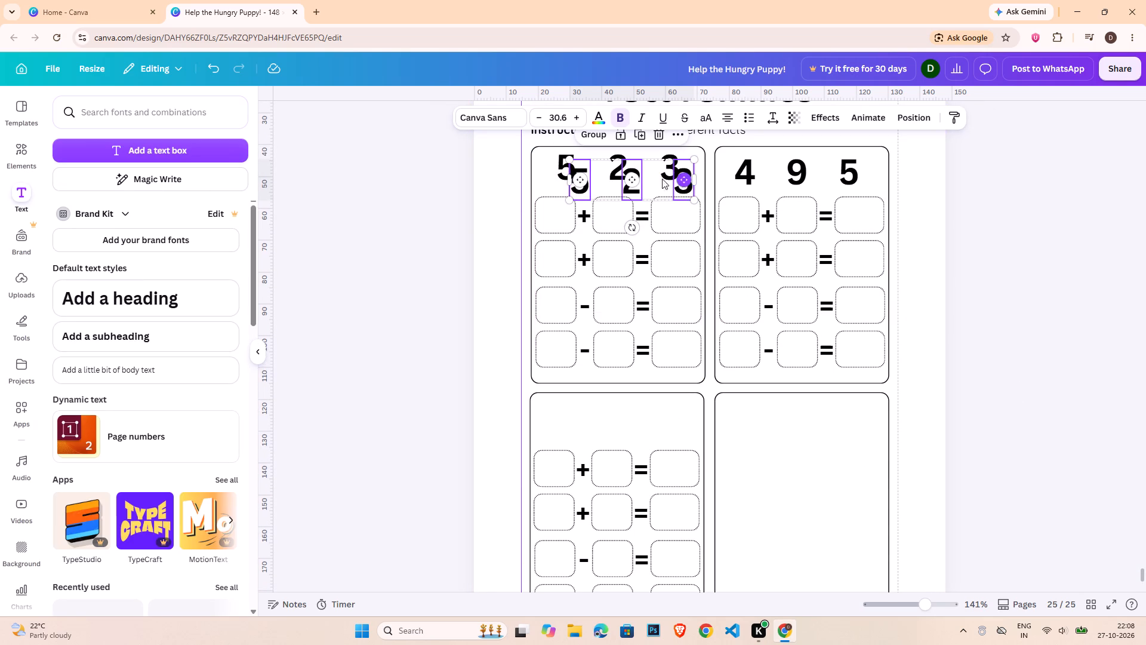
pyautogui.moveTo(651, 180); pyautogui.dragTo(630, 417)
# Copy the numbers 5, 2 and 3 into the empty fourth card, near its upper edge.
pyautogui.hotkey('ctrl', 'c')
pyautogui.hotkey('ctrl', 'v')
pyautogui.moveTo(649, 422); pyautogui.dragTo(725, 422)
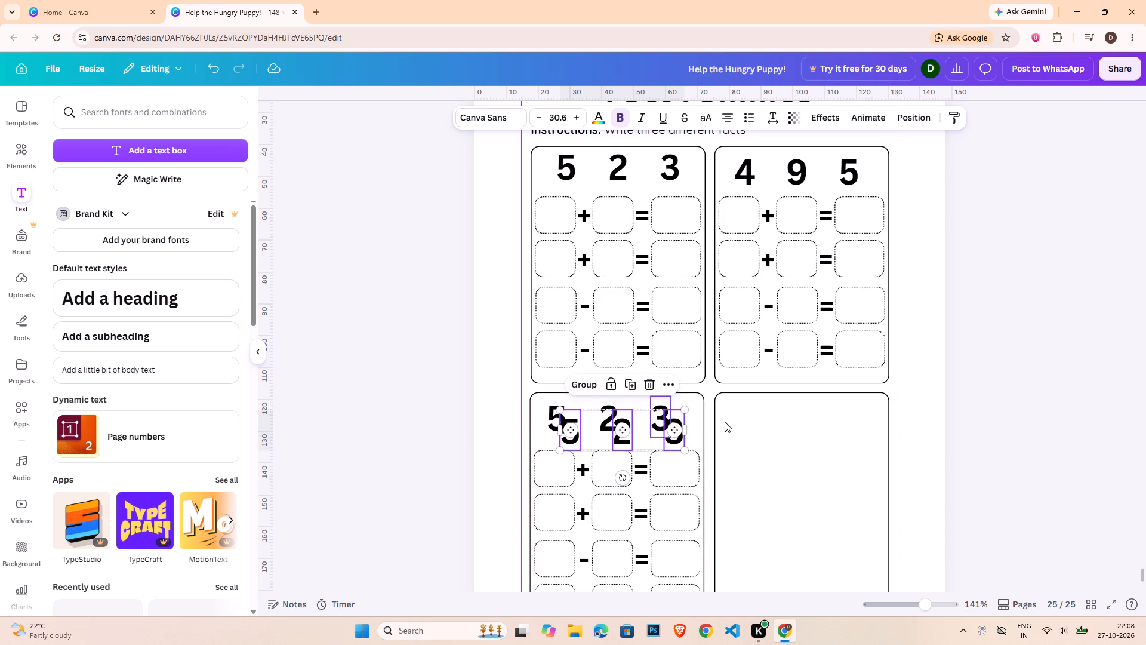
pyautogui.moveTo(725, 422); pyautogui.dragTo(830, 411)
pyautogui.click(1027, 411)
# Copy the third card's grouped equation rows into the fourth card below its numbers, centred horizontally within the card's frame.
pyautogui.click(651, 494)
pyautogui.hotkey('ctrl', 'c')
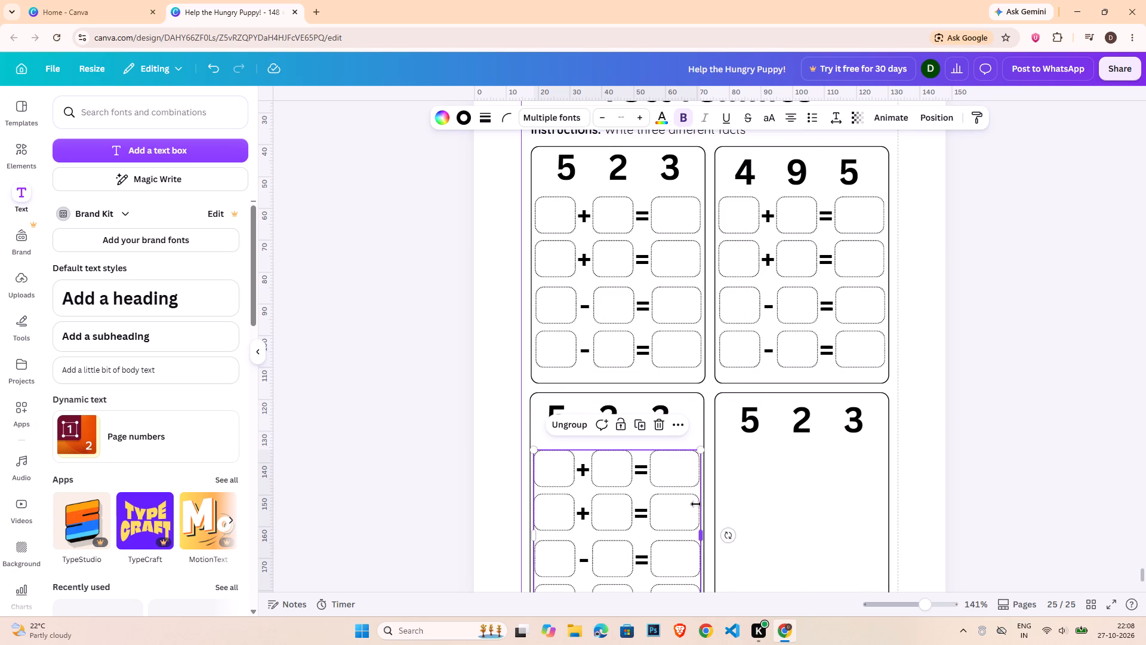
pyautogui.hotkey('ctrl', 'v')
pyautogui.moveTo(680, 524); pyautogui.dragTo(854, 506)
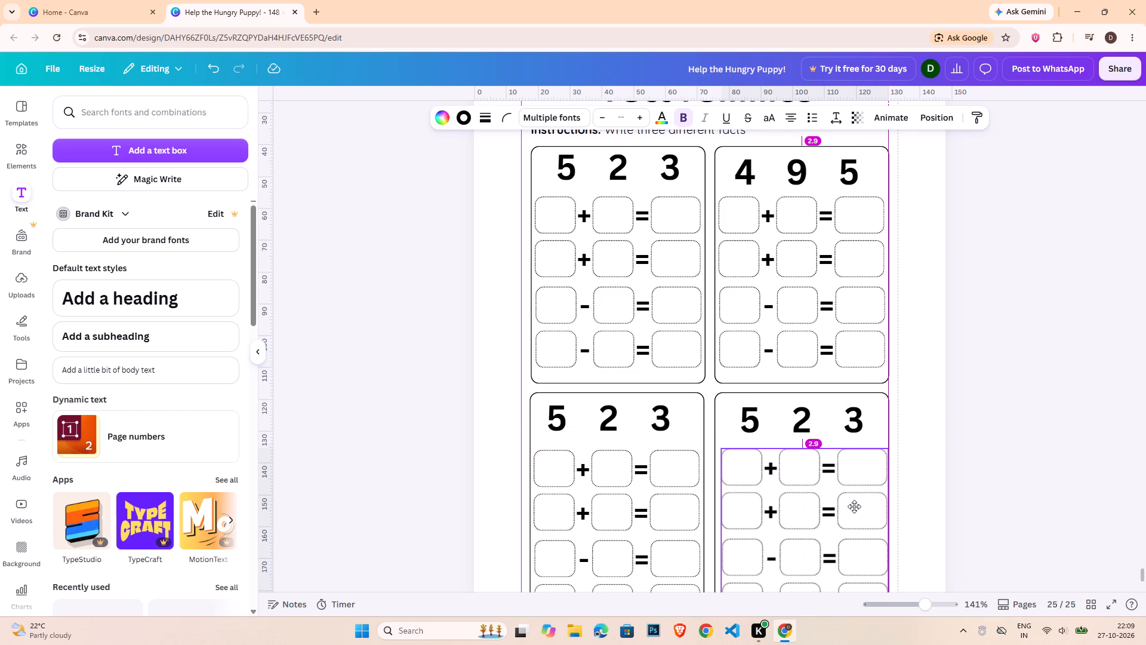
pyautogui.moveTo(854, 506); pyautogui.dragTo(851, 506)
pyautogui.click(981, 483)
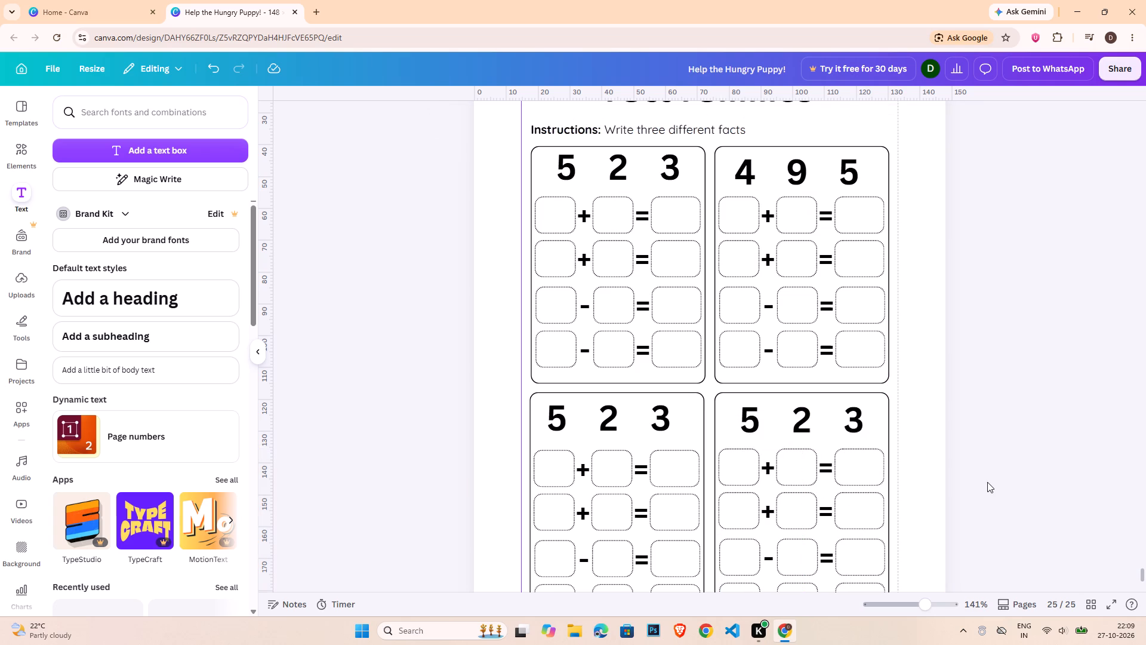
pyautogui.scroll(-1, 987, 482)
pyautogui.click(880, 345)
pyautogui.keyDown('shift'); pyautogui.click(874, 442); pyautogui.keyUp('shift')
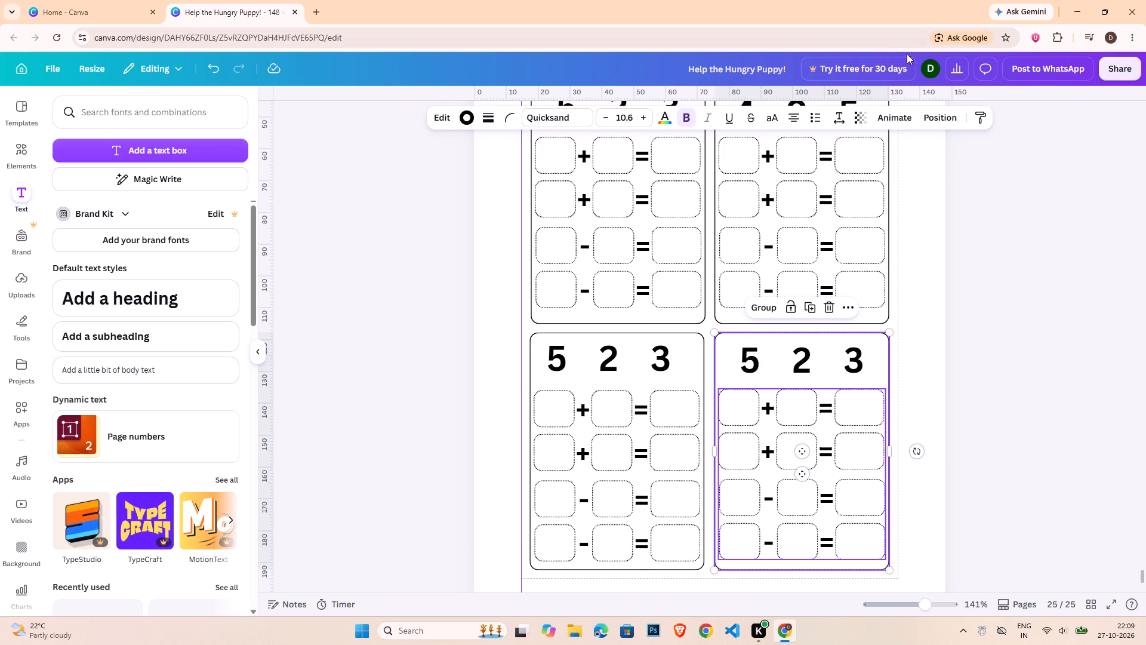
pyautogui.click(930, 116)
pyautogui.doubleClick(979, 361)
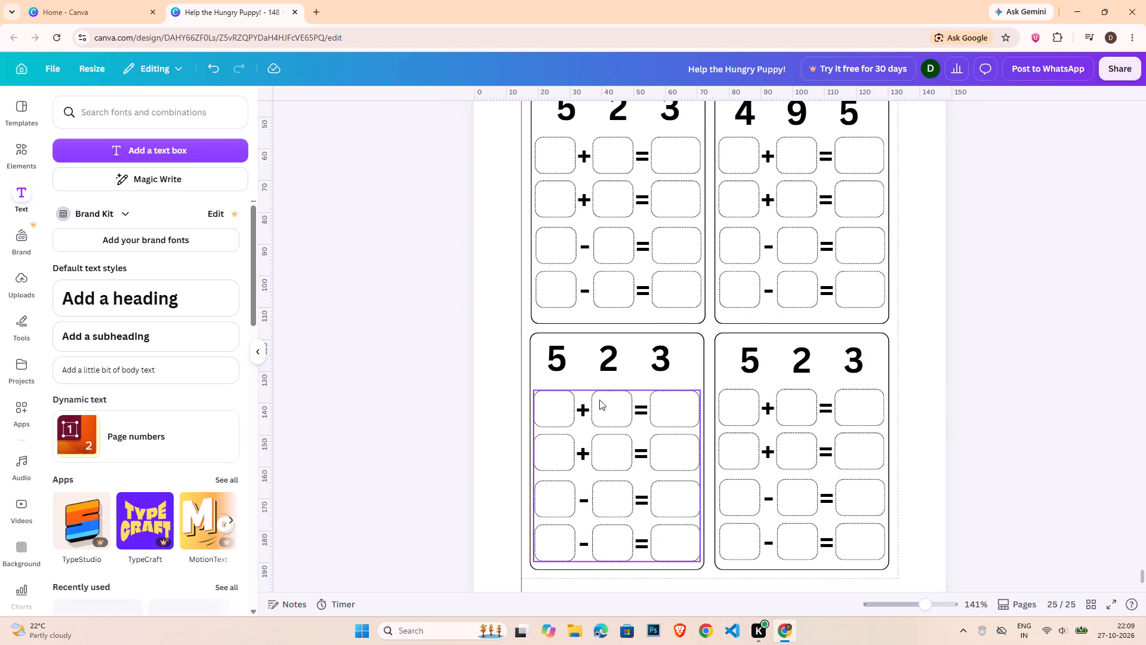
# Change the third card's three numbers to 6, 10 and 4.
pyautogui.doubleClick(549, 343)
pyautogui.press('6')
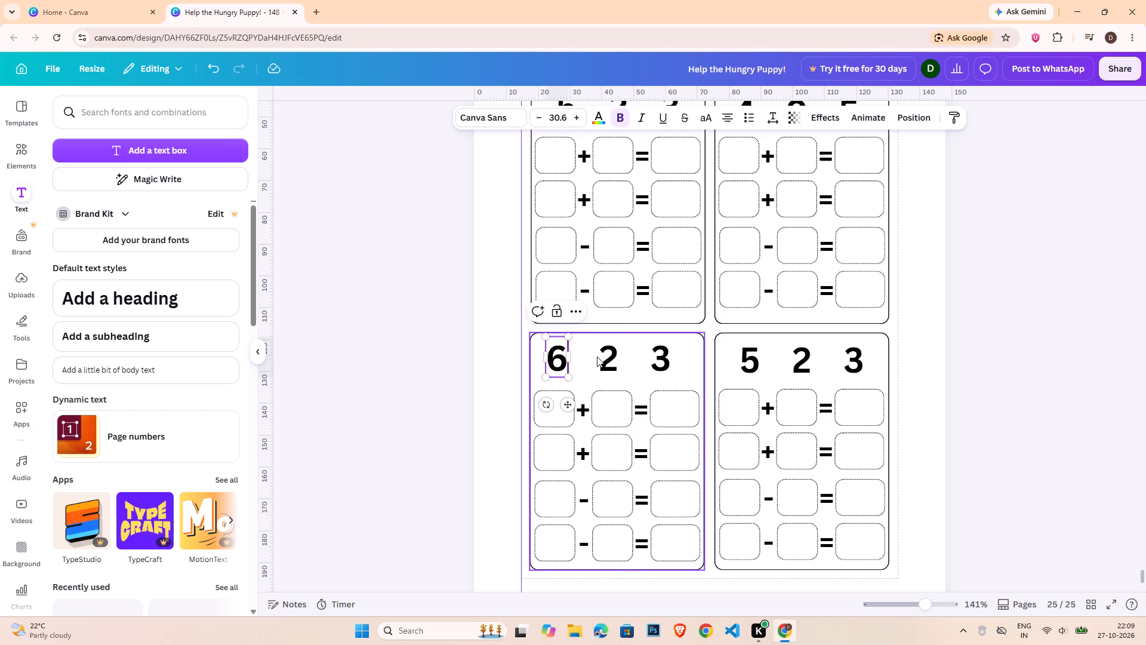
pyautogui.click(597, 357)
pyautogui.doubleClick(609, 357)
pyautogui.press('1')
pyautogui.press('0')
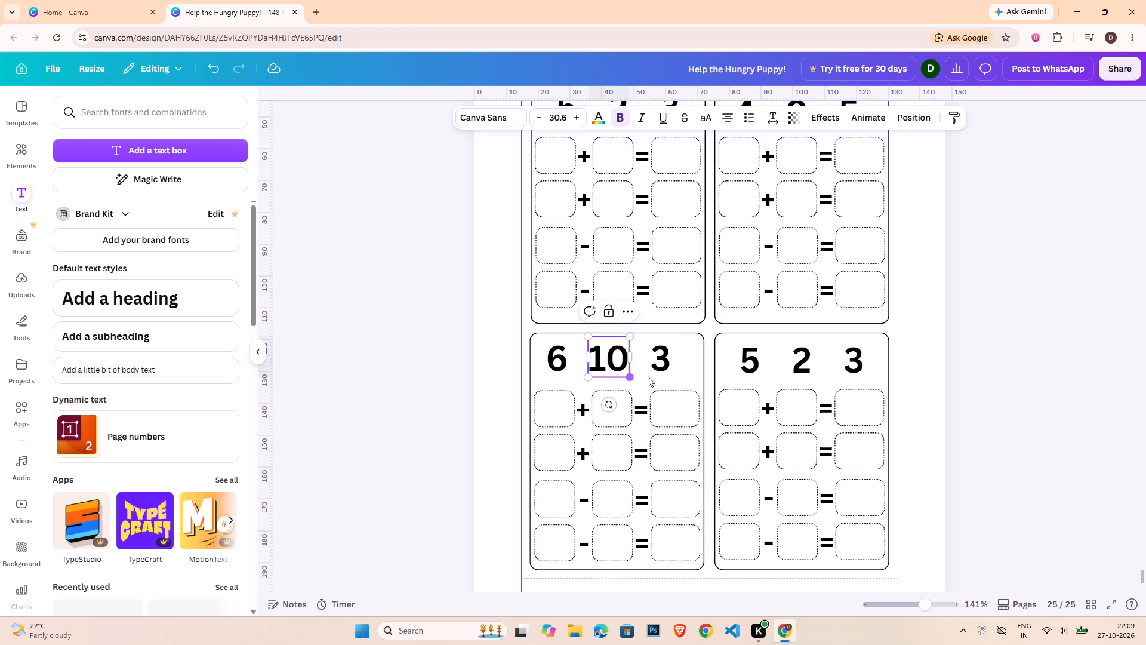
pyautogui.doubleClick(670, 371)
pyautogui.press('4')
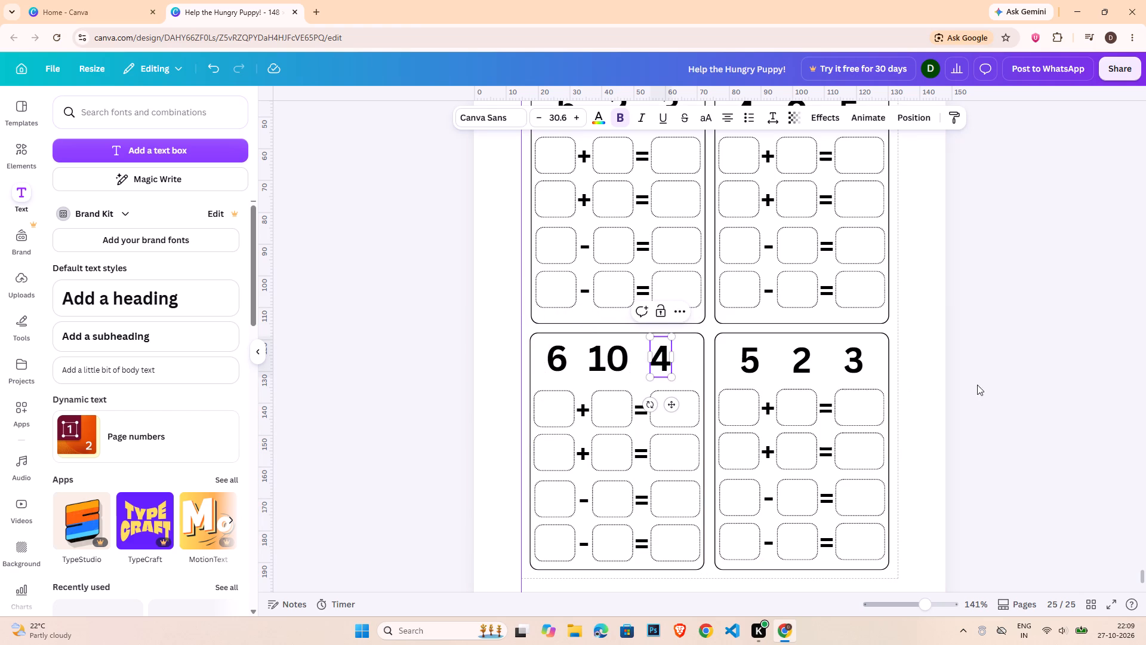
pyautogui.click(974, 379)
# Change the fourth card's three numbers to 3, 8 and 5.
pyautogui.doubleClick(752, 363)
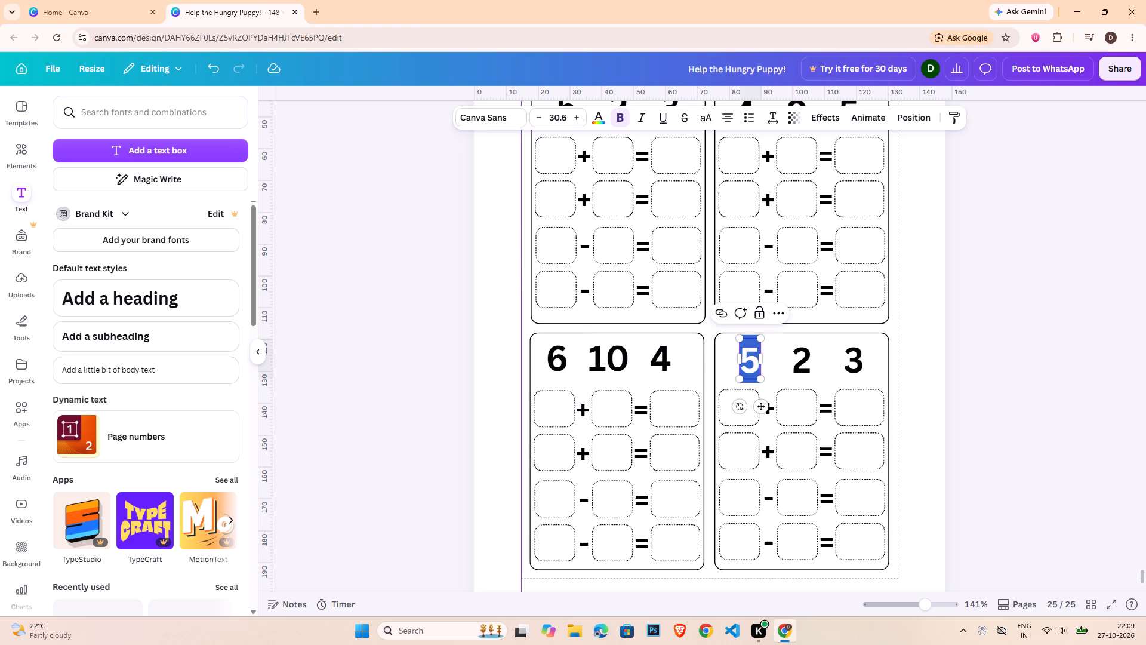
pyautogui.press('3')
pyautogui.doubleClick(798, 361)
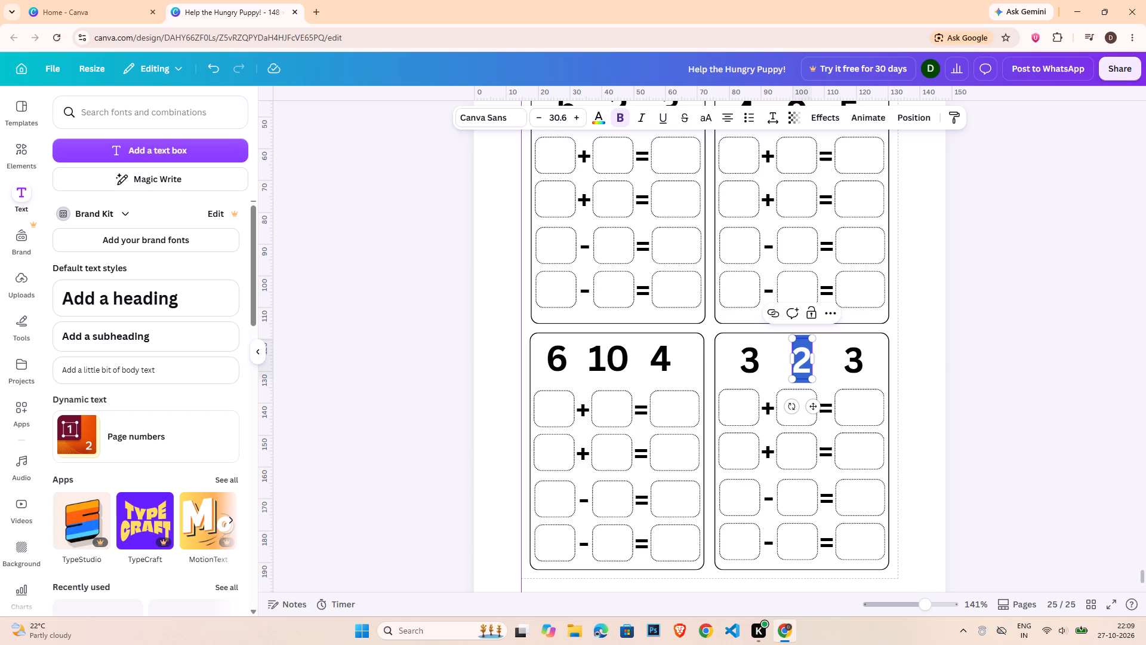
pyautogui.press('8')
pyautogui.click(935, 371)
pyautogui.doubleClick(850, 364)
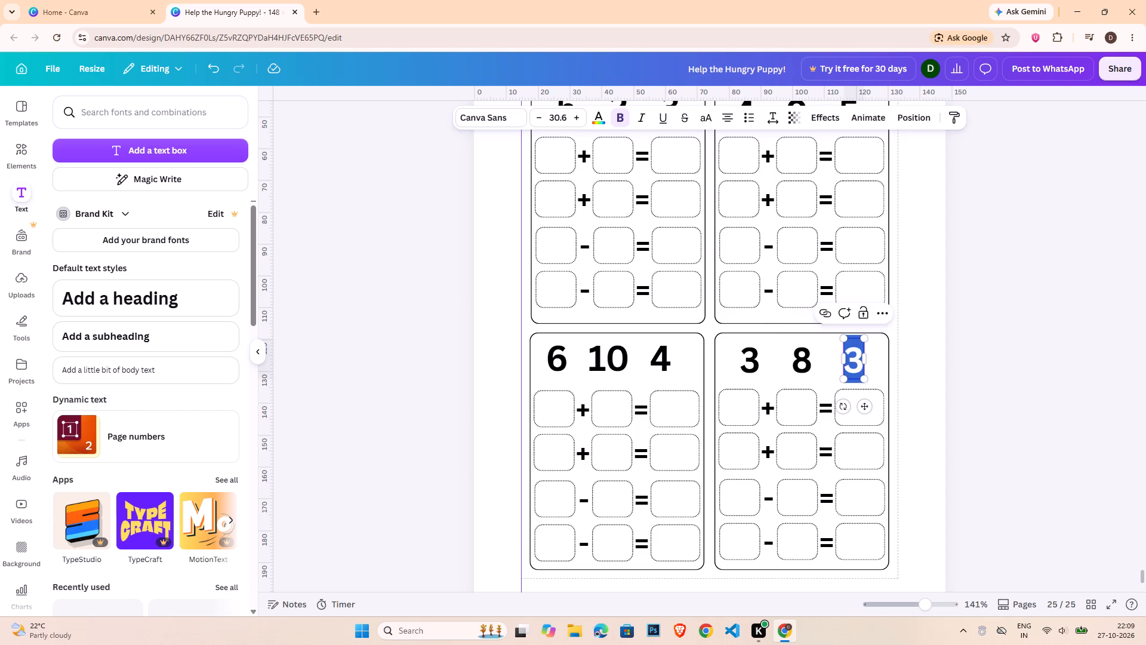
pyautogui.press('5')
pyautogui.click(1046, 348)
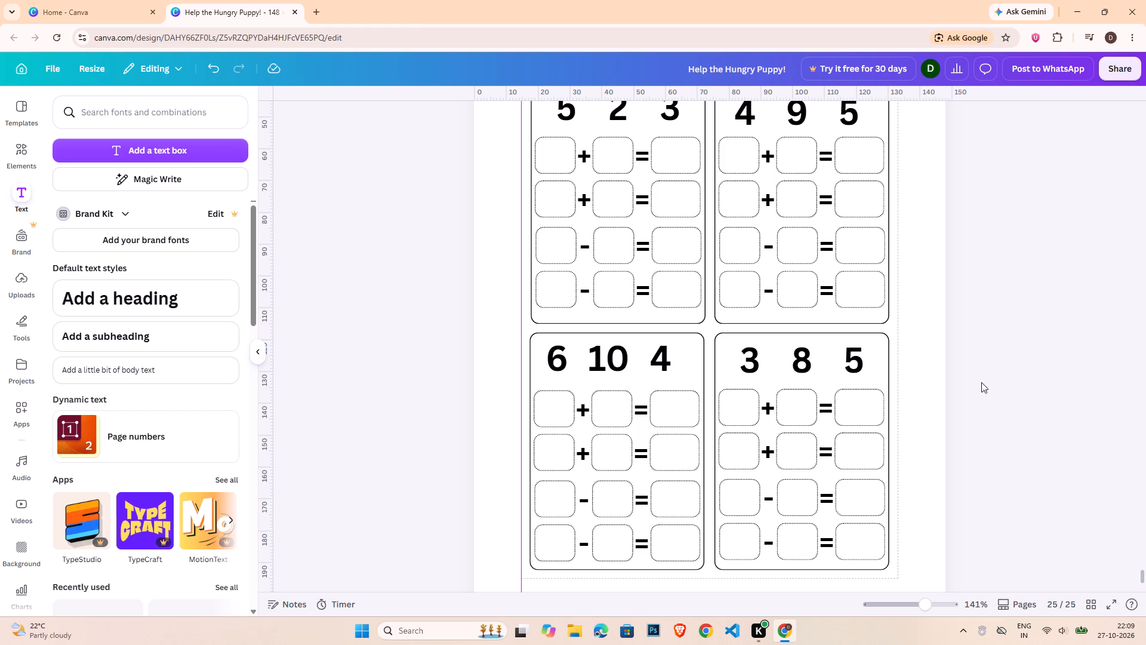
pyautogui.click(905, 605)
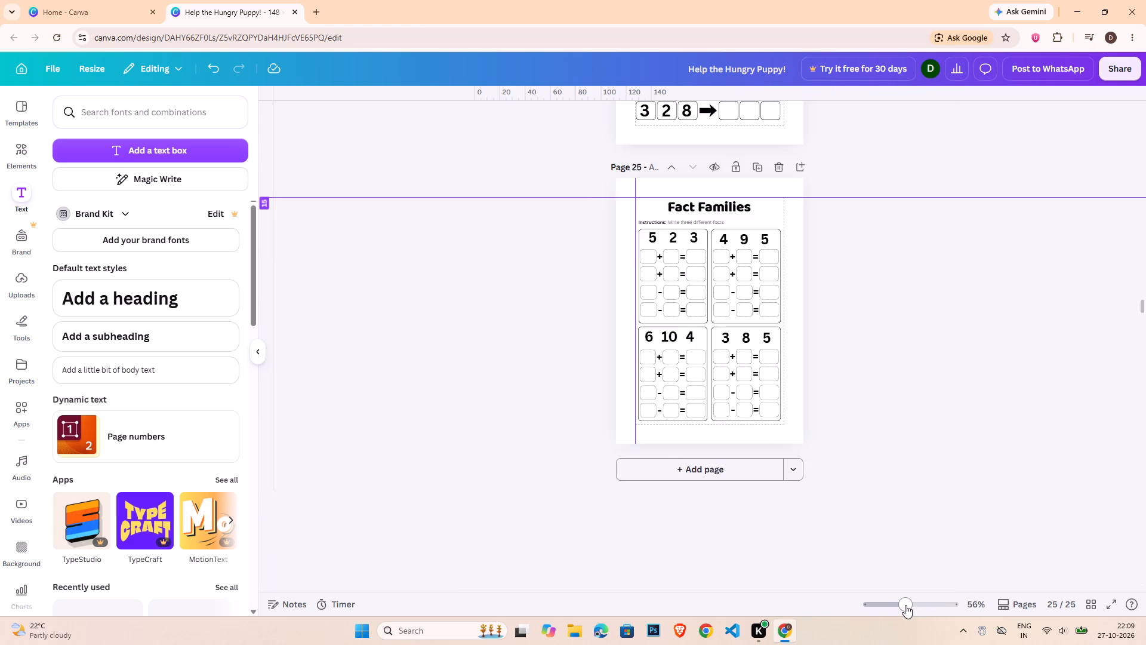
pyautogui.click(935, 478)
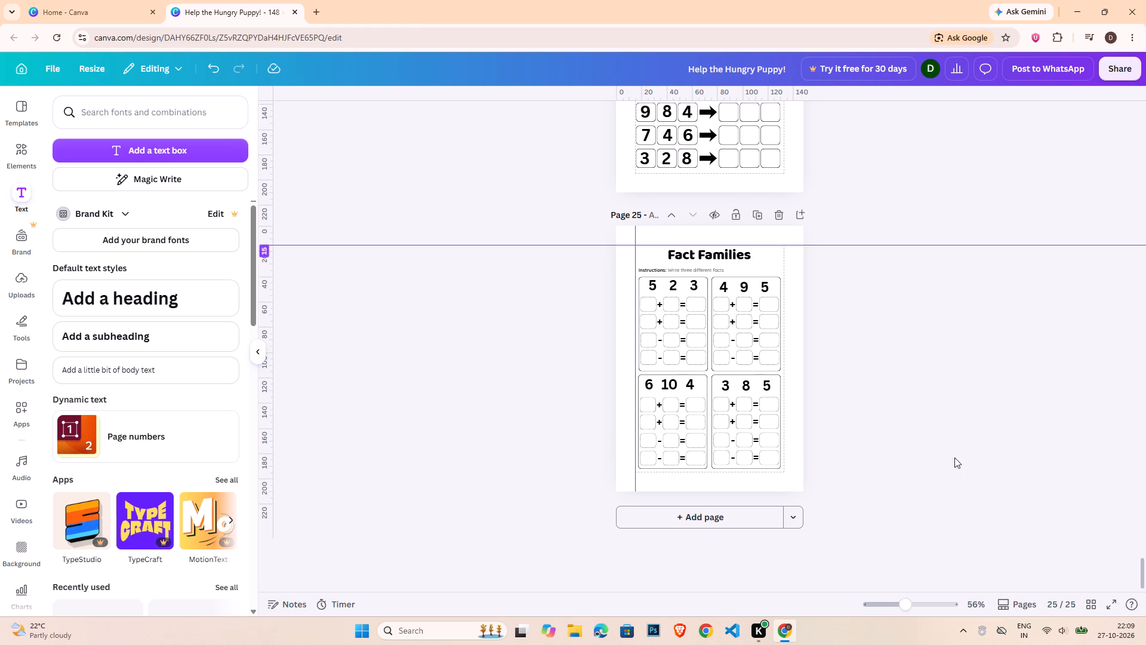